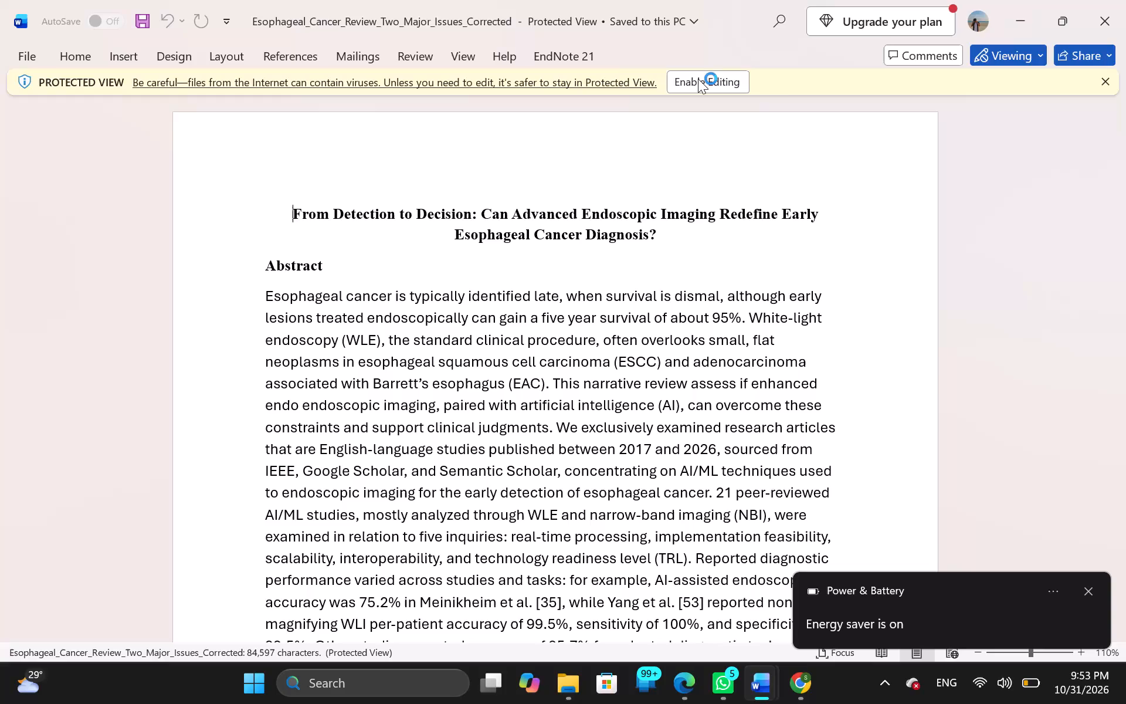
Enable editing of the Esophageal_Cancer_Review_Two_Major_Issues_Corrected document and skim through its abstract, body text and Table 2.
left_click(697, 81)
scroll(552, 148, "down", 7)
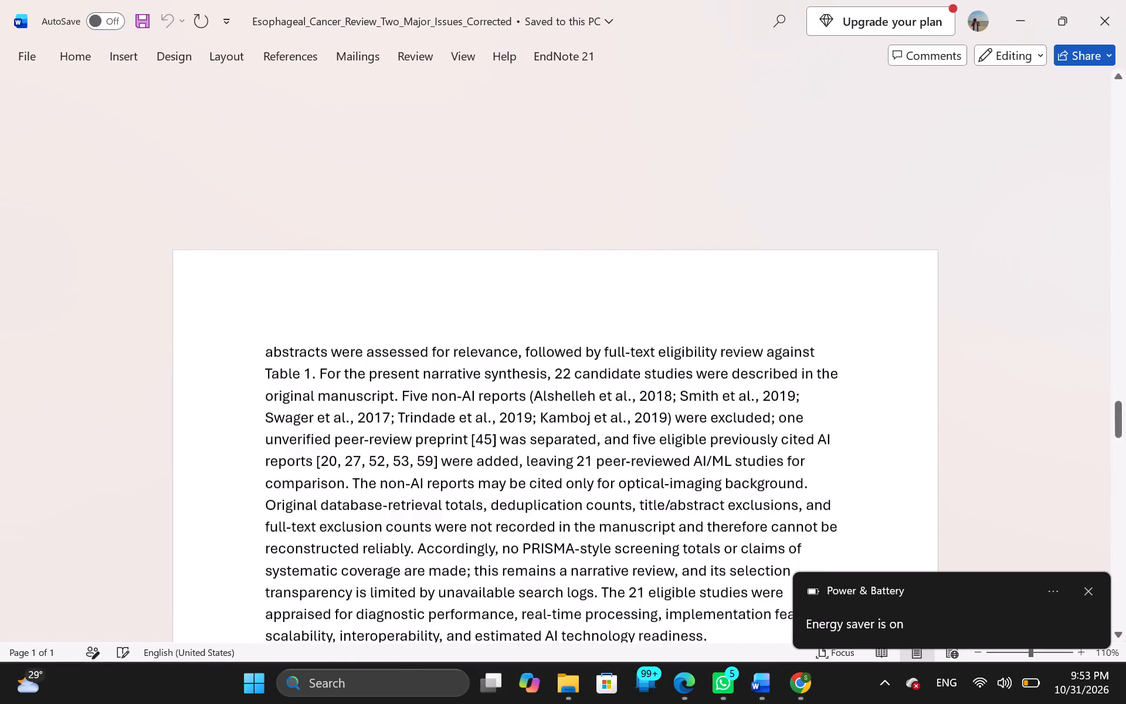
scroll(761, 515, "up", 3)
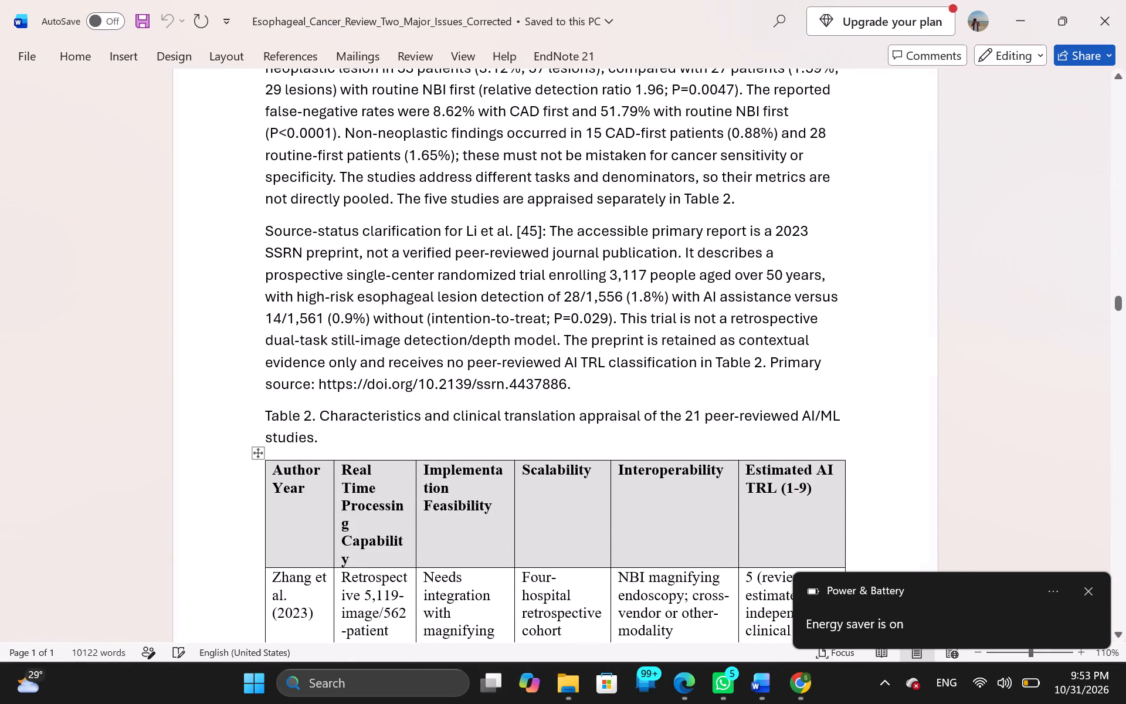
scroll(761, 515, "up", 12)
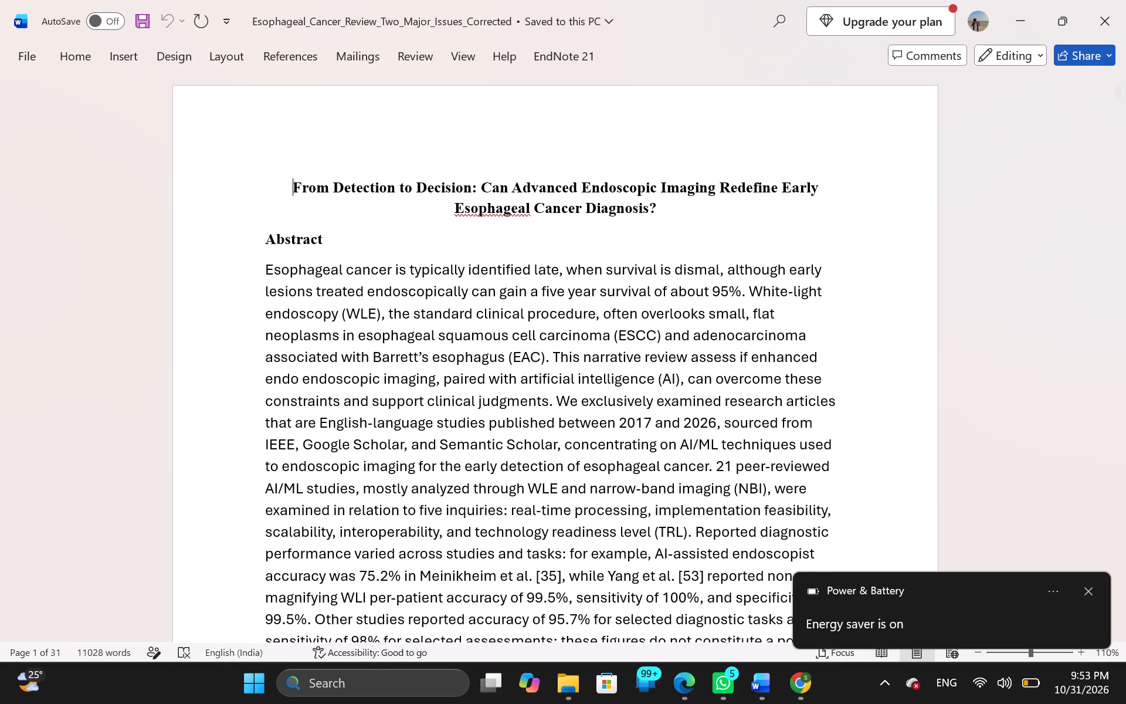
scroll(761, 515, "down", 7)
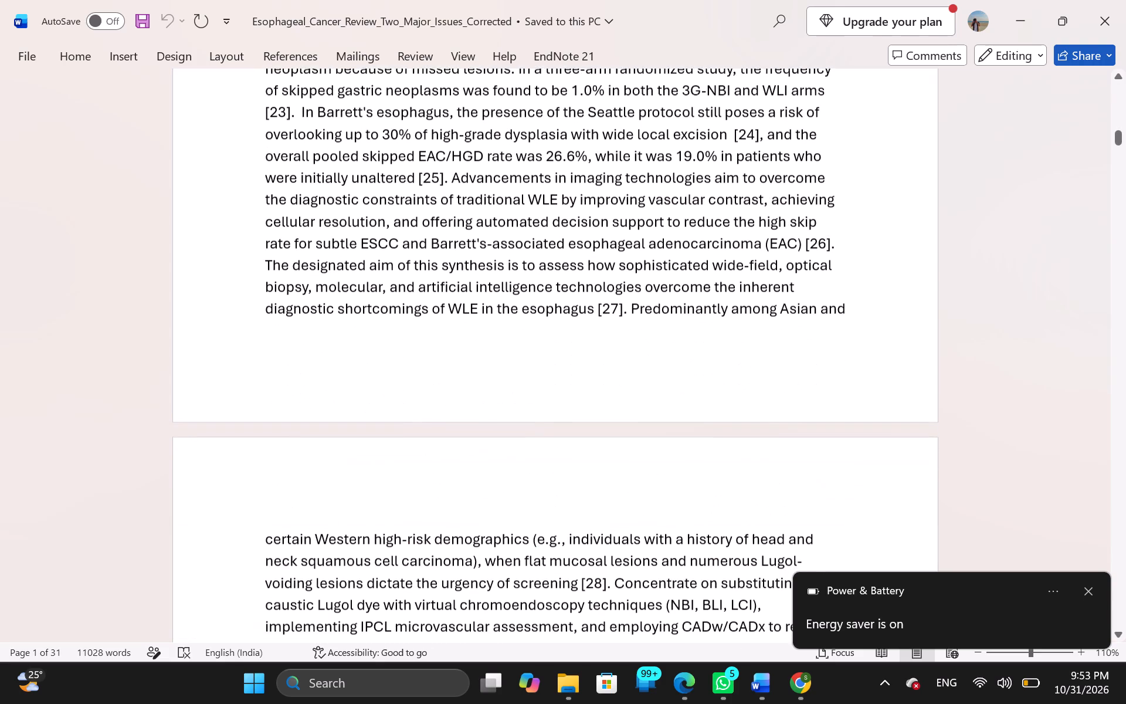
Switch from the corrected esophageal cancer review to the open "Endoscopy journal Paper" document.
key("alt+Tab")
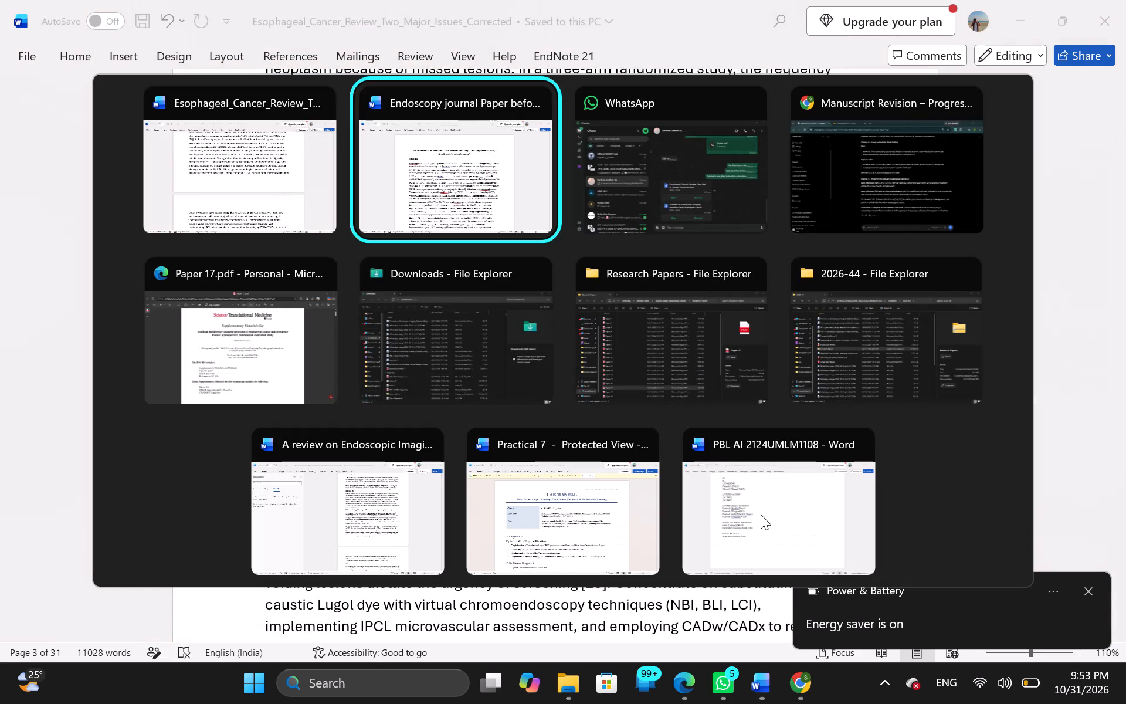
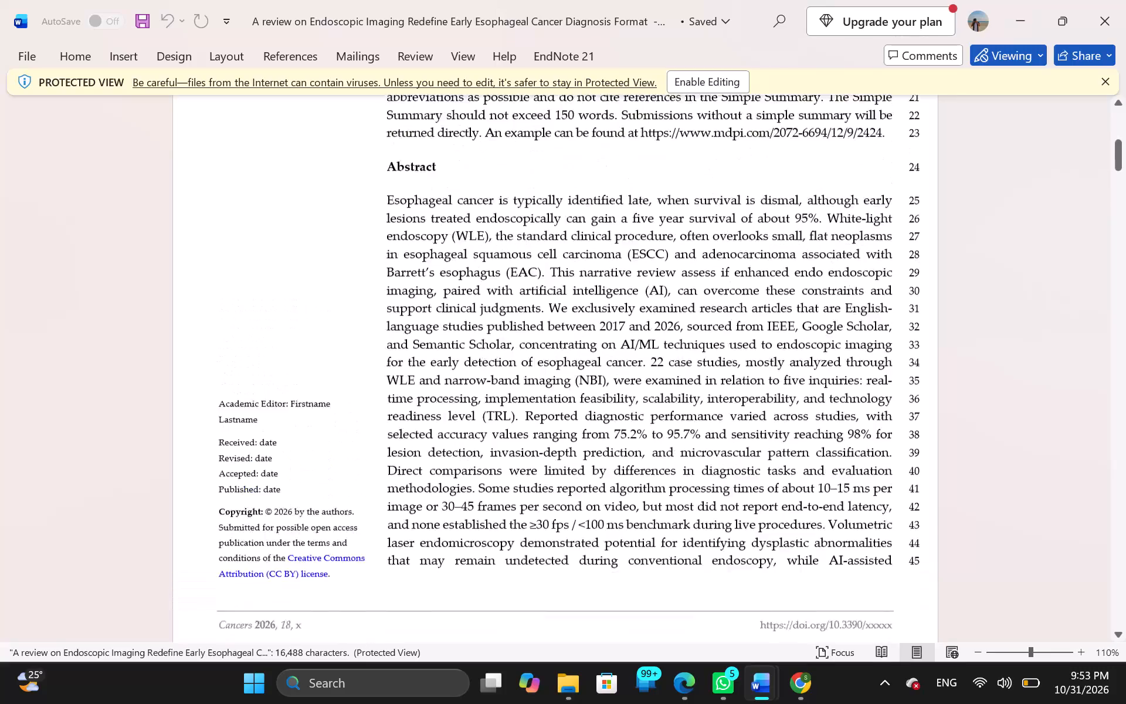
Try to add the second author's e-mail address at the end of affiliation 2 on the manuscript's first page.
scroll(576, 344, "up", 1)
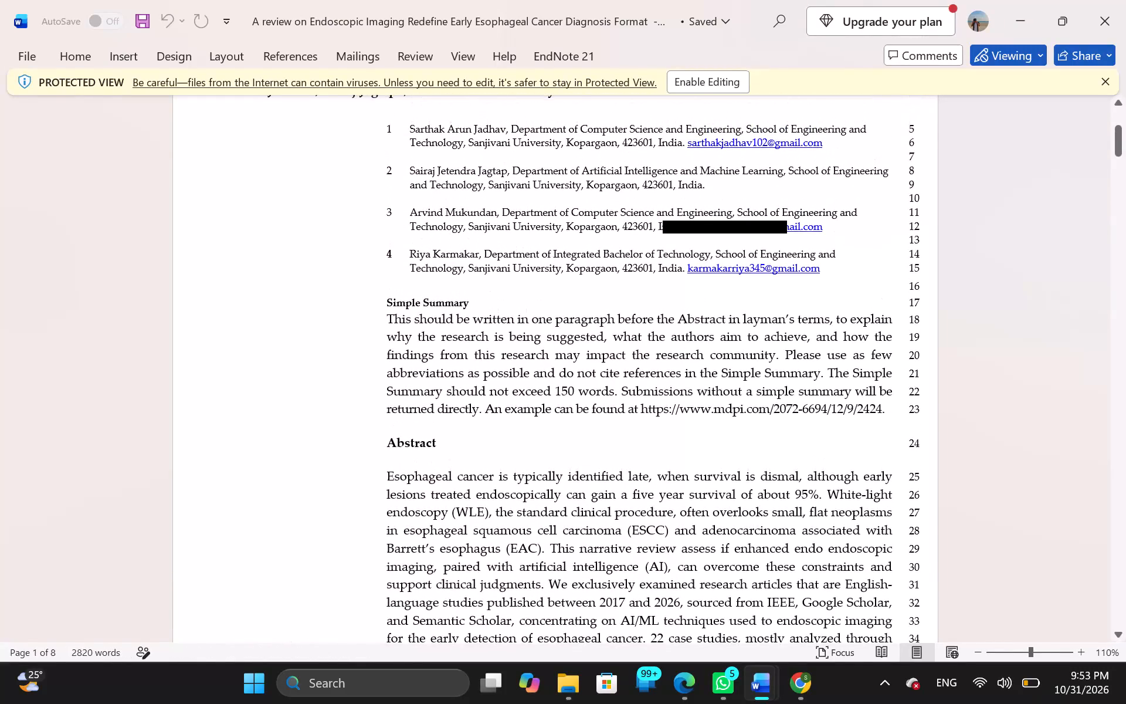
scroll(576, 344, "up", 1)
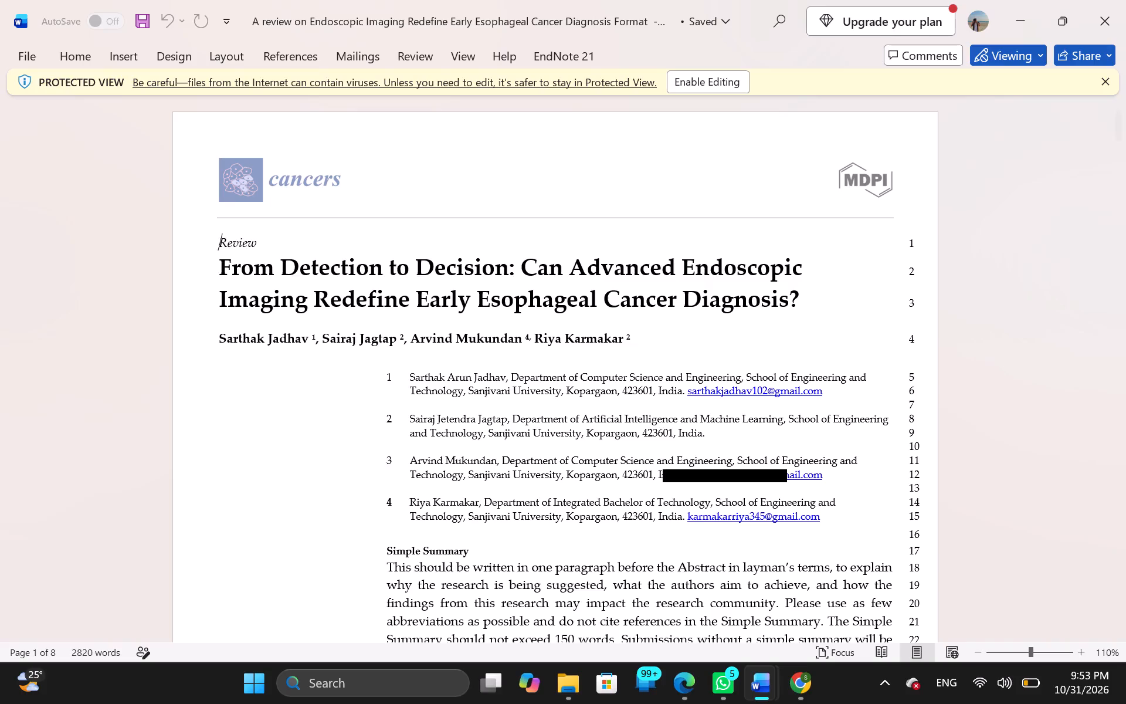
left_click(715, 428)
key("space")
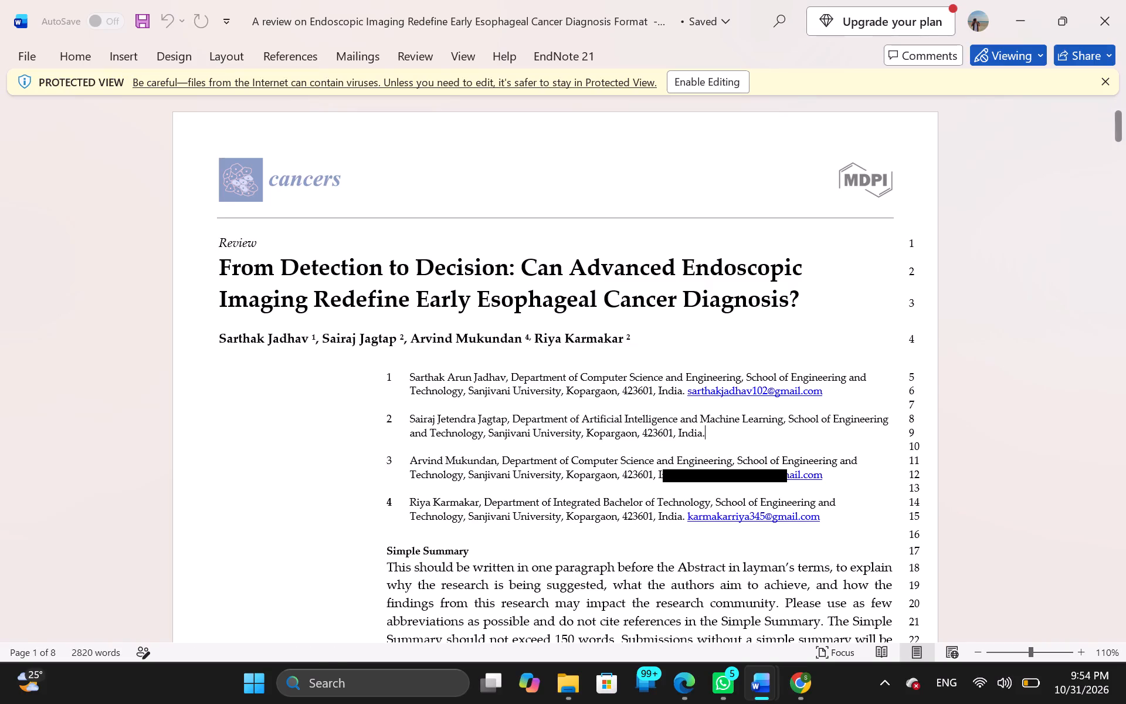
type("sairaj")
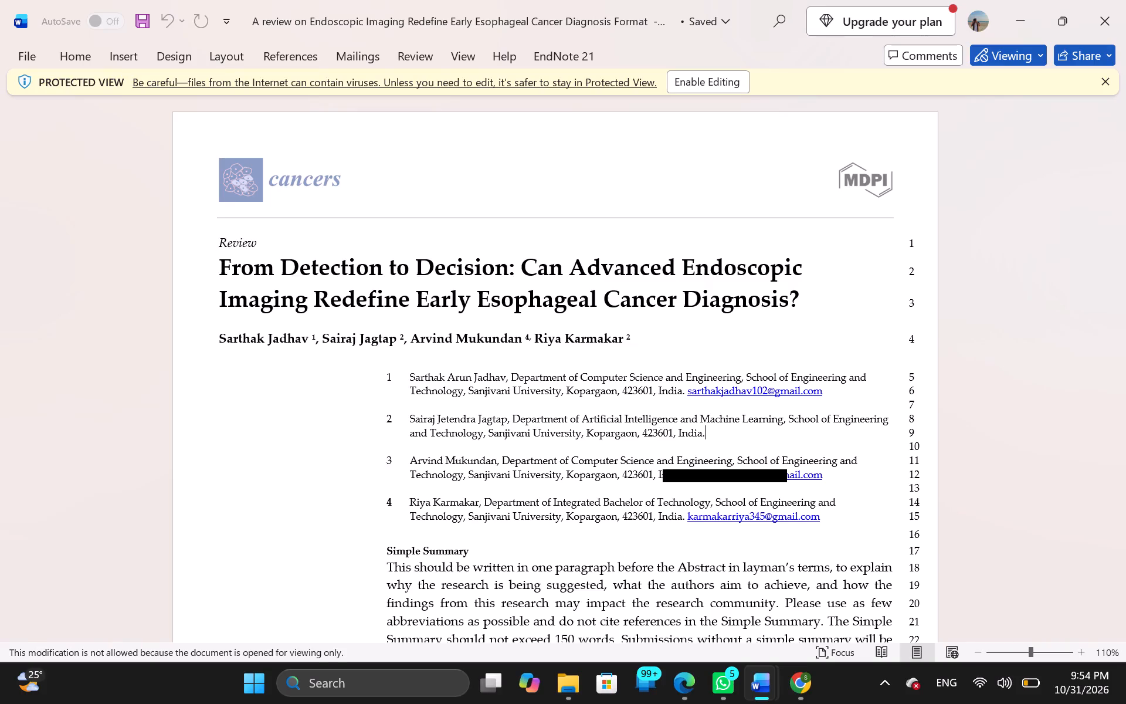
Enable editing of the protected endoscopic imaging review manuscript.
left_click(718, 73)
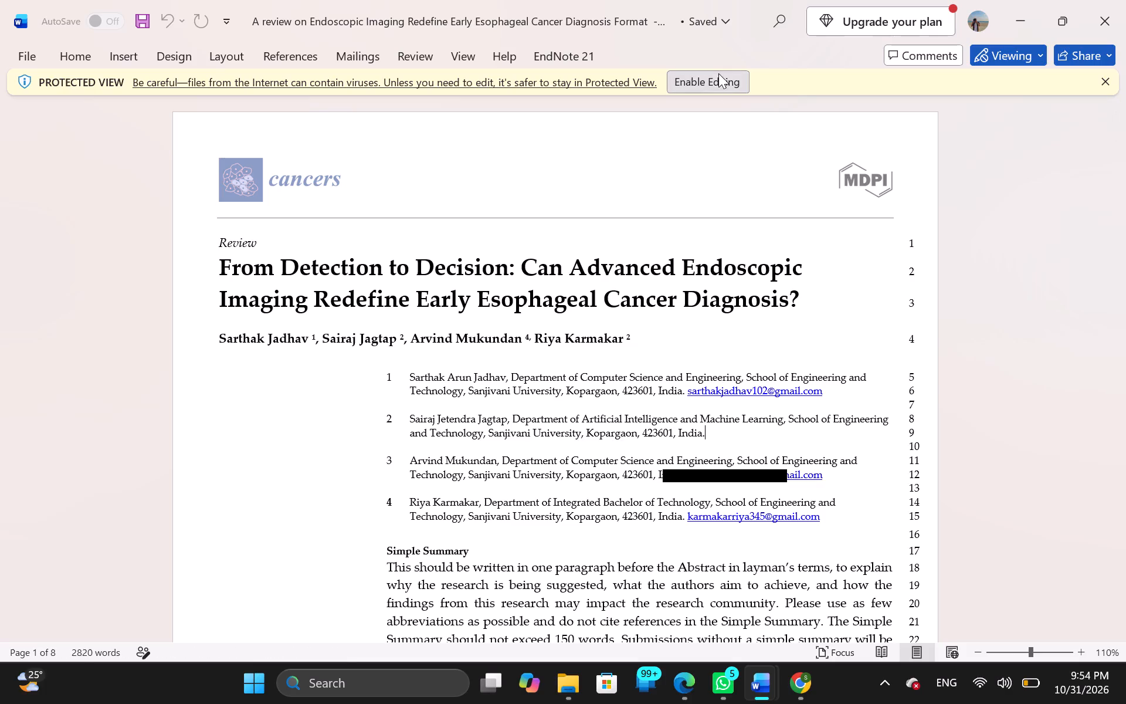
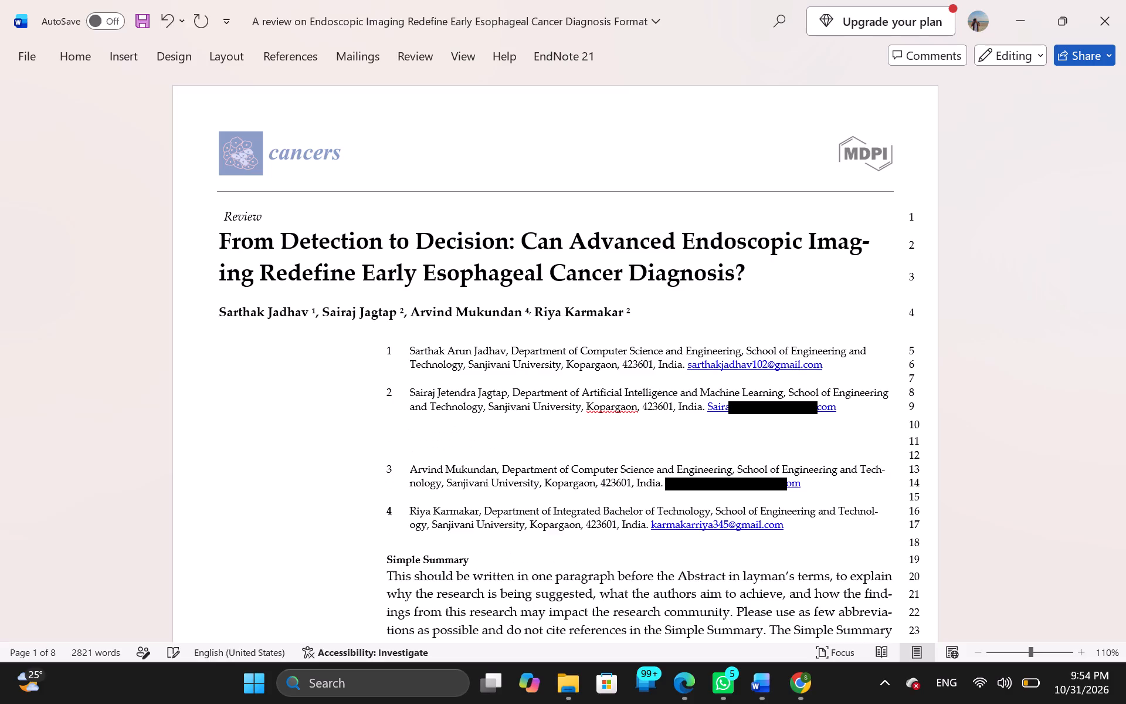
Undo the recent edits that added extra list lines below affiliation 2.
key("BackSpace")
key("ctrl+z")
key("ctrl+z")
key("ctrl+z")
key("ctrl+z")
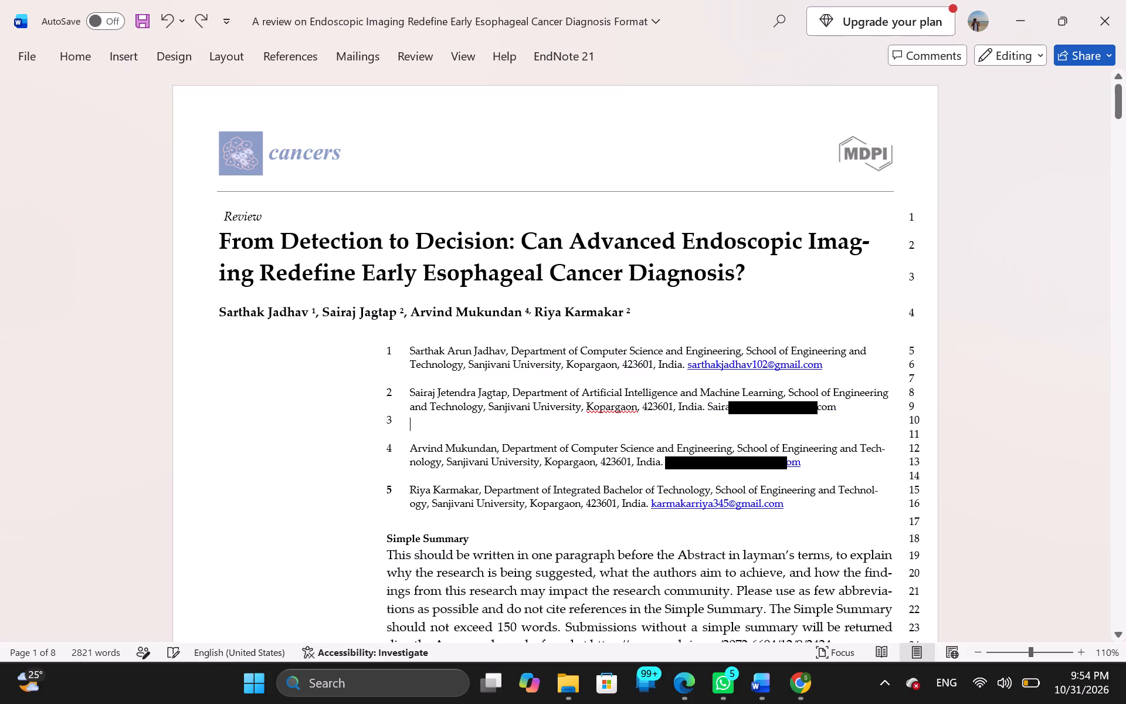
key("ctrl+z")
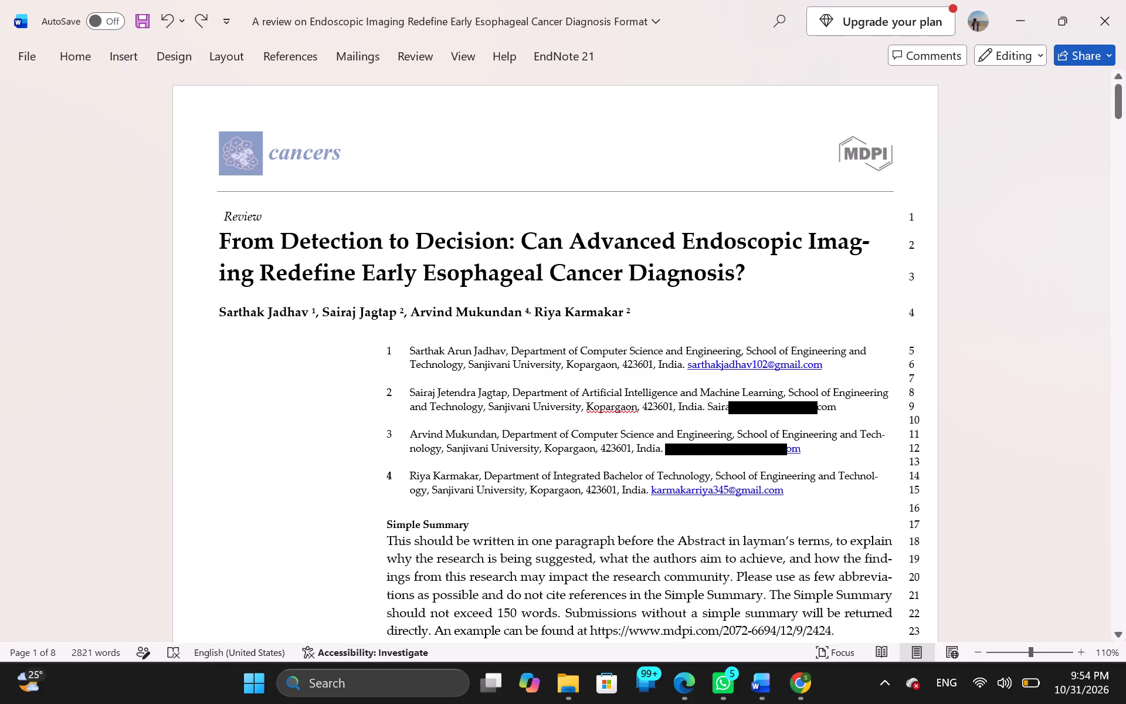
Change the first letter of the second author's e-mail in affiliation 2 to lowercase.
left_click(712, 408)
key("BackSpace")
key("s")
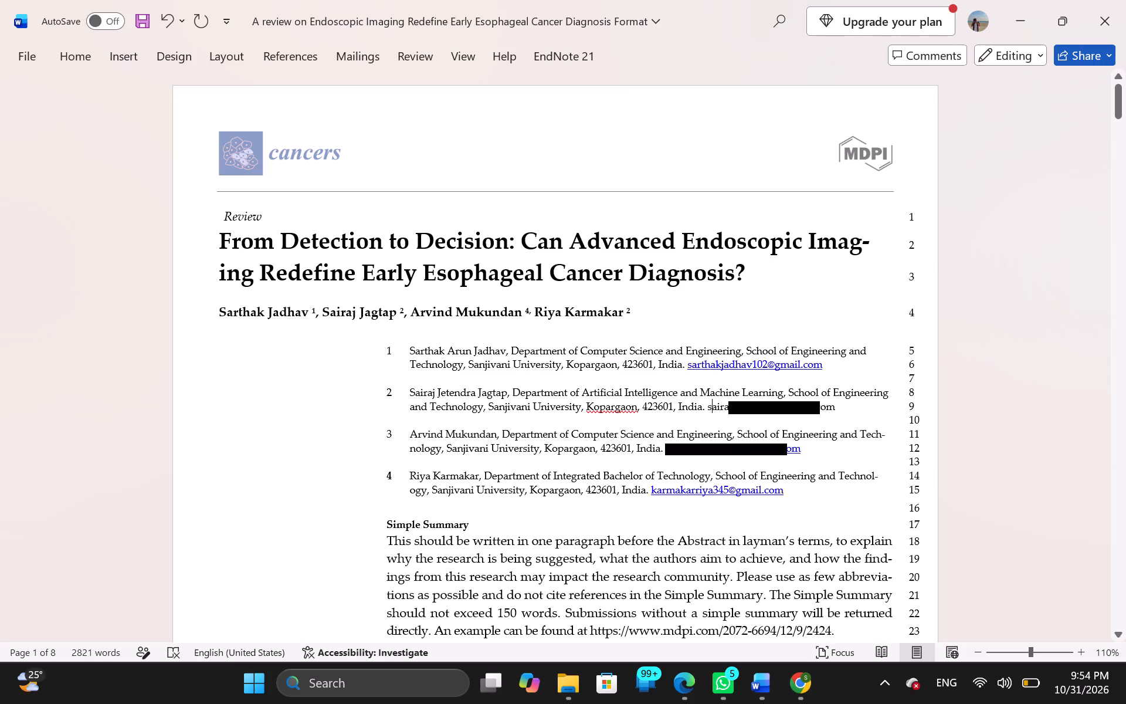
Turn the second author's e-mail in affiliation 2 into a hyperlink, with a trailing space after it.
left_click(840, 411)
left_click(775, 409)
left_click(773, 489)
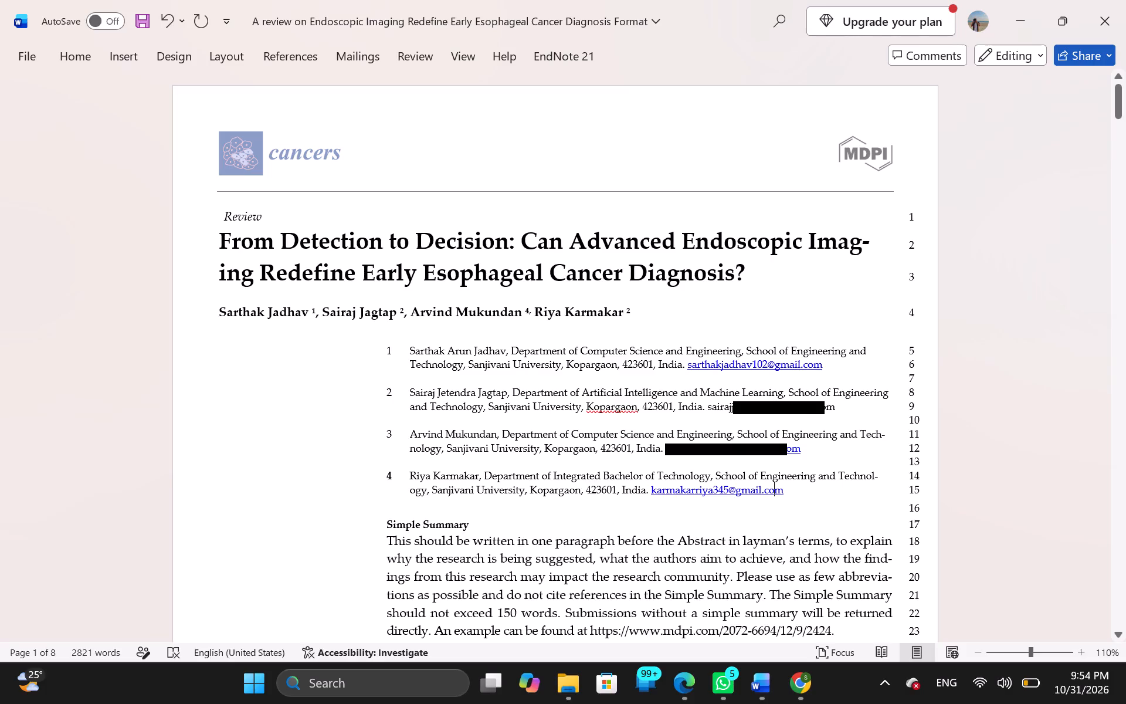
left_click(766, 550)
left_click(823, 406)
left_click(859, 403)
key("space")
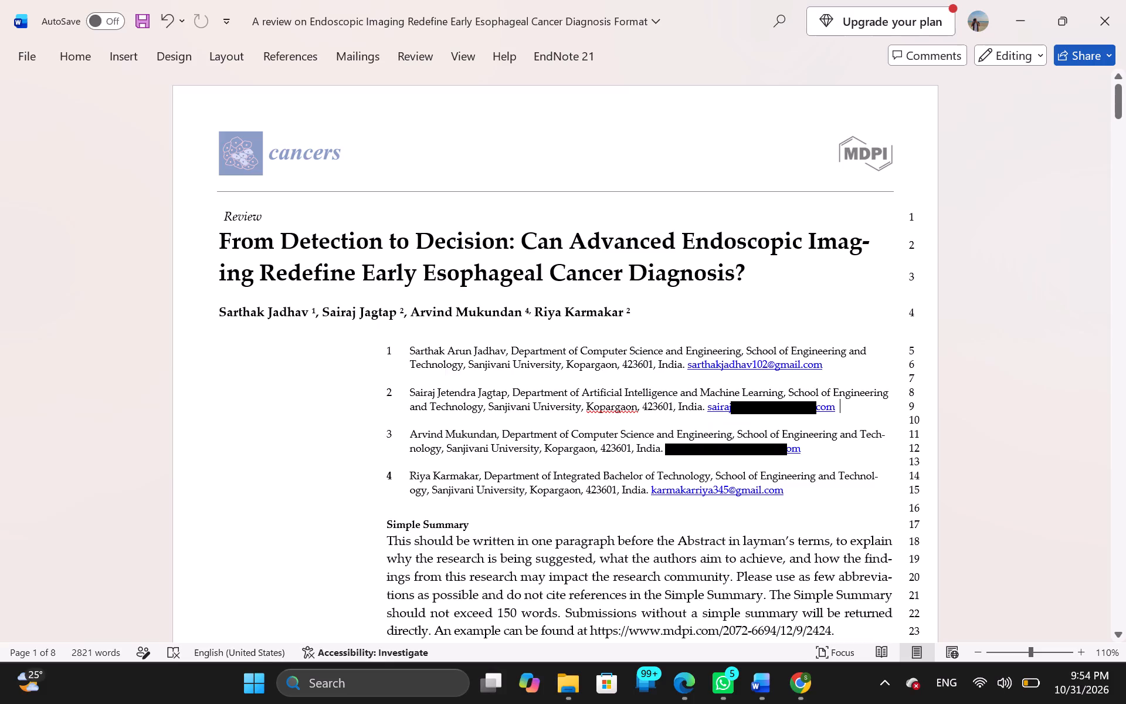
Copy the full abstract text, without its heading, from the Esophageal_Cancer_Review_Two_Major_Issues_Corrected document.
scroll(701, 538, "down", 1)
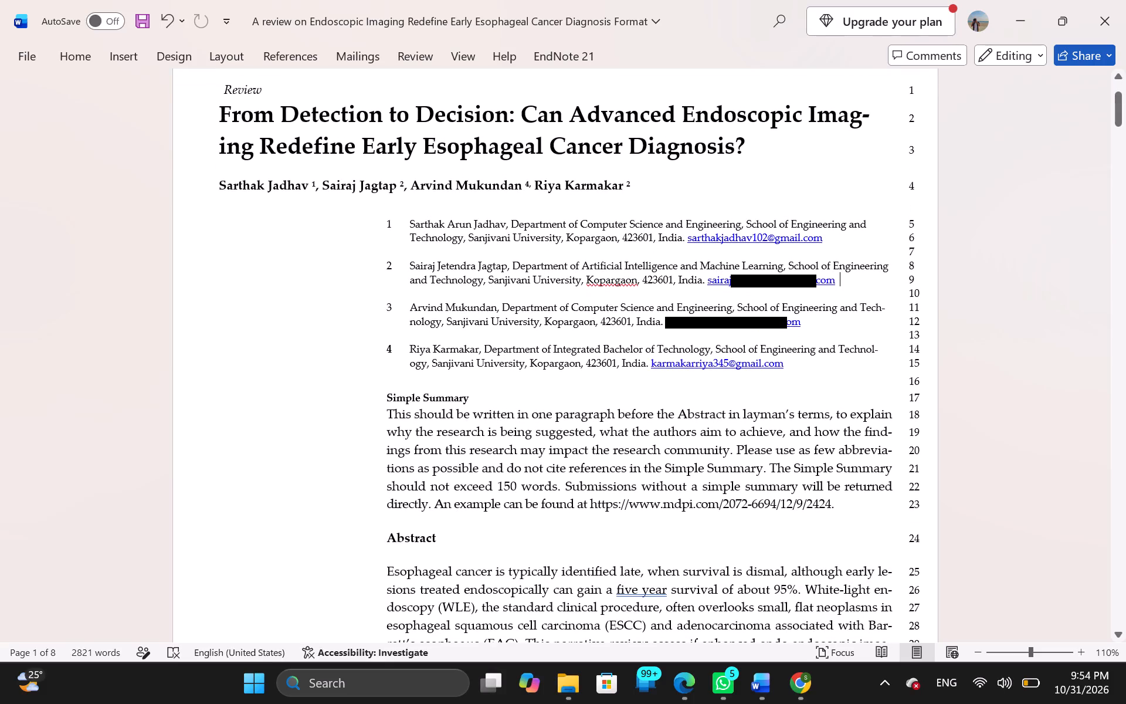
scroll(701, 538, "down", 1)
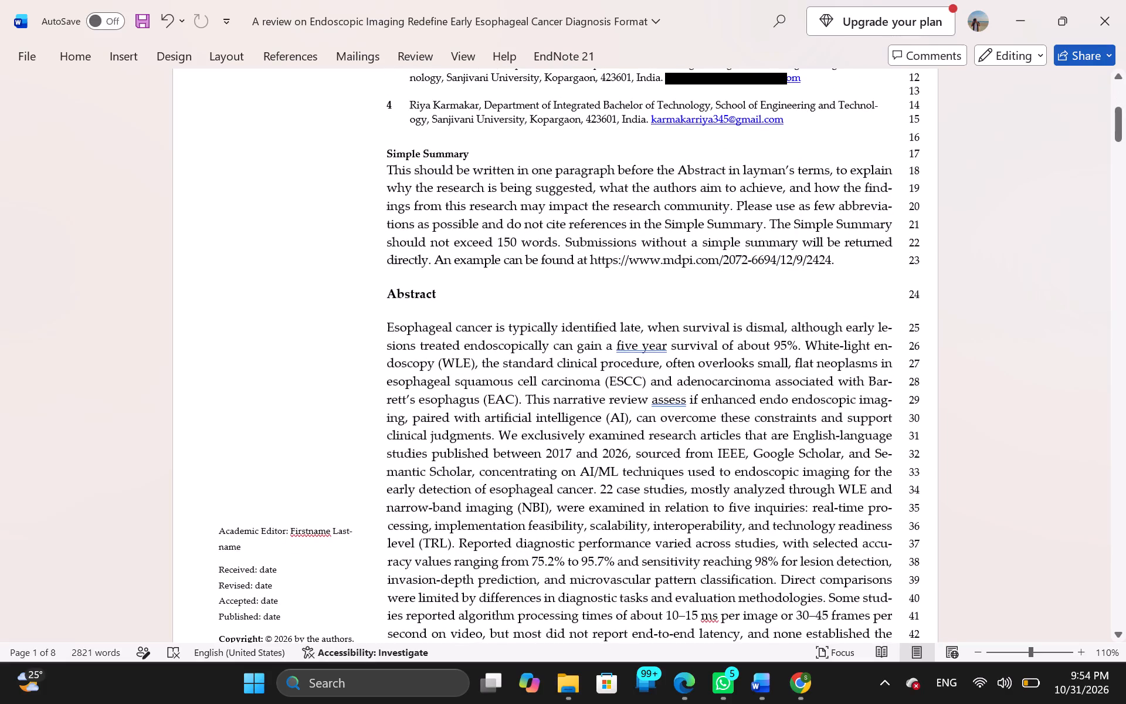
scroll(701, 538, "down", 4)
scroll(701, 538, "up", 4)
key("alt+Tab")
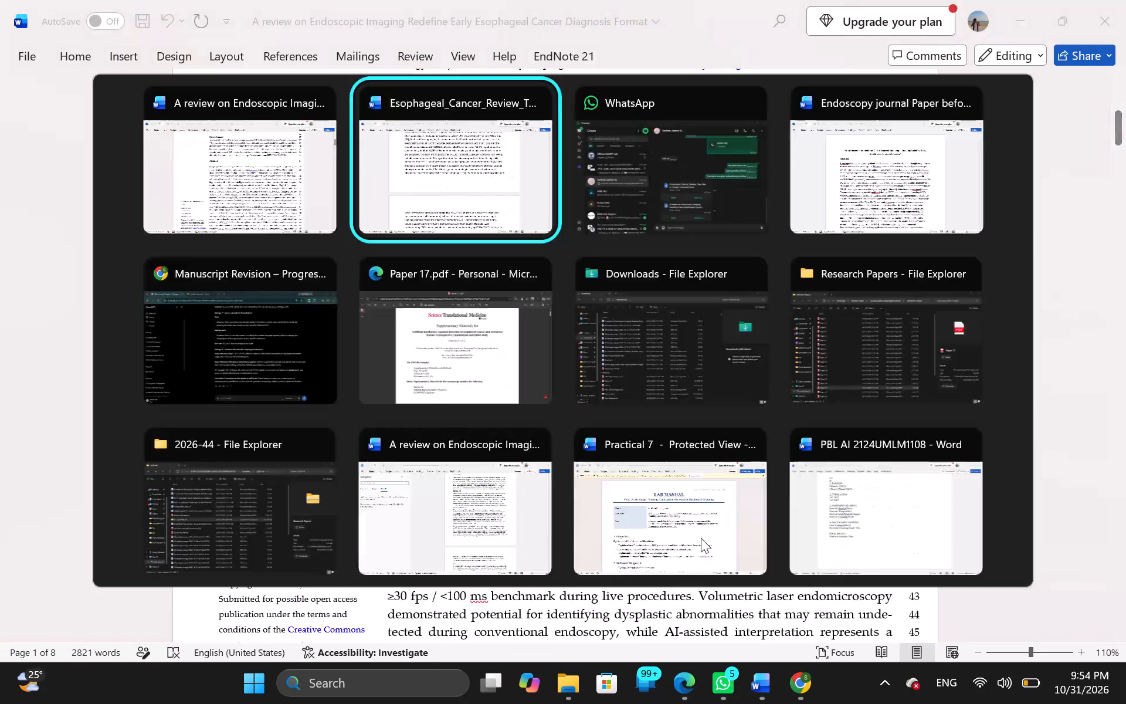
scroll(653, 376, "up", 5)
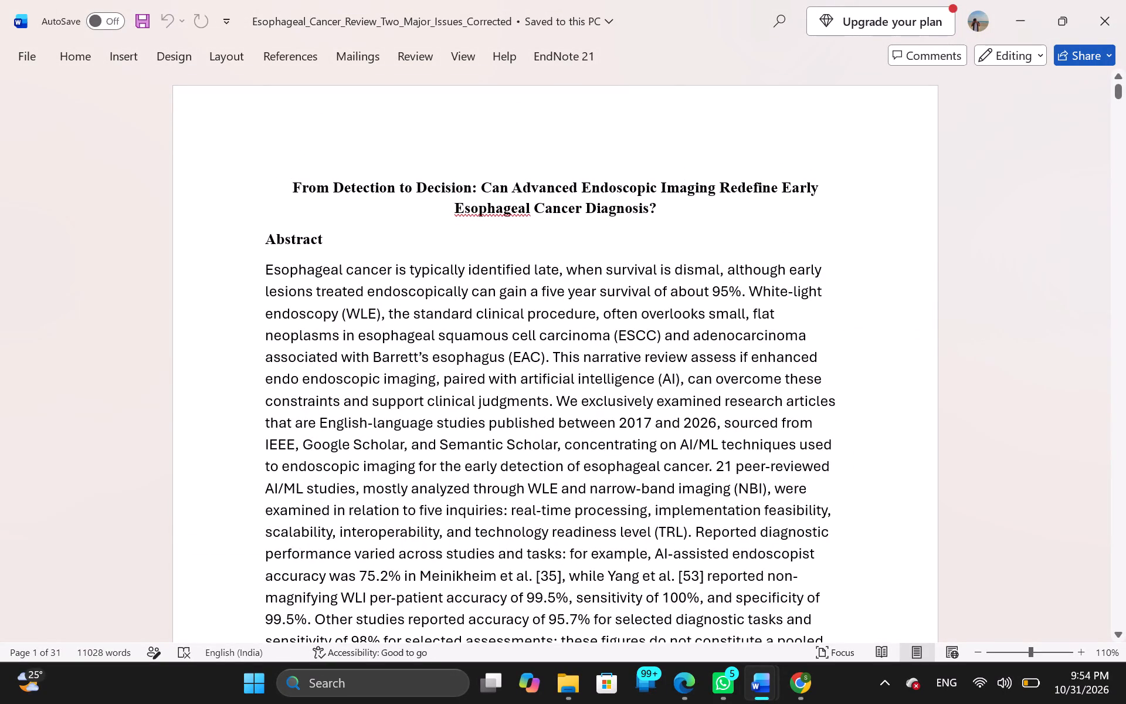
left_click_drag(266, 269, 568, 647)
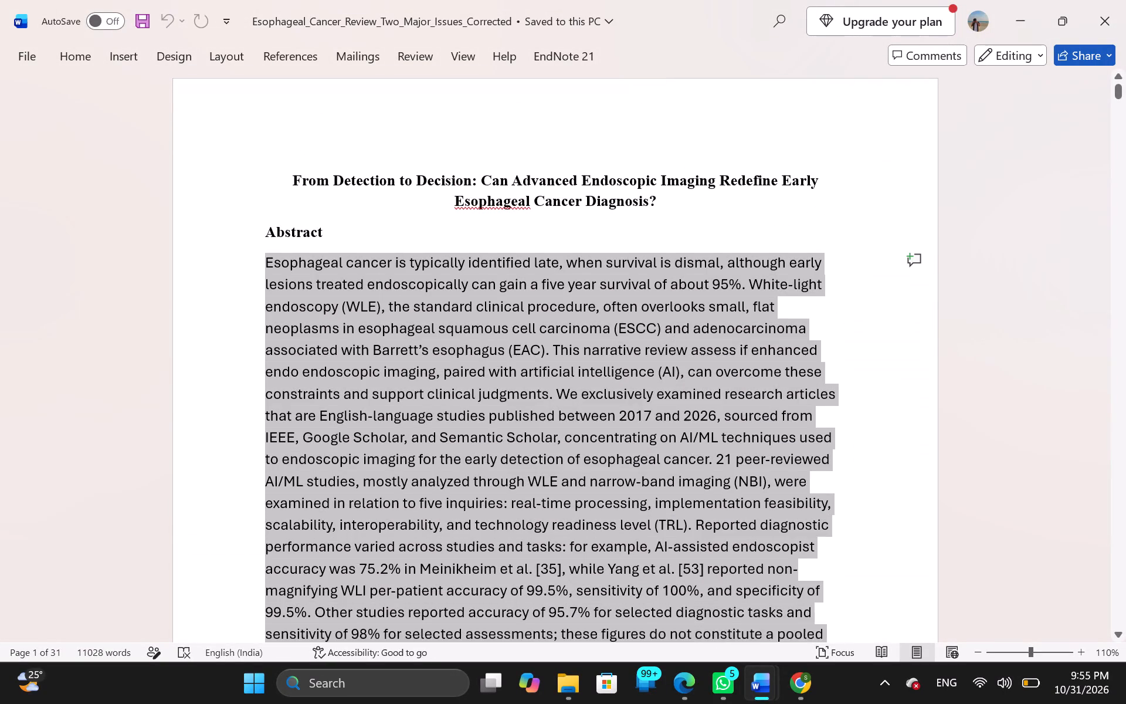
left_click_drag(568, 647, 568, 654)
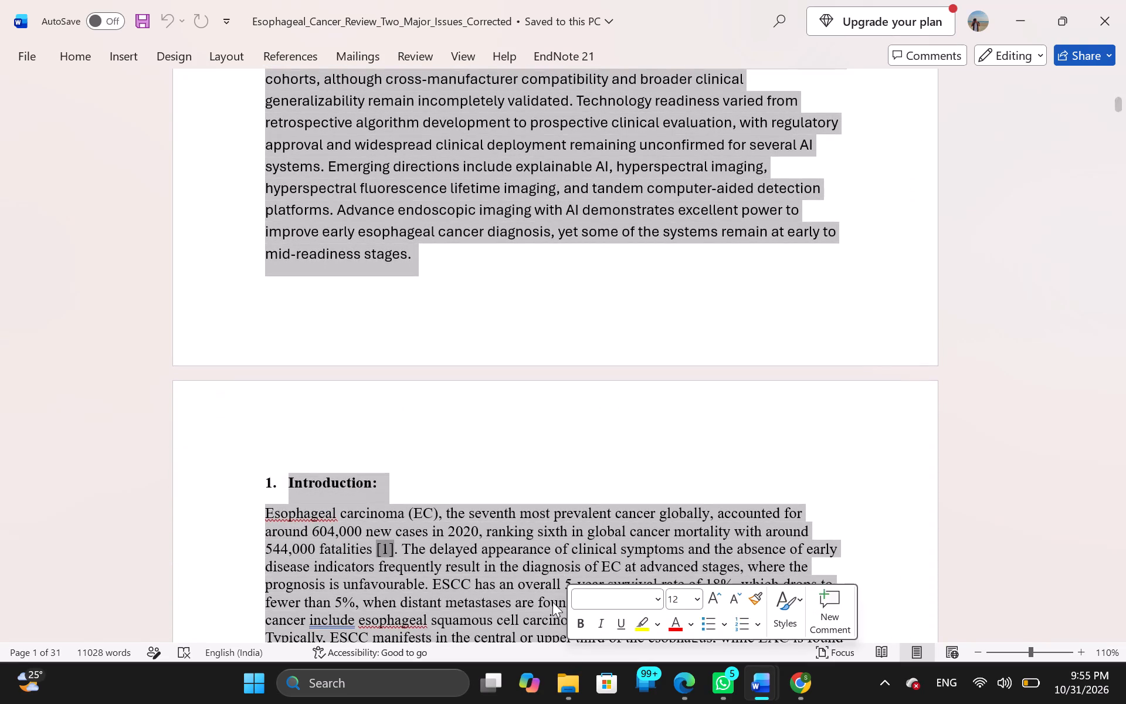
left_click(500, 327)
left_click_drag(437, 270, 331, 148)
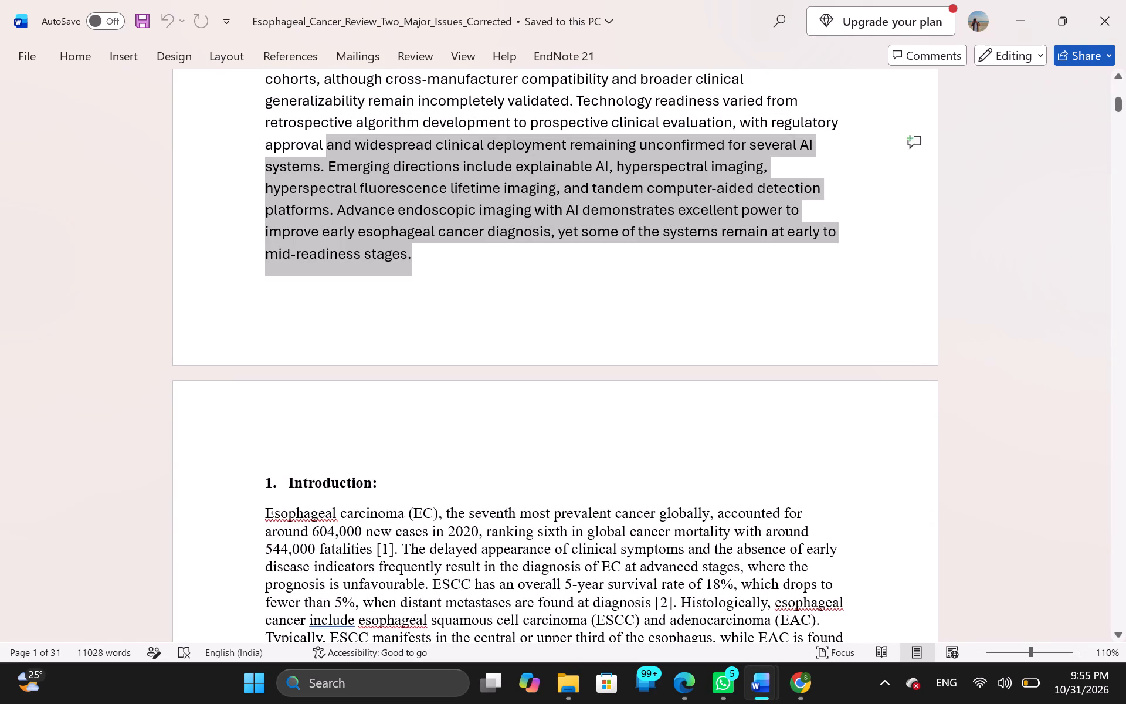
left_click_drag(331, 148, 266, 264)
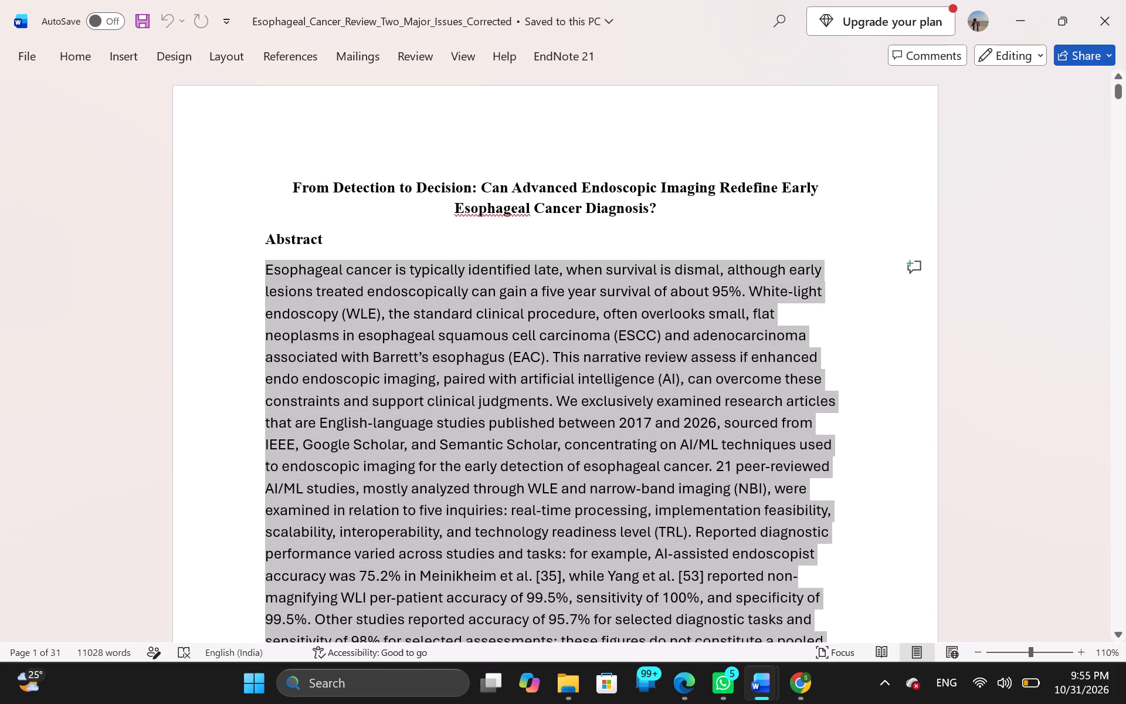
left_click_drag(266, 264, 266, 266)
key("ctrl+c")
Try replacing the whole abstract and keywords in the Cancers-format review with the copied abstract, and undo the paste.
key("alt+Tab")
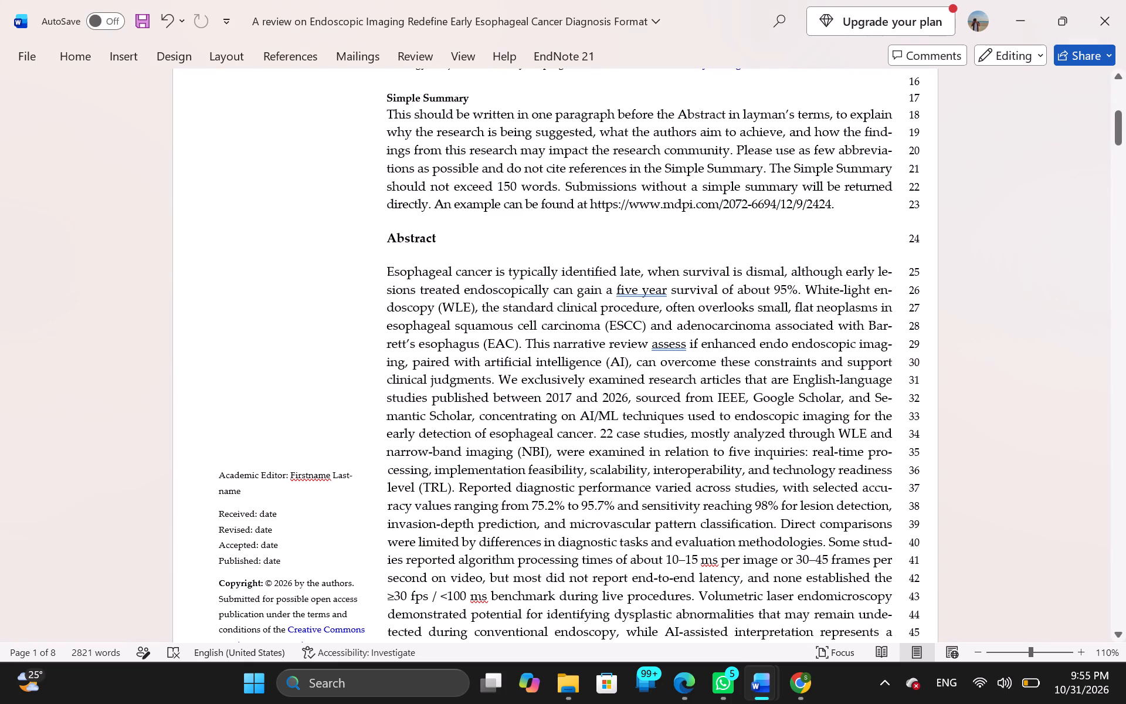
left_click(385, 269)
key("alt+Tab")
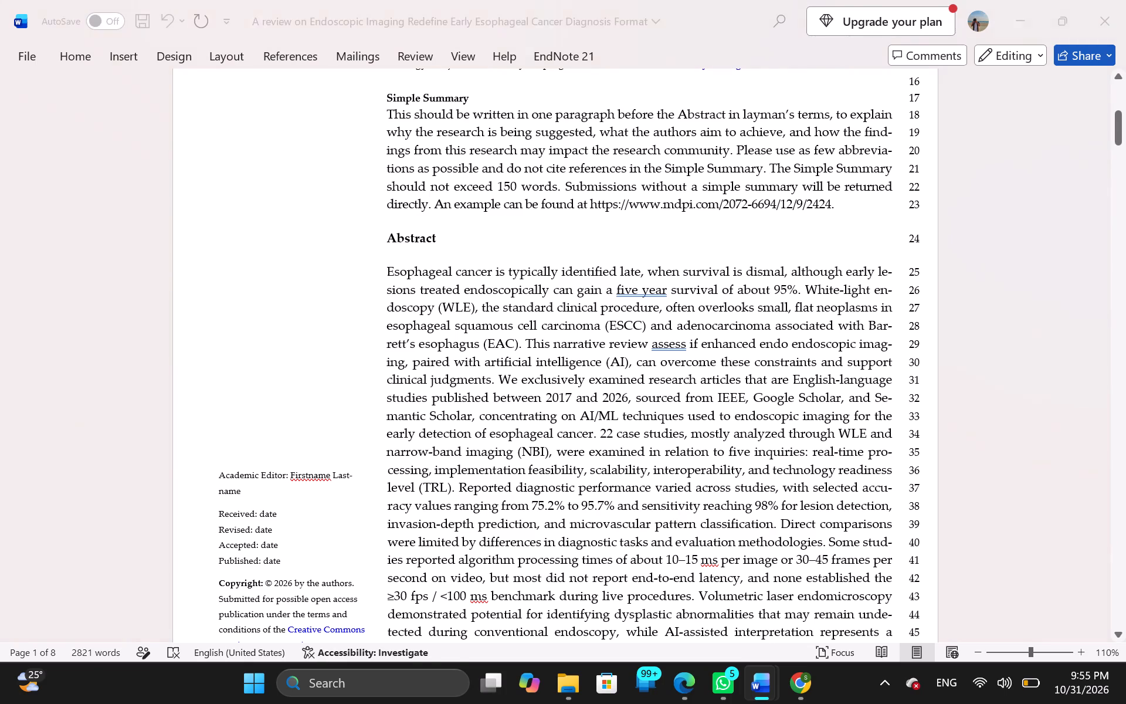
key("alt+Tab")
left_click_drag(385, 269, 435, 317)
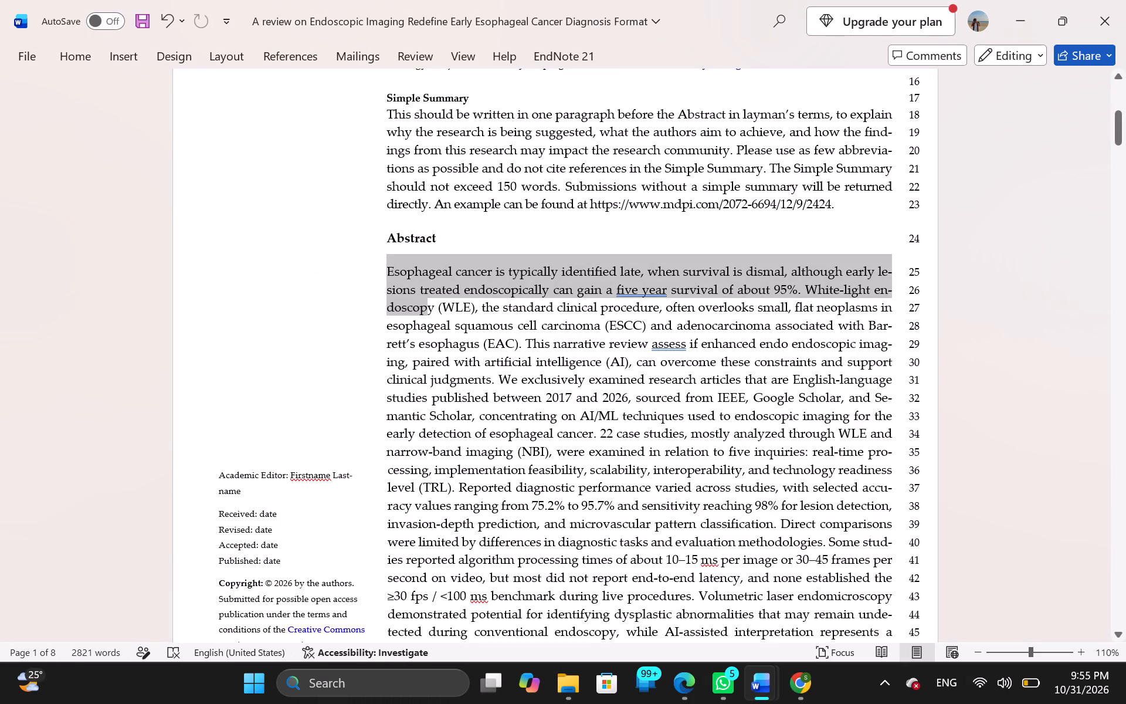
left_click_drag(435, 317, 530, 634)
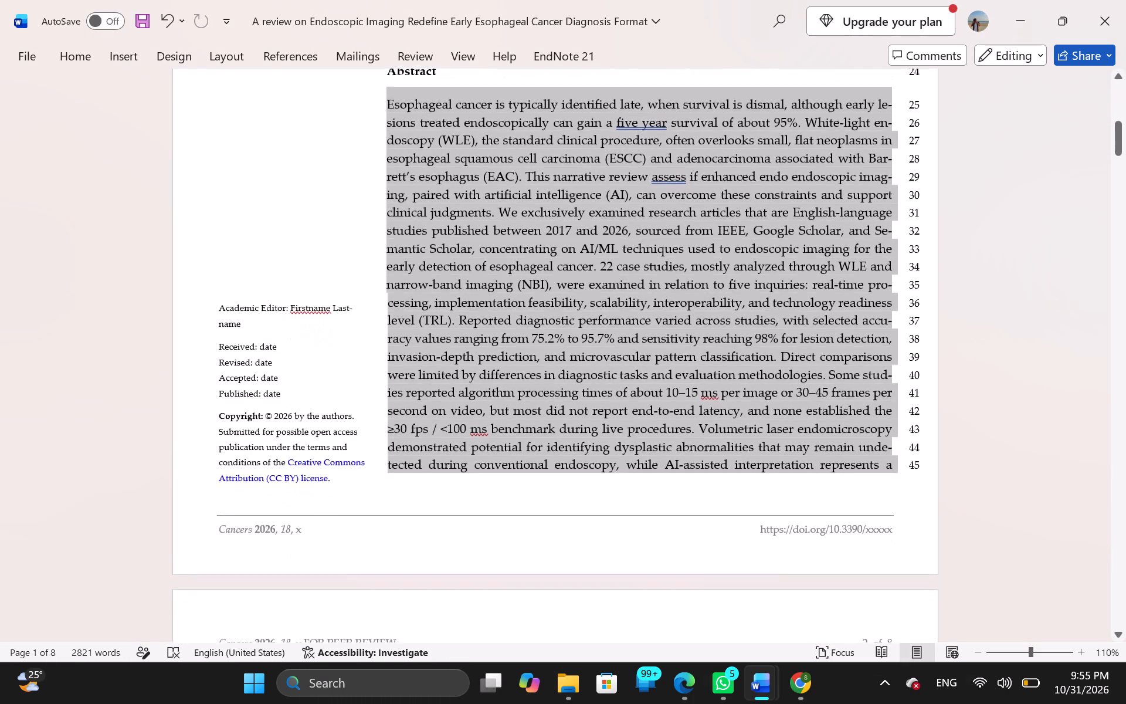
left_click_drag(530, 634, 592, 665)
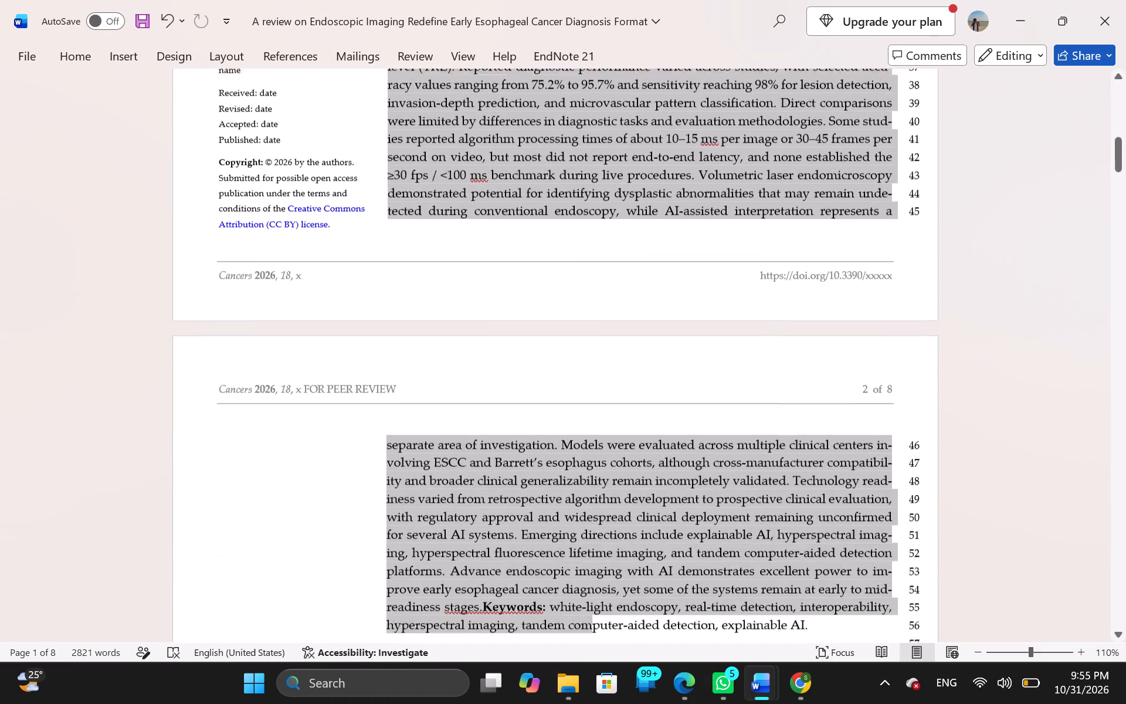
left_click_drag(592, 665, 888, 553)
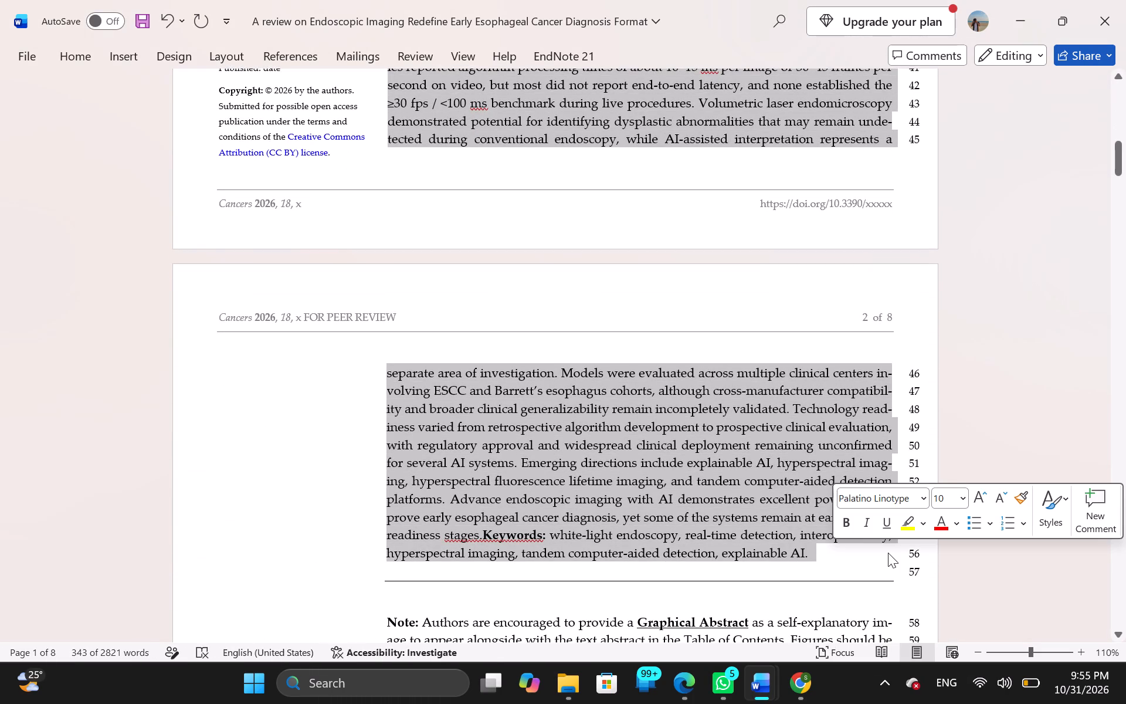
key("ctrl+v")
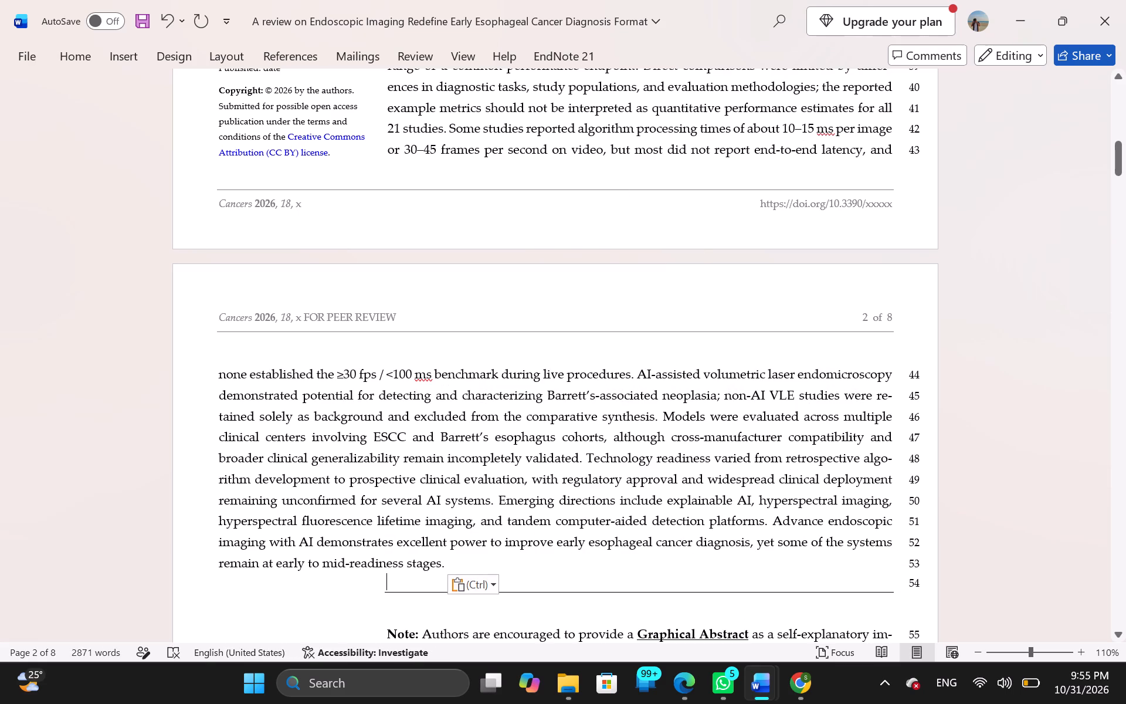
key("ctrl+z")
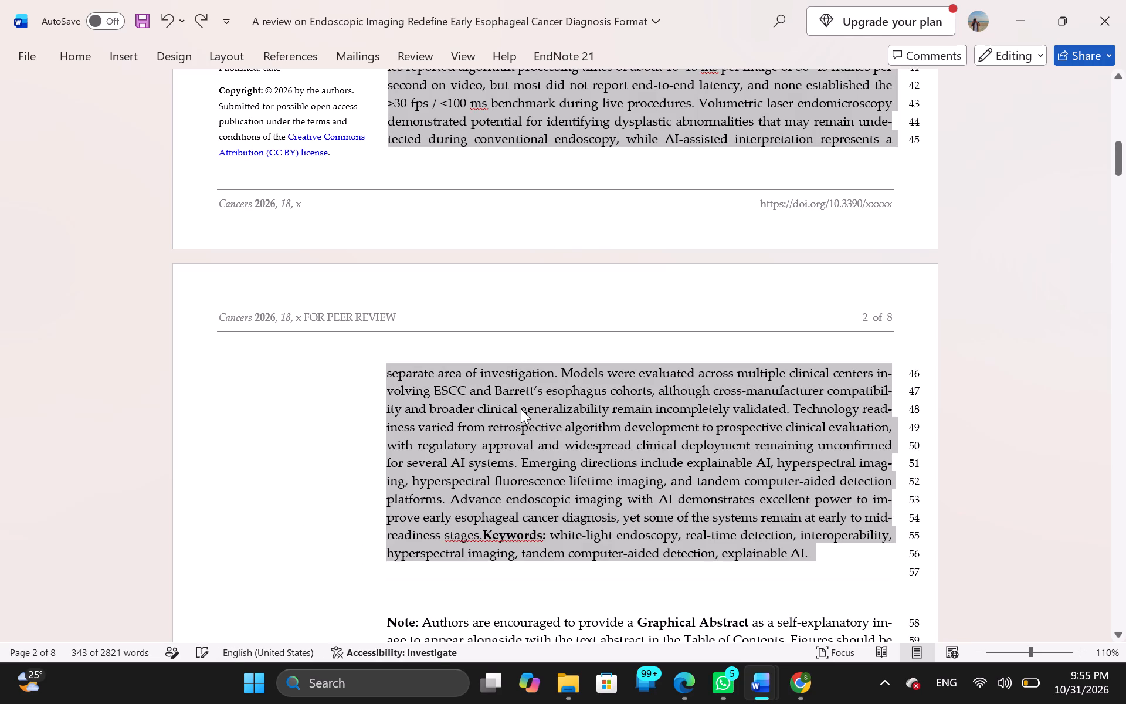
Replace the first-page portion of the Cancers-format abstract with the corrected manuscript's abstract text from its beginning up to "quantitative performance".
left_click(623, 420)
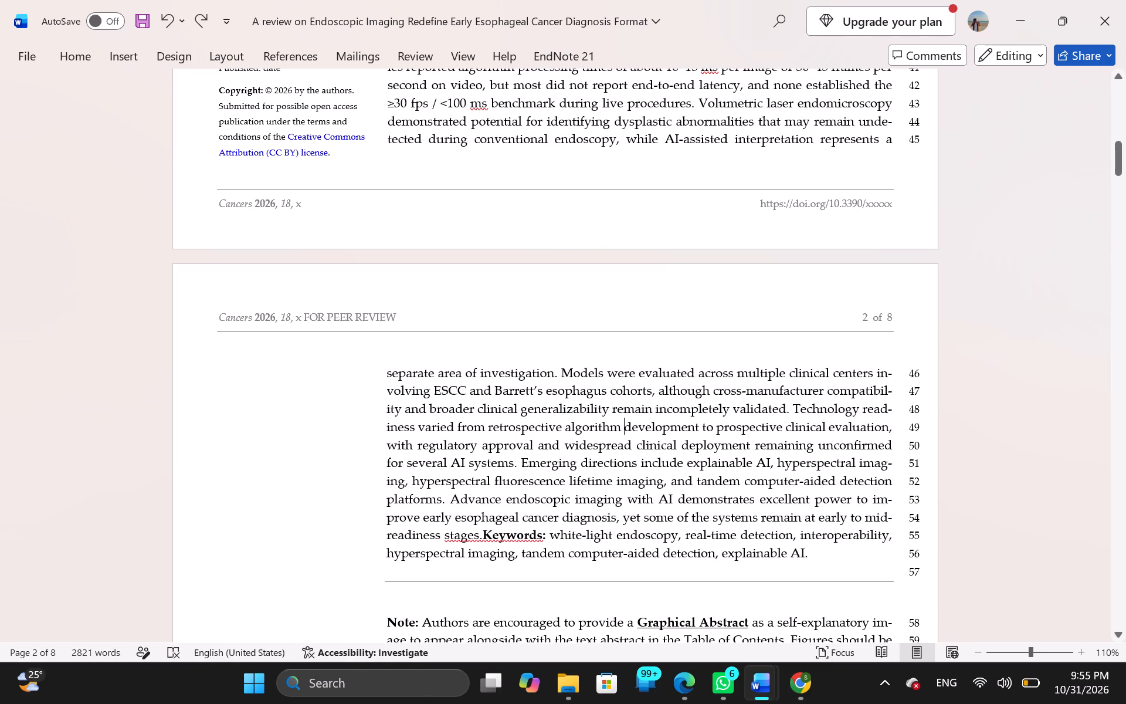
left_click_drag(893, 143, 395, 334)
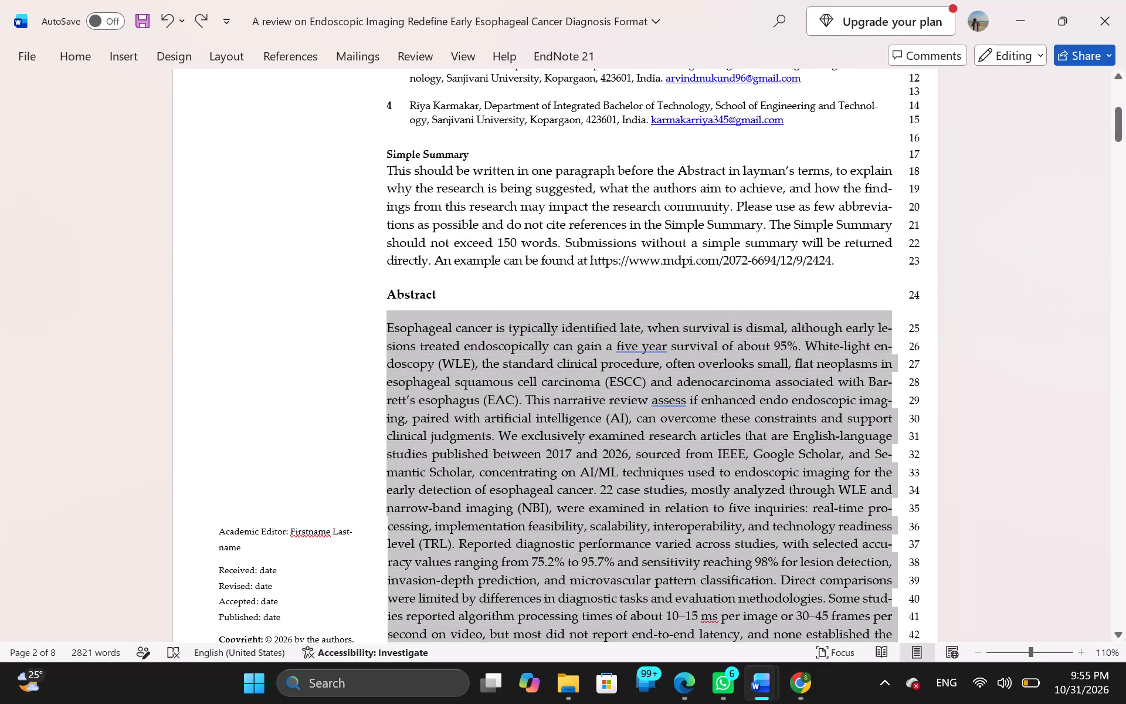
left_click_drag(395, 334, 390, 334)
left_click(390, 334)
left_click_drag(389, 329, 868, 132)
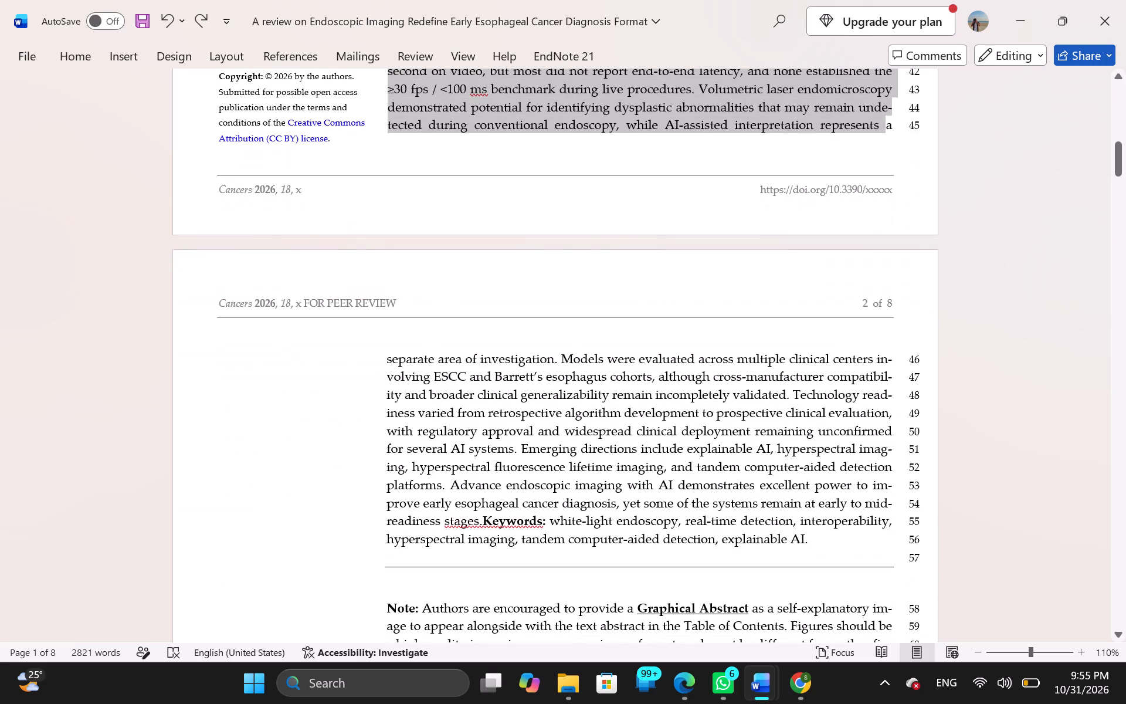
left_click_drag(868, 132, 896, 131)
key("alt+Tab")
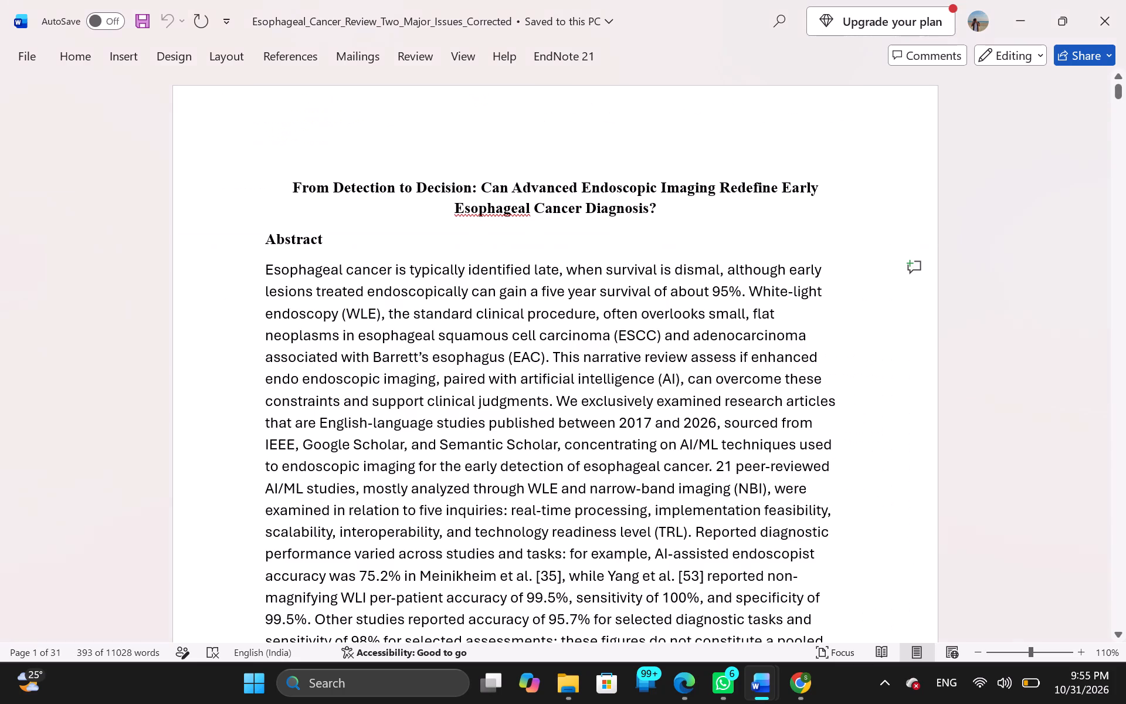
left_click(331, 272)
left_click_drag(257, 266, 719, 644)
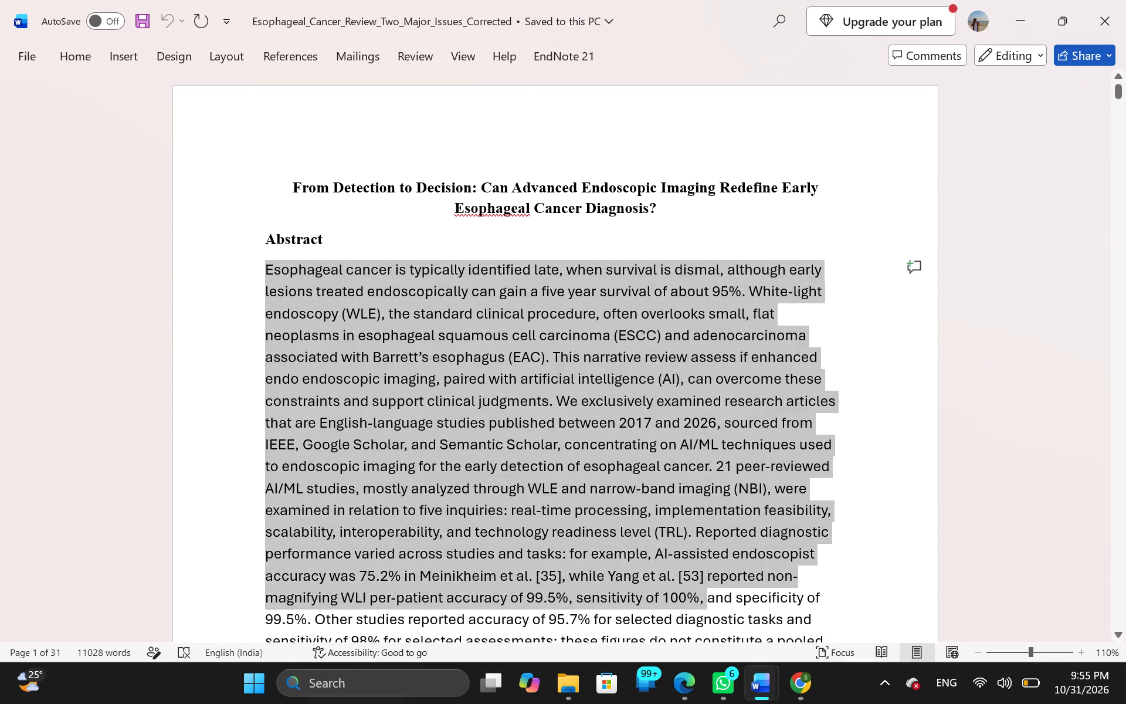
left_click_drag(719, 644, 816, 333)
key("ctrl+c")
key("alt+Tab")
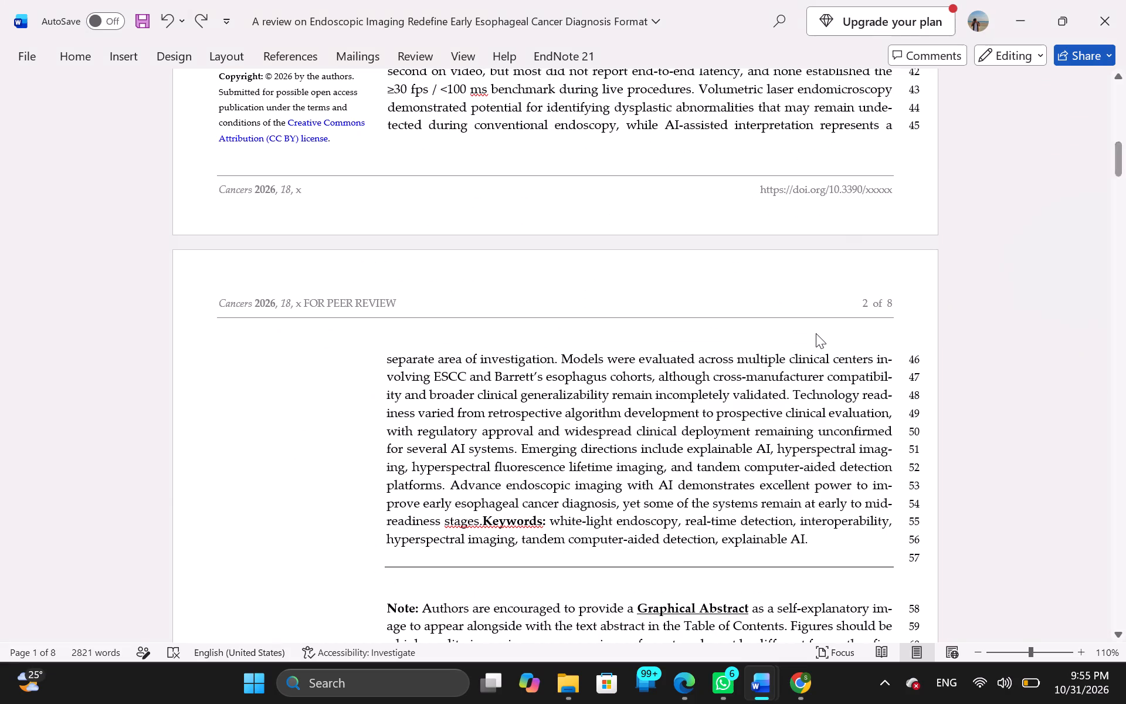
key("ctrl+v")
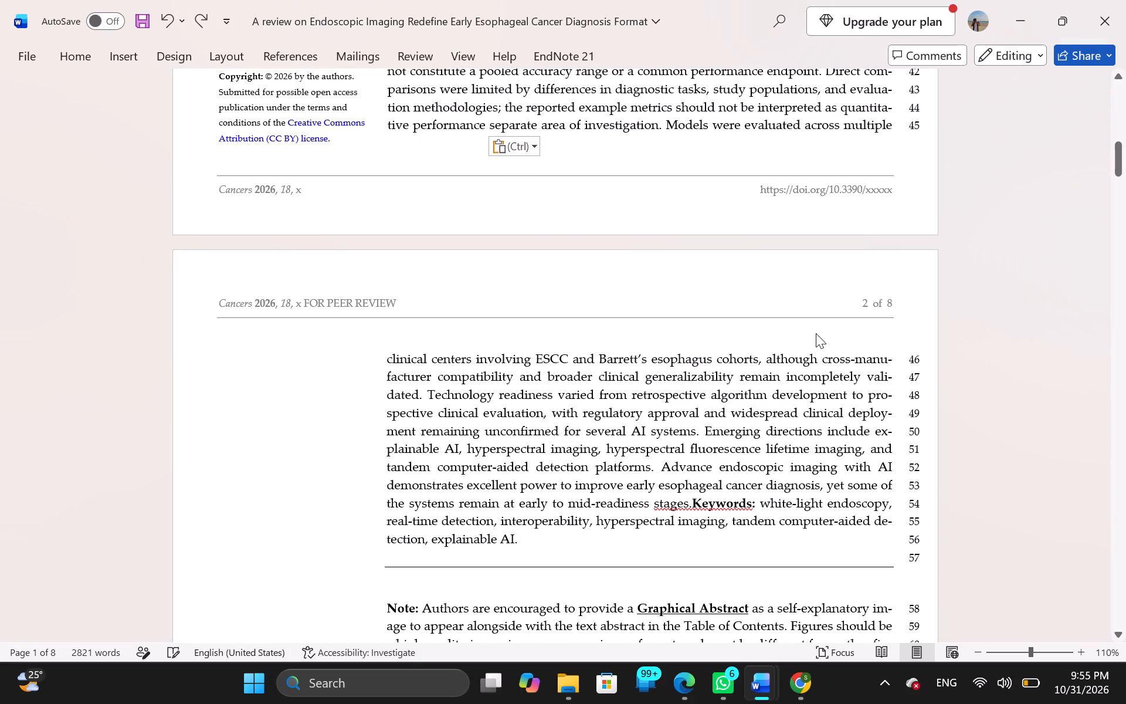
Replace "separate area of investigation. Models were evaluated across multiple" in the Cancers-format abstract with the corrected manuscript's "estimates for all 21 studies. Some studies".
scroll(816, 333, "up", 2)
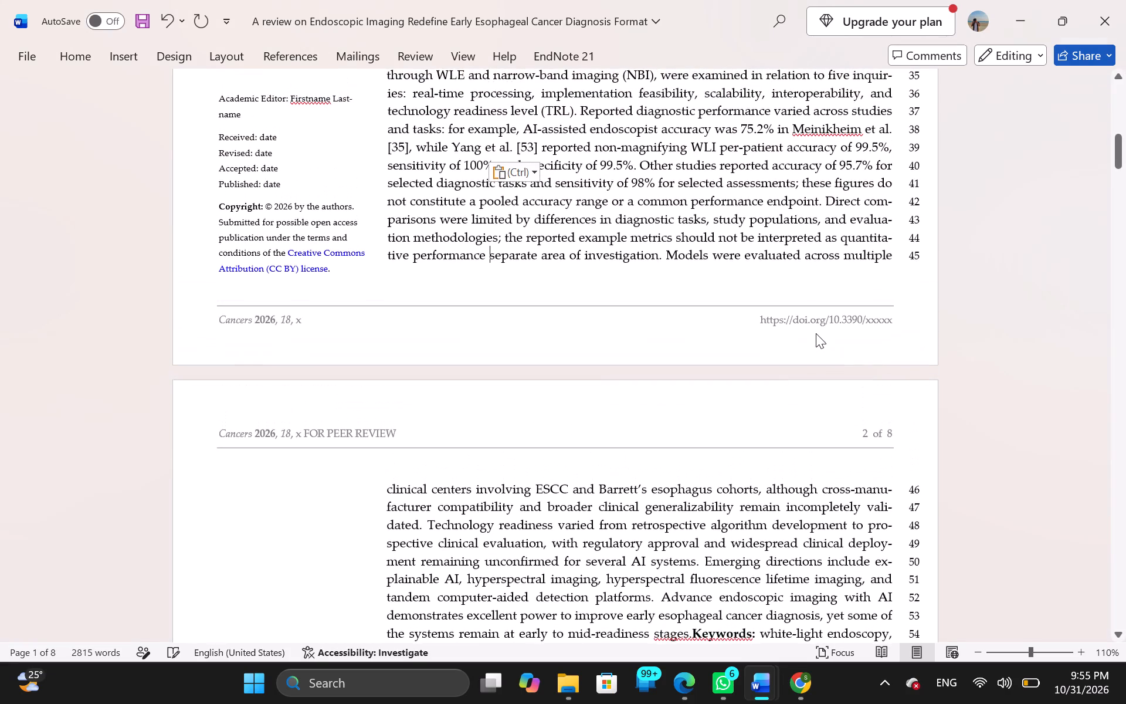
scroll(816, 333, "up", 2)
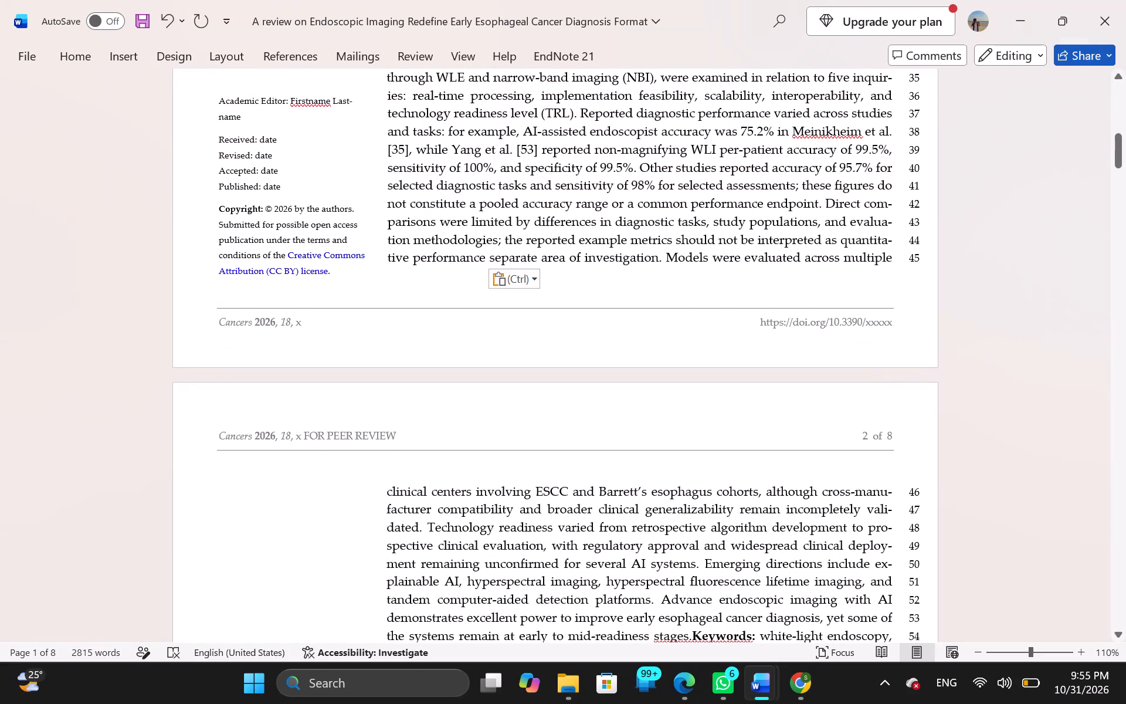
left_click_drag(490, 256, 870, 263)
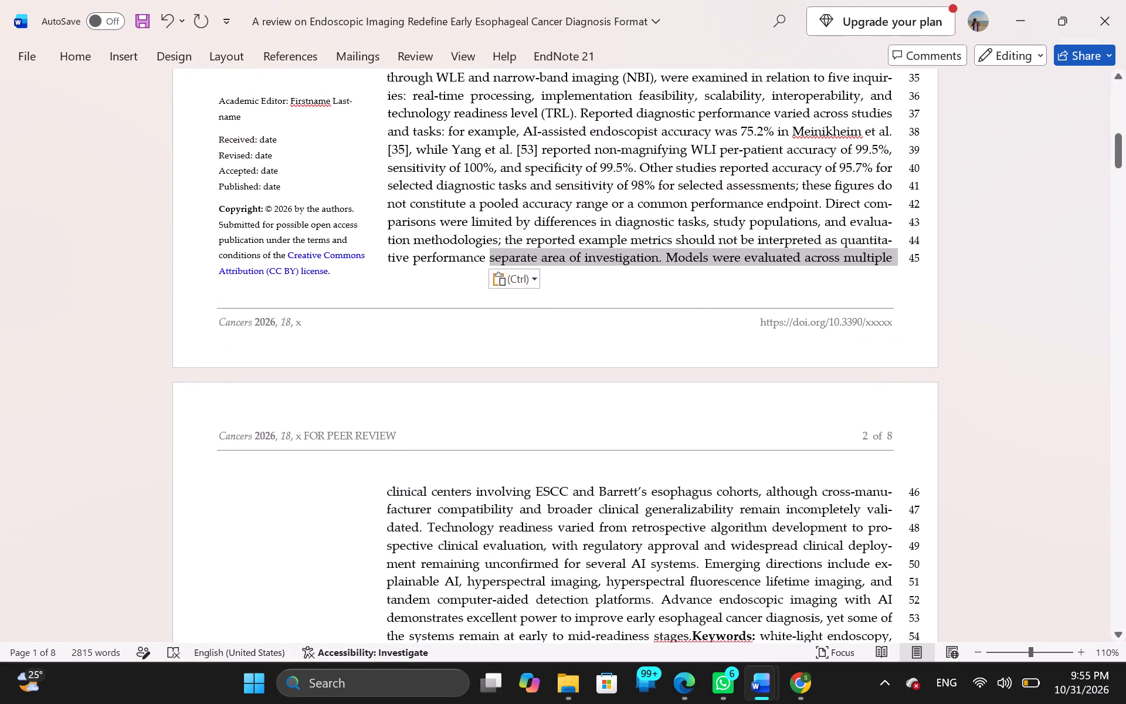
left_click_drag(870, 263, 871, 263)
key("alt+Tab")
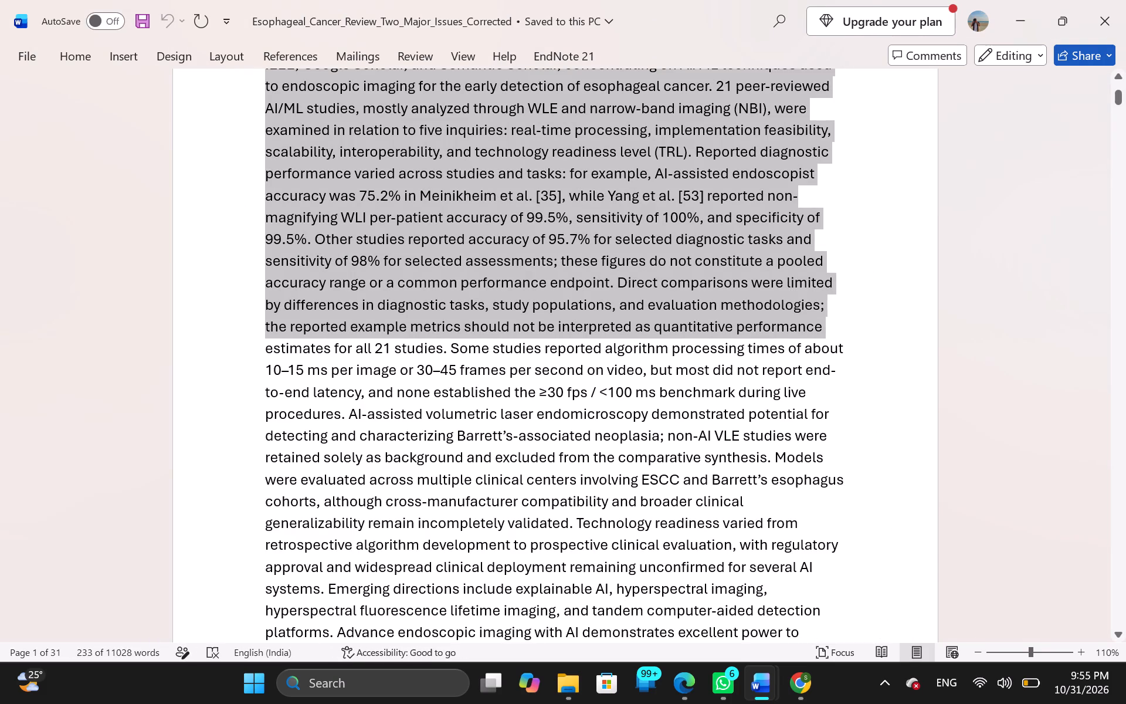
left_click_drag(267, 348, 521, 356)
key("ctrl+c")
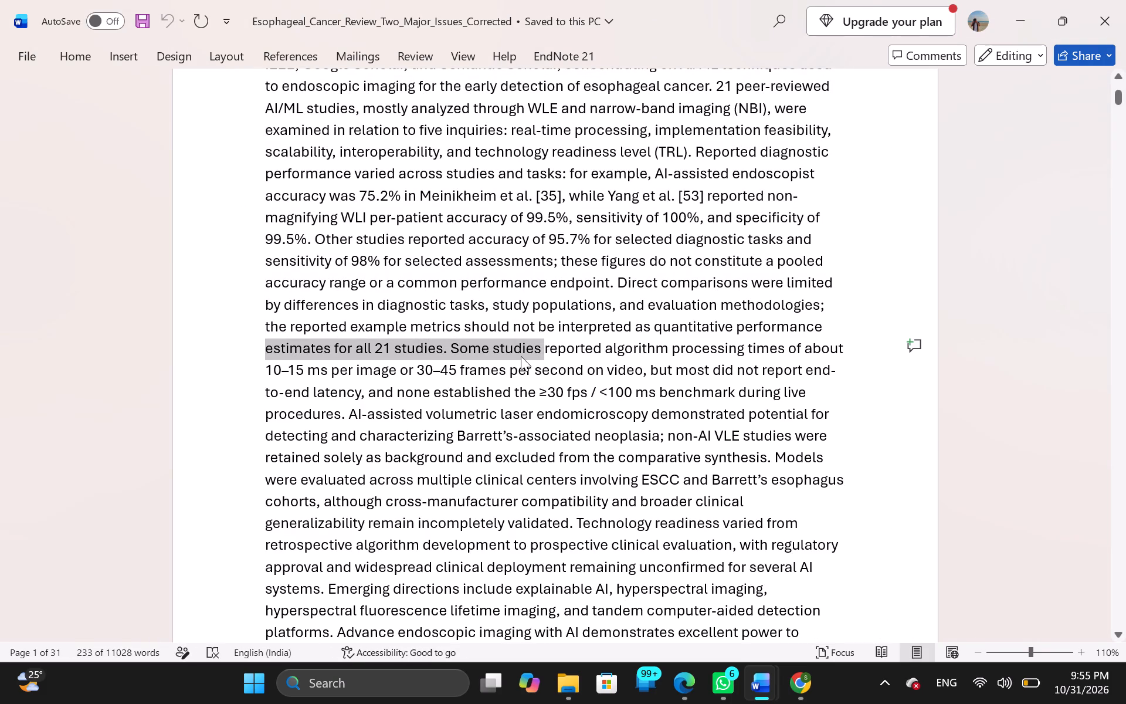
key("alt+Tab")
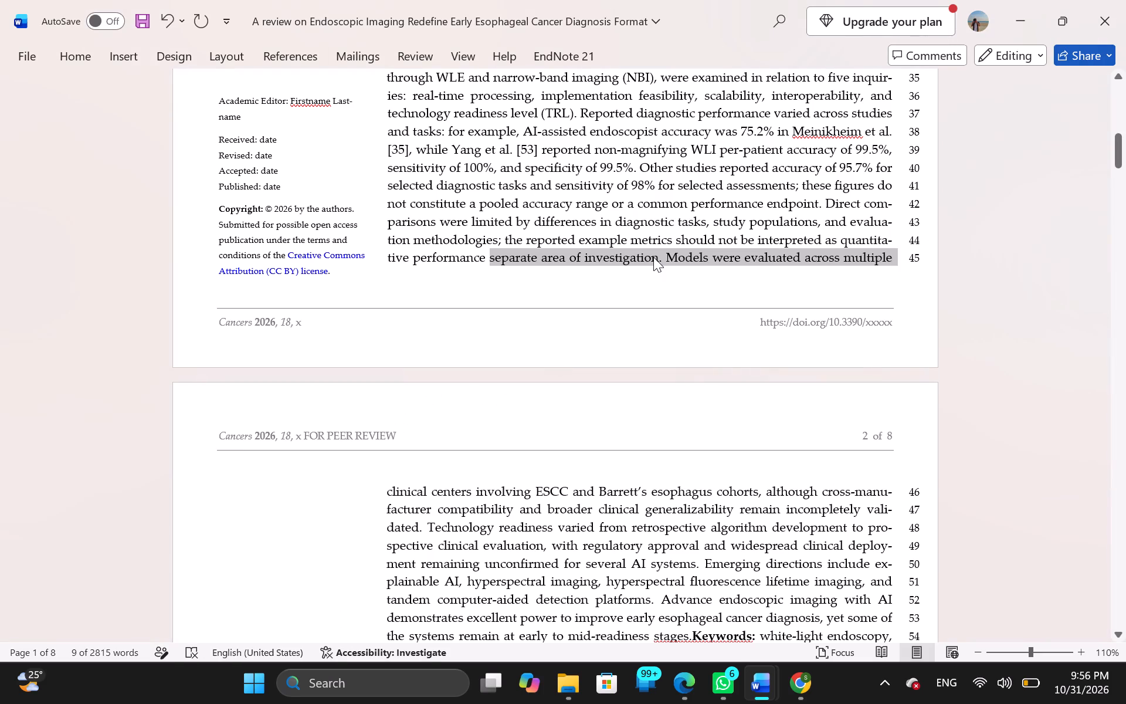
key("ctrl+v")
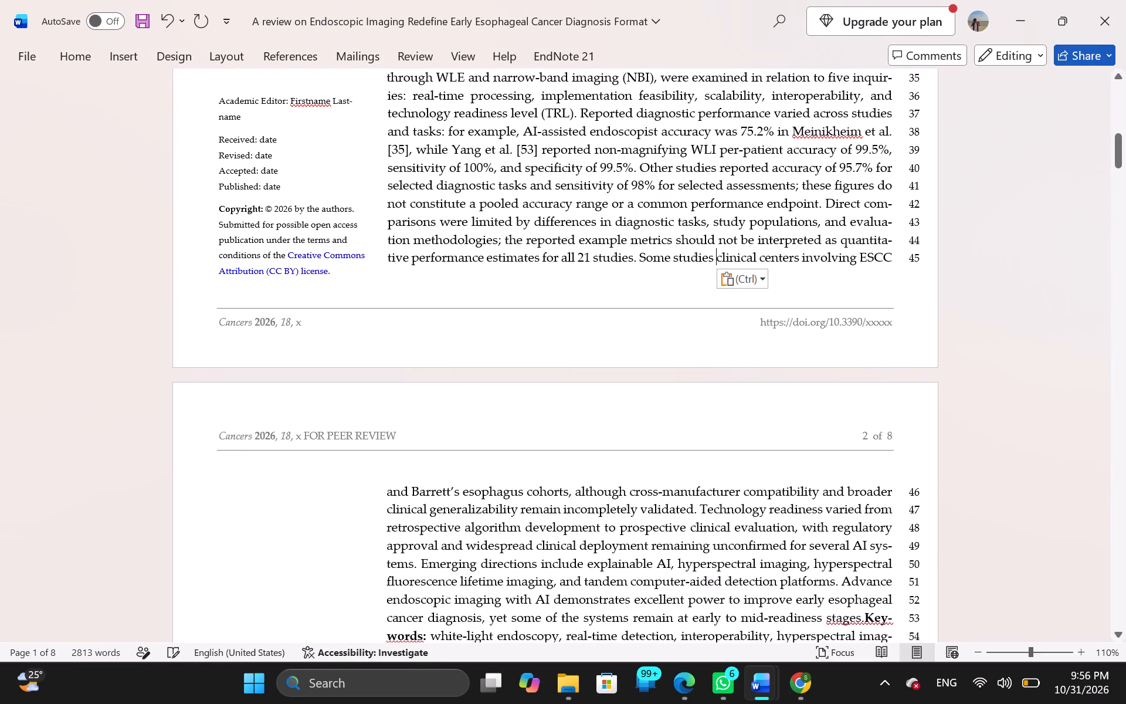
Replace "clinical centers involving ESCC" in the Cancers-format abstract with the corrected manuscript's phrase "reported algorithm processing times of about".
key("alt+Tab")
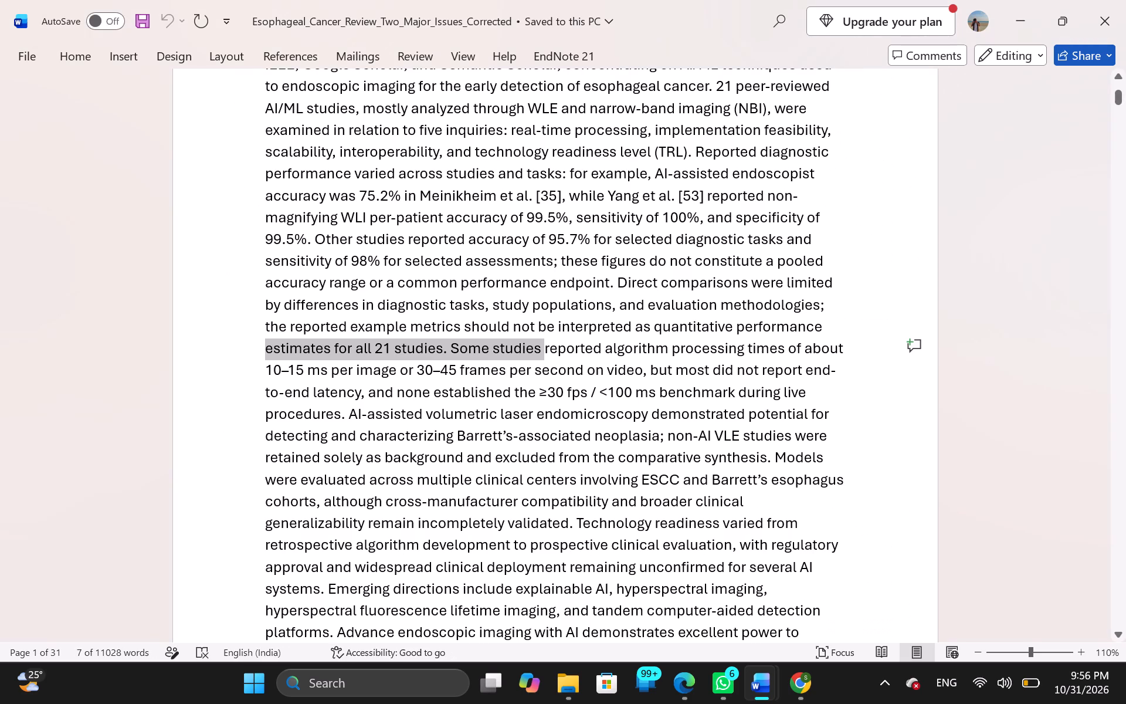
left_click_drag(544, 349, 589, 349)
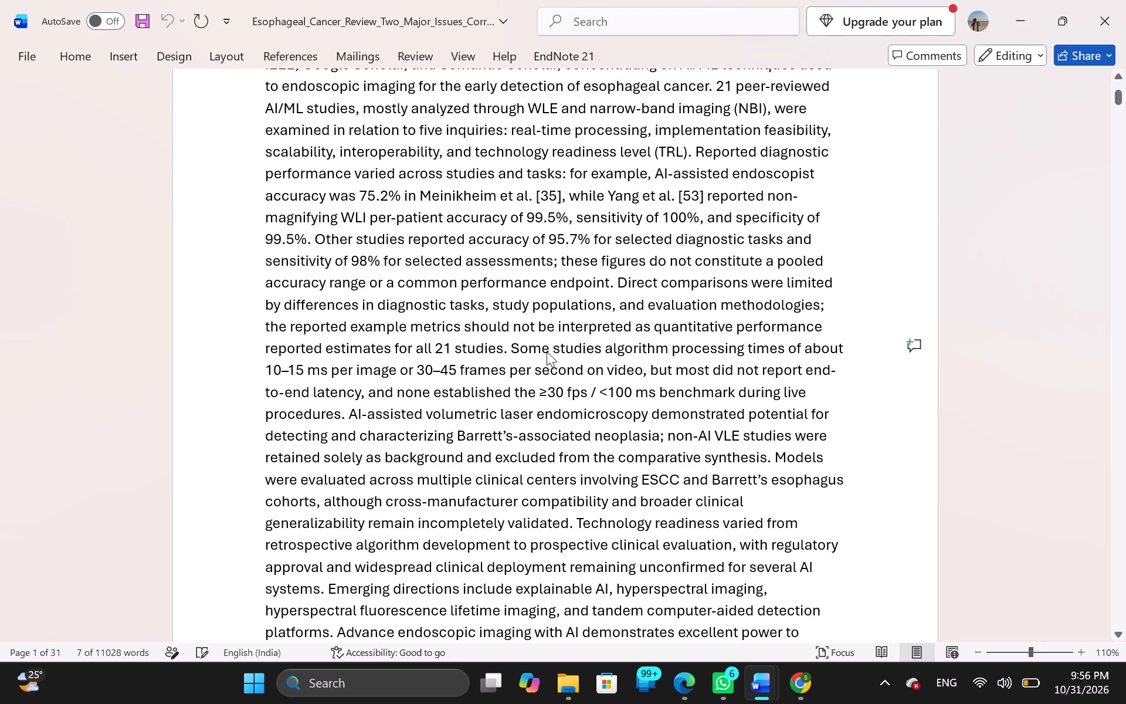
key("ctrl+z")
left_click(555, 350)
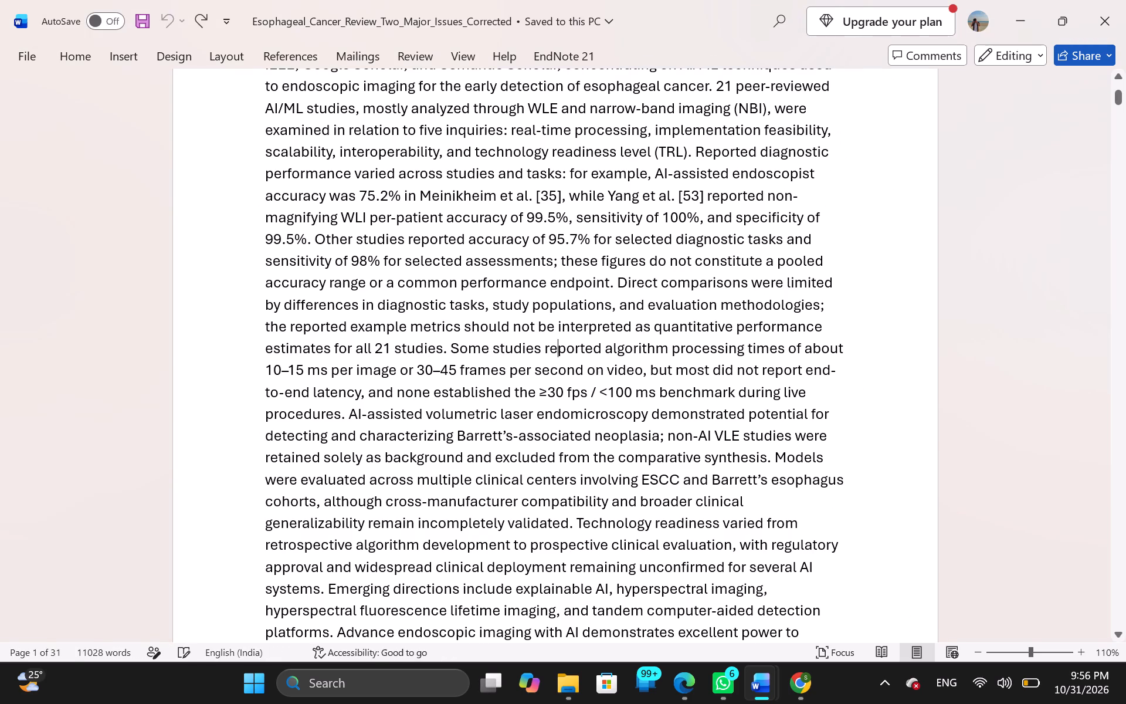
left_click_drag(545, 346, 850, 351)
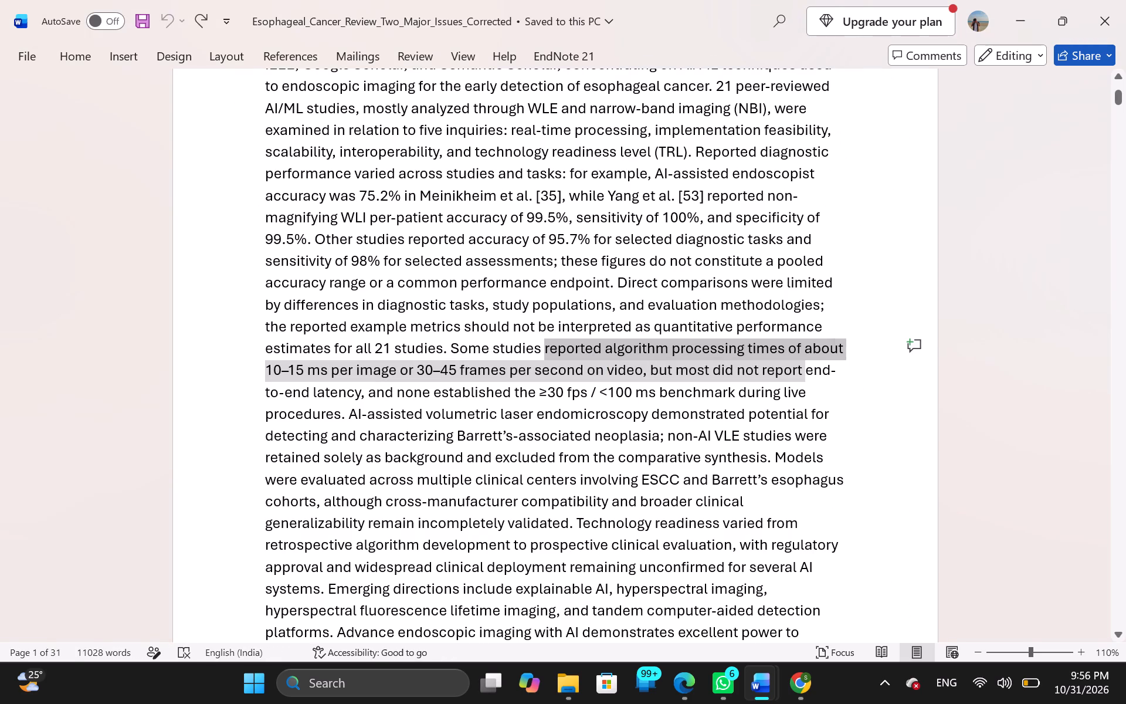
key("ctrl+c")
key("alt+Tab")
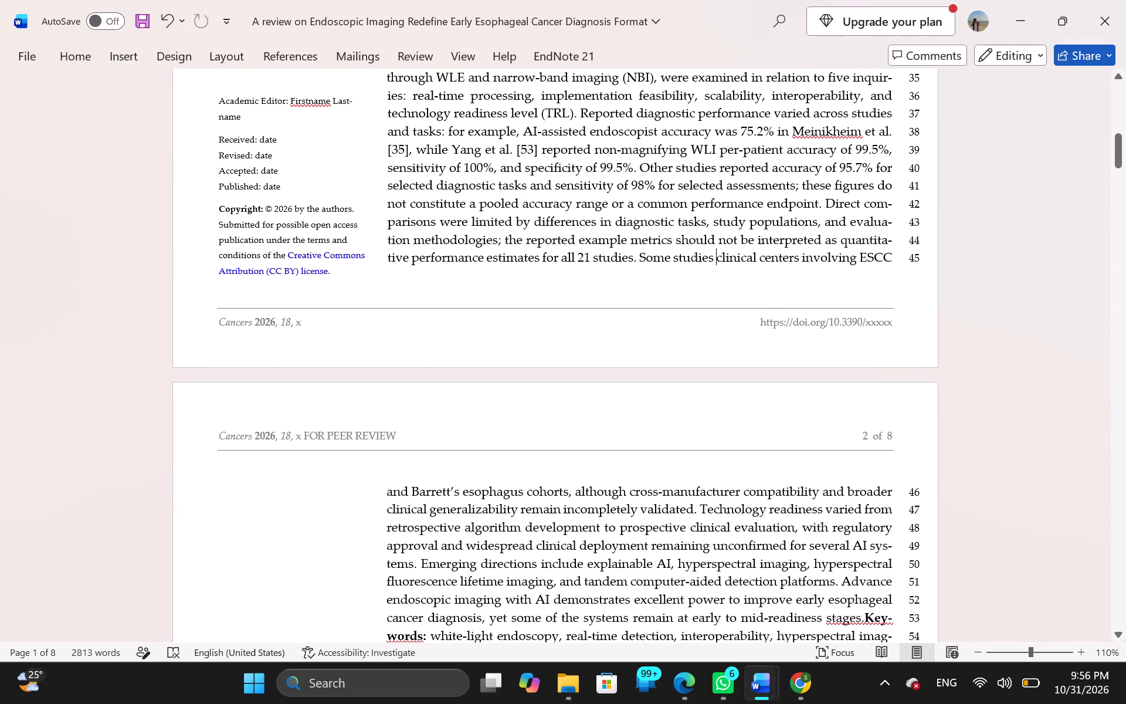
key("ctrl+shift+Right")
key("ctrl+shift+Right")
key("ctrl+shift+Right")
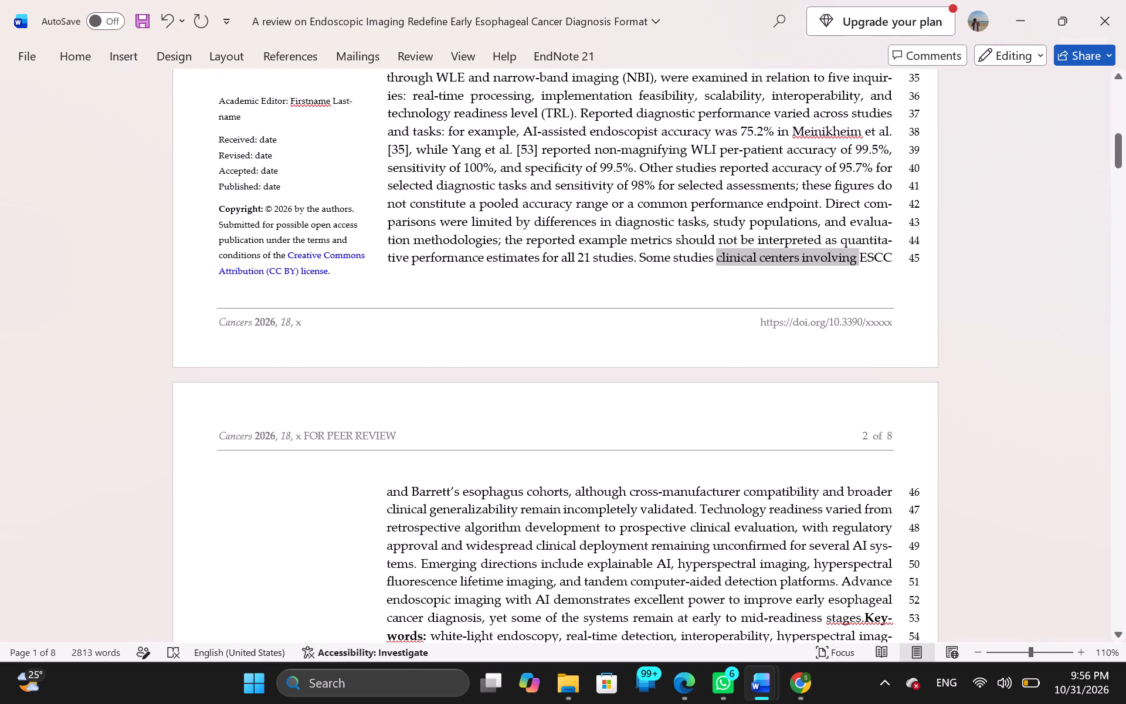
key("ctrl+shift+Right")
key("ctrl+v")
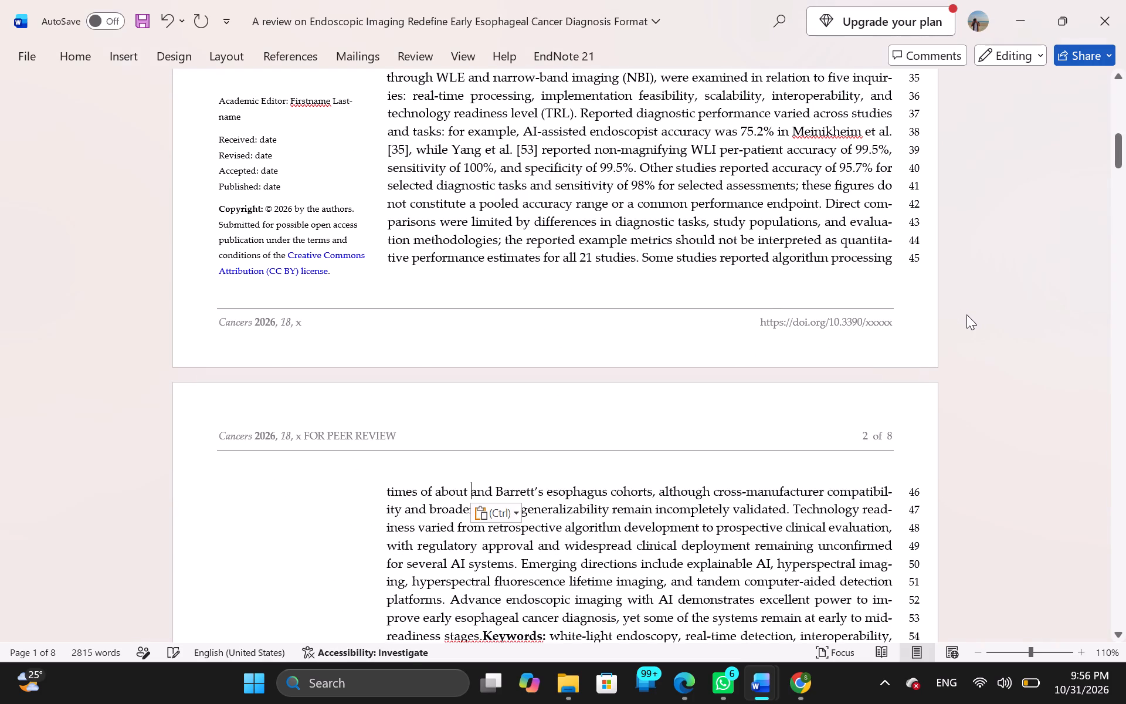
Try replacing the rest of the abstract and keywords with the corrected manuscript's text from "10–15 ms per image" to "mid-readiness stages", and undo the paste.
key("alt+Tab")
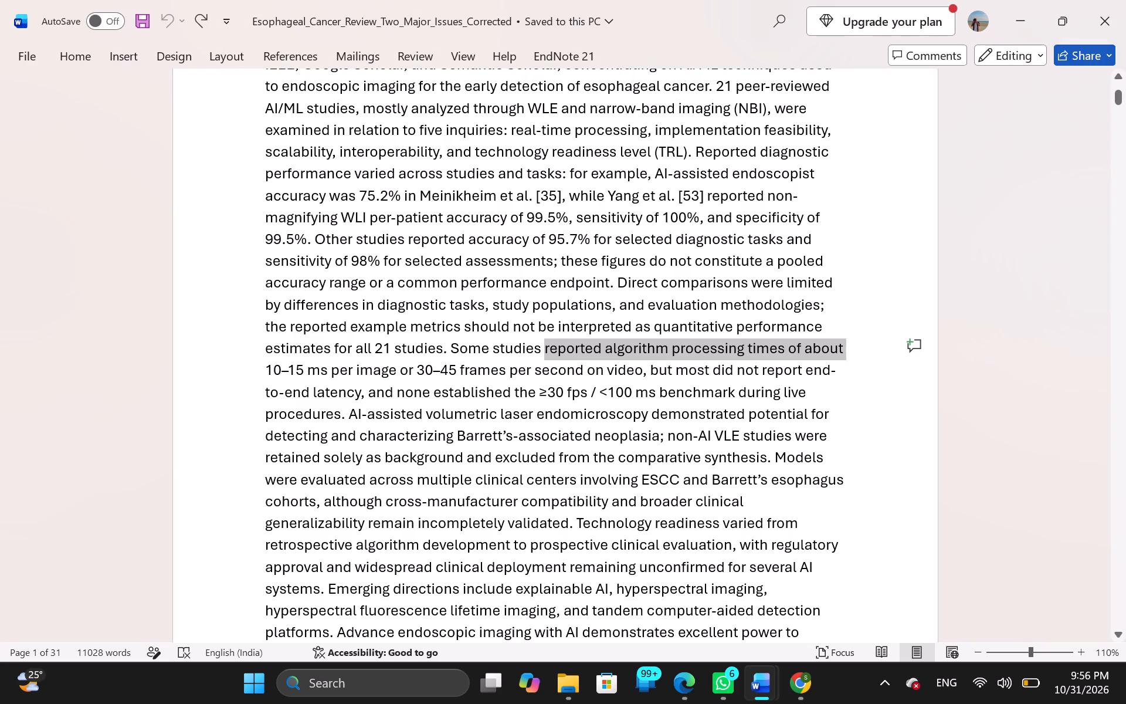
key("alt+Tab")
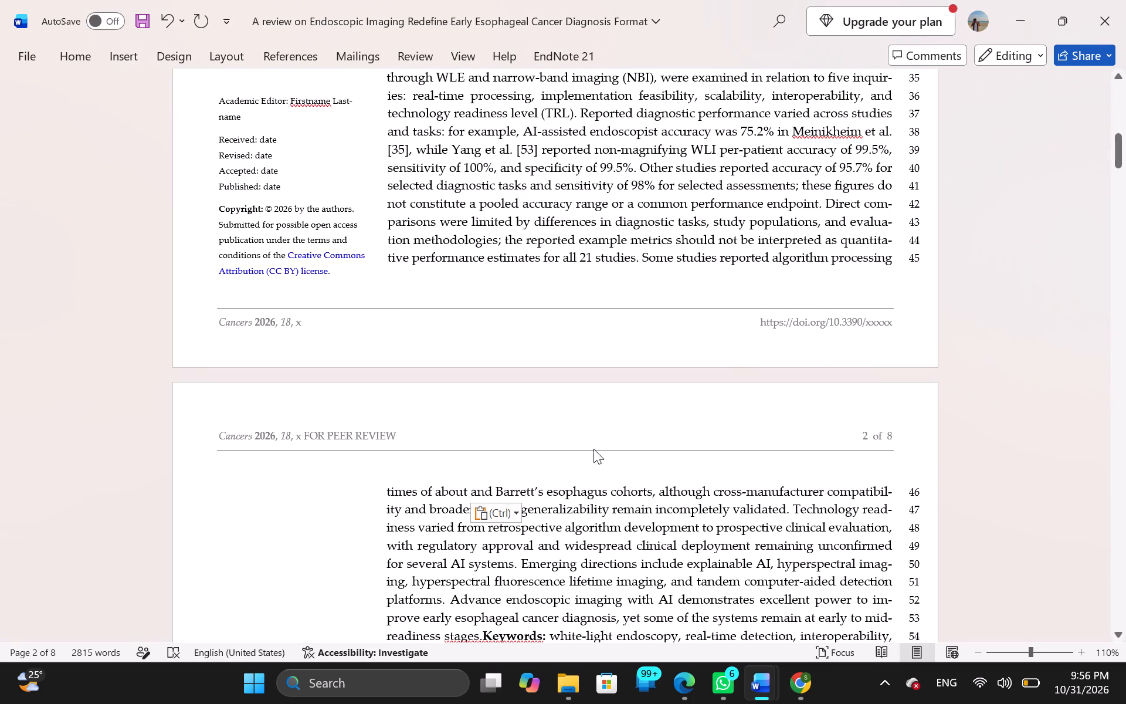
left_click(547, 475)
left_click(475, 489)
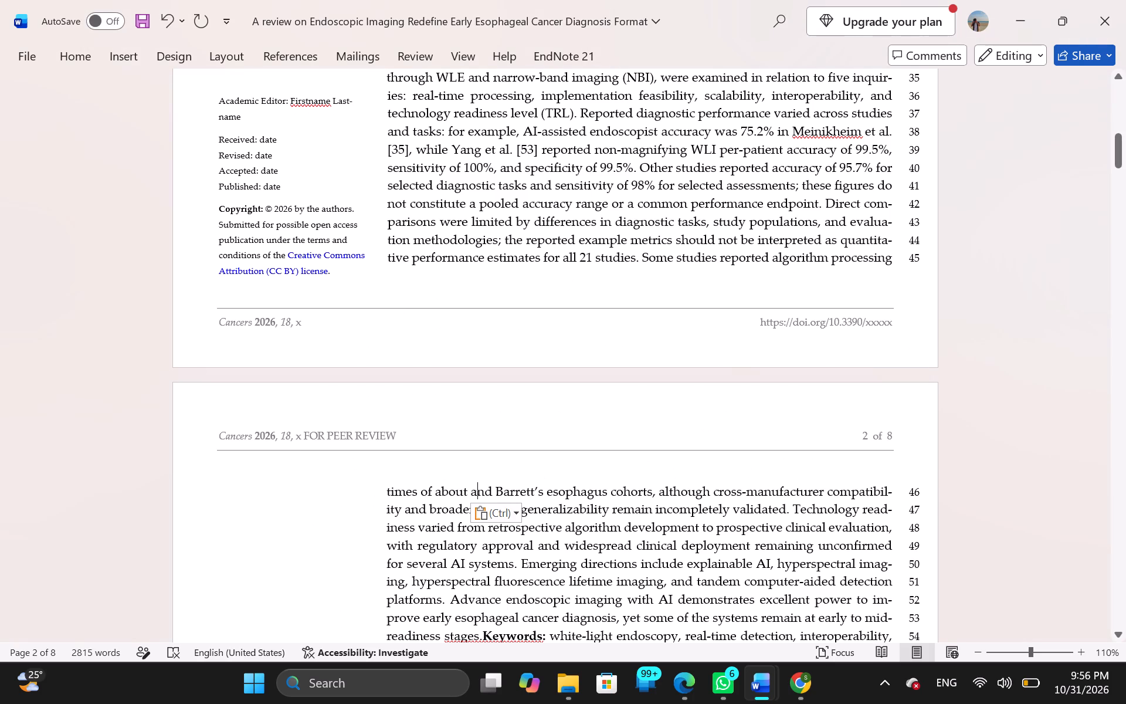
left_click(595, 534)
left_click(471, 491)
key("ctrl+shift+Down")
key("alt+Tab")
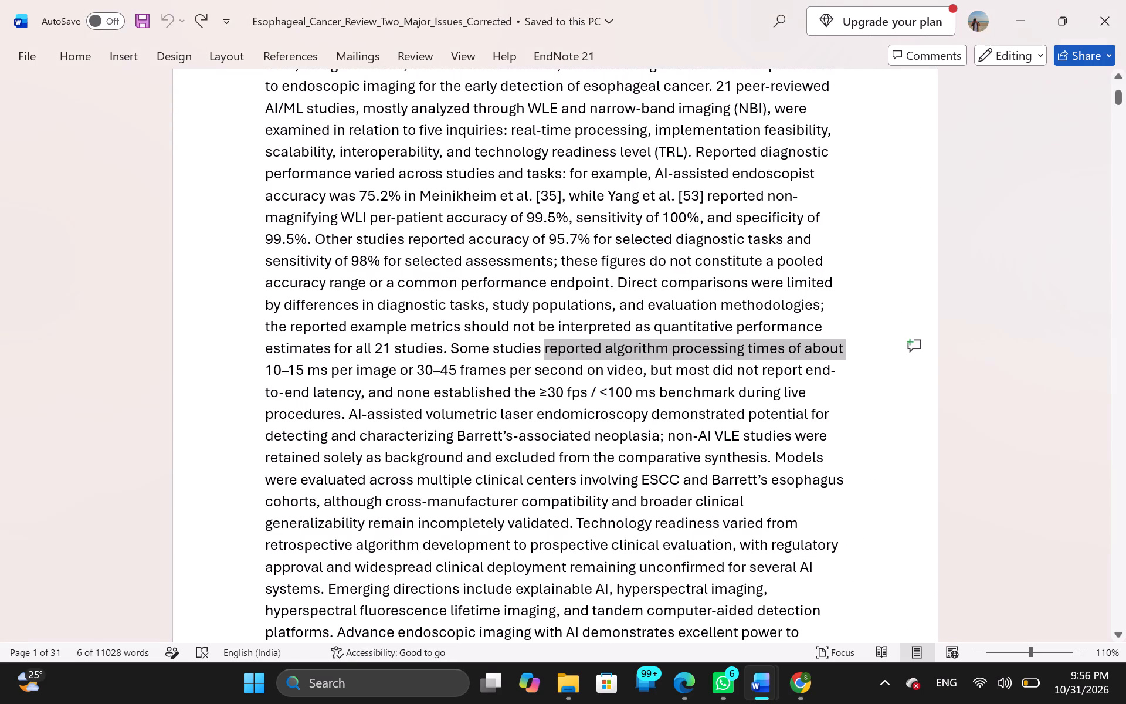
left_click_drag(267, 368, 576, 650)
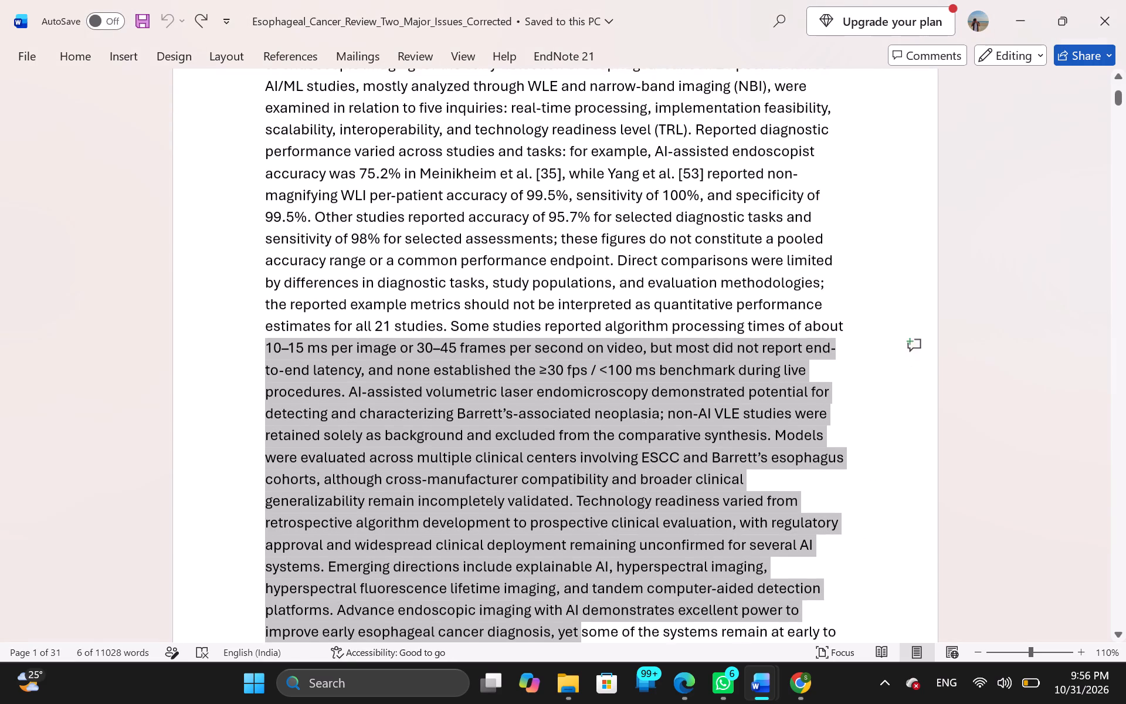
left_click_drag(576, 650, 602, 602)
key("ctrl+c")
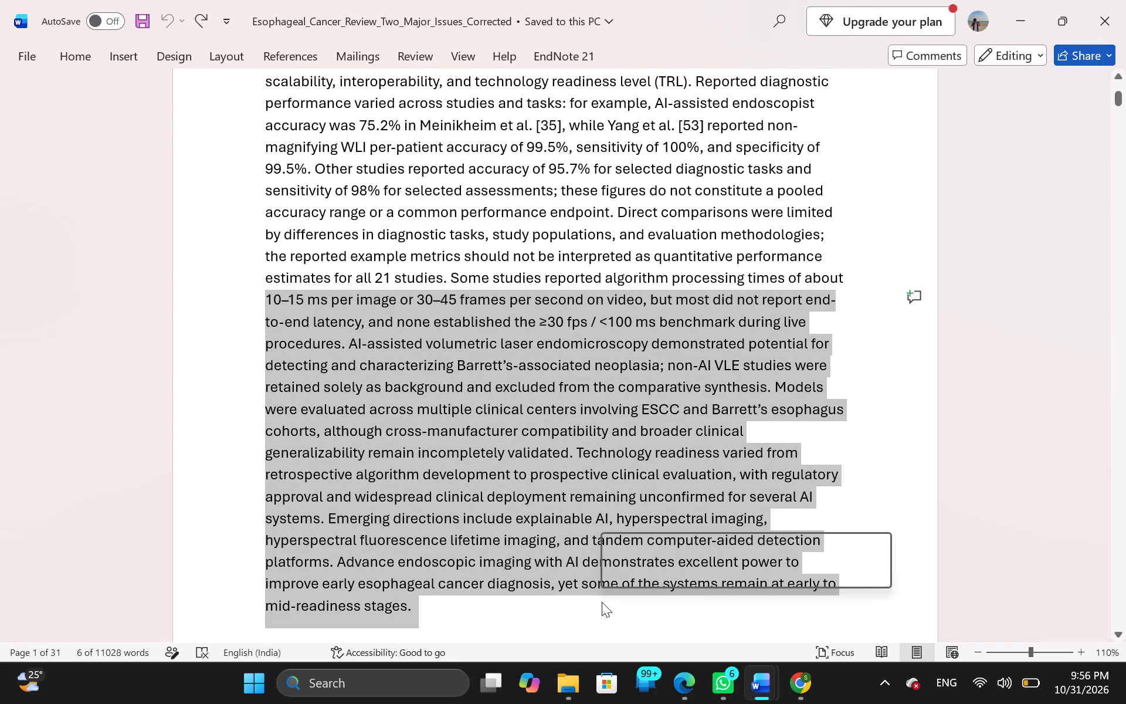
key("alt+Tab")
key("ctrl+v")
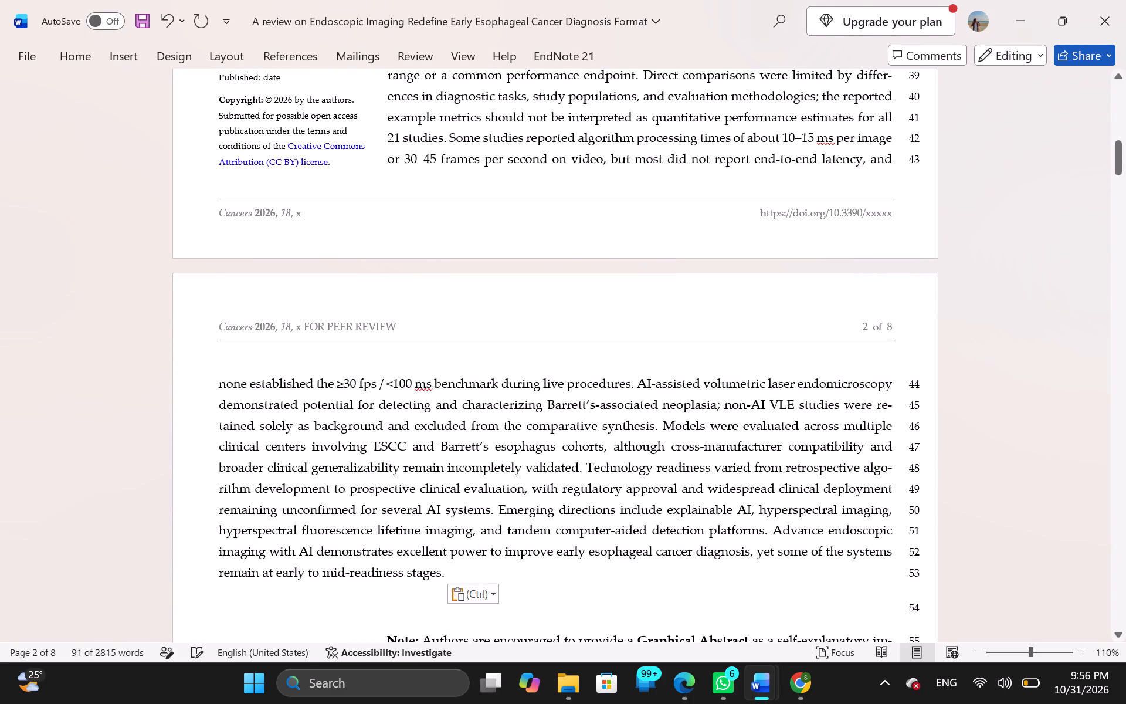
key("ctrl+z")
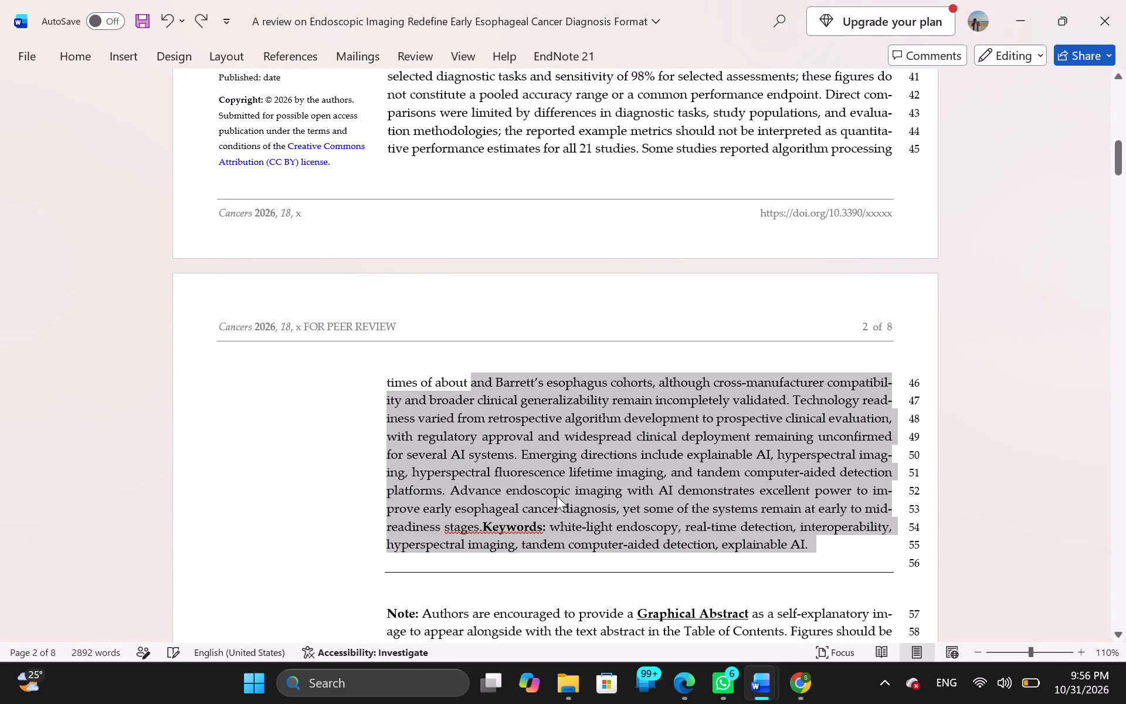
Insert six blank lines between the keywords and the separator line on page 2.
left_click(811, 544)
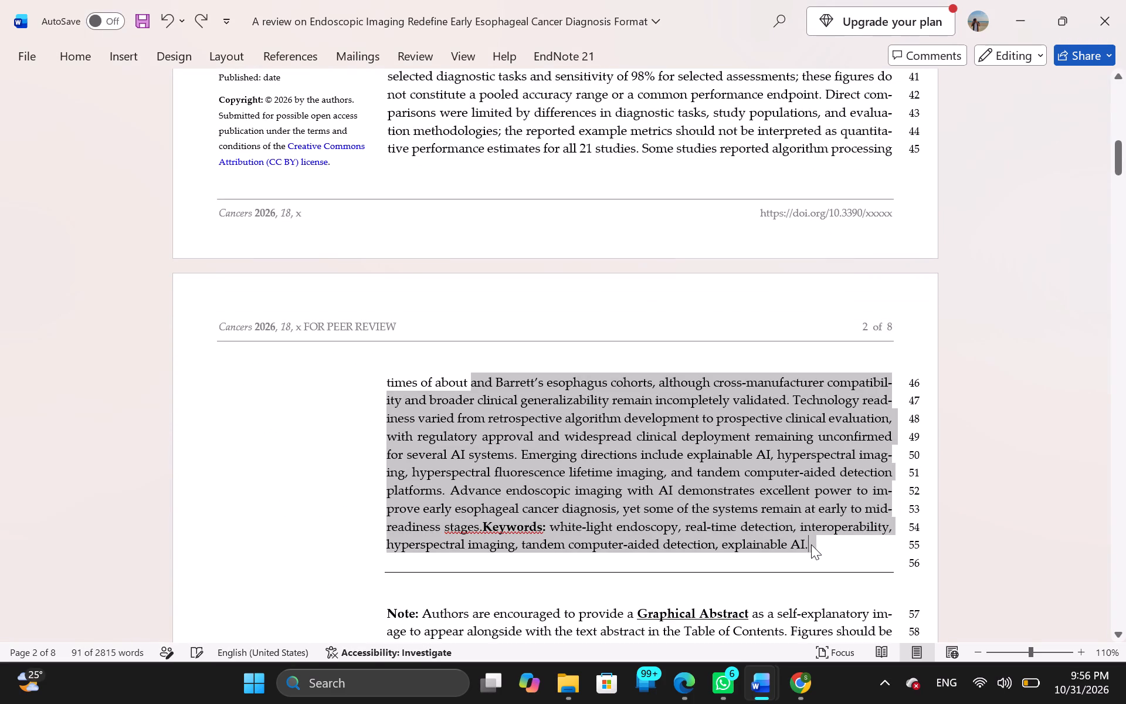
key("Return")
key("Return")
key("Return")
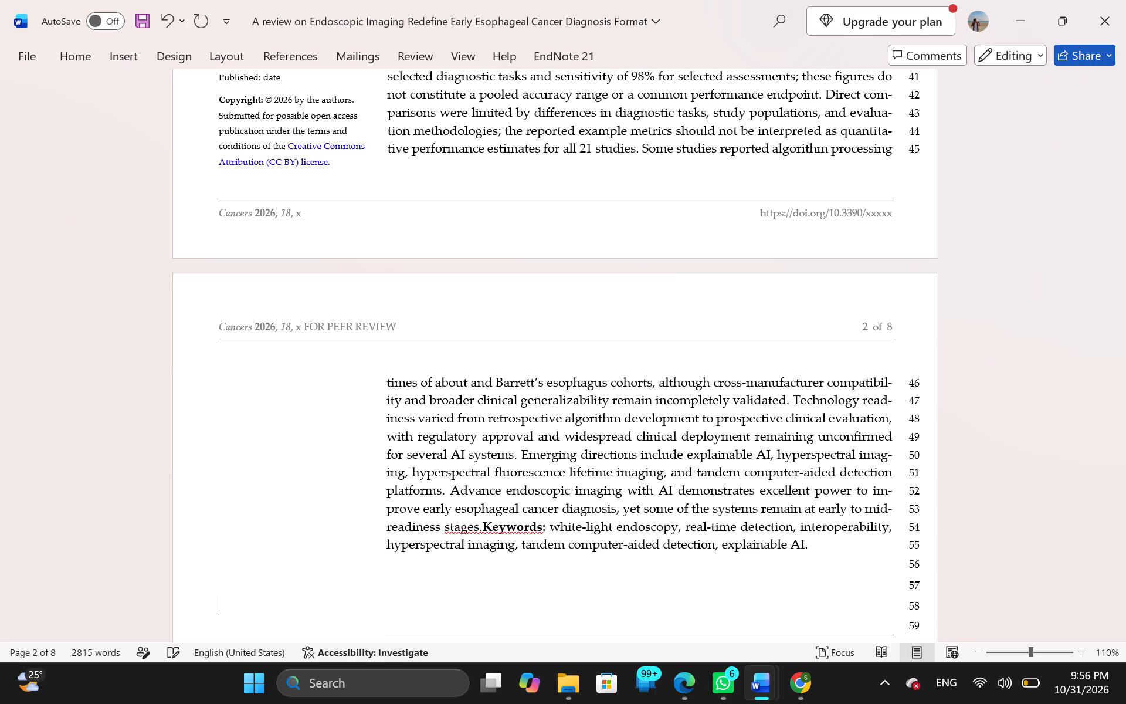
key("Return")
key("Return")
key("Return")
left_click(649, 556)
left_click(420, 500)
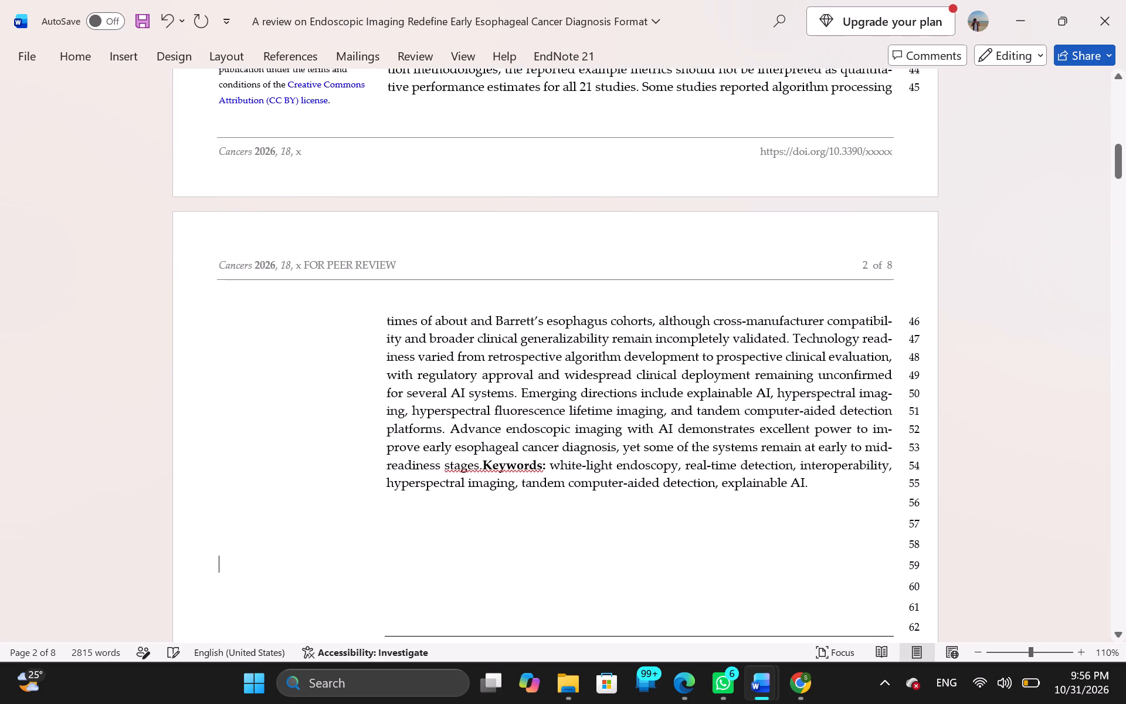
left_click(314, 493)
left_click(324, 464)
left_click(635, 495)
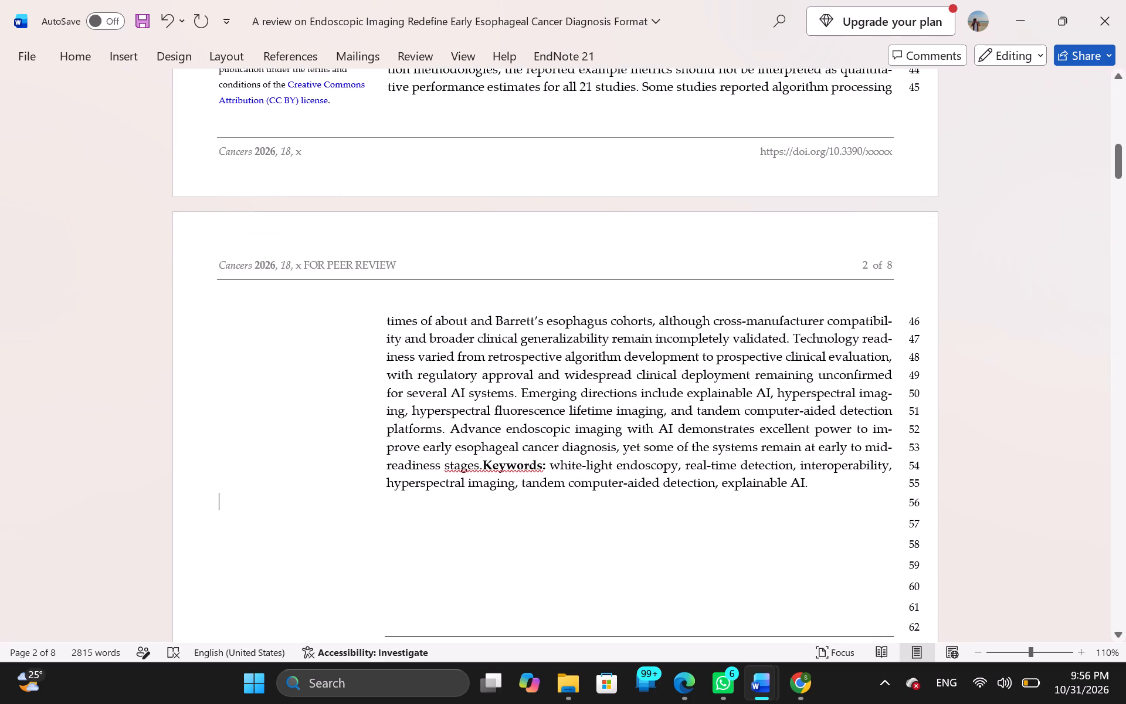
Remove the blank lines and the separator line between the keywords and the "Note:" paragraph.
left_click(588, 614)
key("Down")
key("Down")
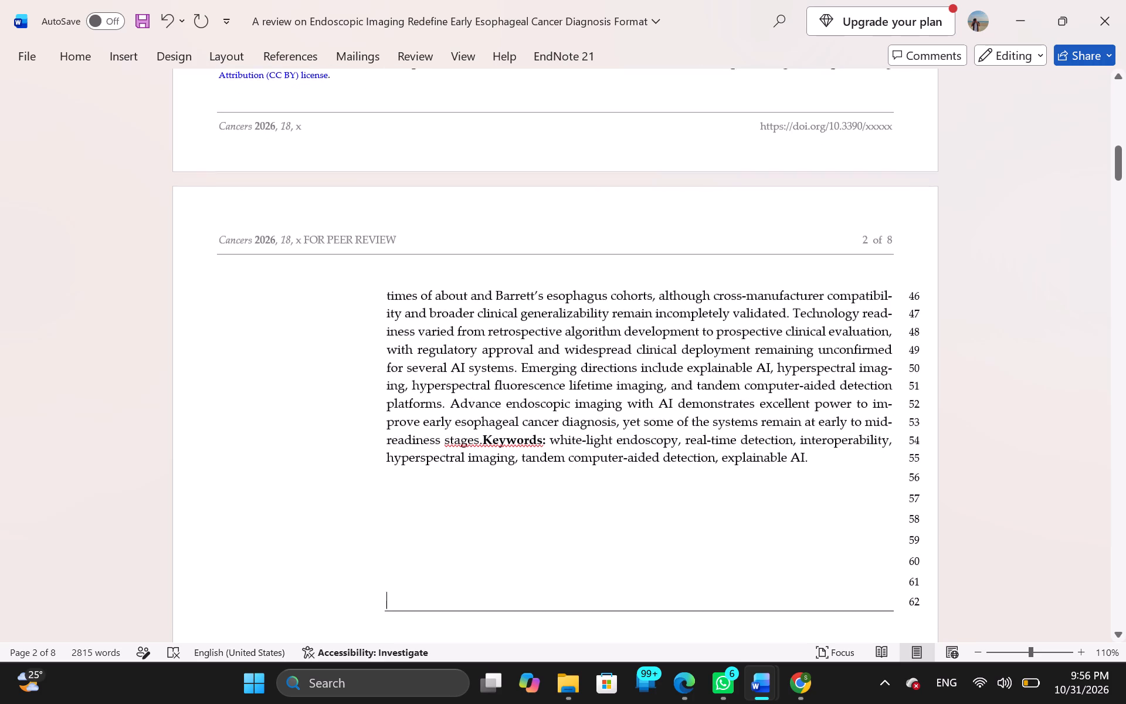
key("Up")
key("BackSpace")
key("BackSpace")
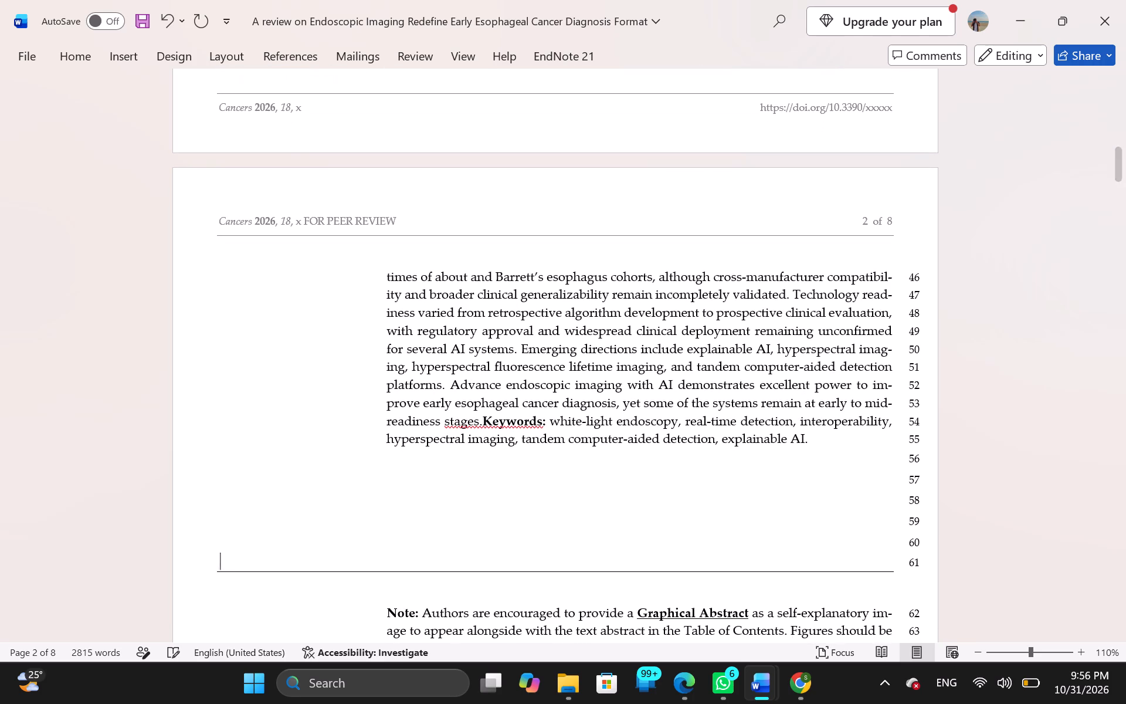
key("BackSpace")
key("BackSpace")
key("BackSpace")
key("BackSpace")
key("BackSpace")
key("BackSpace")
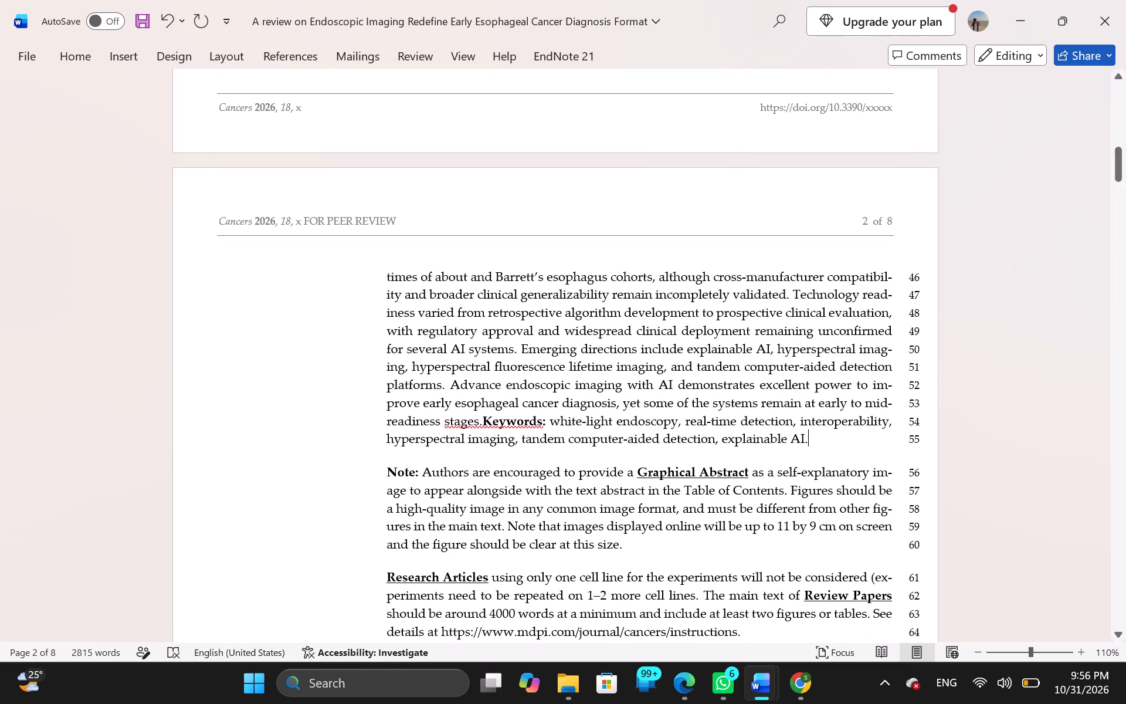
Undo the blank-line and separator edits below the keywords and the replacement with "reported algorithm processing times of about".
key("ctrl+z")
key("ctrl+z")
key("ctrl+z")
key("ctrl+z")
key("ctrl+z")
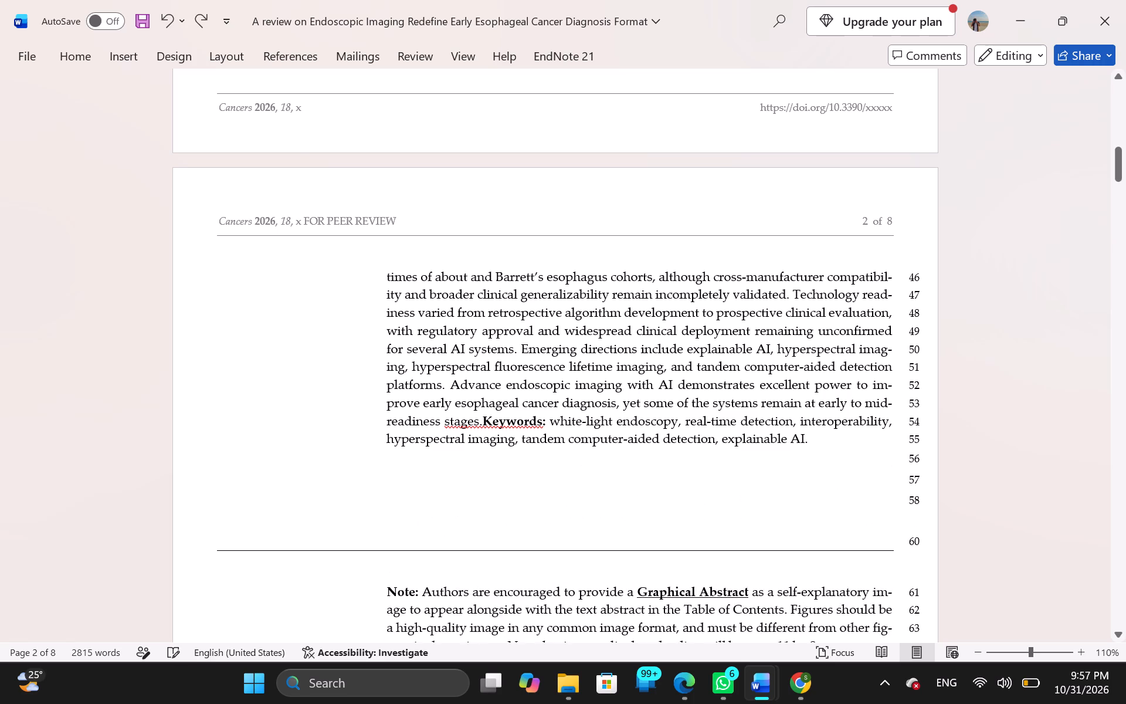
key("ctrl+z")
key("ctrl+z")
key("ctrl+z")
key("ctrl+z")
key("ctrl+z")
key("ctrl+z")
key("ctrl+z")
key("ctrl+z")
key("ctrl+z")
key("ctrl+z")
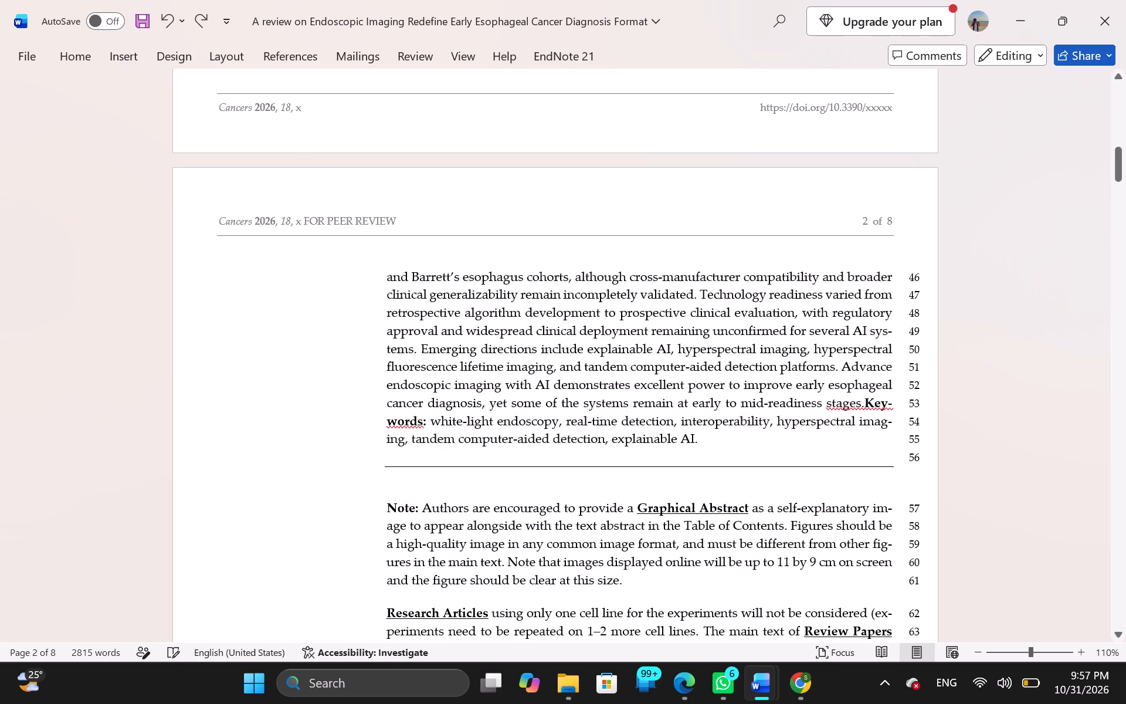
Insert a paragraph break in the abstract between "Advance" and "endoscopic imaging with AI".
left_click(819, 480)
left_click(810, 435)
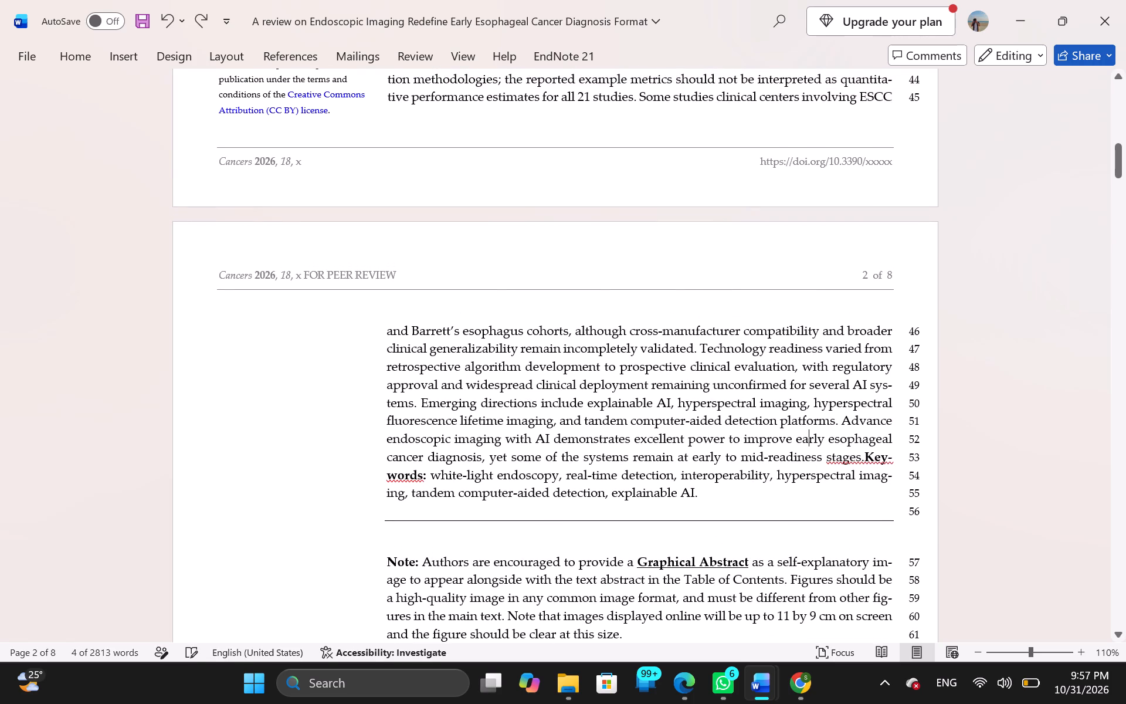
left_click(899, 417)
key("Return")
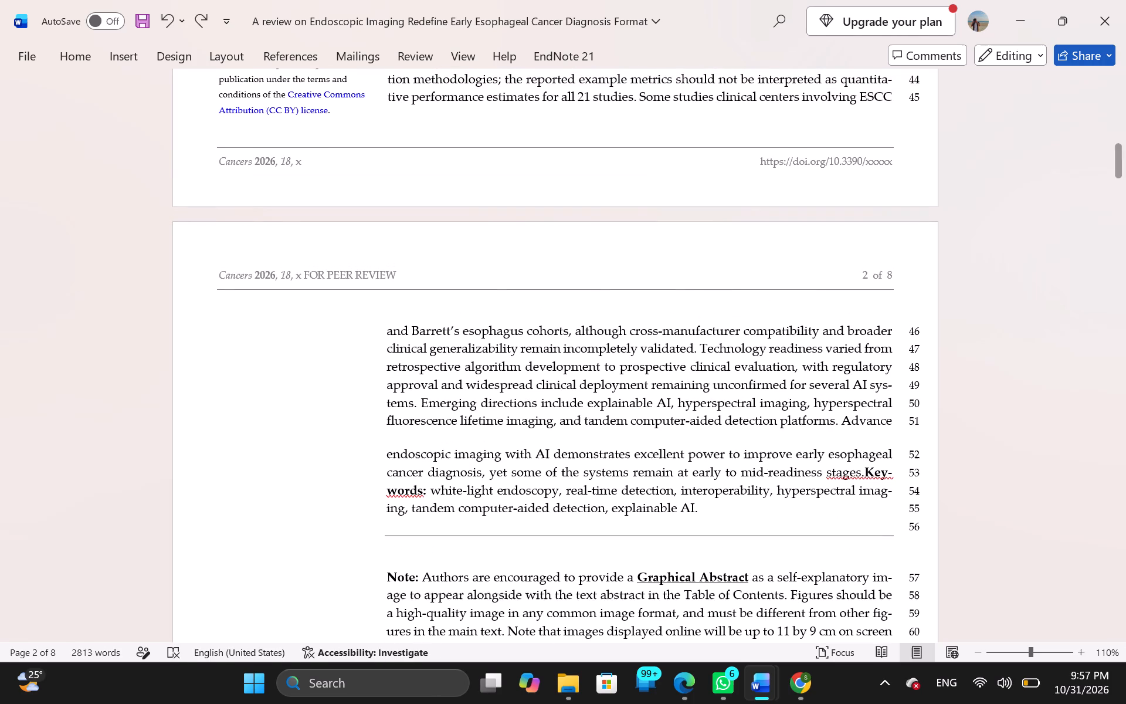
Insert three more paragraph breaks before "endoscopic imaging with AI" in the abstract.
key("Return")
key("Return")
key("Return")
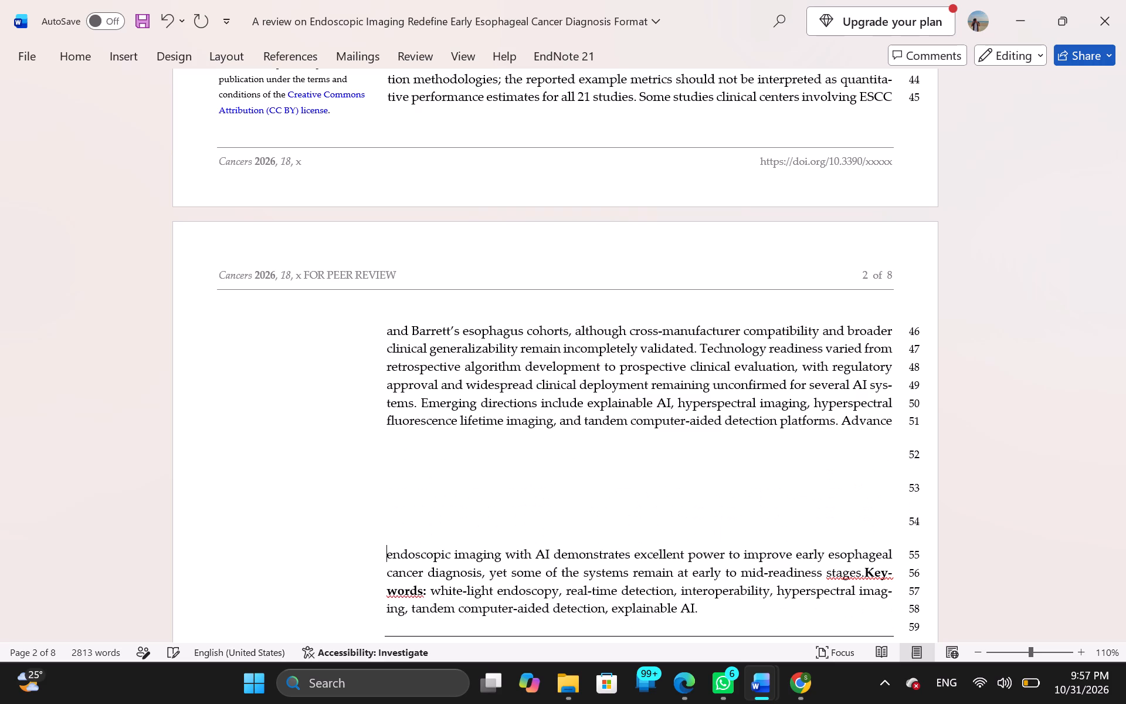
Compare the end of the abstract on page 2 with the abstract in the corrected manuscript.
left_click_drag(699, 605, 583, 508)
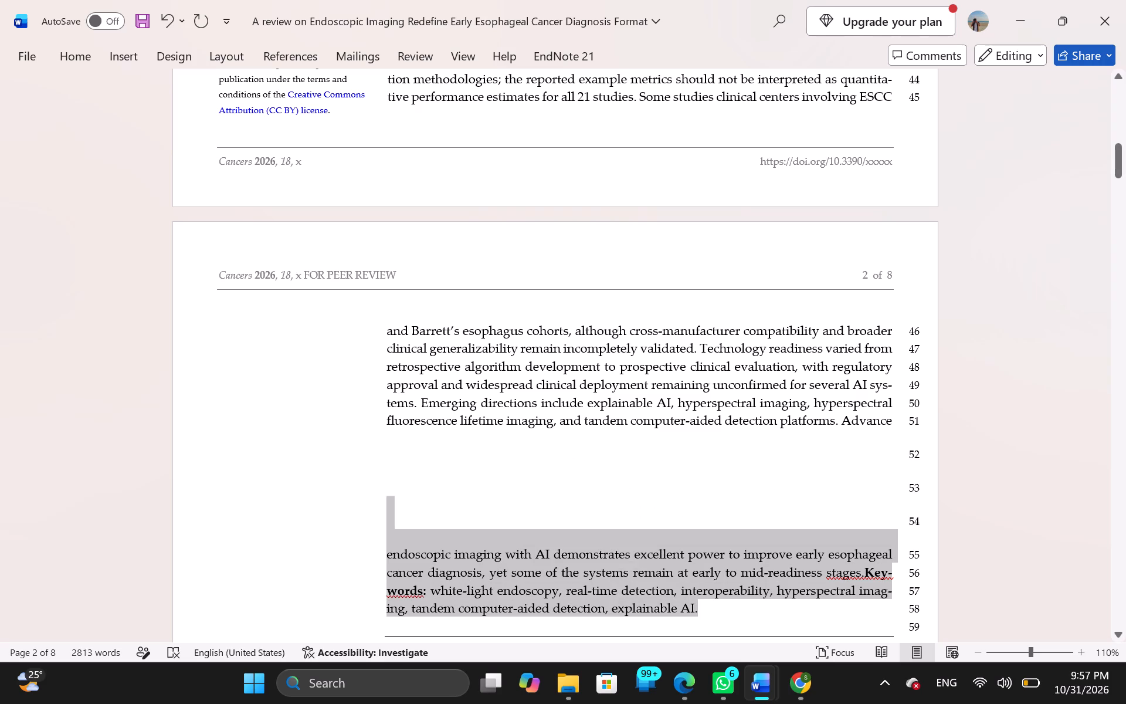
left_click_drag(583, 508, 402, 339)
key("alt+Tab")
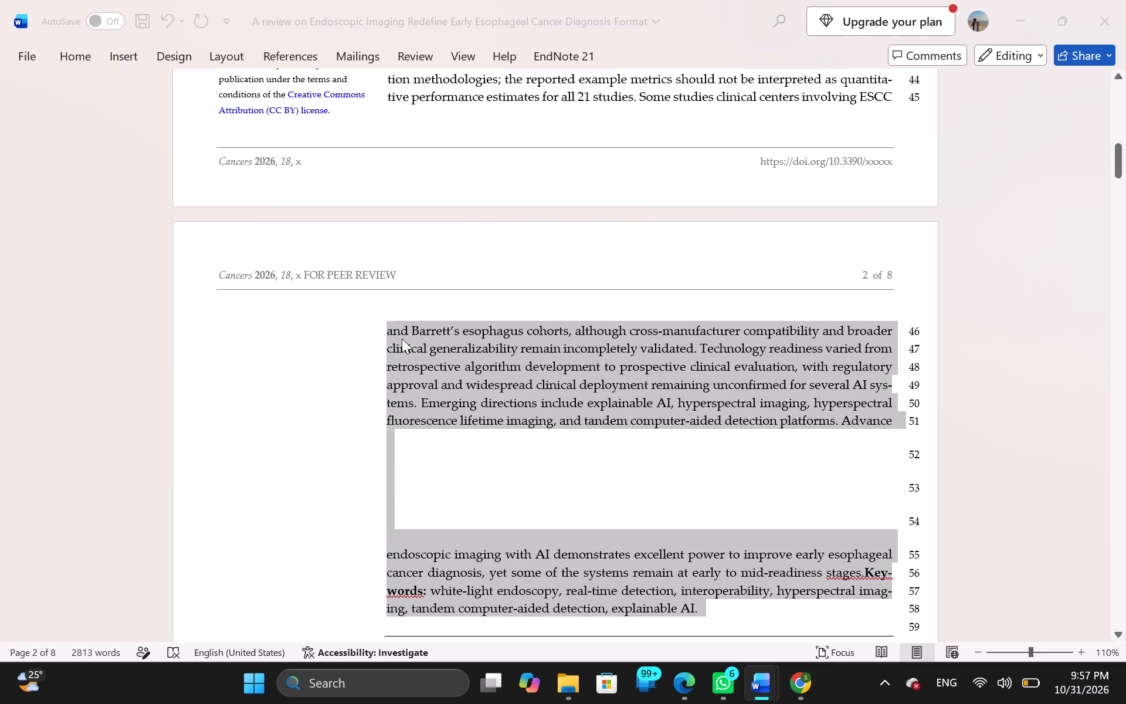
key("alt+Tab")
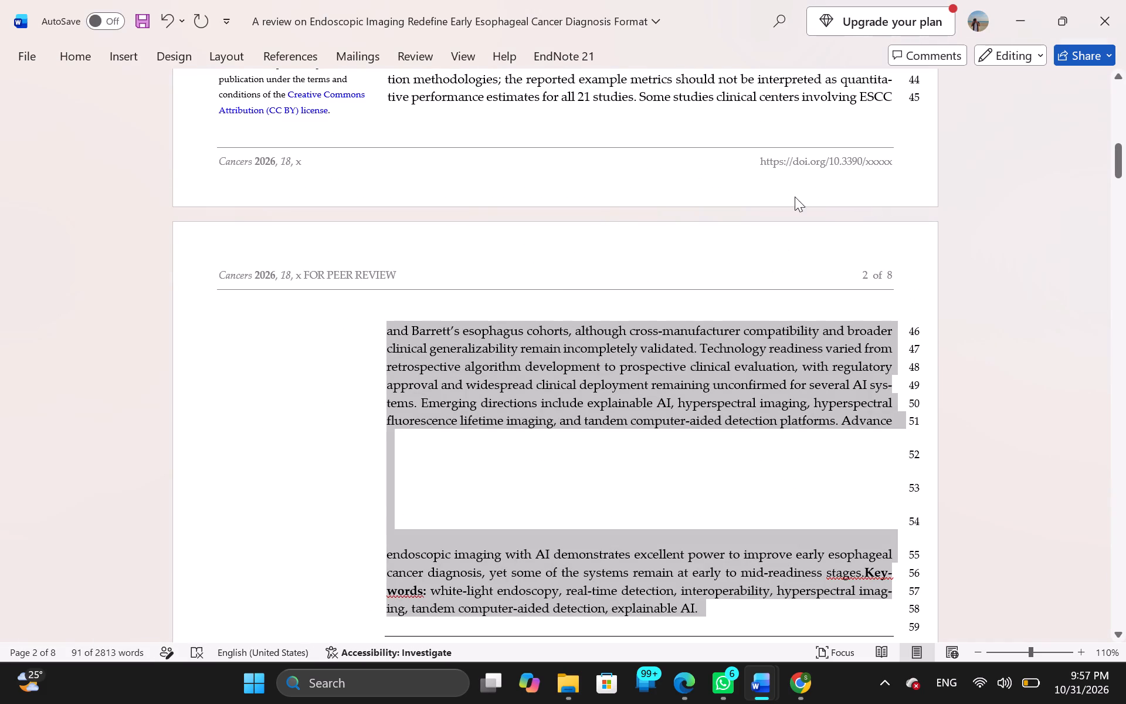
key("alt+Tab")
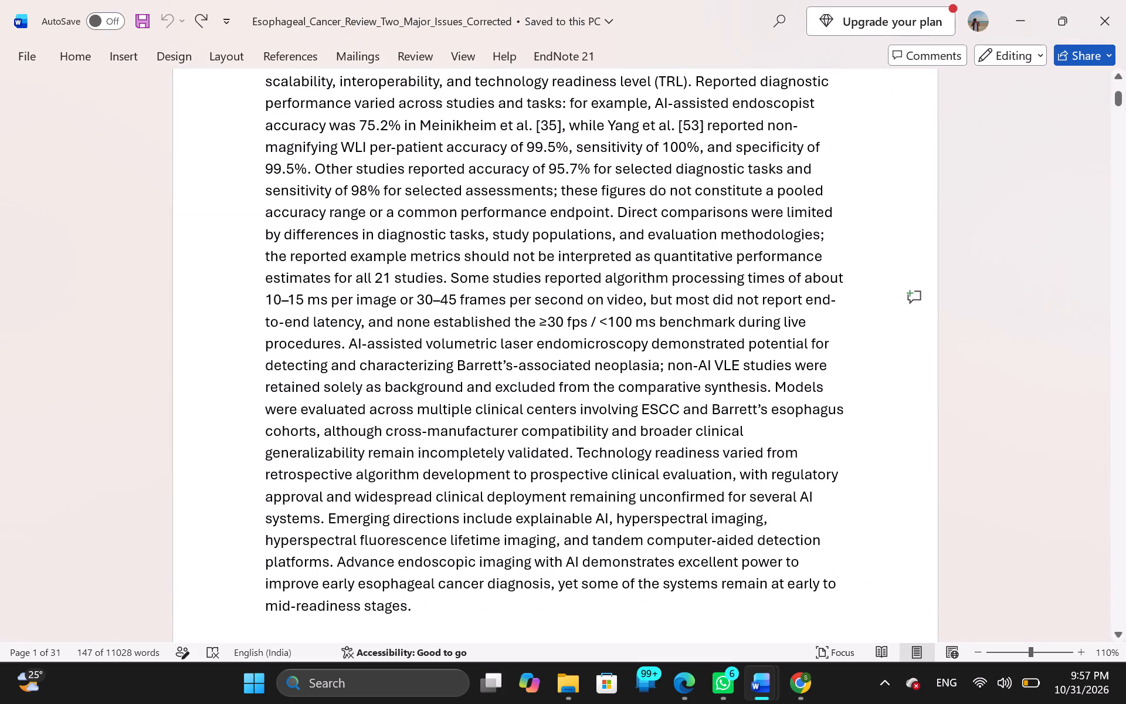
key("alt+Tab")
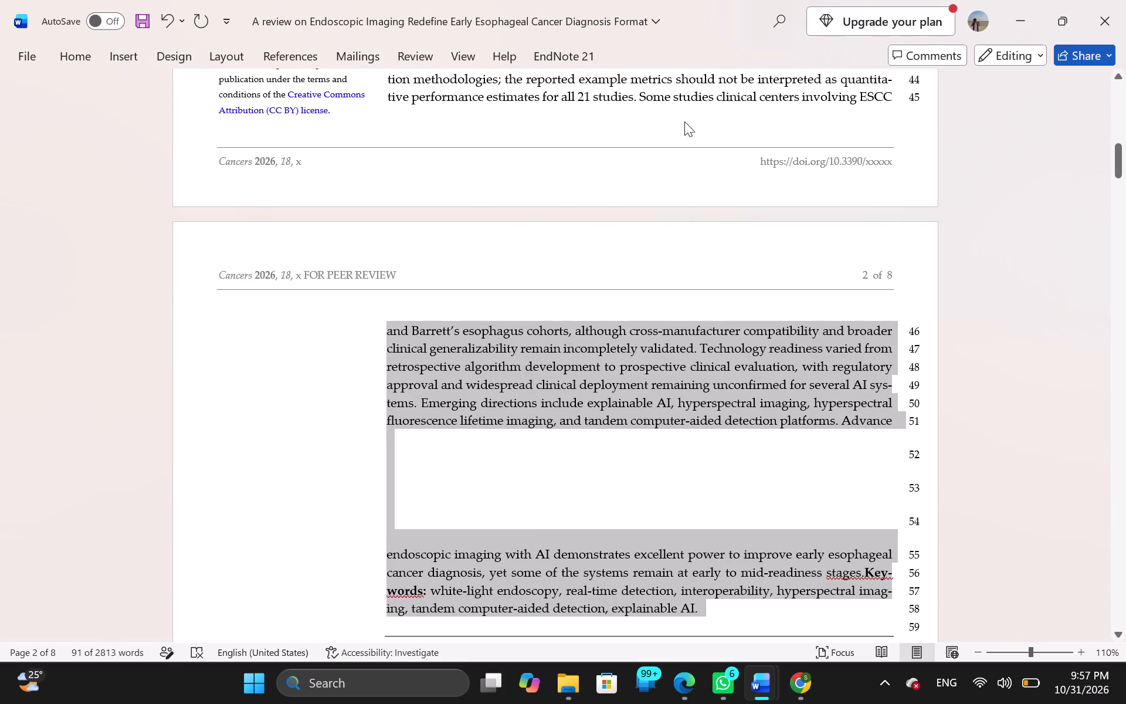
key("alt+Tab")
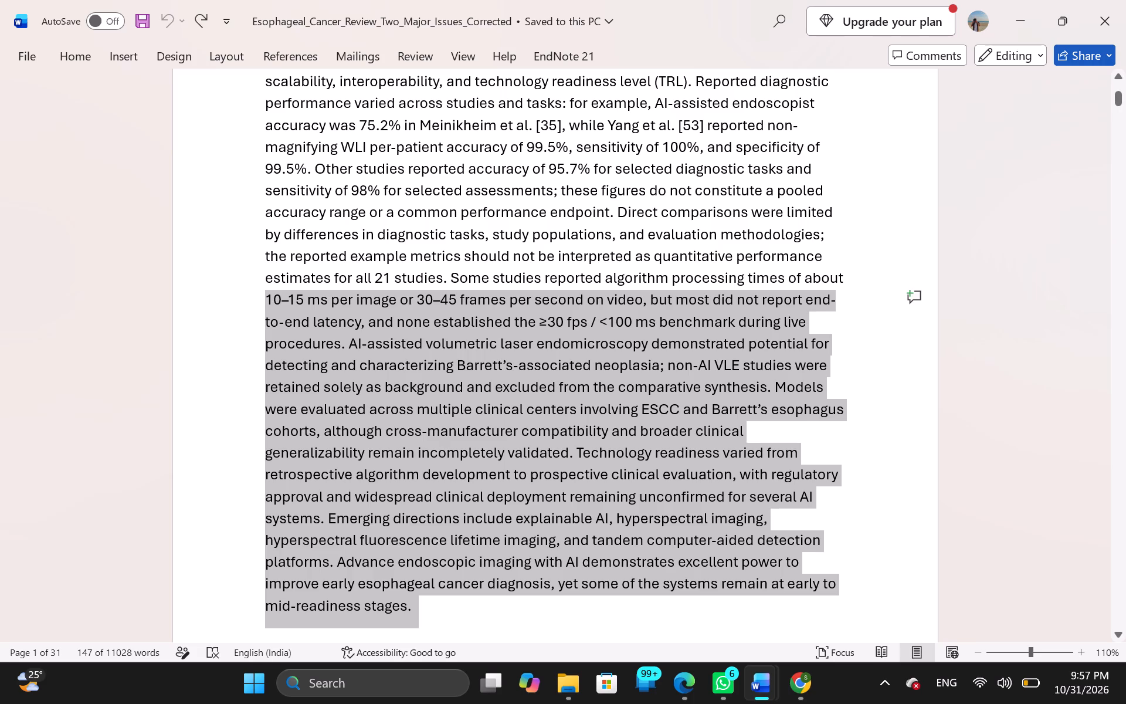
key("alt+Tab")
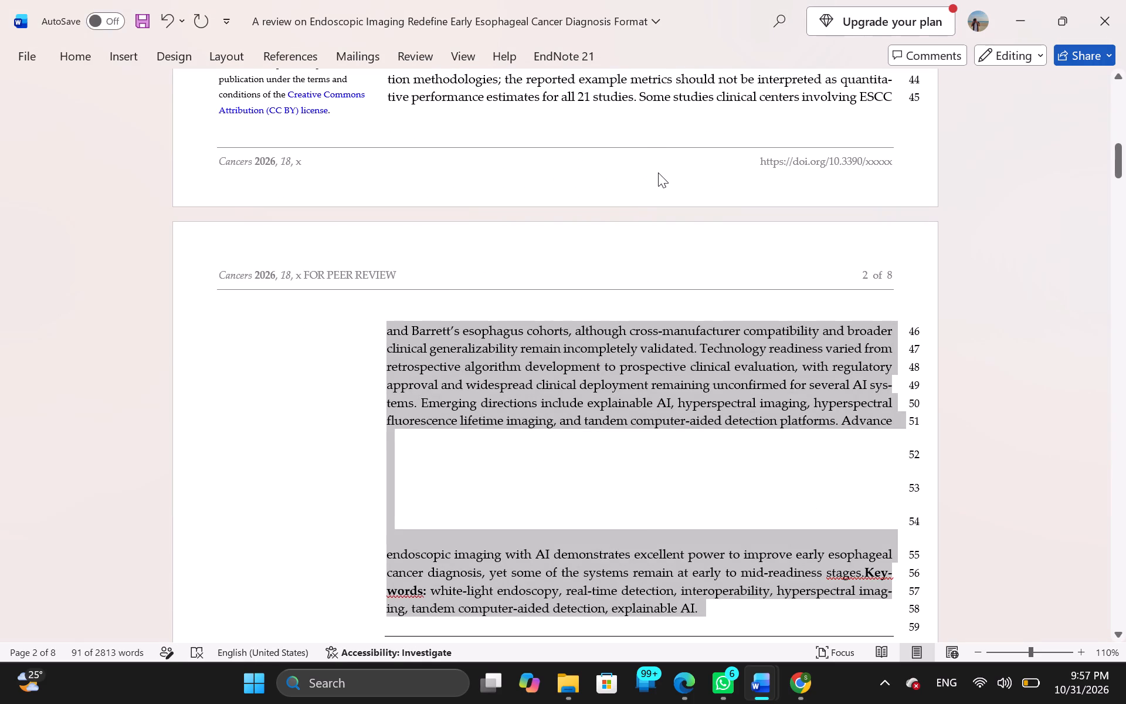
key("alt+Tab")
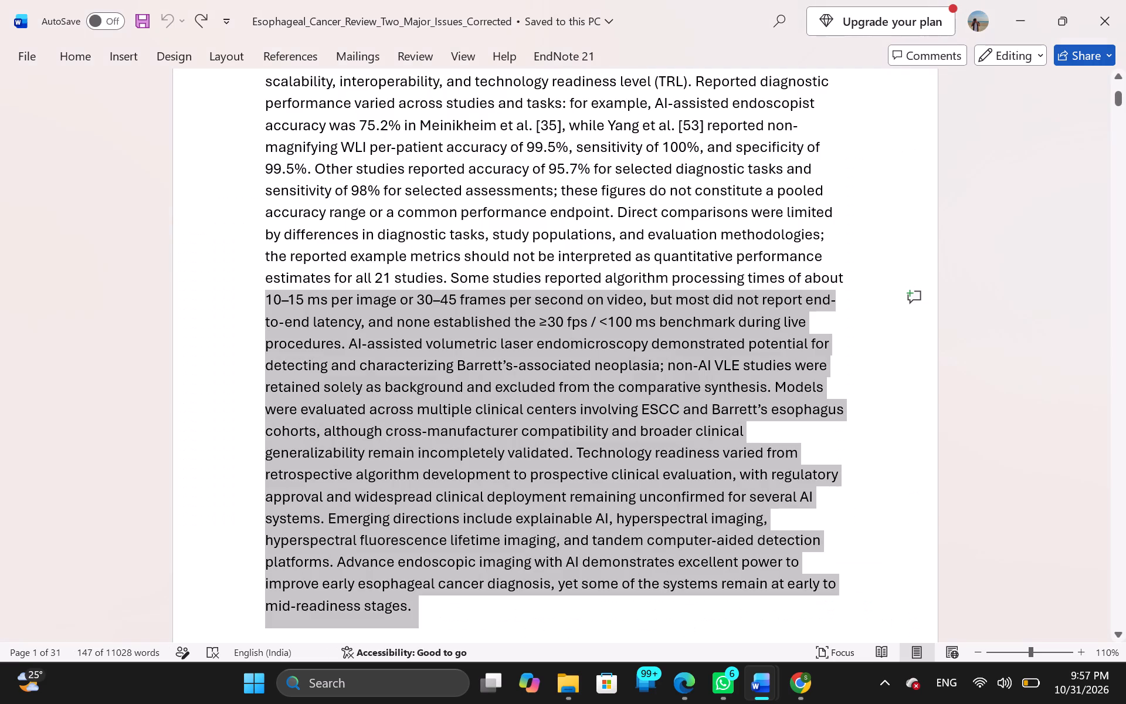
key("alt+Tab")
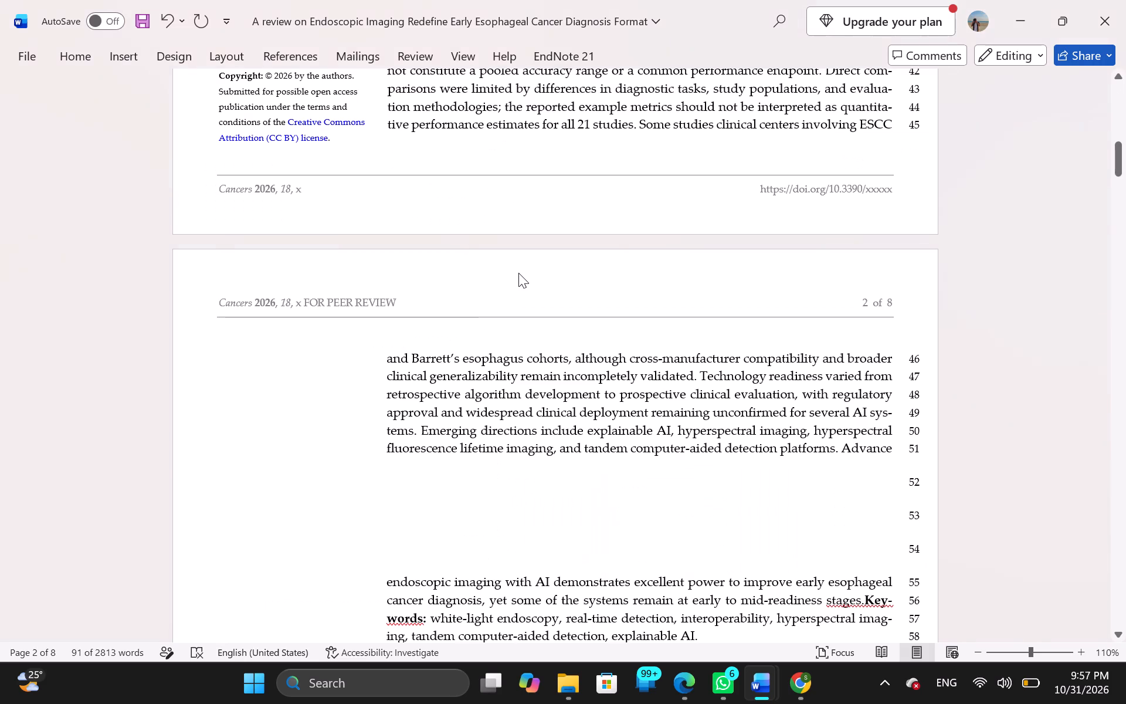
key("alt+Tab")
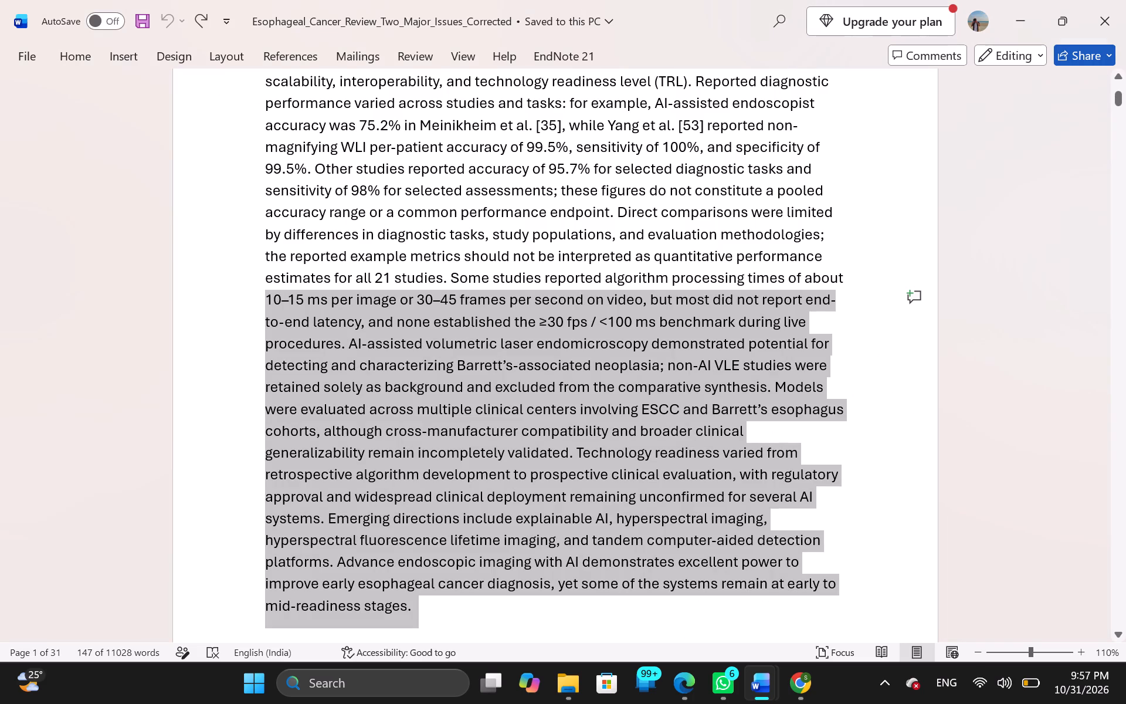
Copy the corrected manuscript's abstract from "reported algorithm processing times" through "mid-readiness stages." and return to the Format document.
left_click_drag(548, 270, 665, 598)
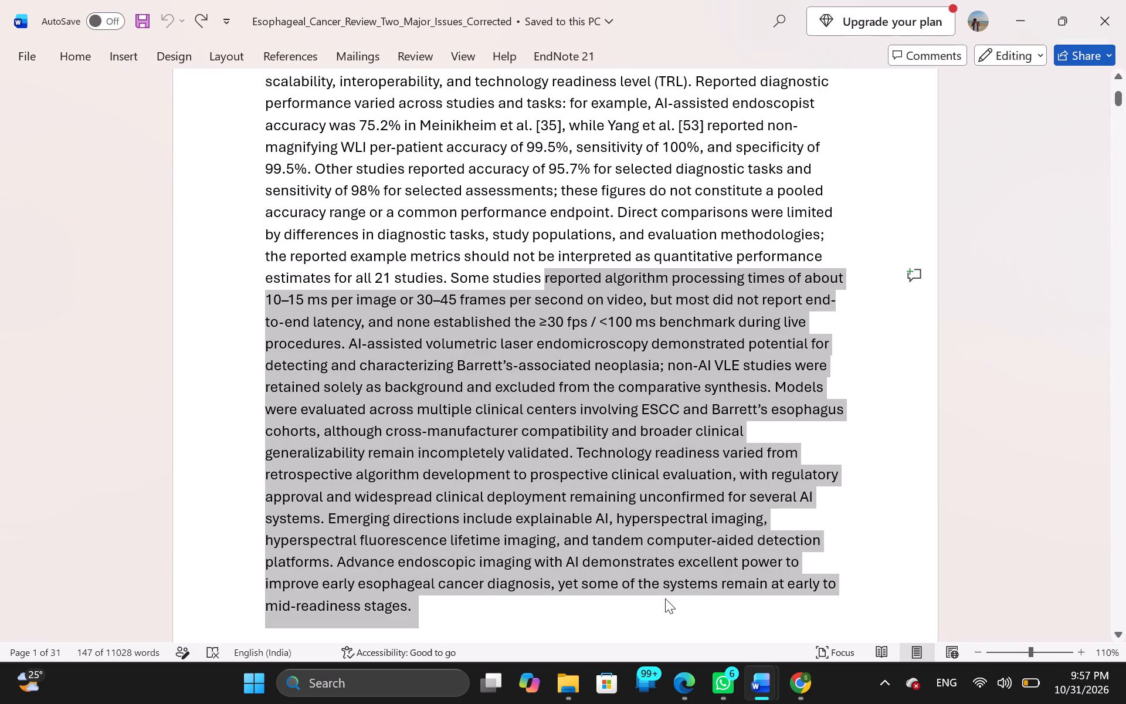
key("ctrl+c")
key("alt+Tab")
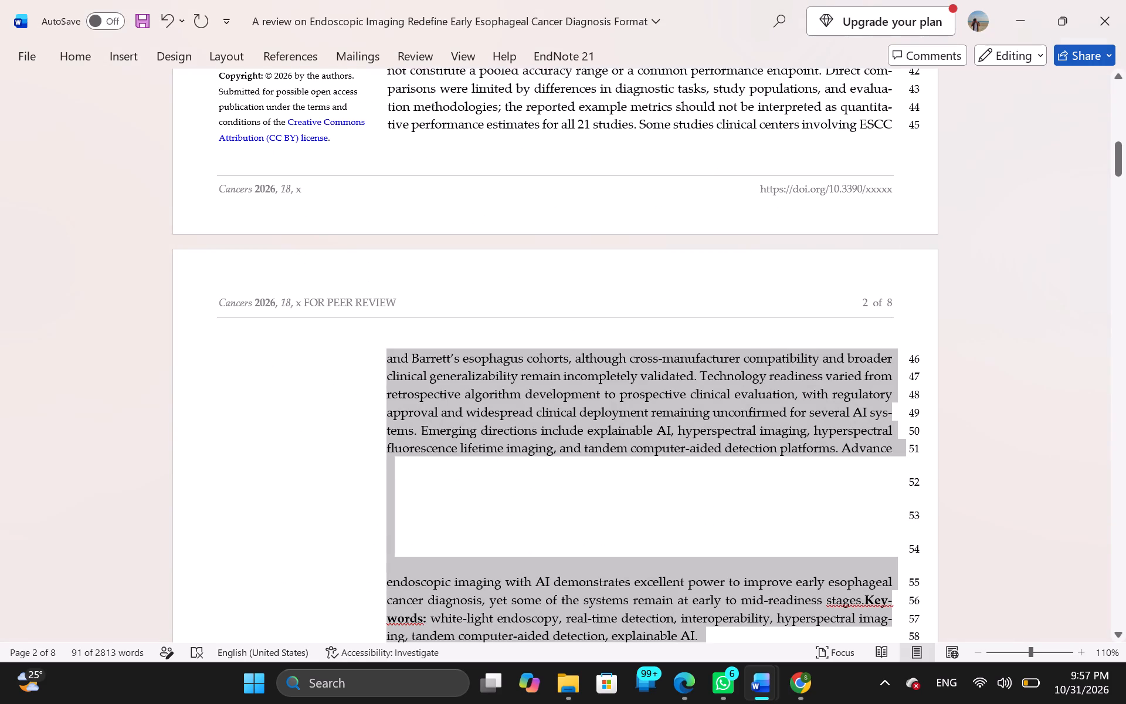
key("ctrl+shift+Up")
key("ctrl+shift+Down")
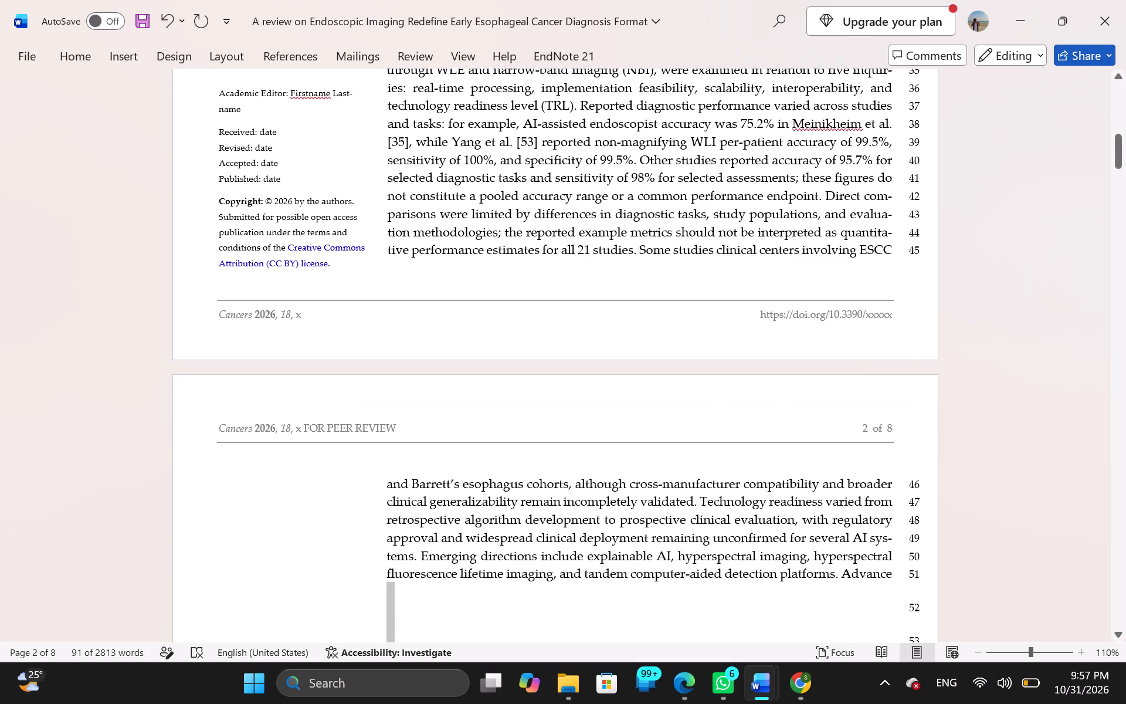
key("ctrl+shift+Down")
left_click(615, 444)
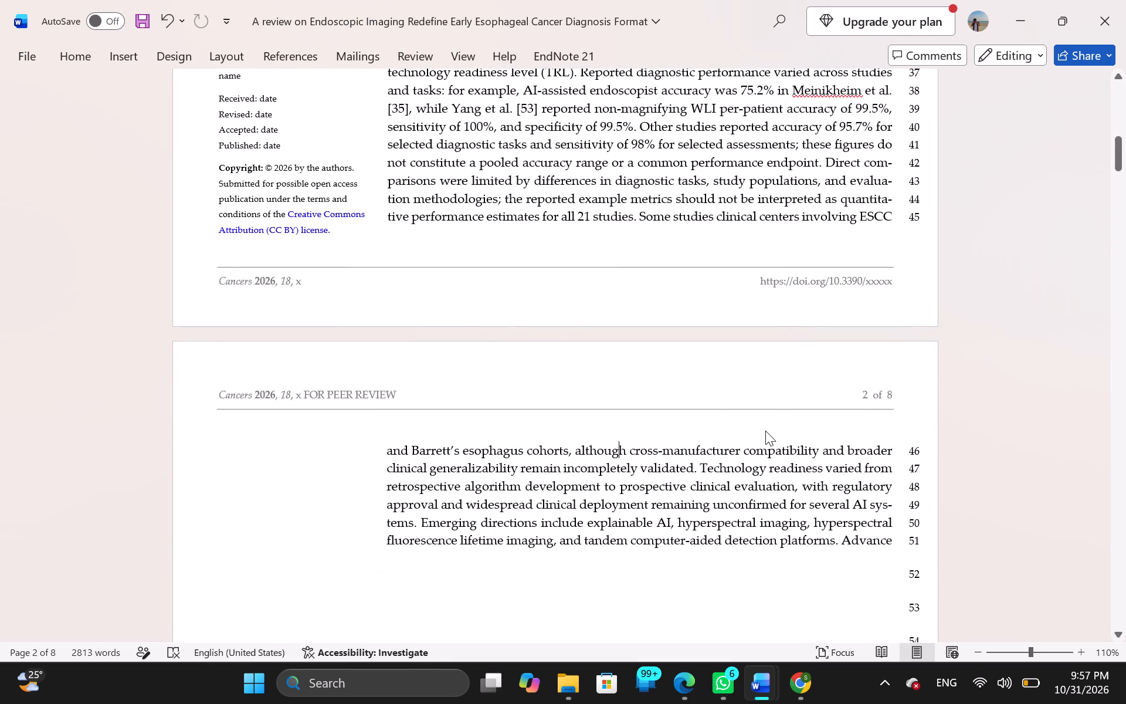
Insert four paragraph breaks inside the word "remaining" in the abstract sentence on clinical deployment on page 2.
scroll(765, 431, "down", 1)
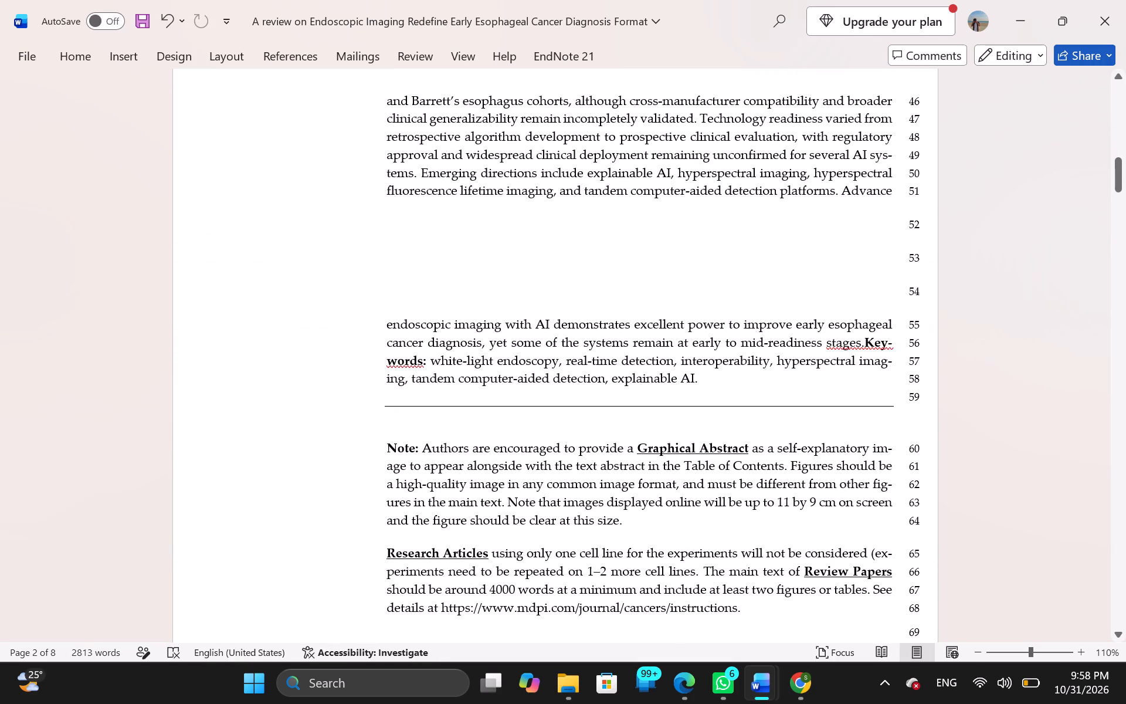
left_click(670, 145)
key("Return")
key("Return")
key("Return")
key("Return")
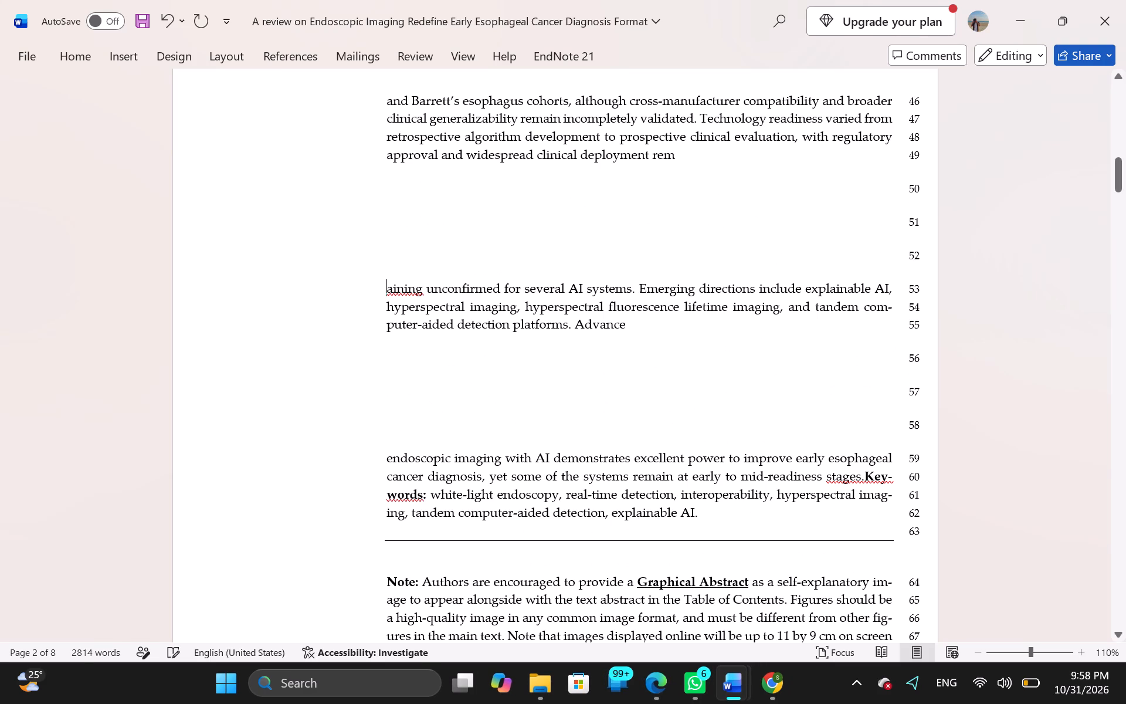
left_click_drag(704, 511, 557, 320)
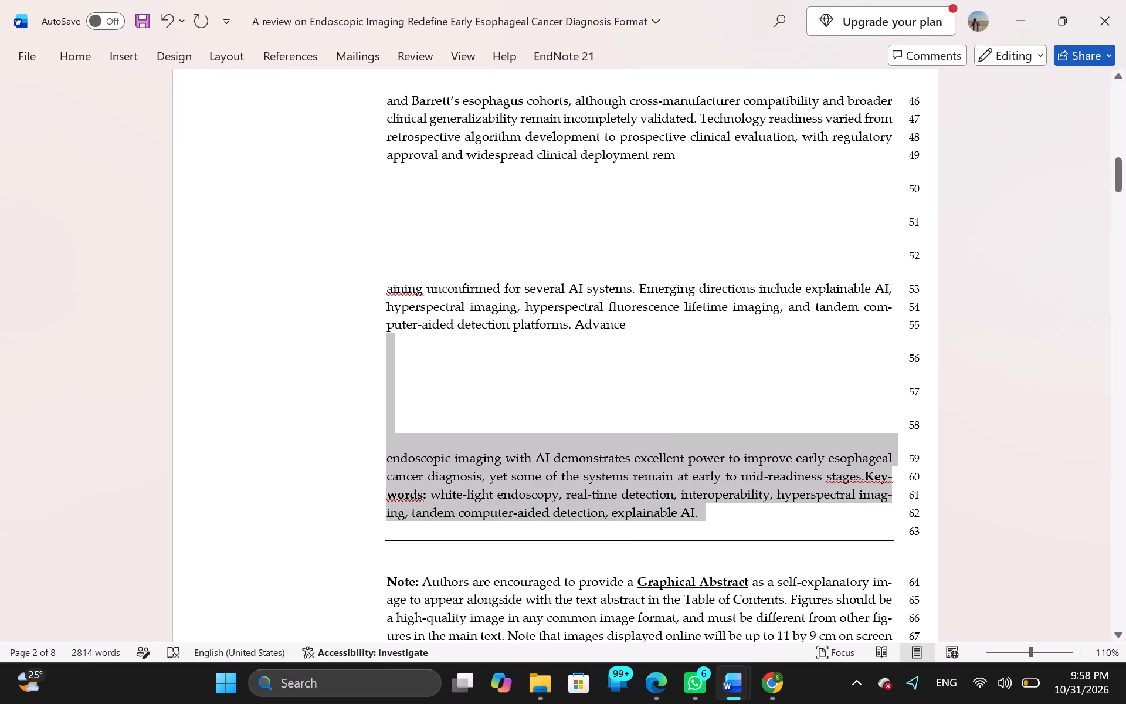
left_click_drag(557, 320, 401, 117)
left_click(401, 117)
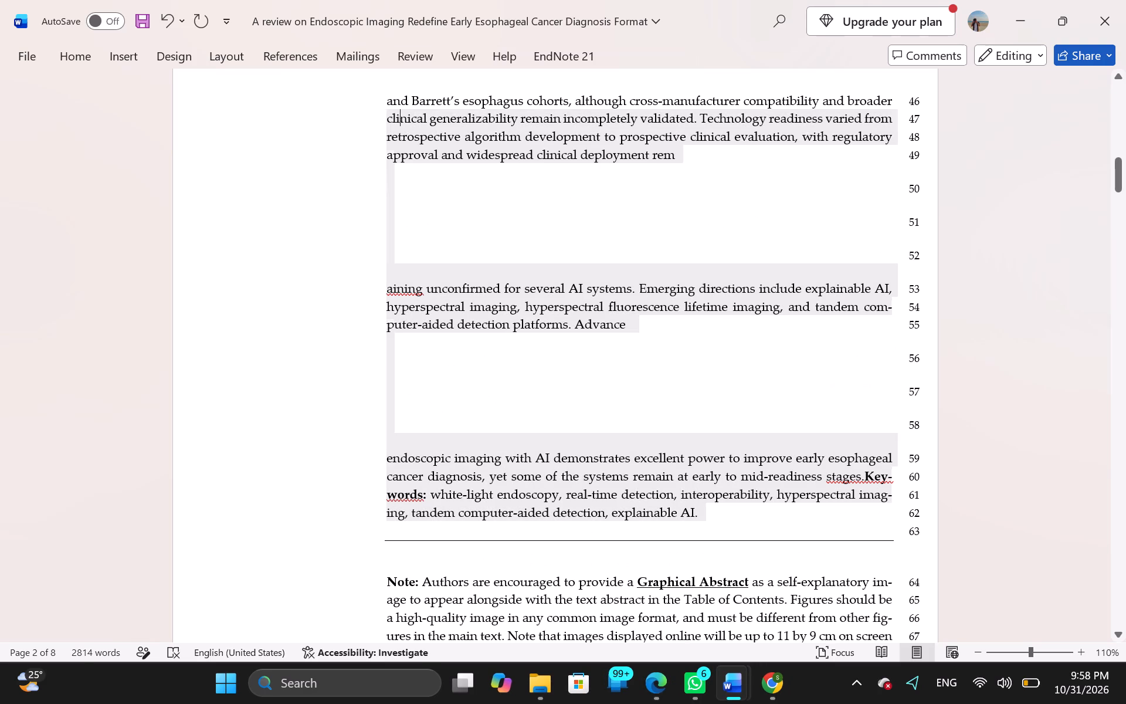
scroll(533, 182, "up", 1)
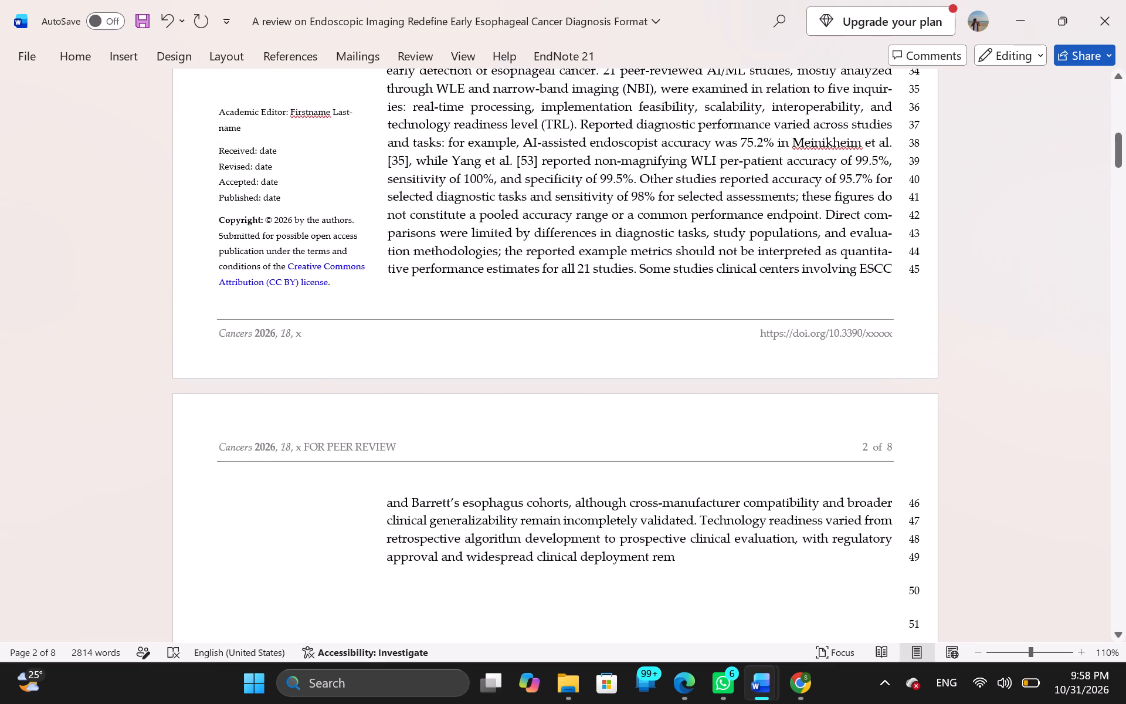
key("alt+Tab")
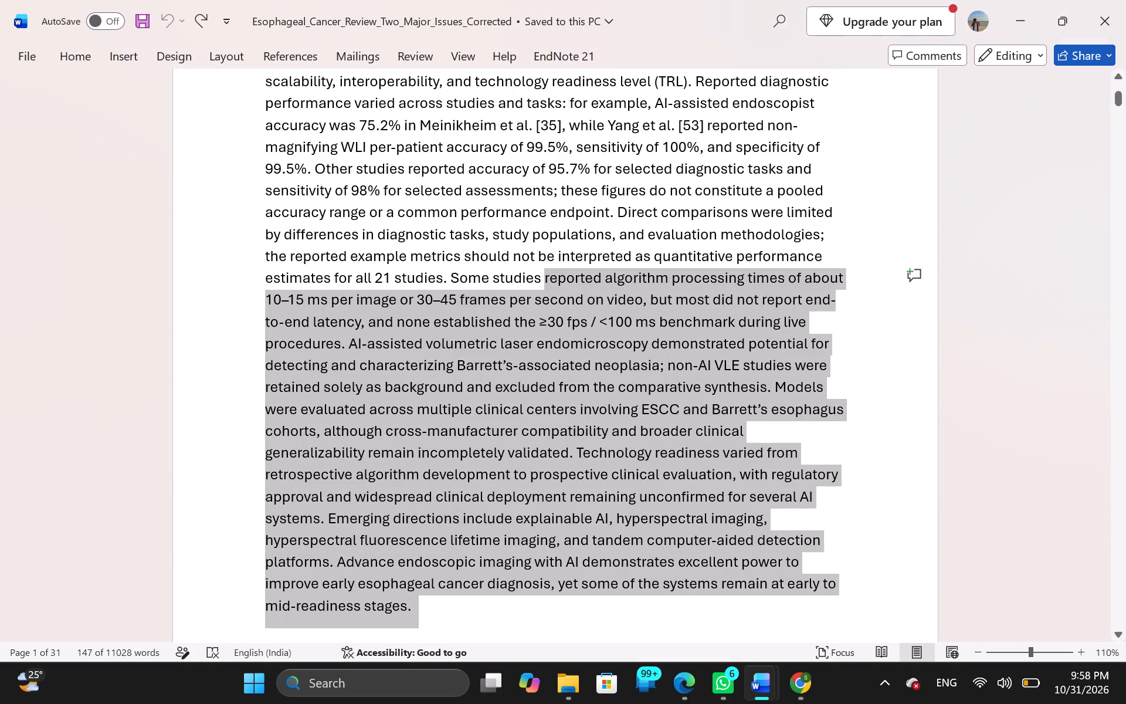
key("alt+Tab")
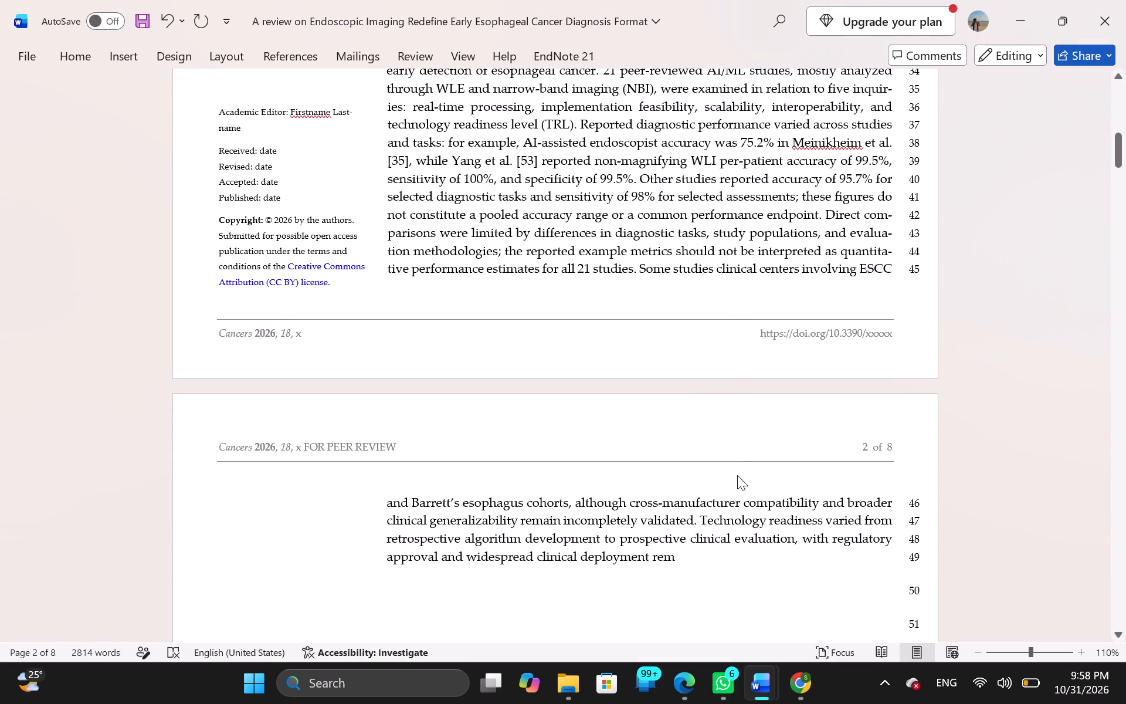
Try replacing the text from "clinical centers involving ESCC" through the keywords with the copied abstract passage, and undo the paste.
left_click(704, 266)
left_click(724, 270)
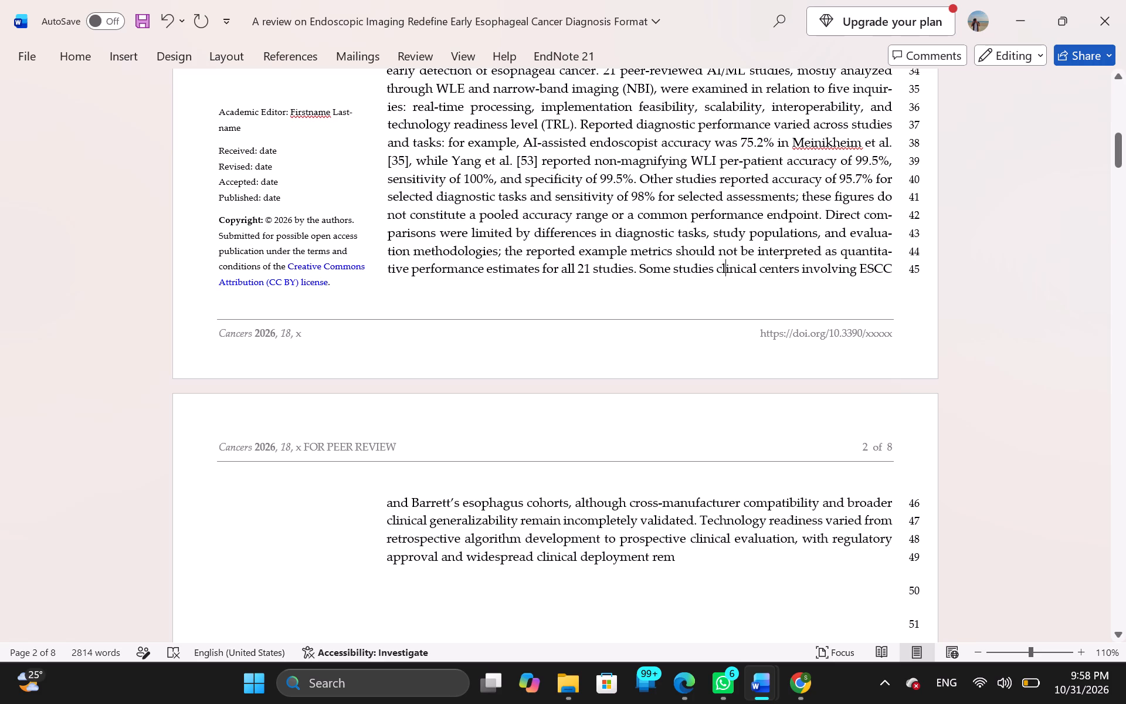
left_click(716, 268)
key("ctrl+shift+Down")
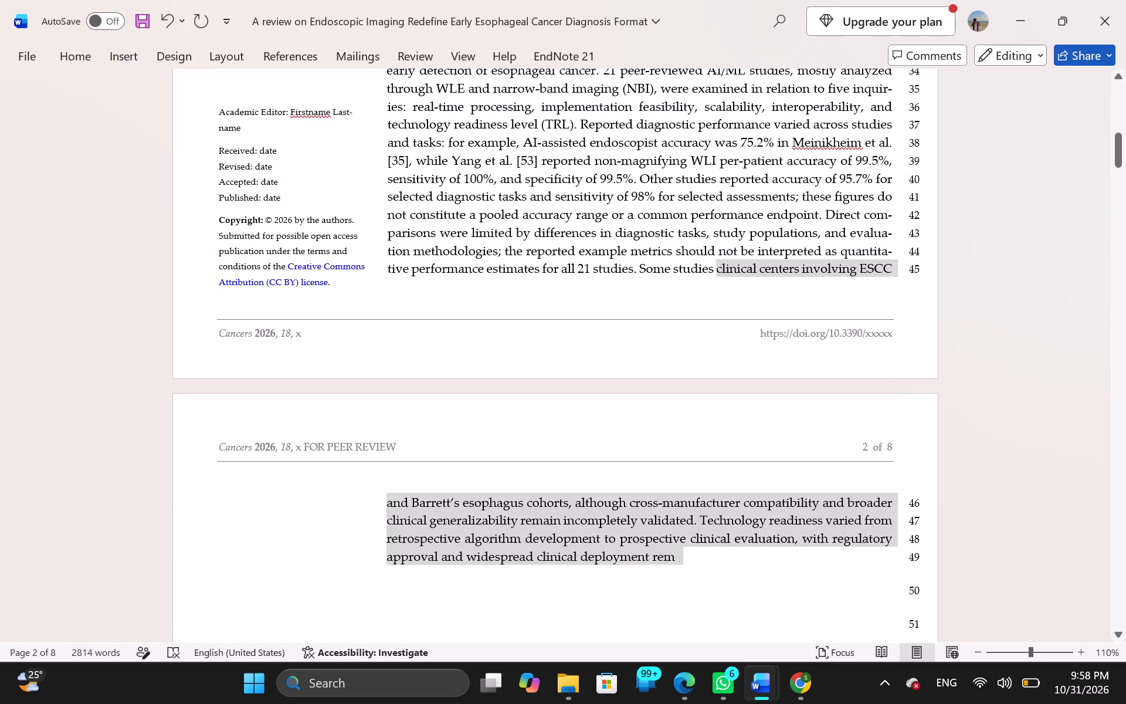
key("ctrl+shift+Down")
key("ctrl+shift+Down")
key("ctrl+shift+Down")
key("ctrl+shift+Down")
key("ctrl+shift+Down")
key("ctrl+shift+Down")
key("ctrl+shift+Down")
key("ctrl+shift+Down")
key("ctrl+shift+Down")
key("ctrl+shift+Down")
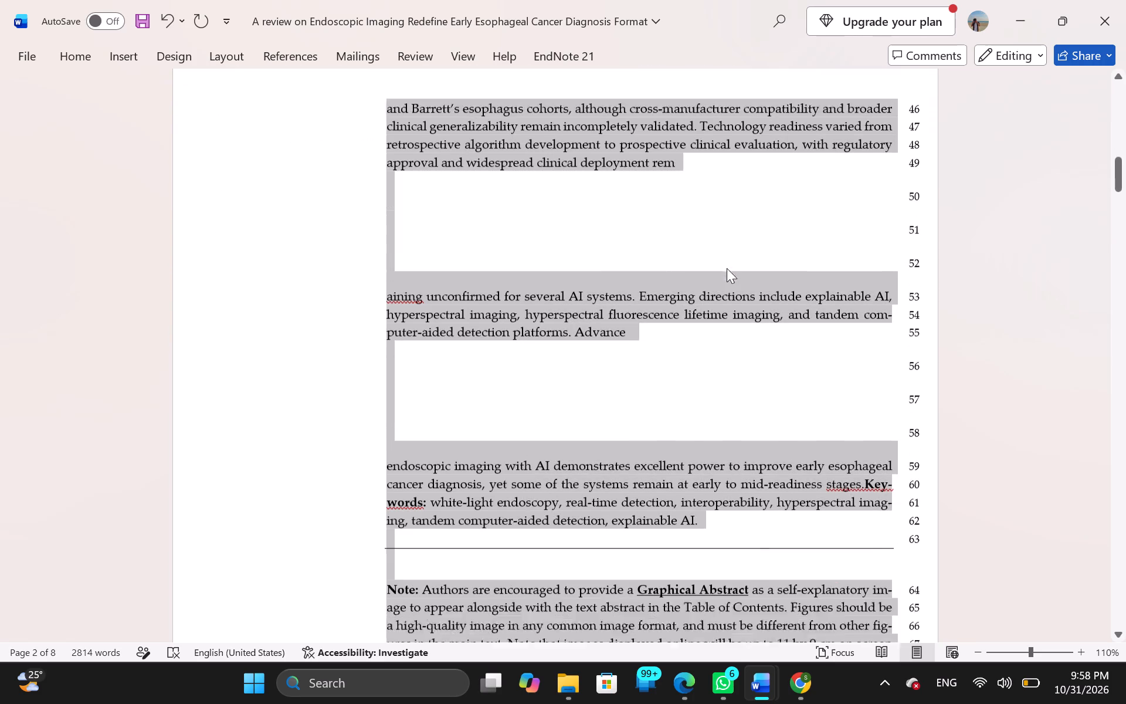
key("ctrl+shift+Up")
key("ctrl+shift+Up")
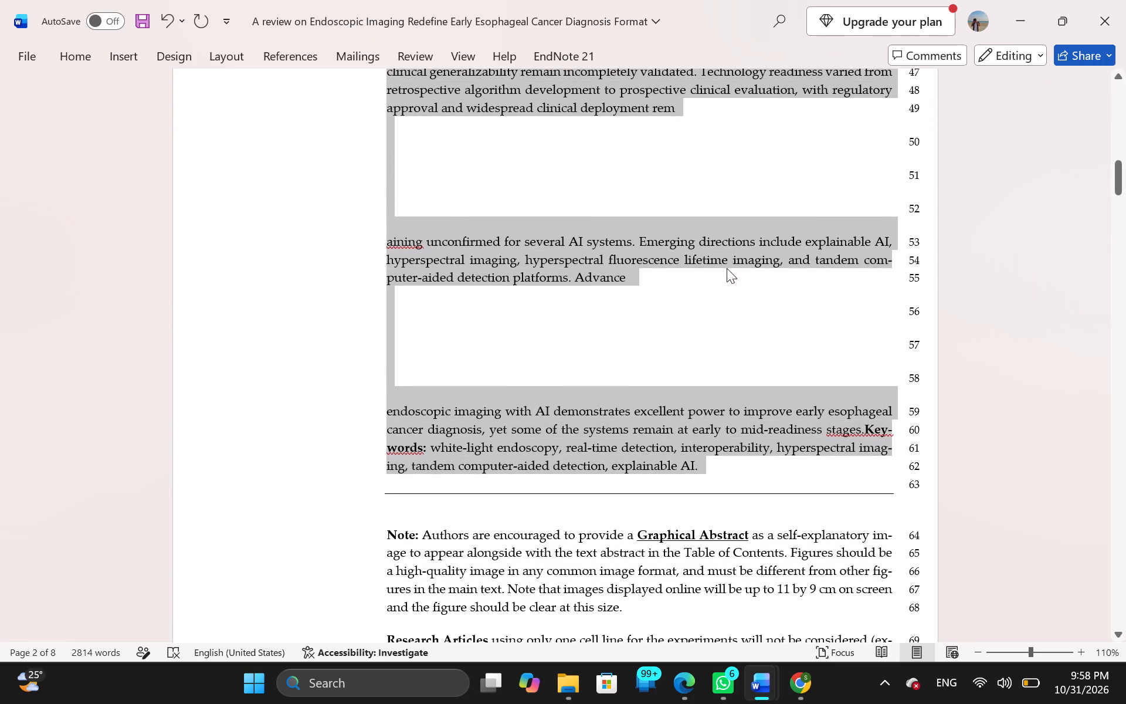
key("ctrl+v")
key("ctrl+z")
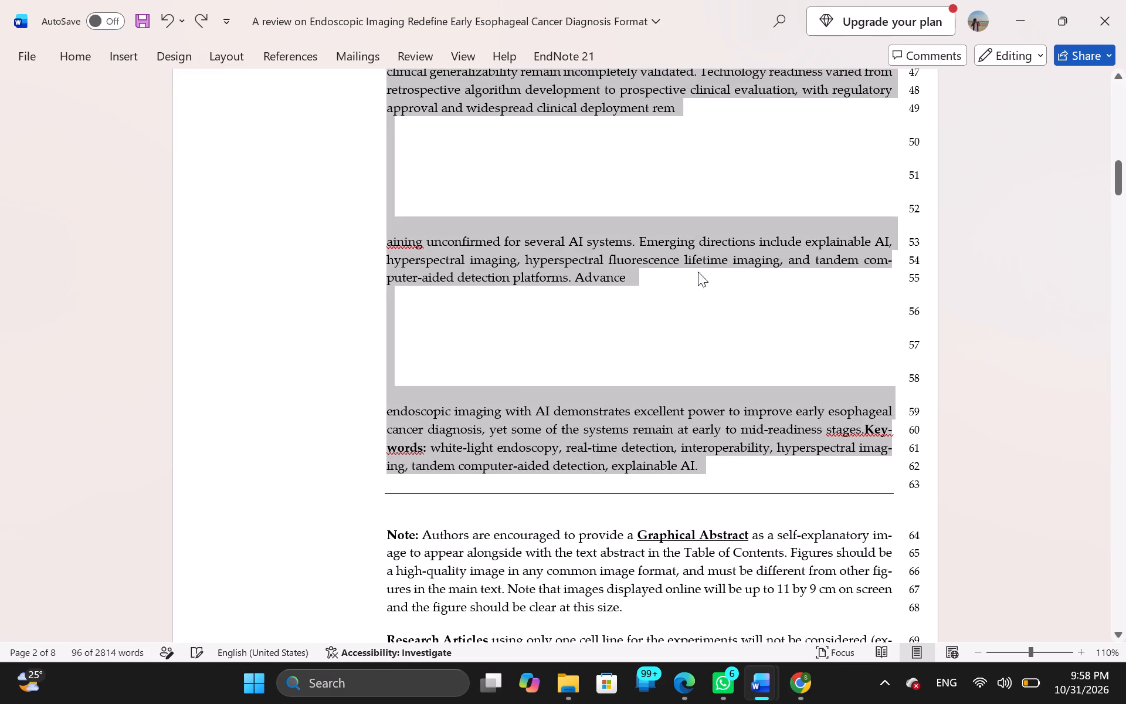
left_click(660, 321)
Copy the corrected manuscript's abstract passage from "reported algorithm processing times" through "compatibility and broader" and switch back to the Format document.
key("alt+Tab")
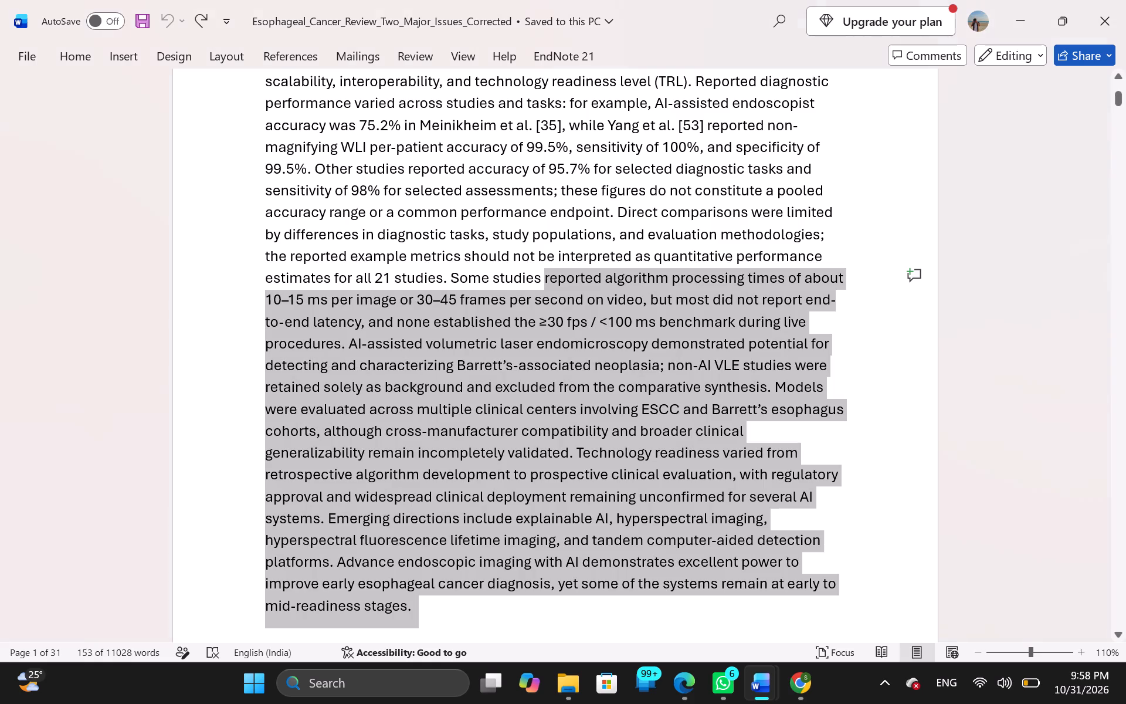
left_click(649, 335)
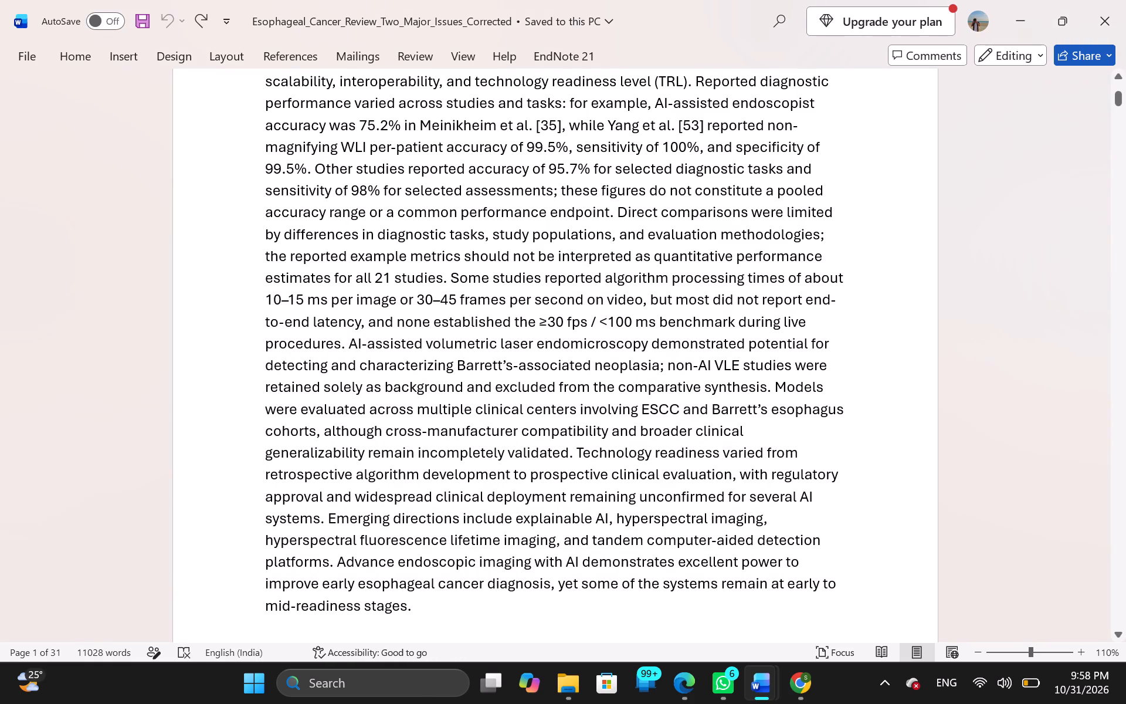
left_click_drag(542, 275, 707, 411)
left_click_drag(666, 397, 645, 387)
left_click_drag(554, 279, 655, 434)
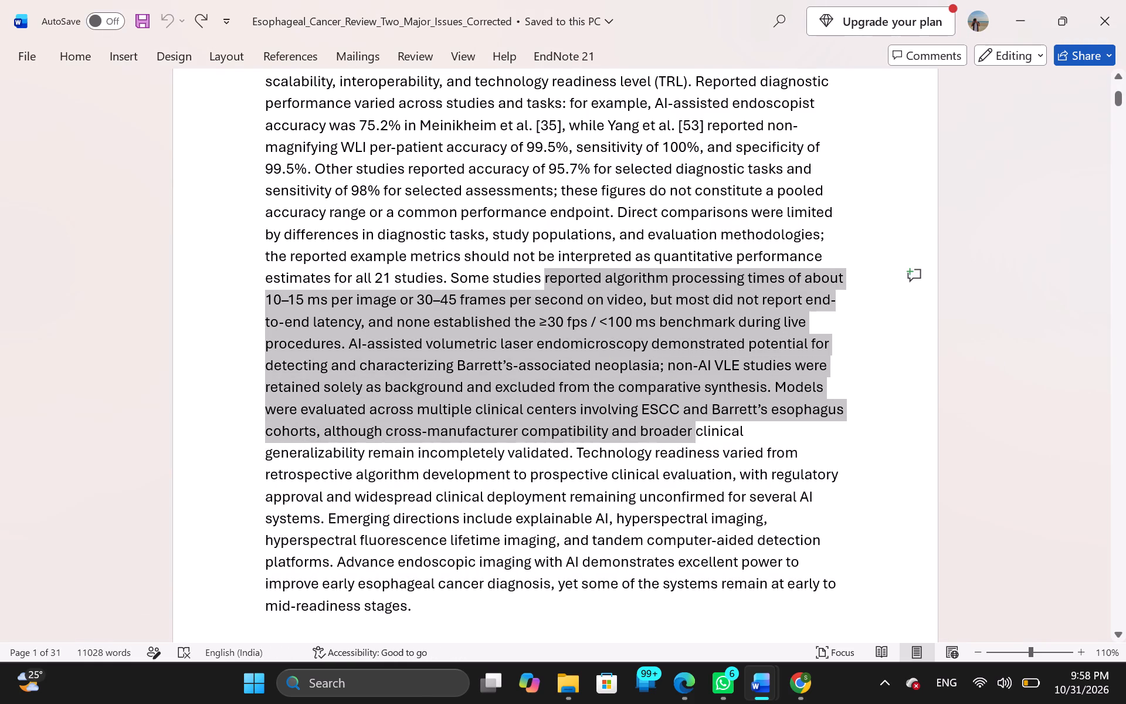
left_click_drag(655, 434, 650, 425)
key("ctrl+c")
key("alt+Tab")
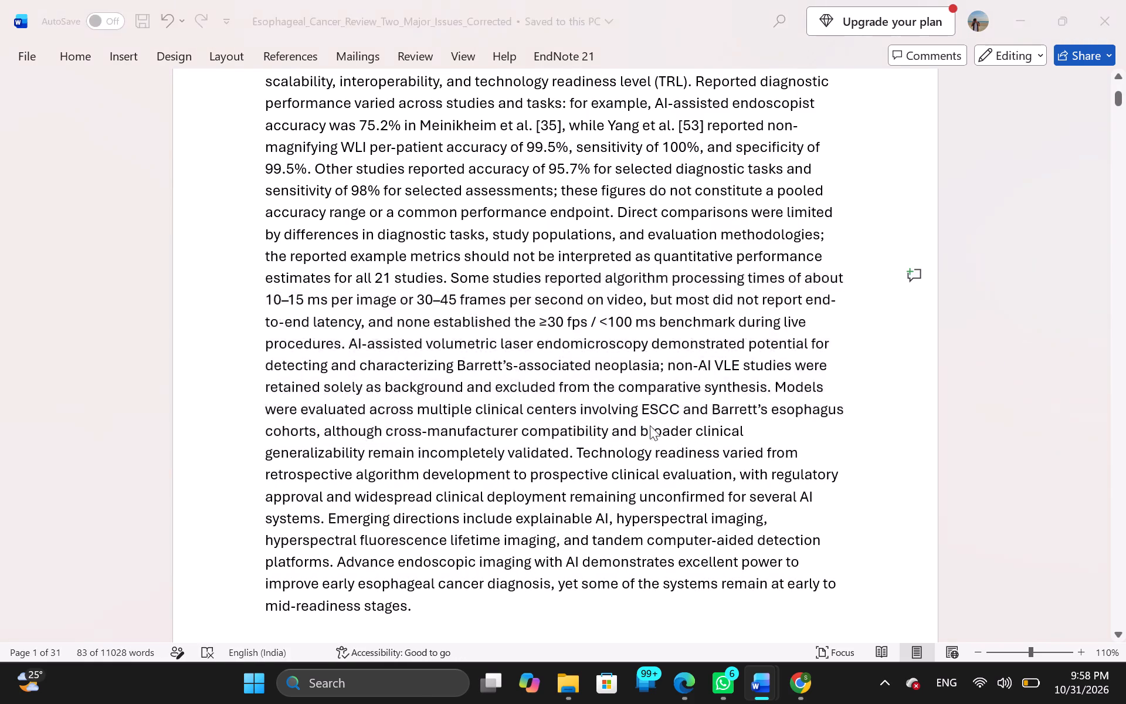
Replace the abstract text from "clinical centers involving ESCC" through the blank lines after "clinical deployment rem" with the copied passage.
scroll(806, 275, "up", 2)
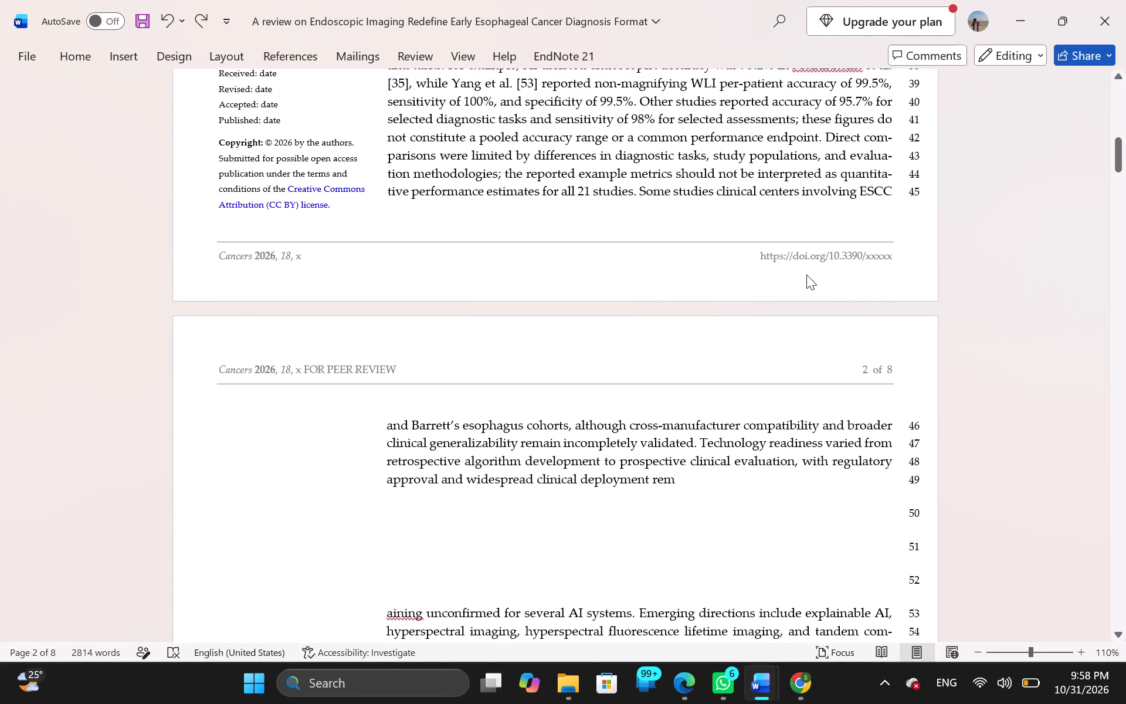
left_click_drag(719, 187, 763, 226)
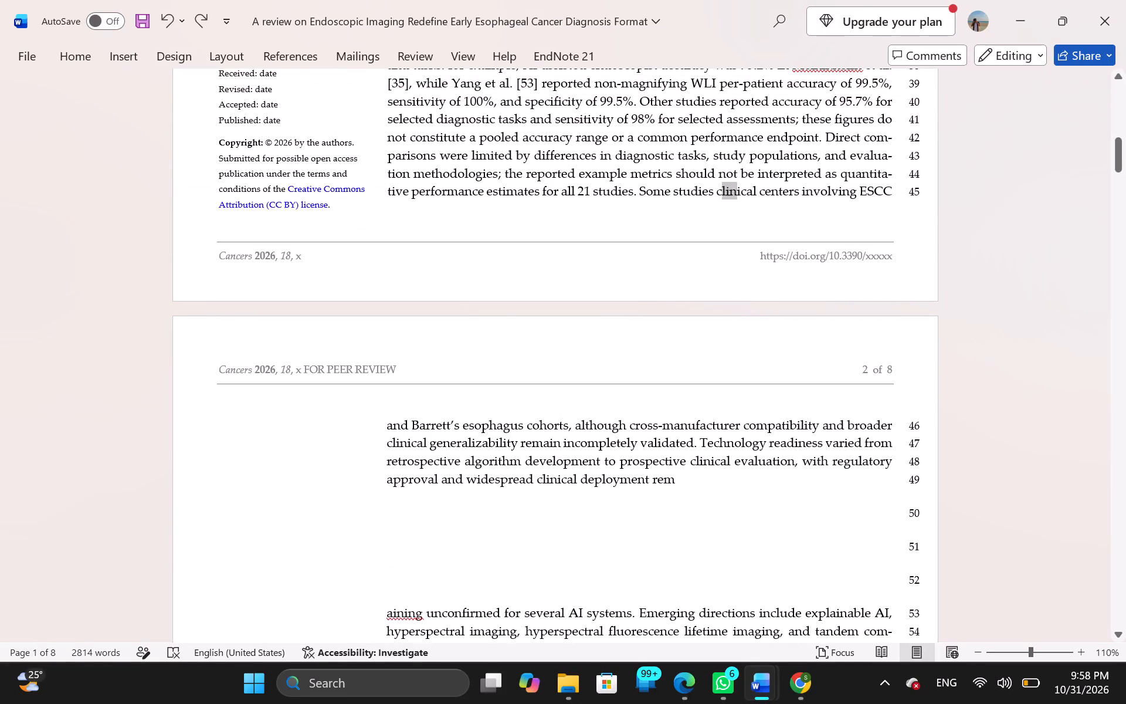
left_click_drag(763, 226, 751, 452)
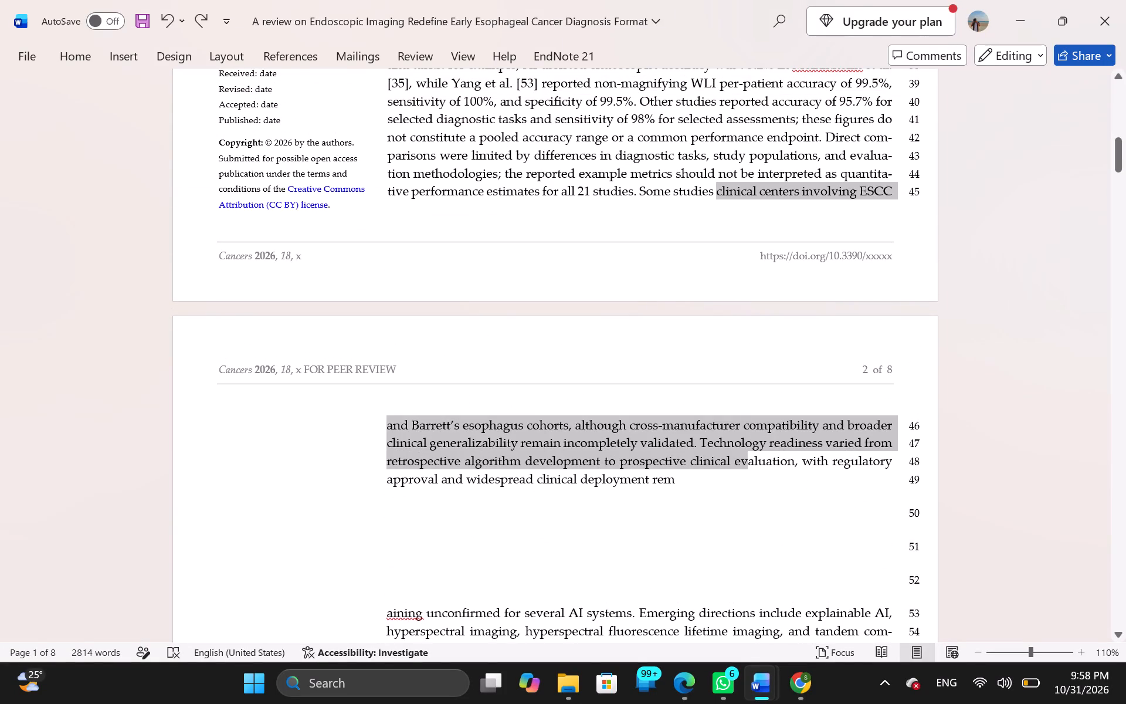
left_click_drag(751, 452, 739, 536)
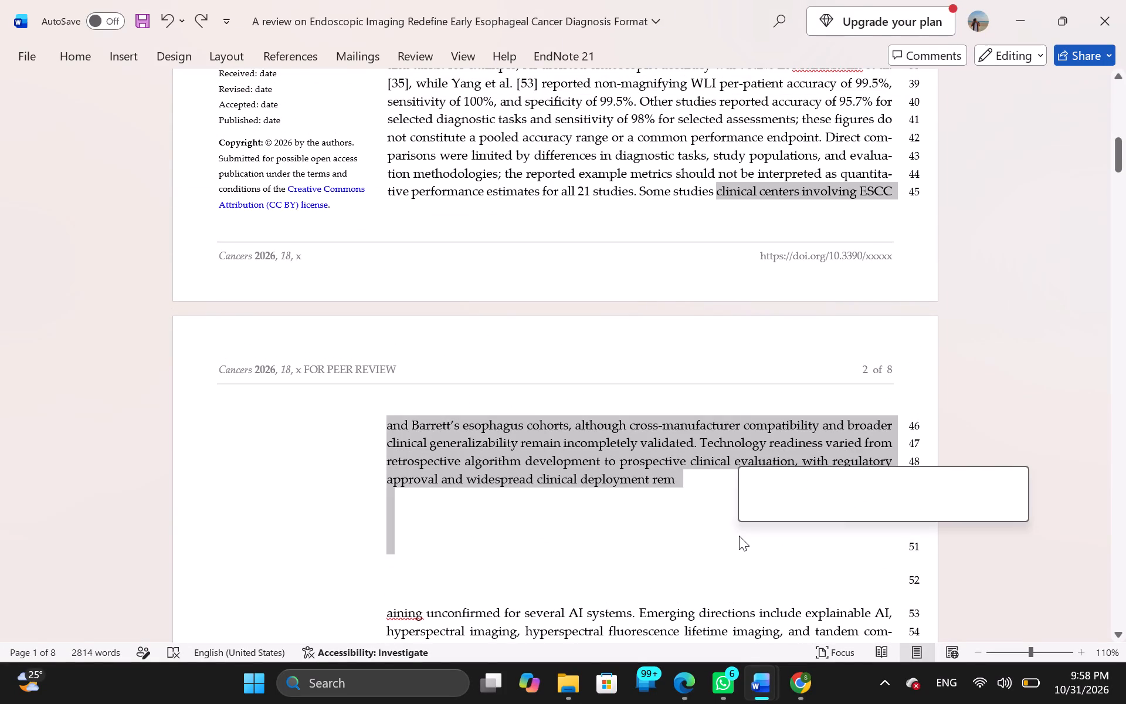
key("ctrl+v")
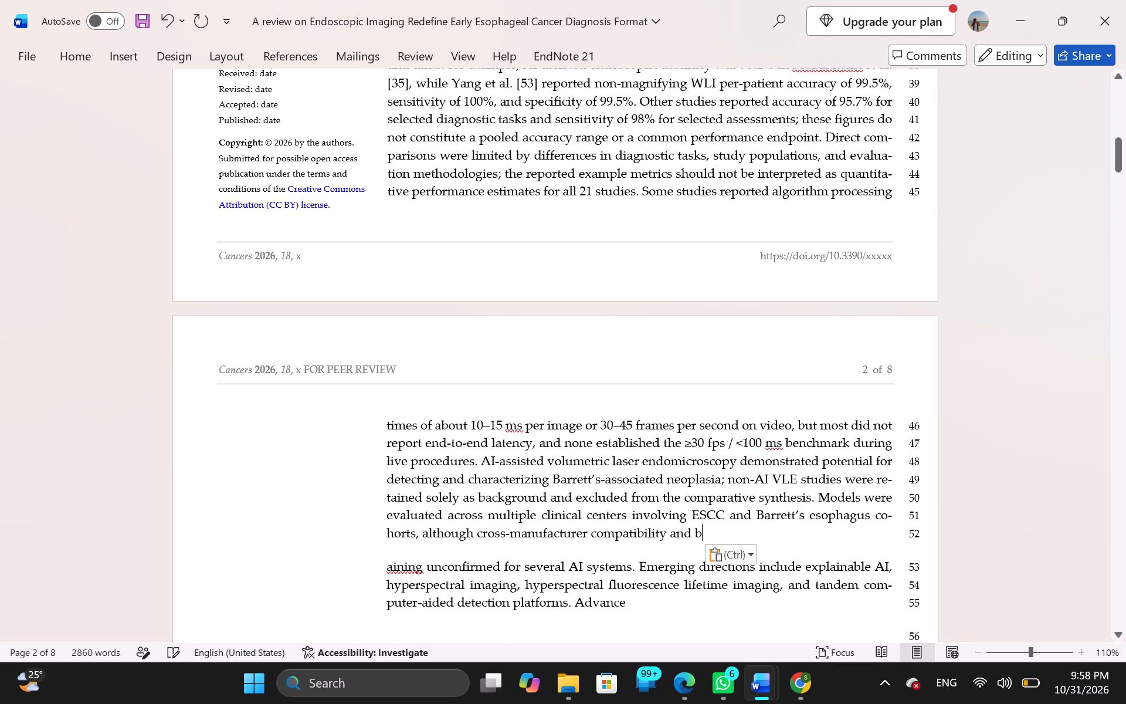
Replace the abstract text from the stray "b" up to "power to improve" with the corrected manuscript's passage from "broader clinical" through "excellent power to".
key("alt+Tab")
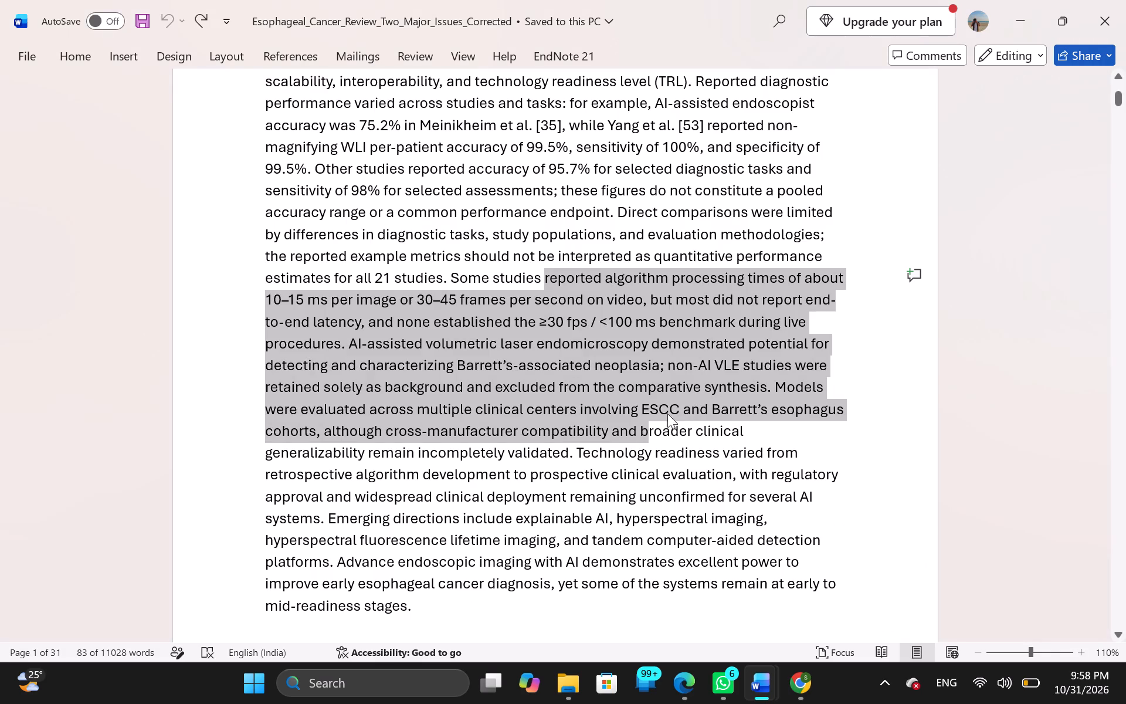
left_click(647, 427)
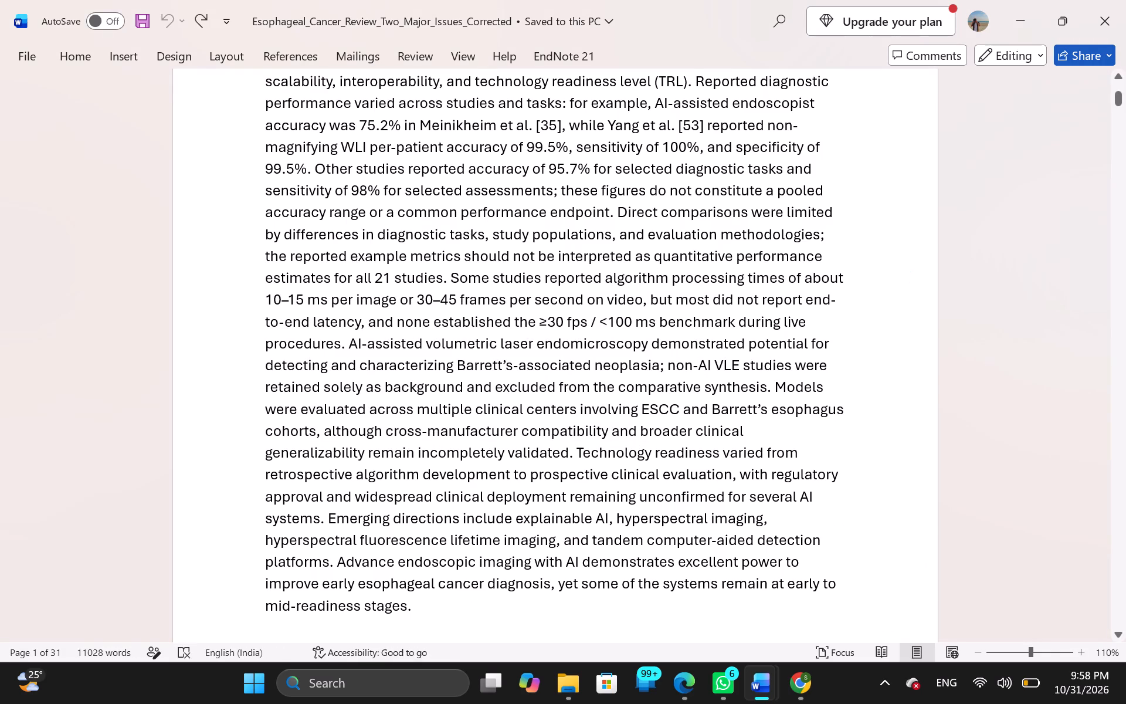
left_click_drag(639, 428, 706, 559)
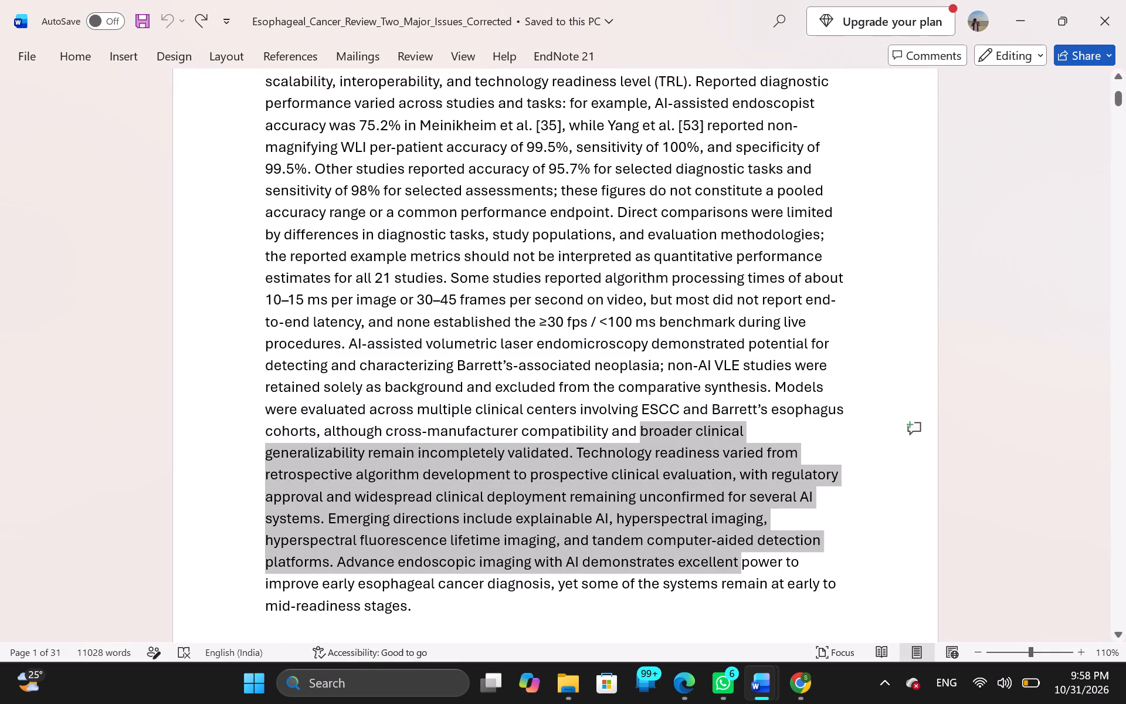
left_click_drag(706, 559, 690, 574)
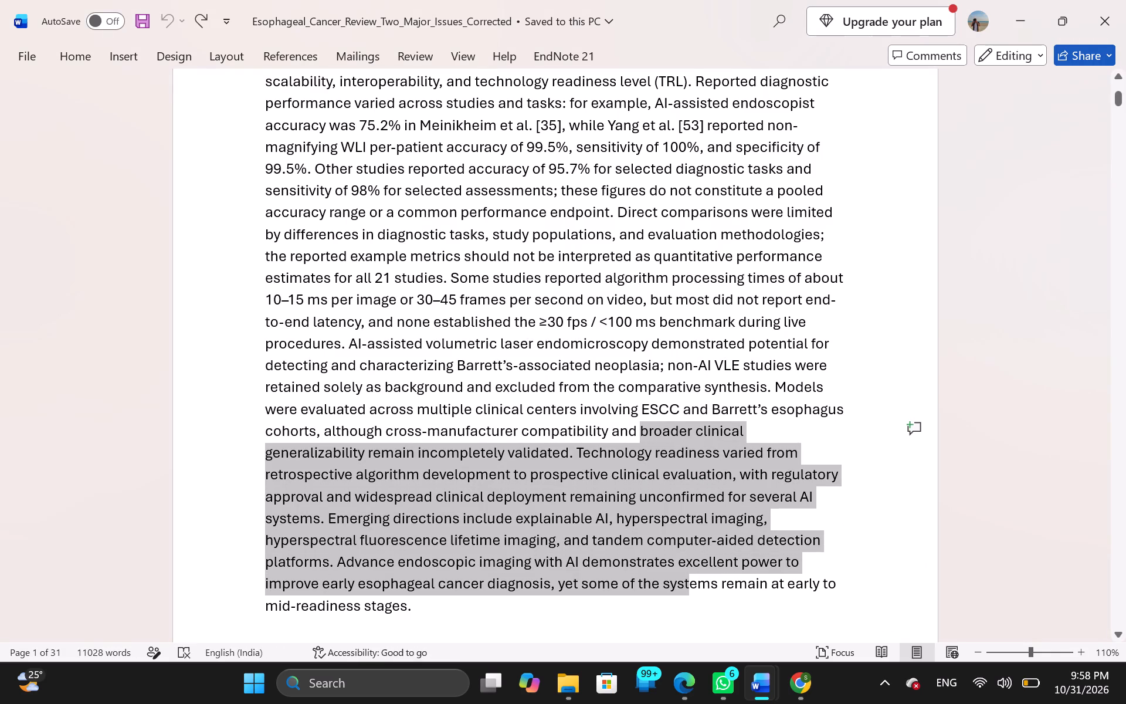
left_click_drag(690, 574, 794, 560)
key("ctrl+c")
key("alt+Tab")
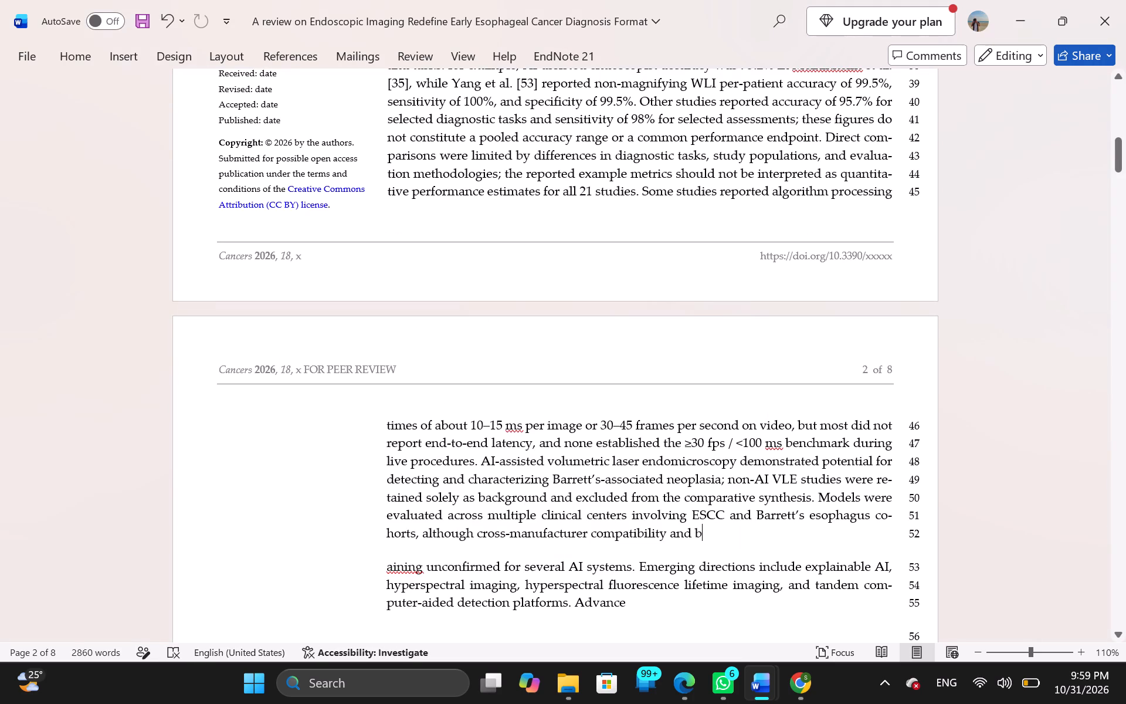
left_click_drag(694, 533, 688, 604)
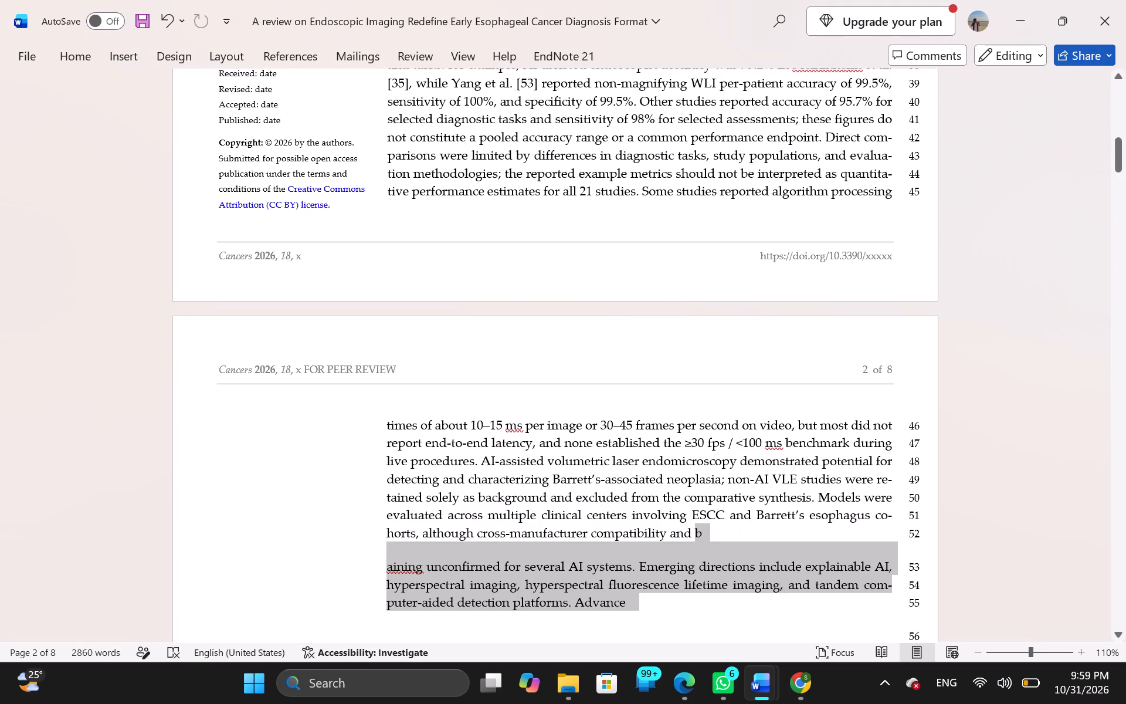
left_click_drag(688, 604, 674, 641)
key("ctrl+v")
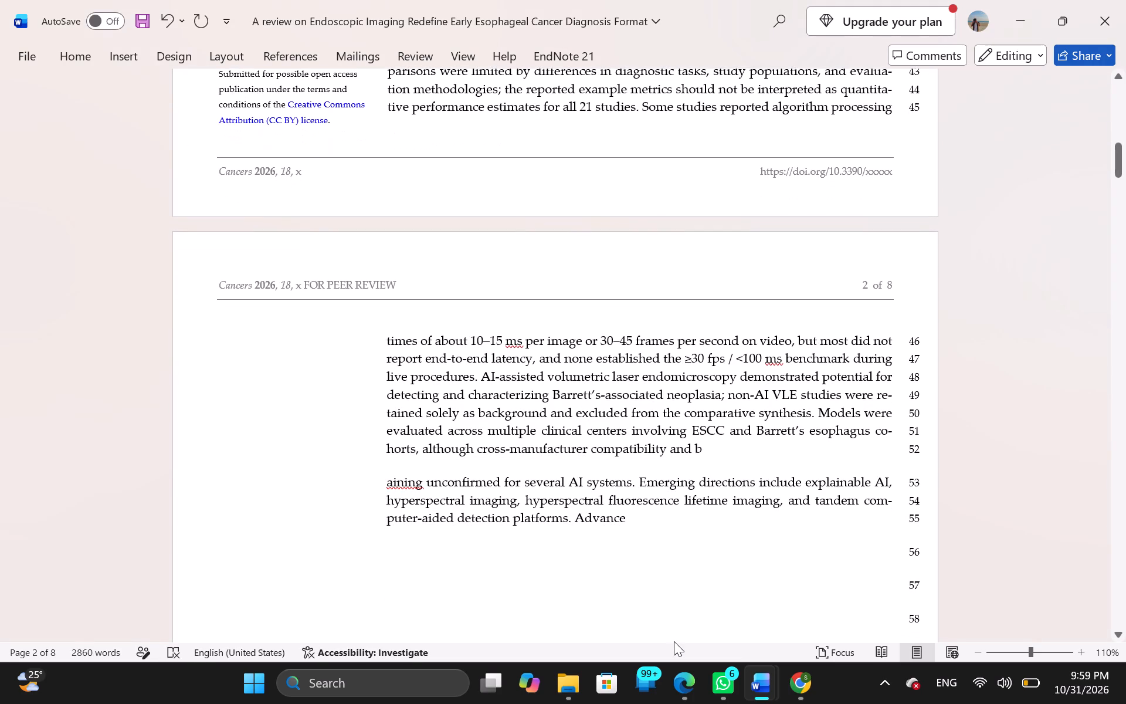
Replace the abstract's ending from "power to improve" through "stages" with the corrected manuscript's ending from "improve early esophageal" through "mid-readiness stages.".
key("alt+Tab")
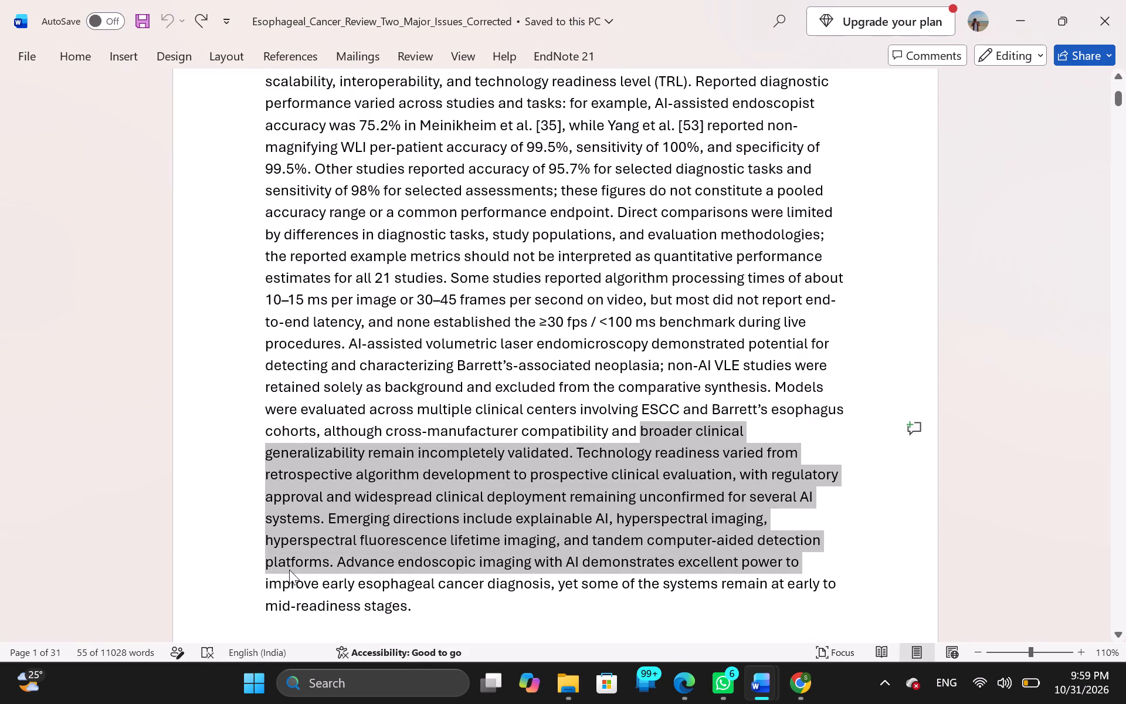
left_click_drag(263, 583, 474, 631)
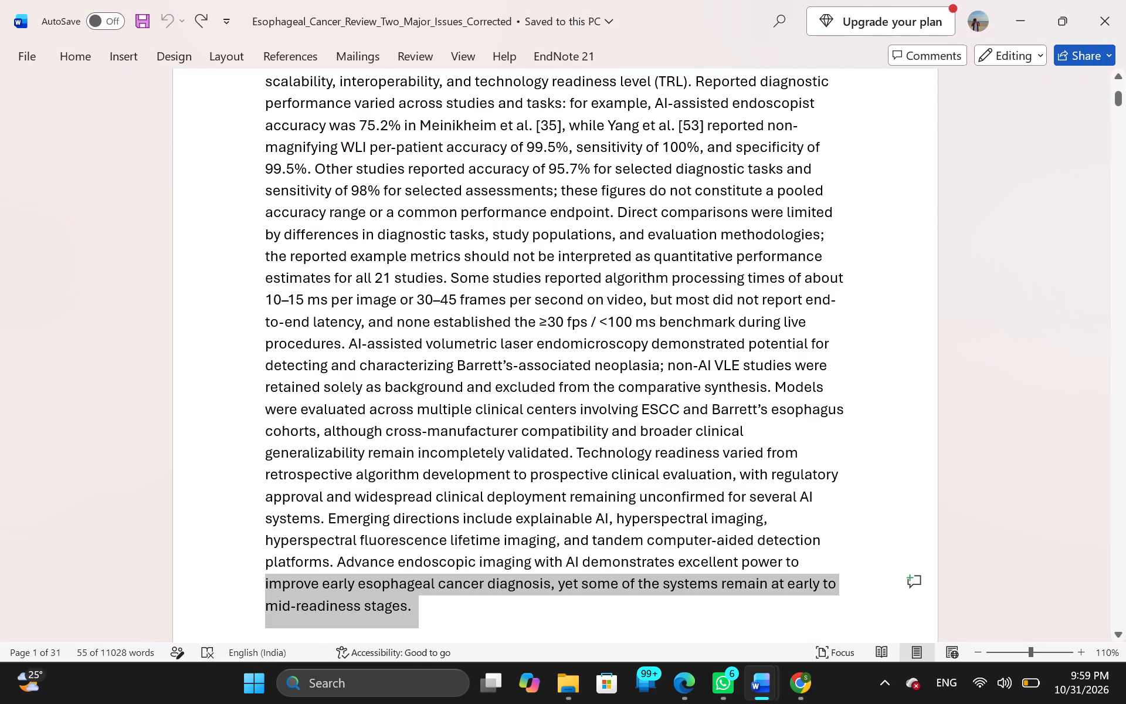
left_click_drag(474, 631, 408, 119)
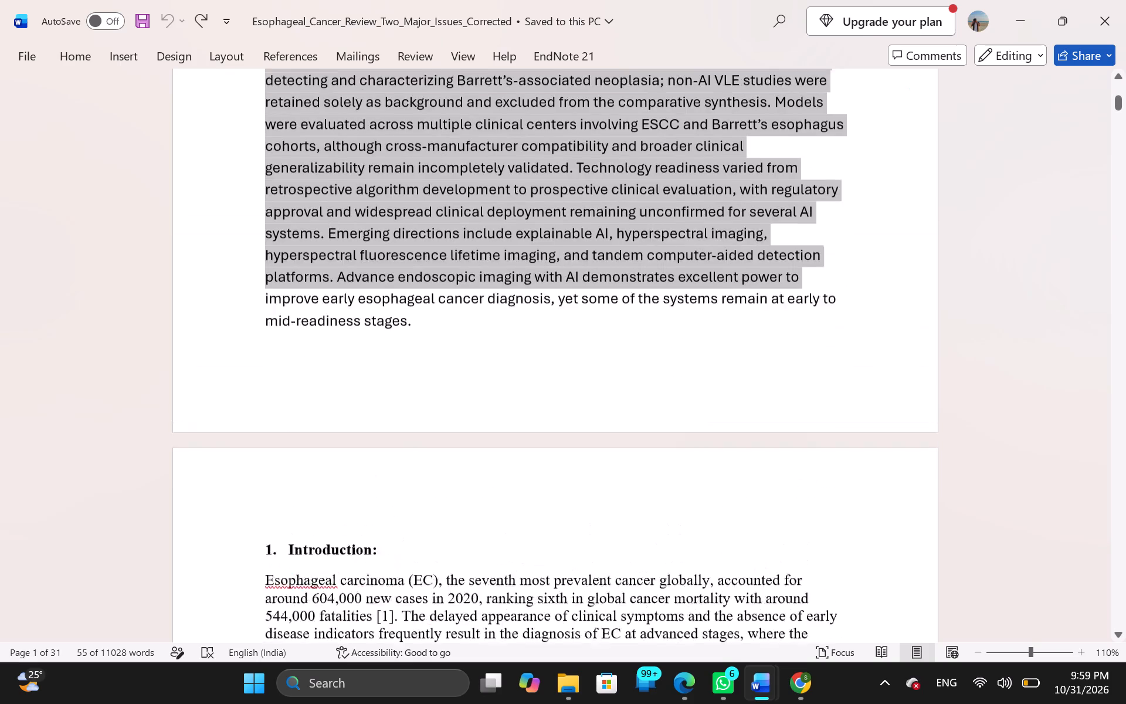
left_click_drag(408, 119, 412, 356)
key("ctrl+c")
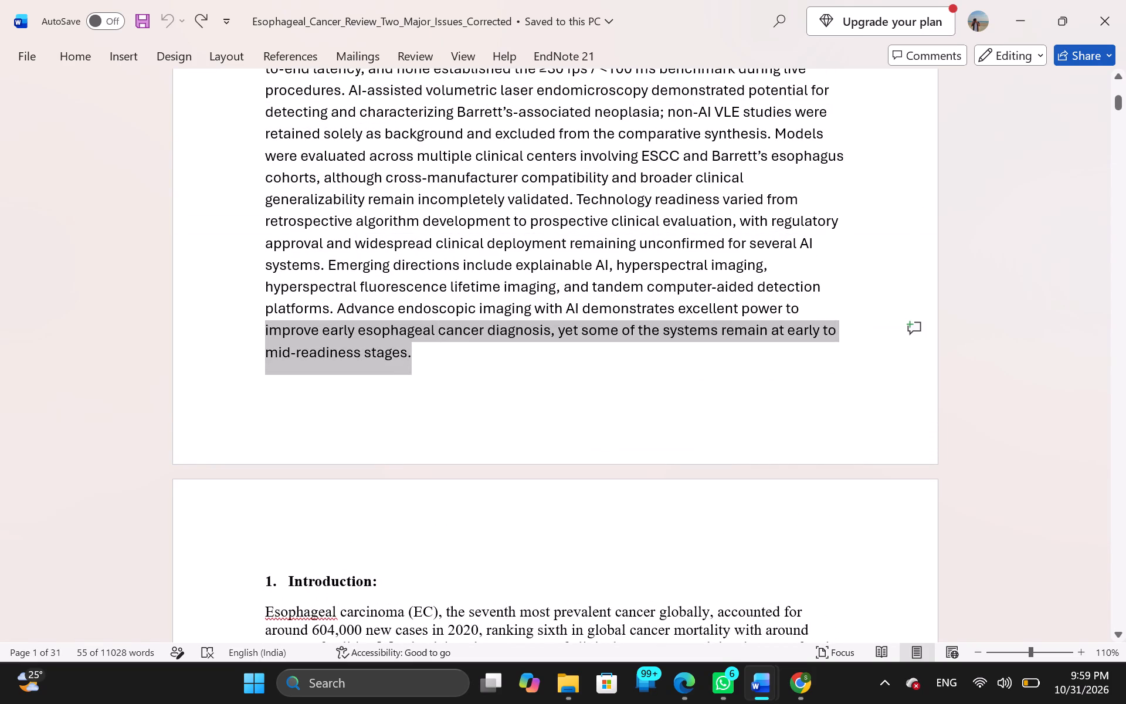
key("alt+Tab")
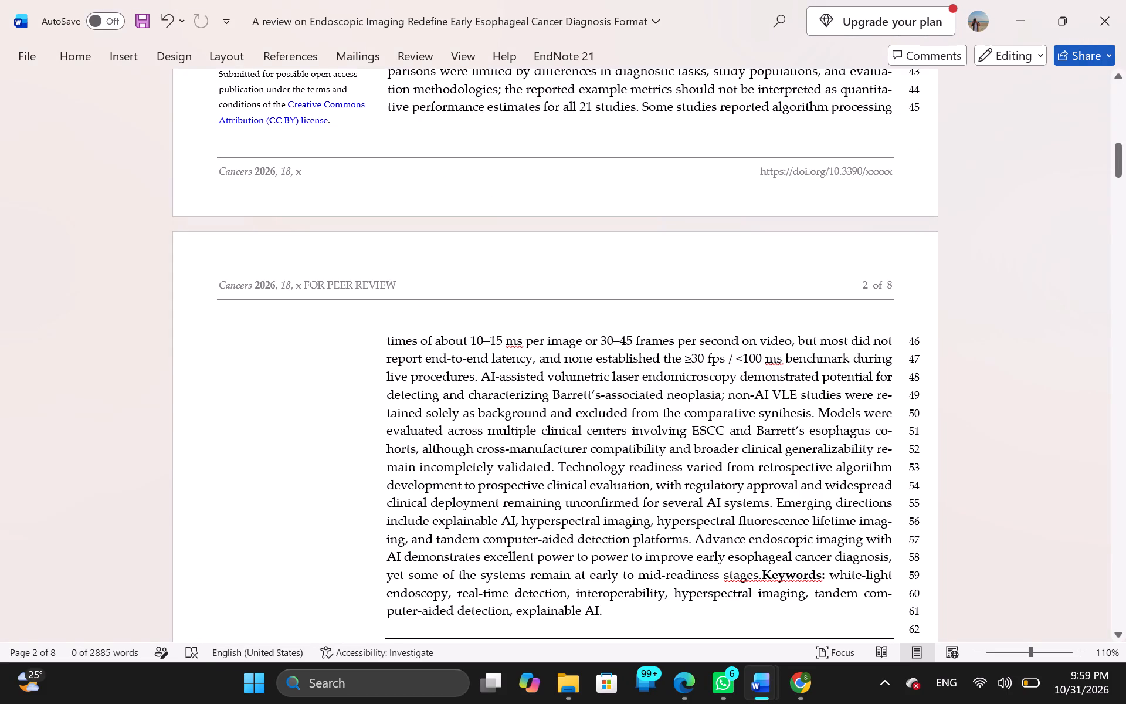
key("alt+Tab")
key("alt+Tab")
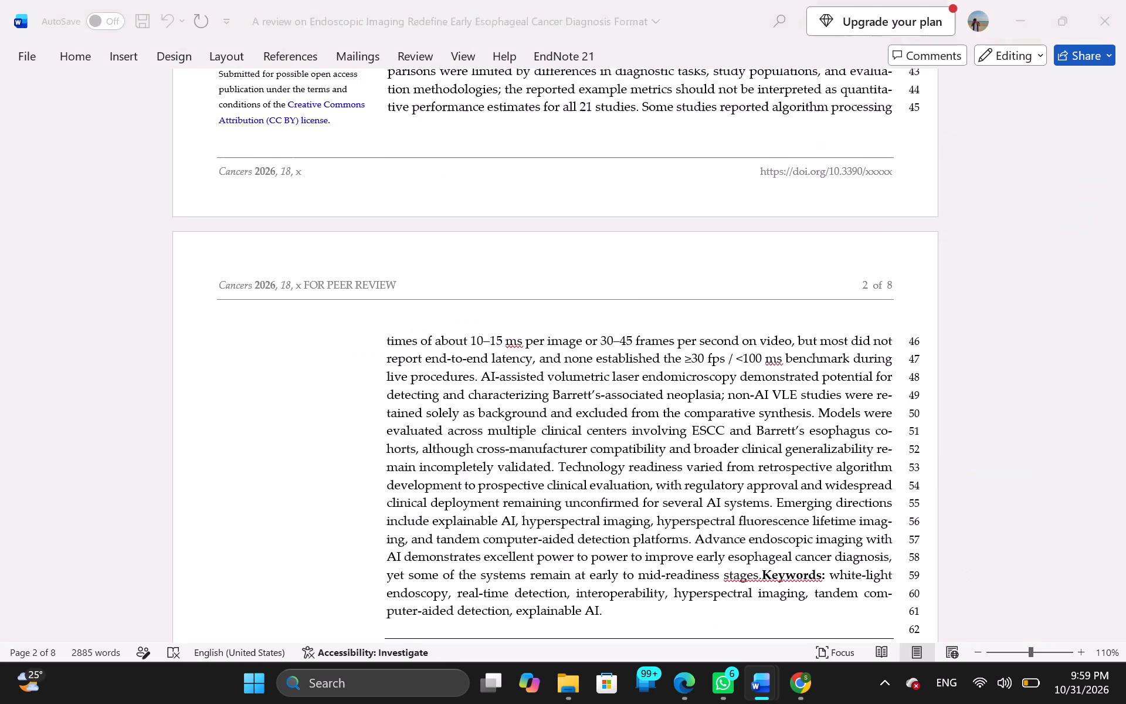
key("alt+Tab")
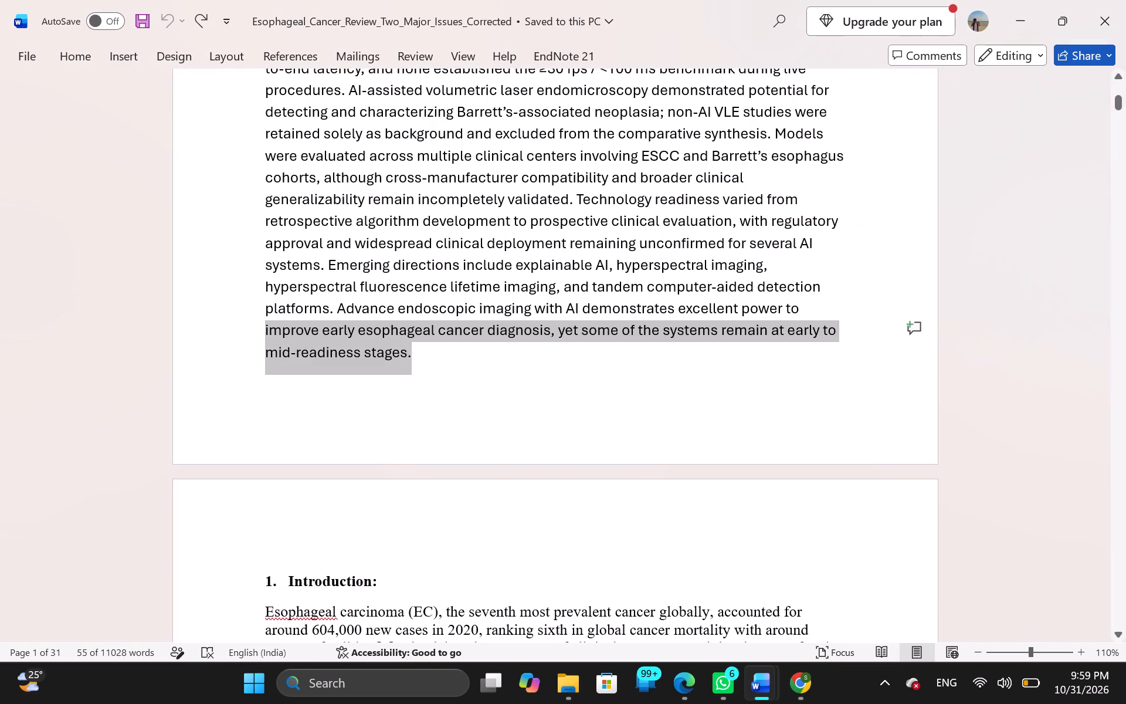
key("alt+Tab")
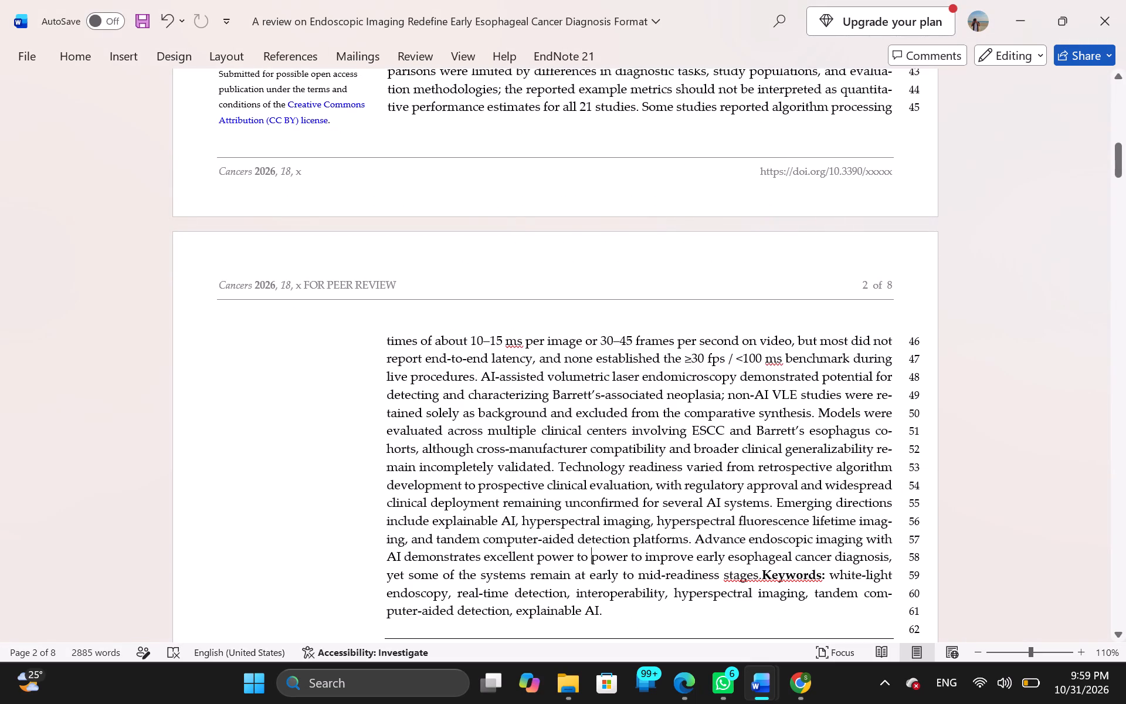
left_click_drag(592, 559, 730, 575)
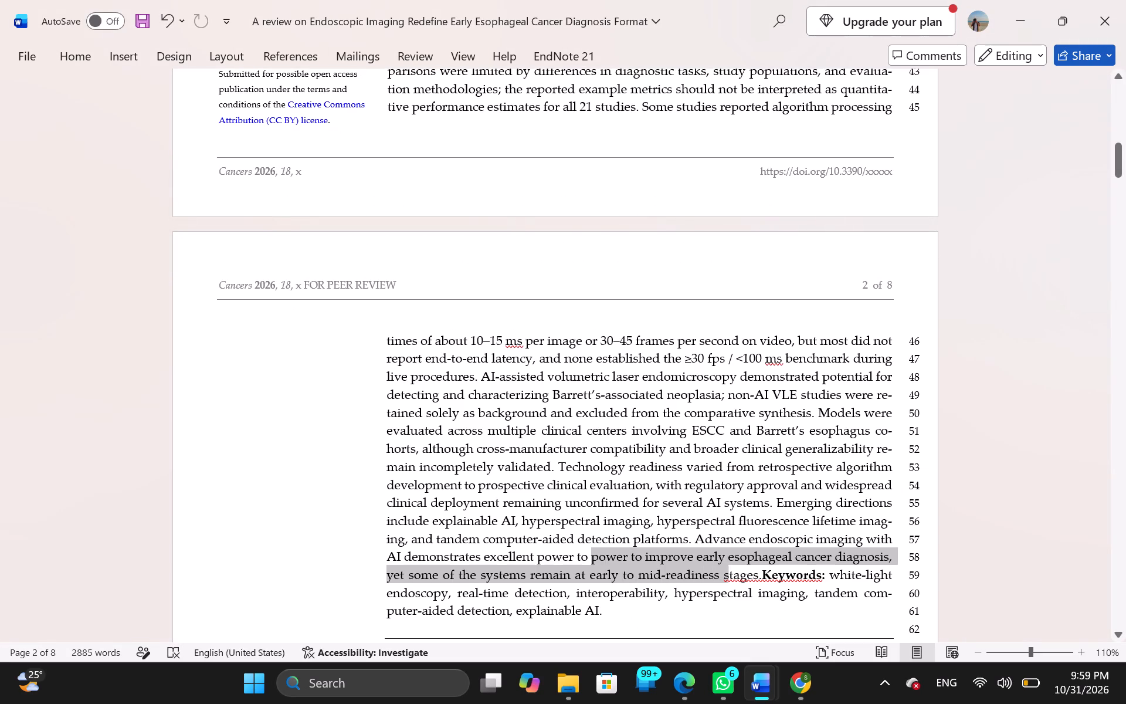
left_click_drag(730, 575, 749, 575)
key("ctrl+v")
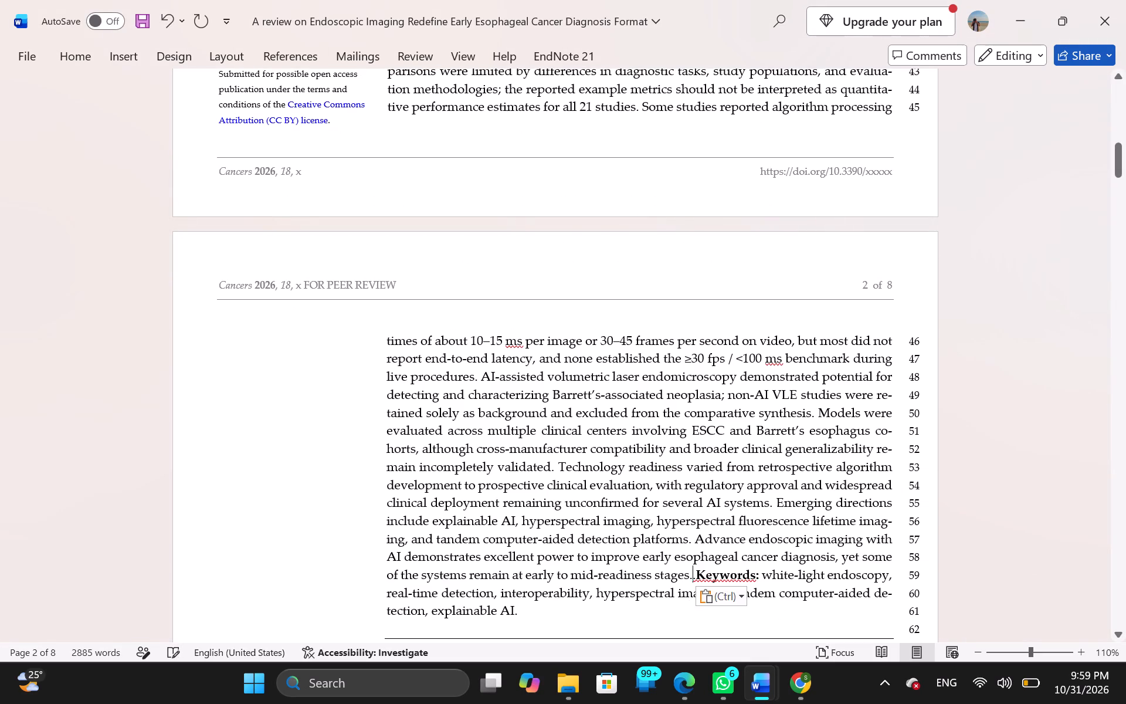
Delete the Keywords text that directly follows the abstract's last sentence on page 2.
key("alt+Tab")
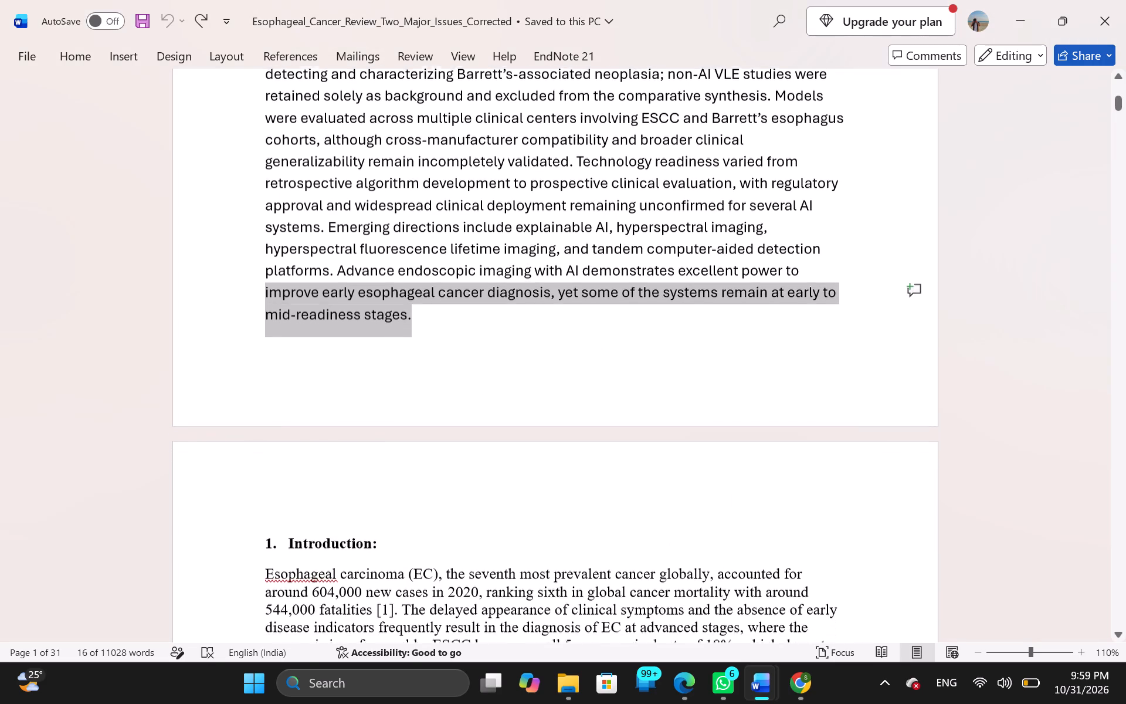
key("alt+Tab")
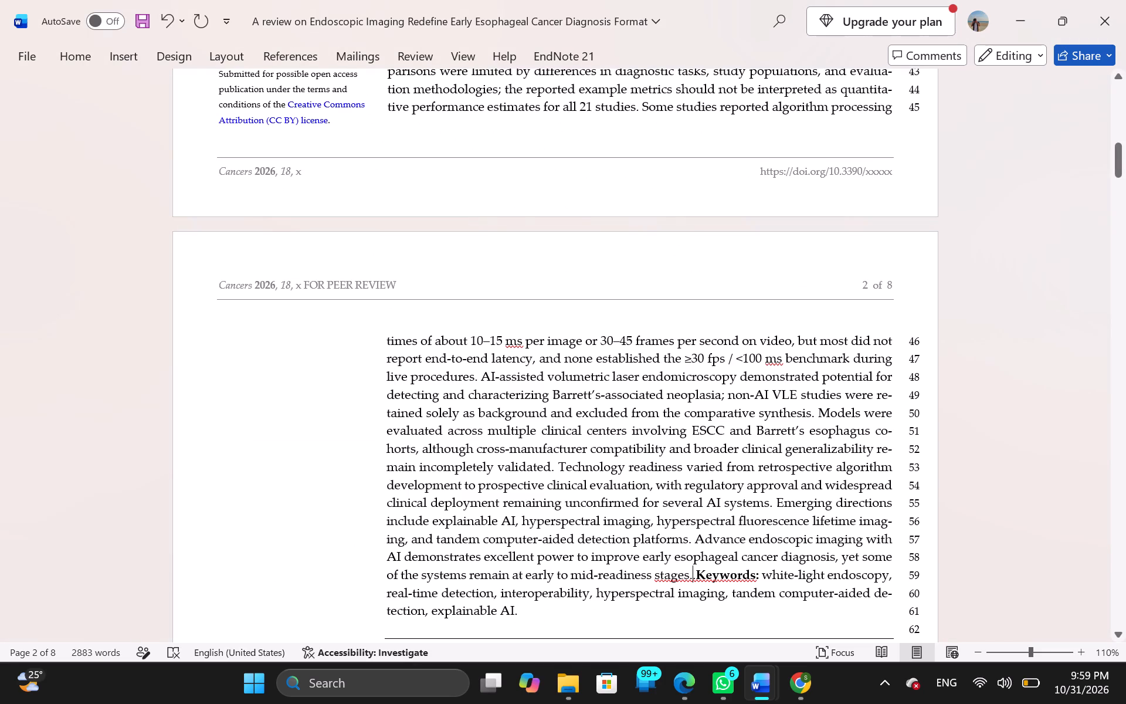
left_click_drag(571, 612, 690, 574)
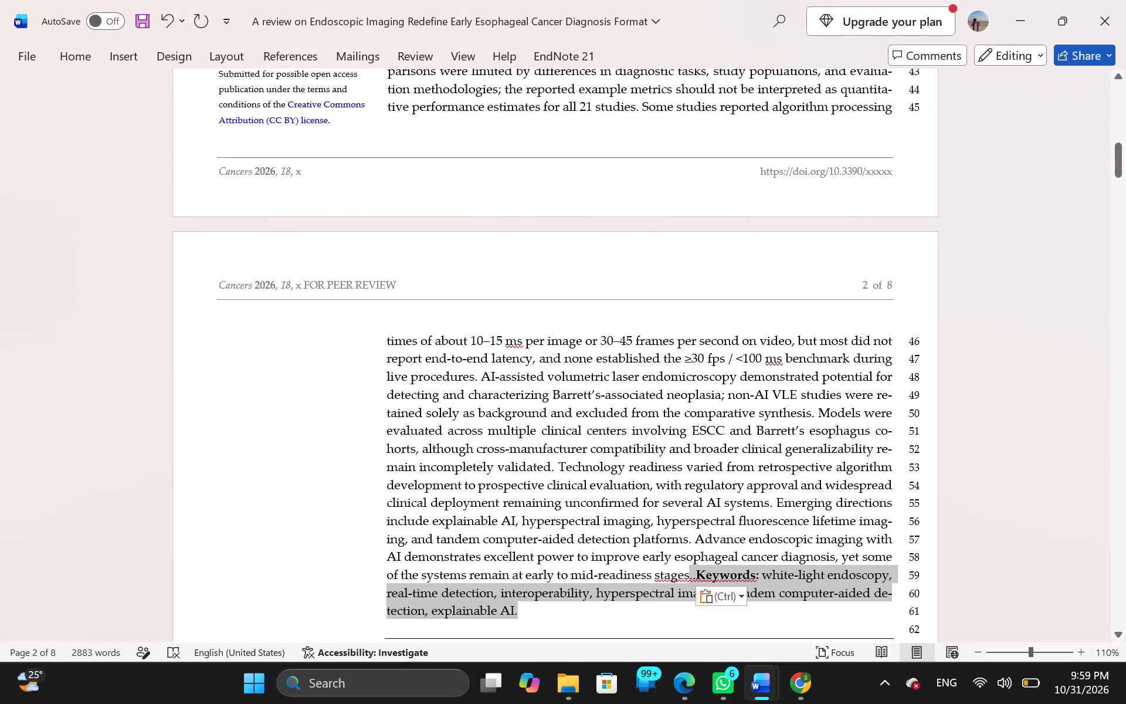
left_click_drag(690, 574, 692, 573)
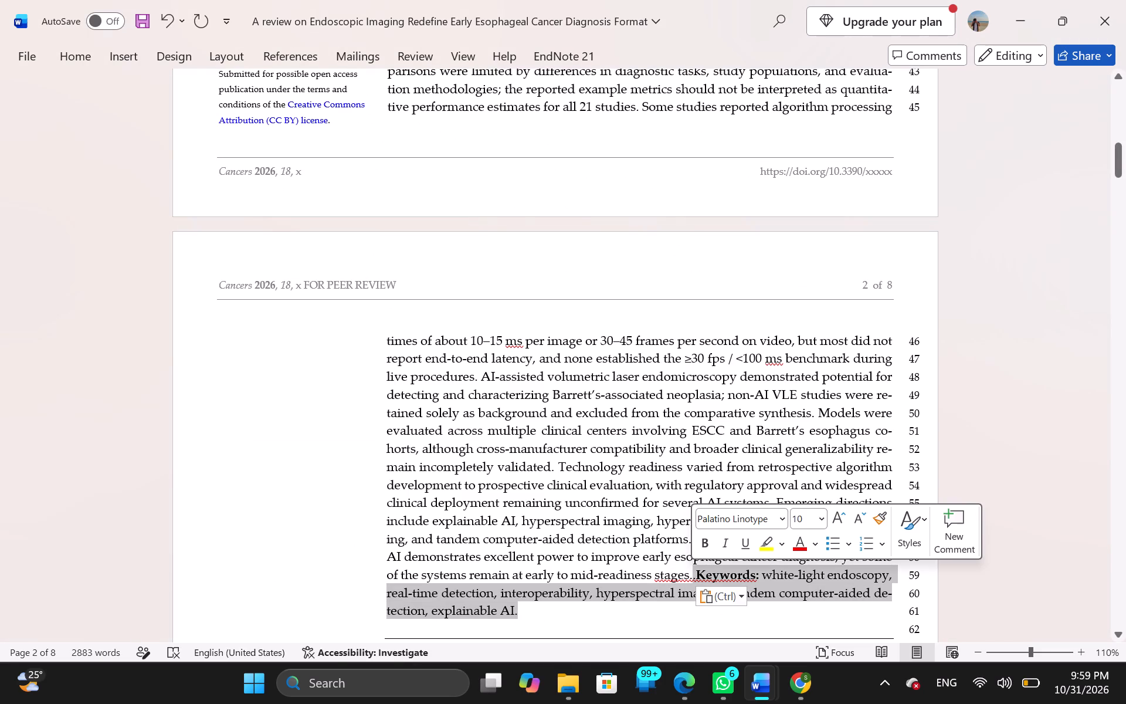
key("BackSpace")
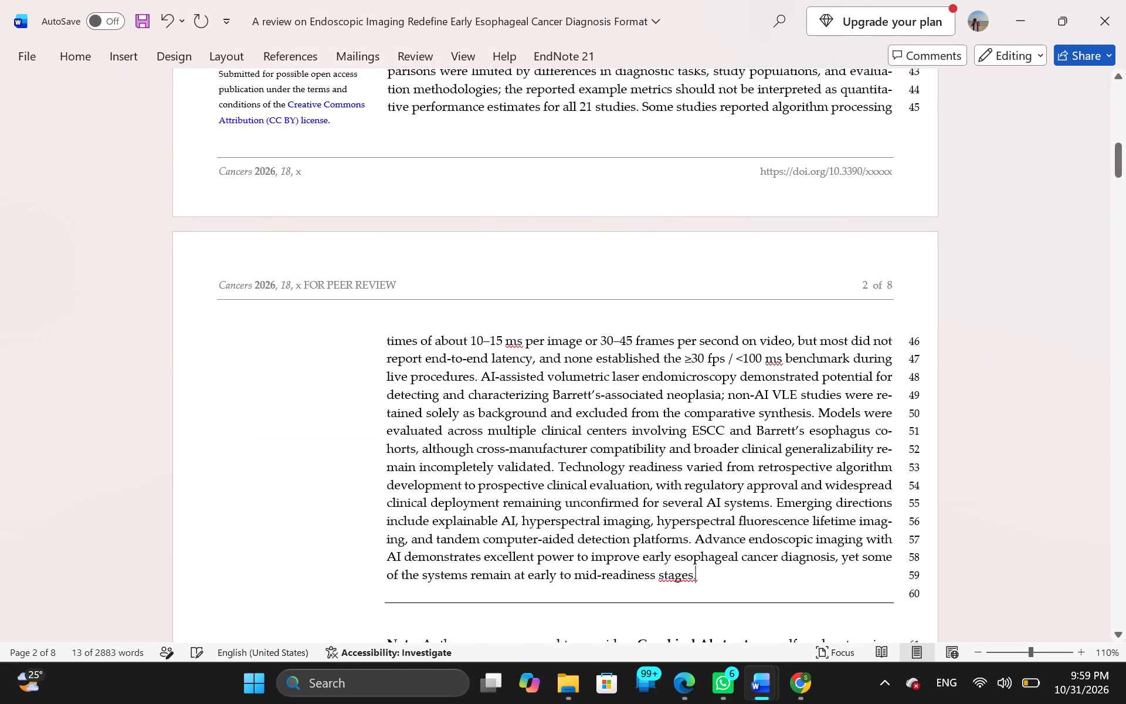
Look through the corrected manuscript's abstract and introduction pages, and return to the Format document.
key("alt+Tab")
scroll(692, 568, "down", 1)
scroll(693, 553, "up", 3)
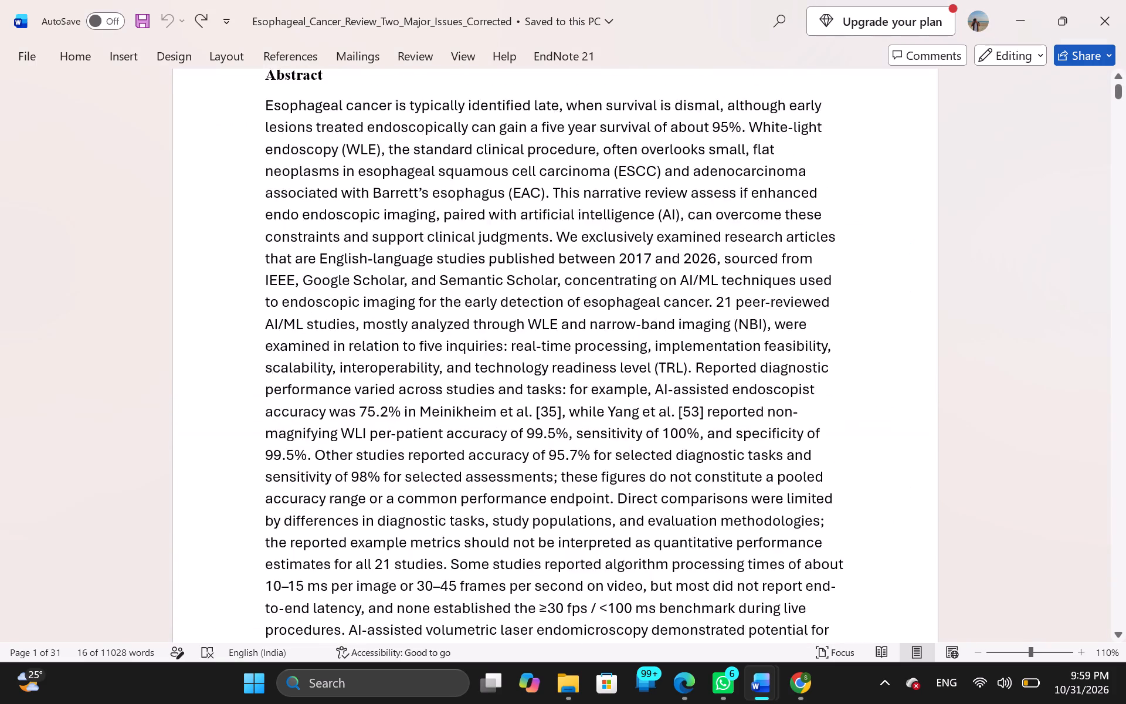
scroll(693, 567, "up", 1)
scroll(693, 567, "down", 3)
scroll(691, 535, "up", 2)
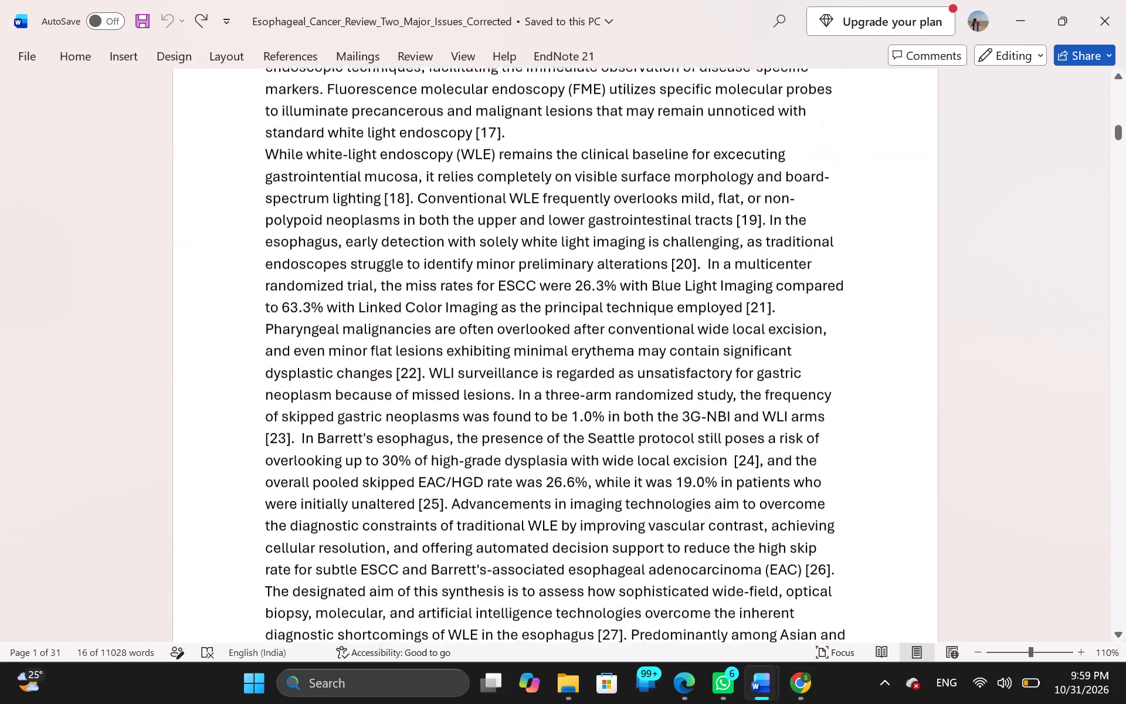
scroll(691, 535, "up", 3)
key("alt+Tab")
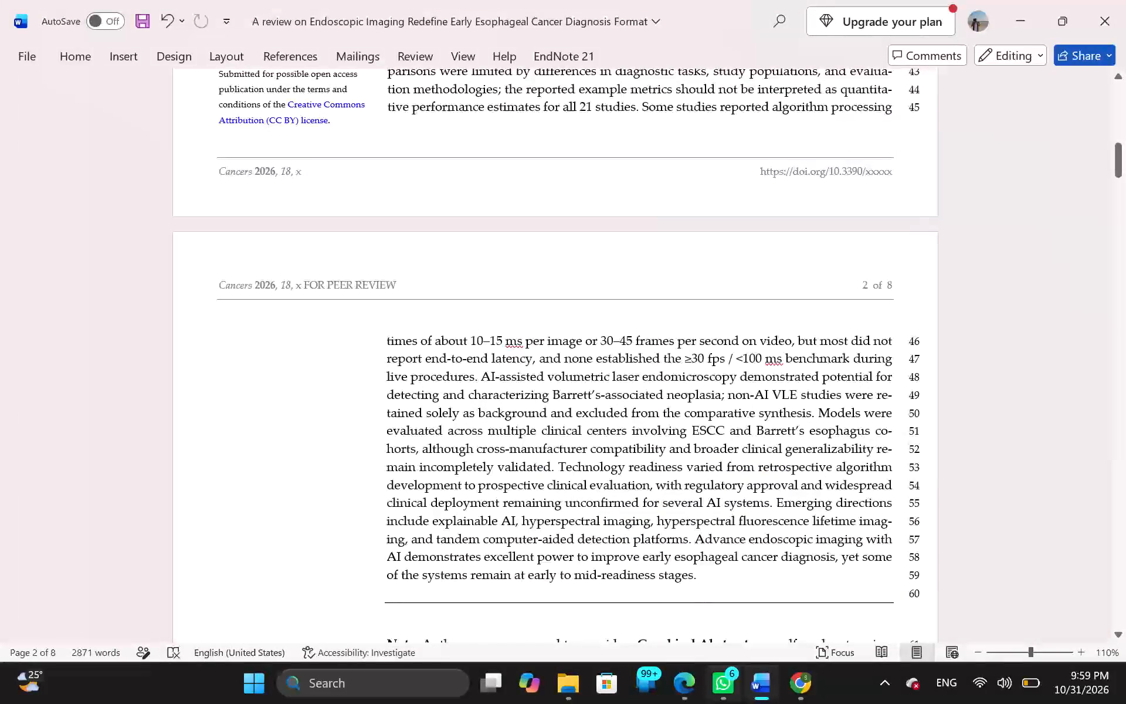
Undo the Keywords deletion and the abstract replacement edits, back to the abstract version with "22 case studies".
key("ctrl+z")
key("ctrl+z")
key("ctrl+z")
key("ctrl+z")
key("ctrl+z")
key("ctrl+z")
key("ctrl+z")
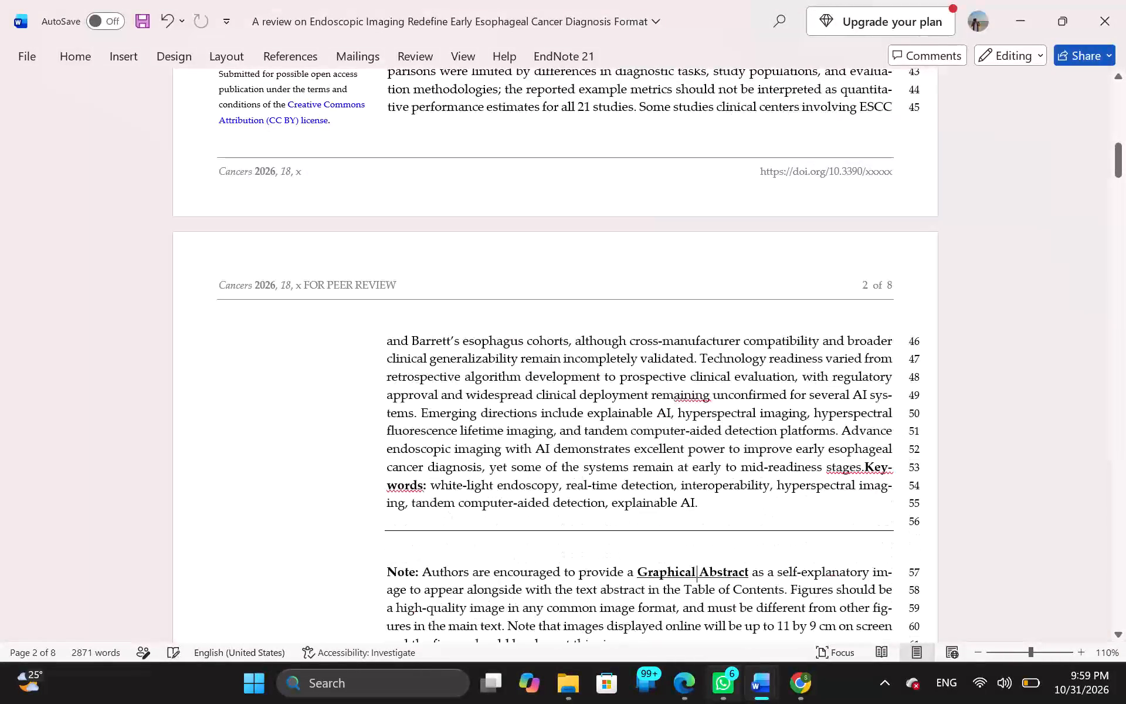
key("ctrl+z")
key("ctrl+z")
key("ctrl+z")
key("ctrl+z")
key("ctrl+z")
key("ctrl+z")
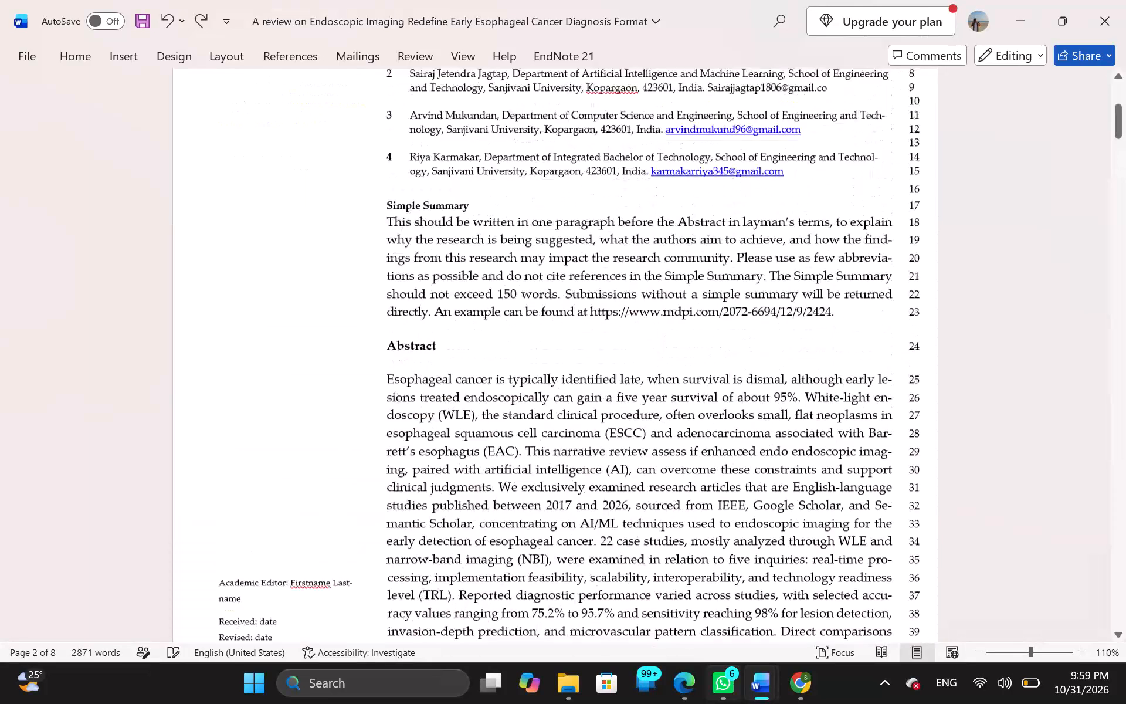
key("ctrl+z")
scroll(735, 703, "down", 2)
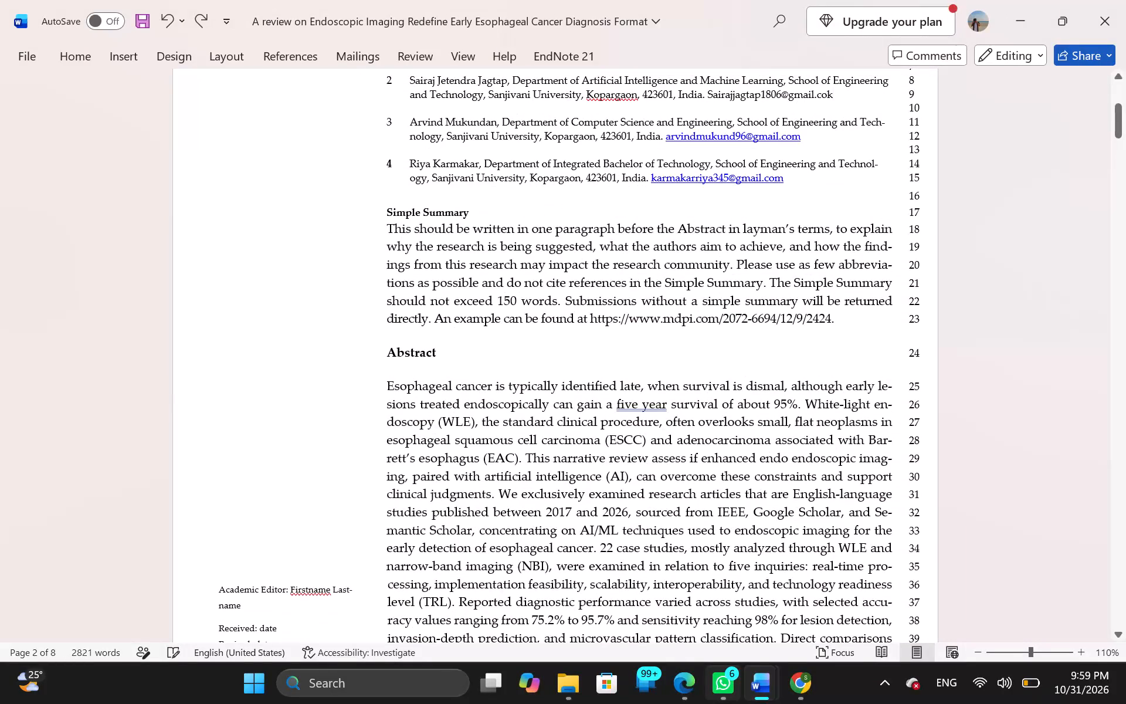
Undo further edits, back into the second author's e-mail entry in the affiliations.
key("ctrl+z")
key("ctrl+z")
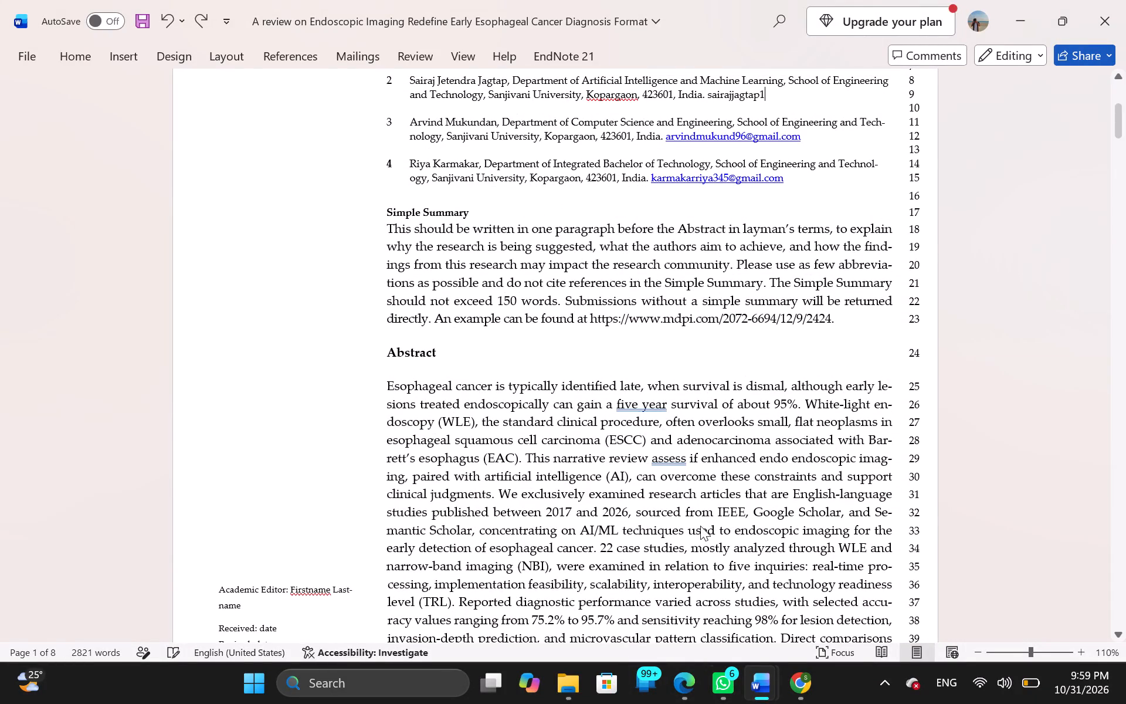
Redo all undone edits: the second author's e-mail, the corrected abstract from "21 peer-reviewed AI/ML studies" to "mid-readiness stages", and the Keywords deletion.
scroll(700, 526, "down", 2)
key("ctrl+y")
key("ctrl+y")
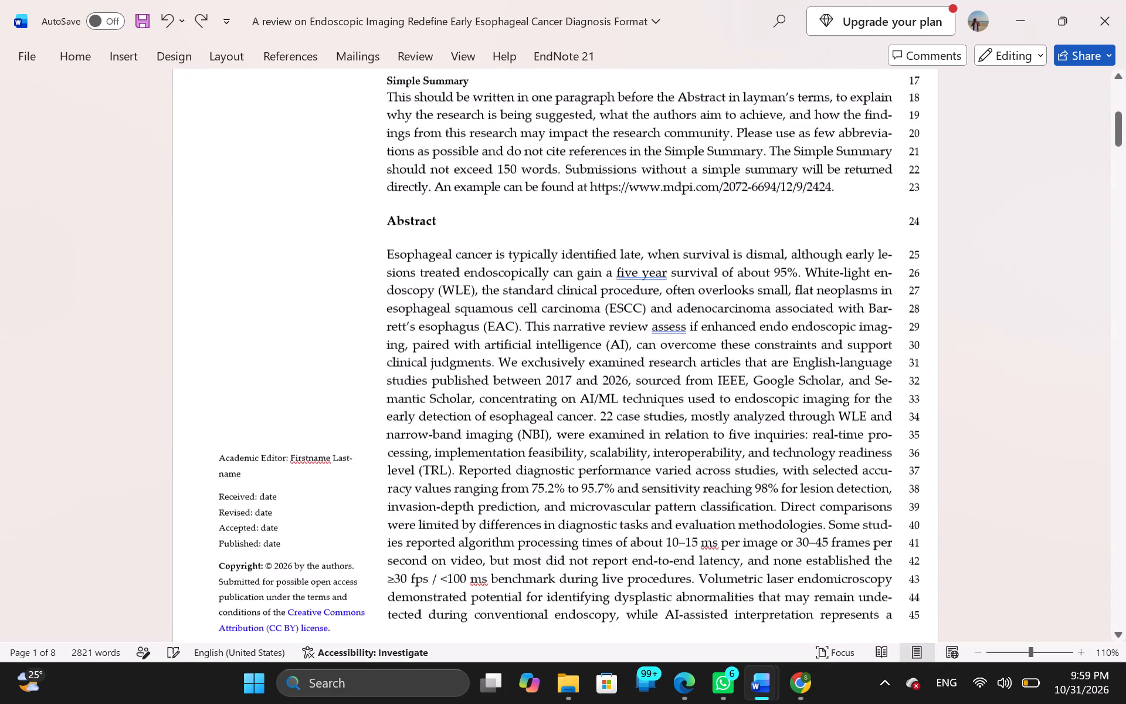
key("ctrl+y")
key("ctrl+y")
key("ctrl+y")
key("ctrl+y")
key("ctrl+y")
key("ctrl+y")
key("ctrl+y")
key("ctrl+y")
key("ctrl+y")
key("ctrl+y")
key("ctrl+y")
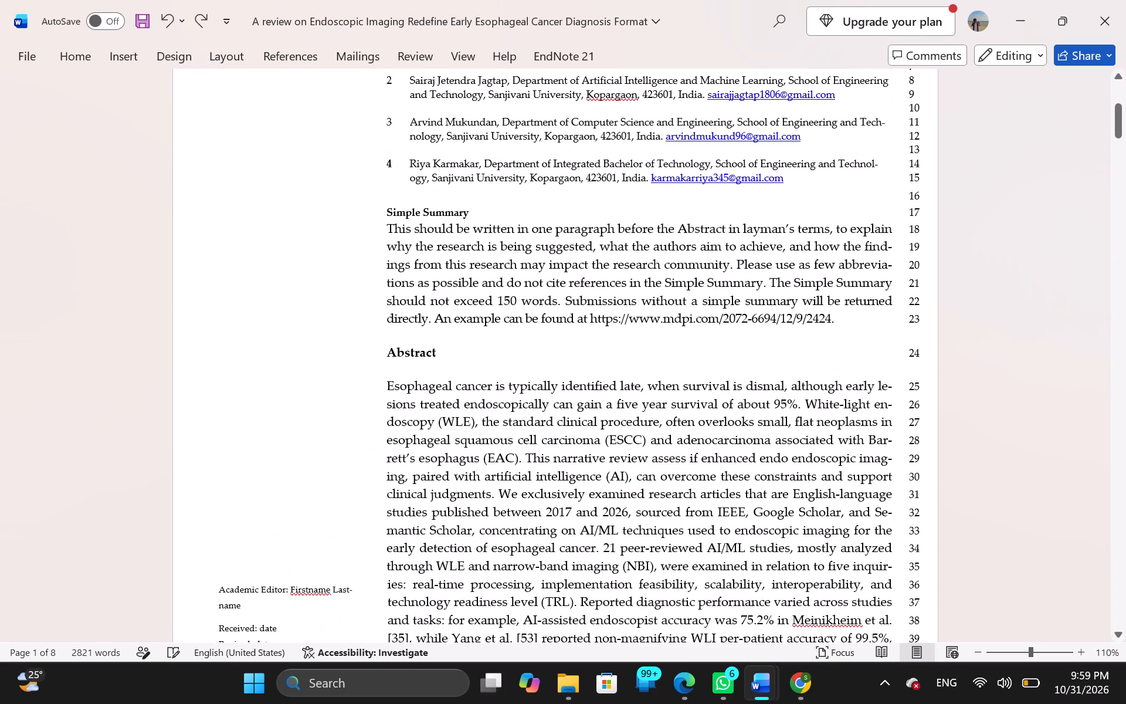
key("ctrl+y")
key("ctrl+y")
key("ctrl+y")
key("ctrl+y")
key("ctrl+y")
key("ctrl+y")
key("ctrl+y")
key("ctrl+y")
key("ctrl+y")
key("ctrl+y")
key("ctrl+y")
key("ctrl+y")
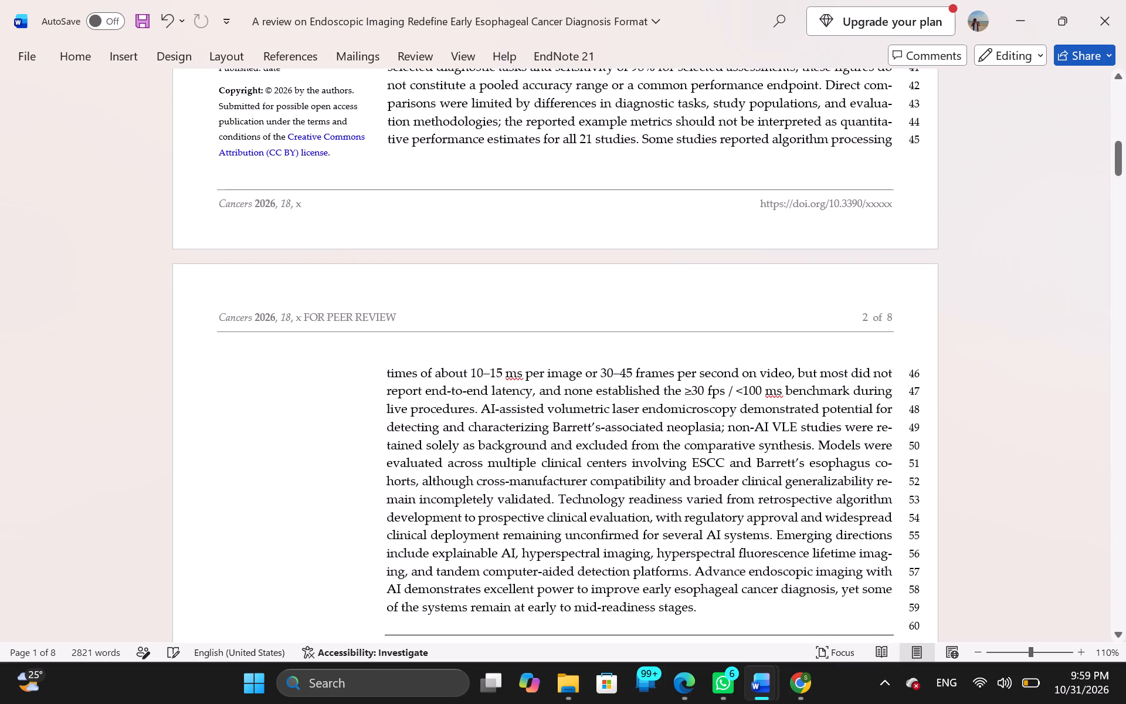
key("ctrl+y")
key("ctrl+y")
key("ctrl+y")
key("ctrl+y")
key("ctrl+y")
key("ctrl+y")
key("ctrl+y")
key("ctrl+y")
key("ctrl+y")
key("ctrl+y")
Examine pages 2 and 3 of the Format document, from the abstract's ending through the template notes to the start of the Introduction.
scroll(700, 526, "down", 2)
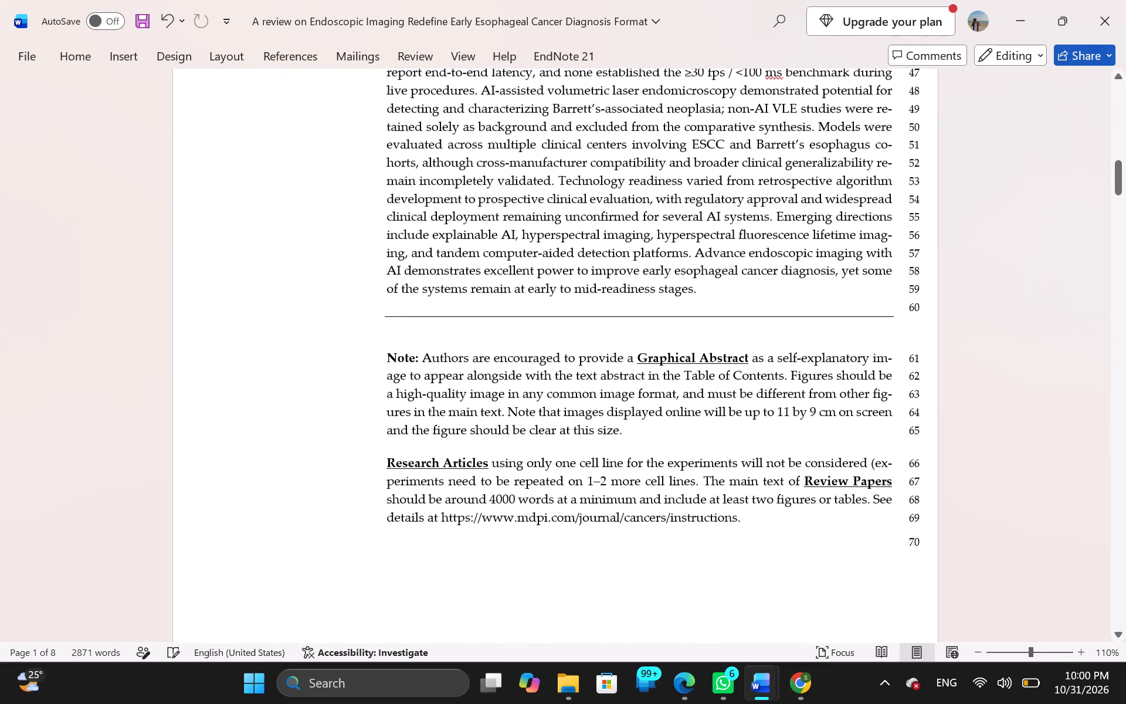
key("alt+Tab")
scroll(677, 455, "down", 4)
key("alt+Tab")
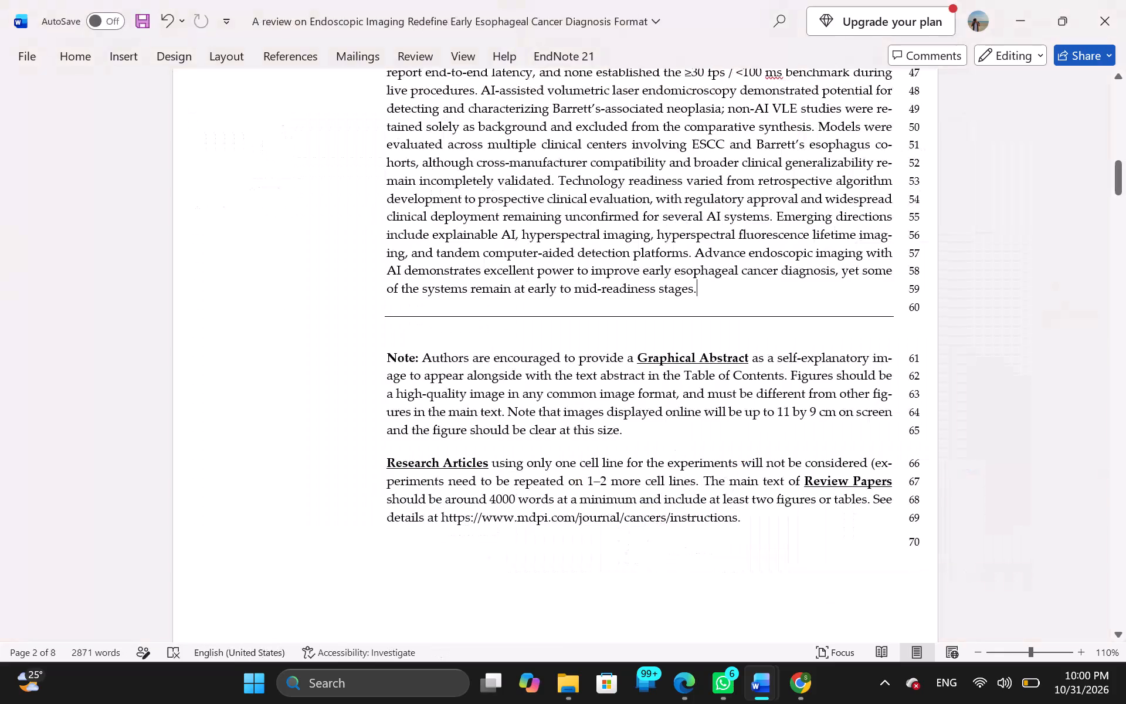
scroll(677, 455, "down", 1)
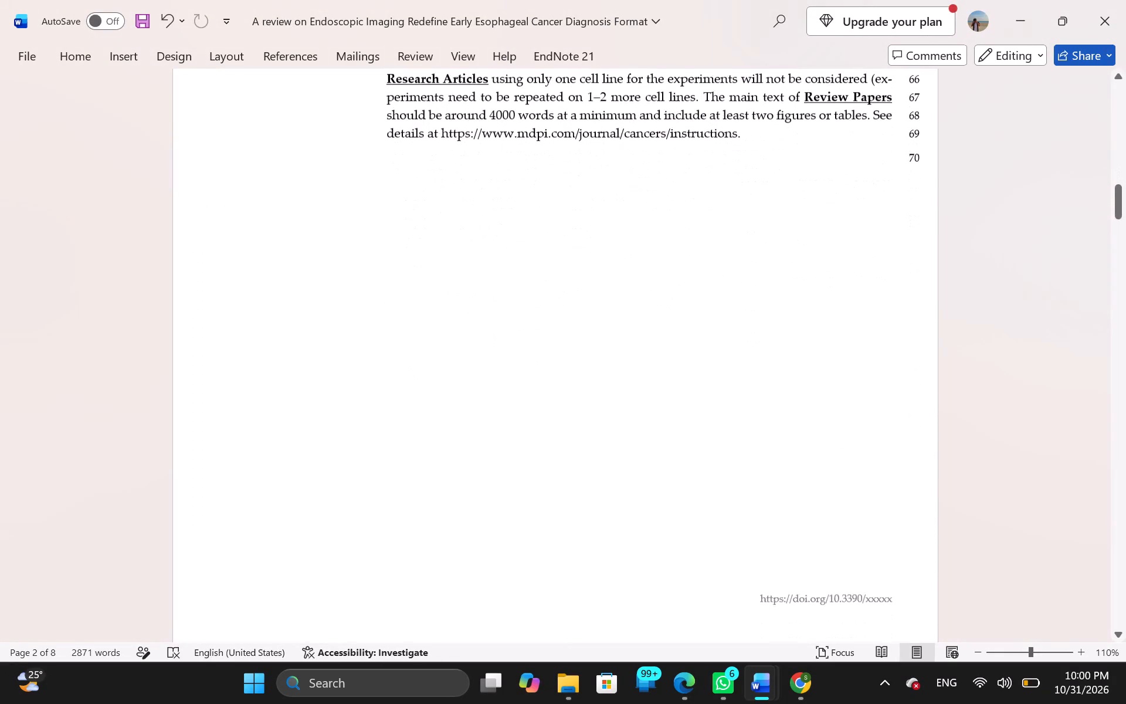
scroll(677, 455, "down", 1)
scroll(677, 455, "right", 1)
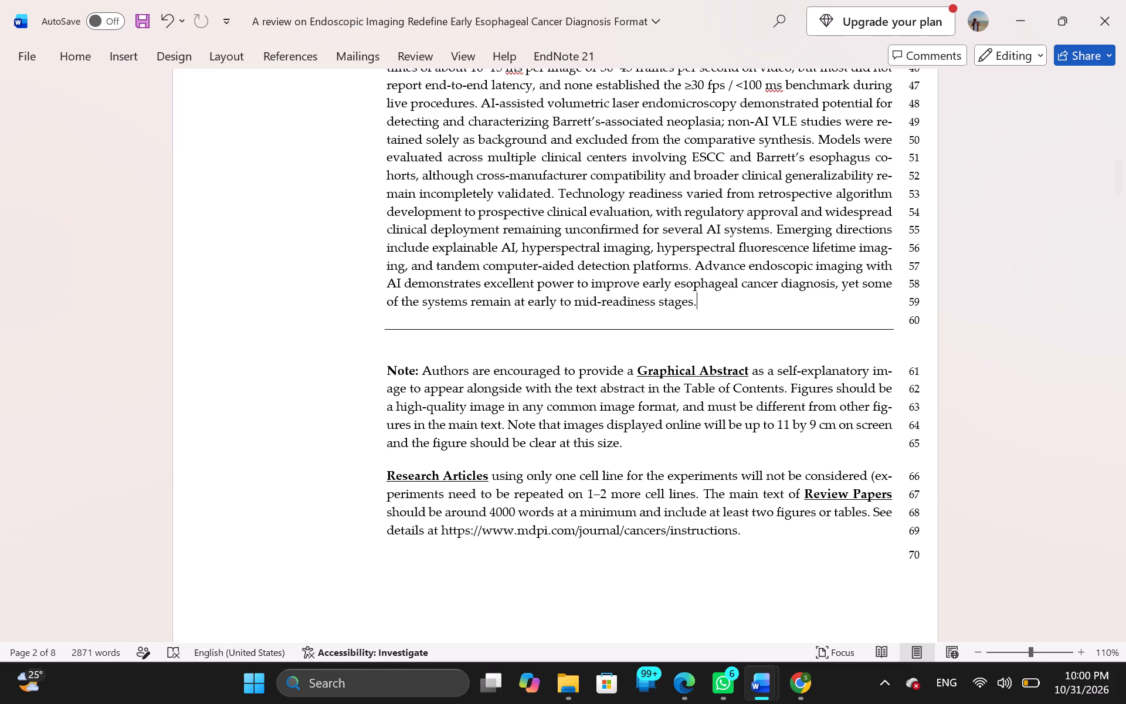
scroll(656, 439, "down", 1)
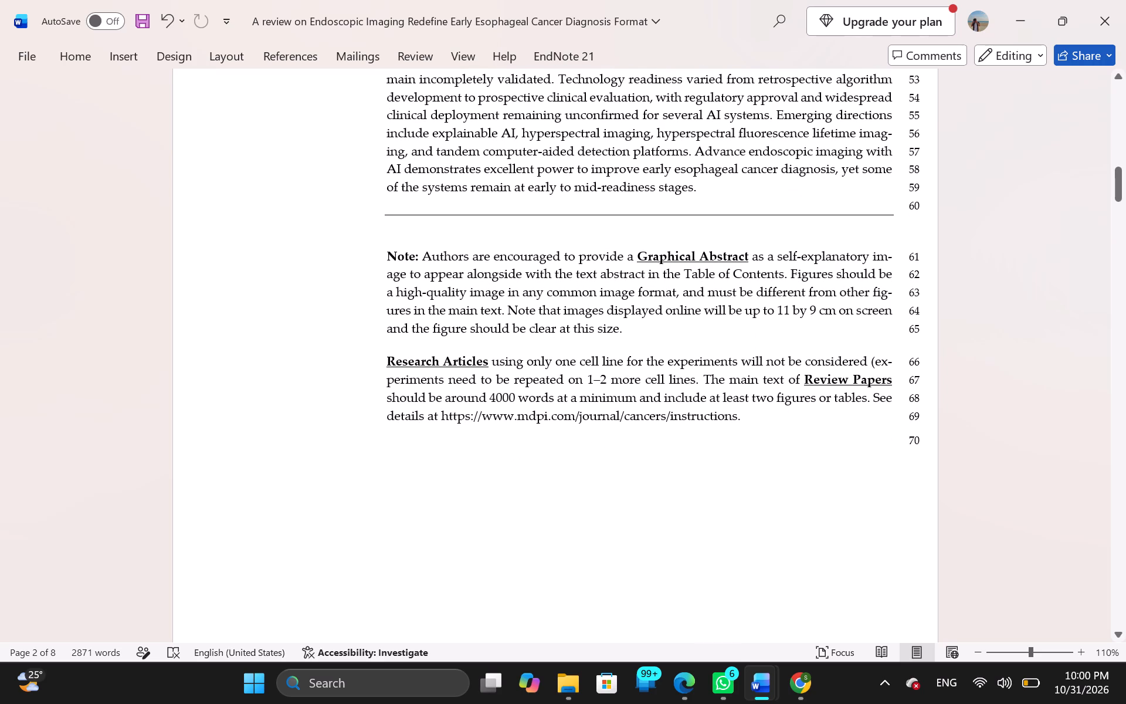
scroll(774, 458, "down", 2)
scroll(774, 458, "up", 2)
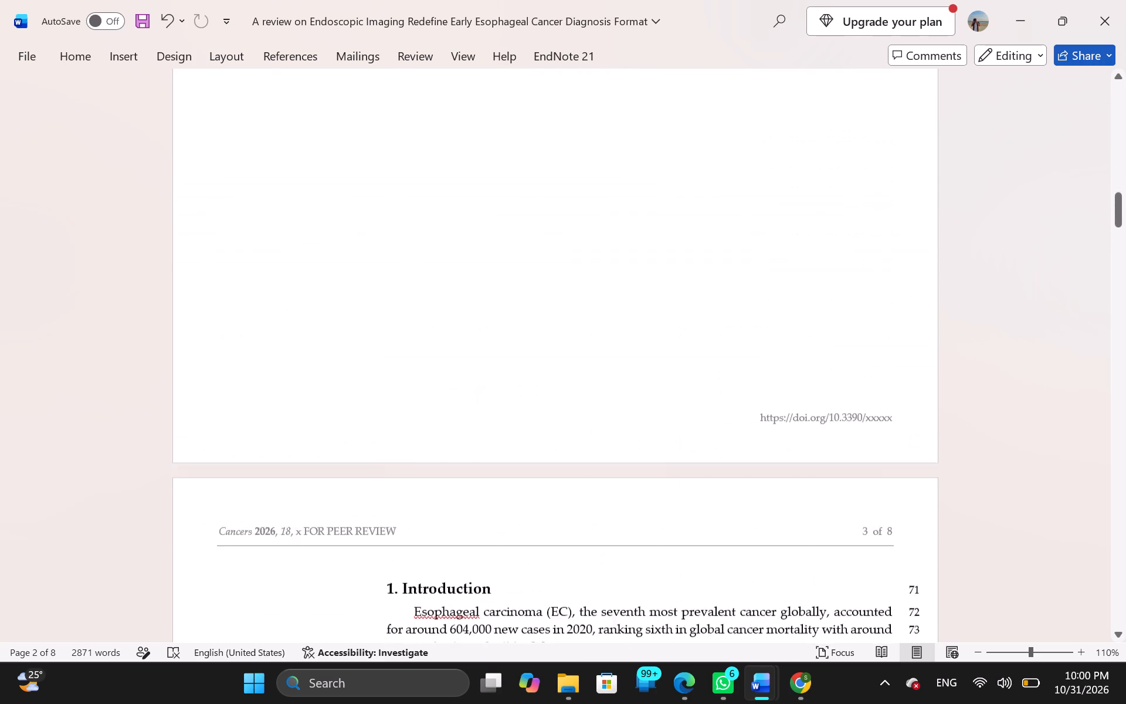
scroll(774, 458, "up", 2)
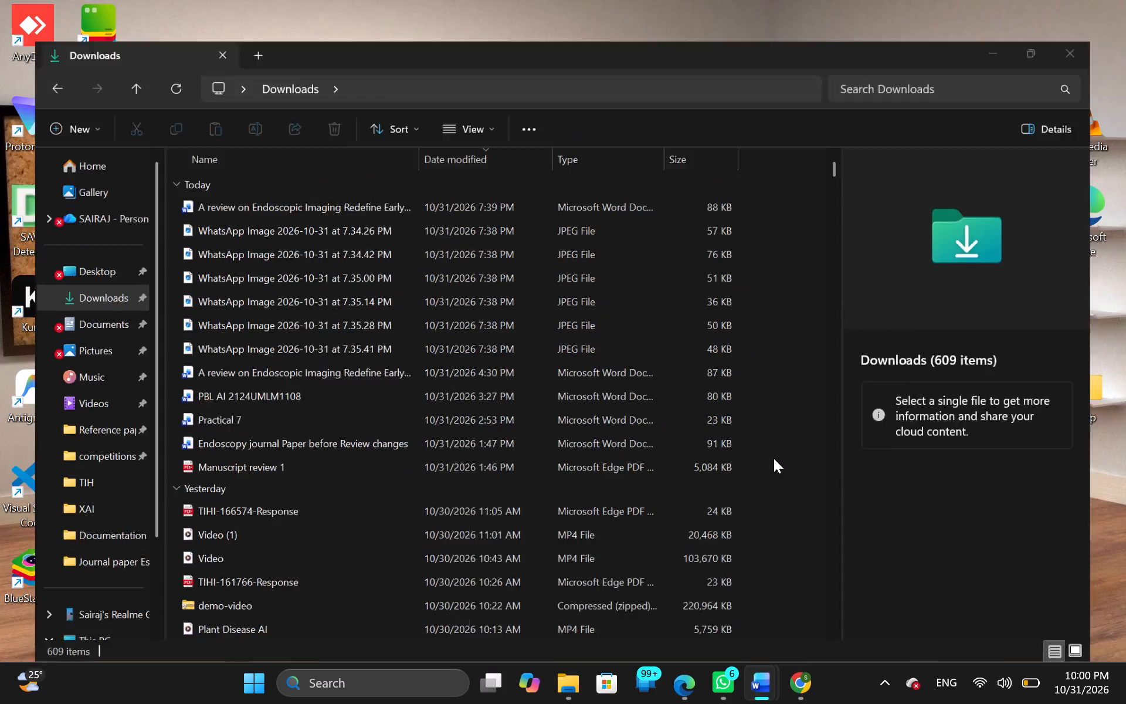
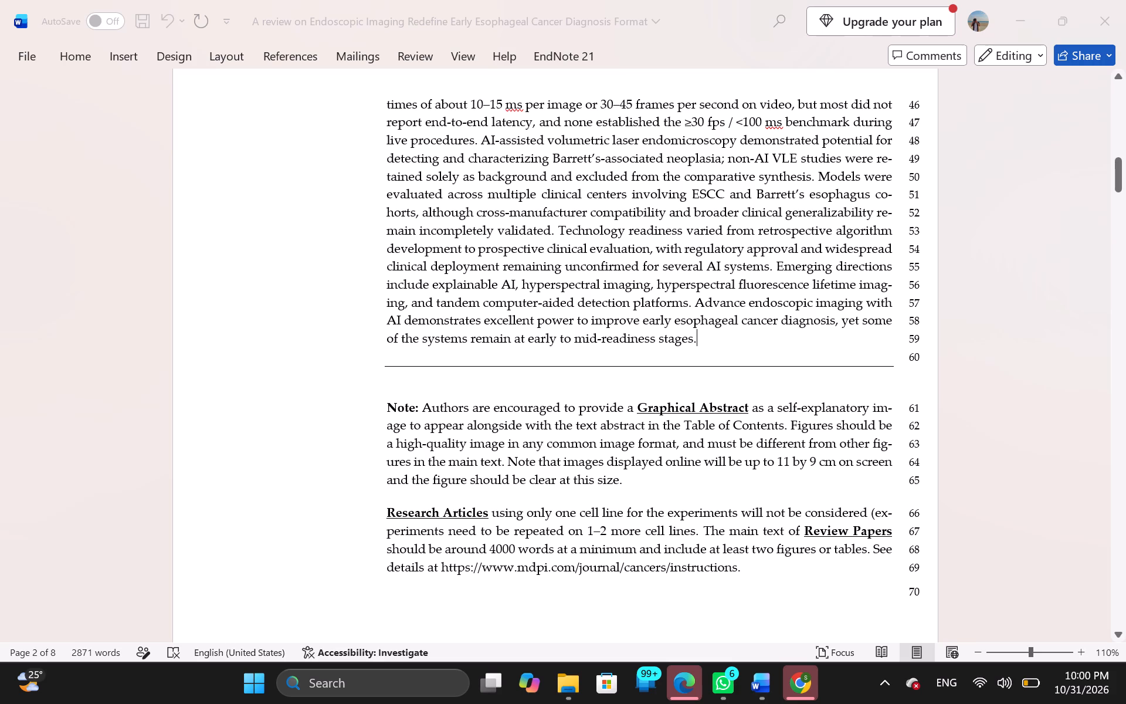
Read the Graphical Abstract note and the Research Articles note below the abstract on page 2.
left_click_drag(750, 405, 822, 411)
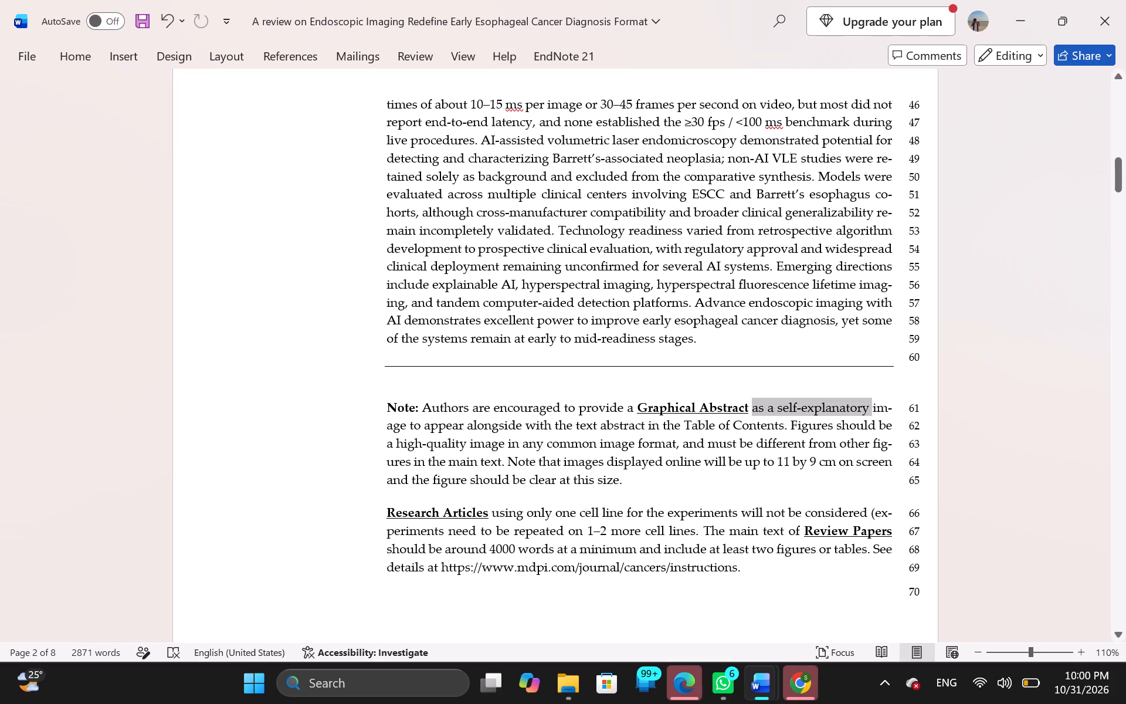
left_click_drag(822, 411, 704, 427)
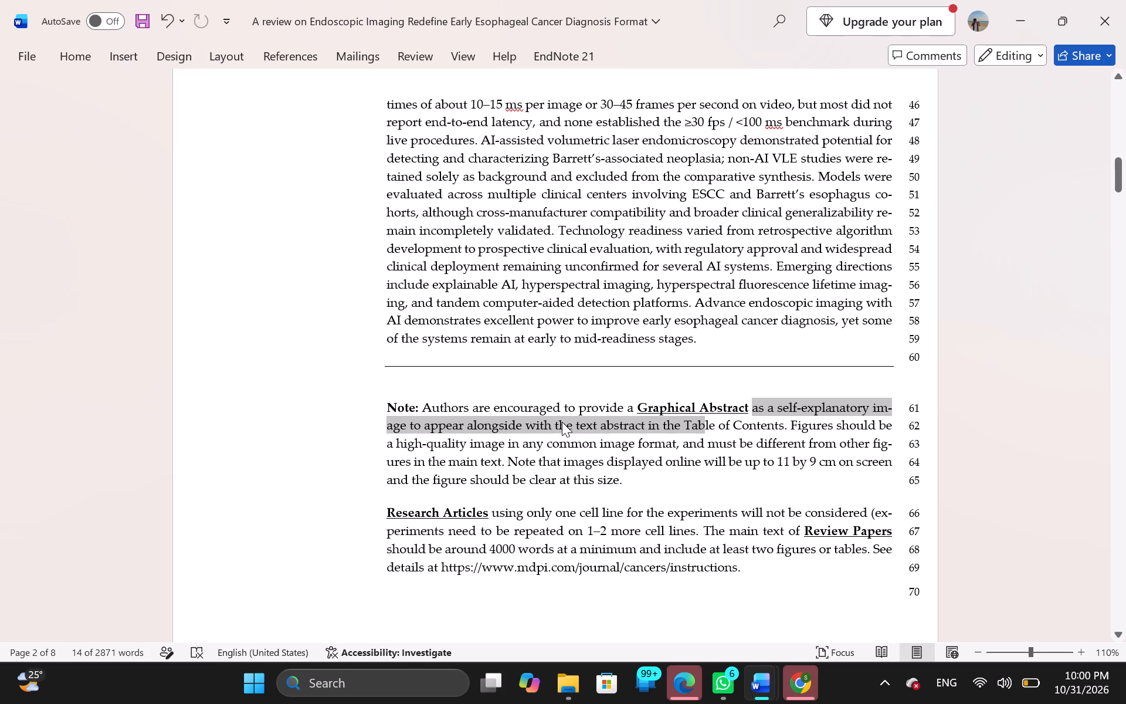
left_click(780, 429)
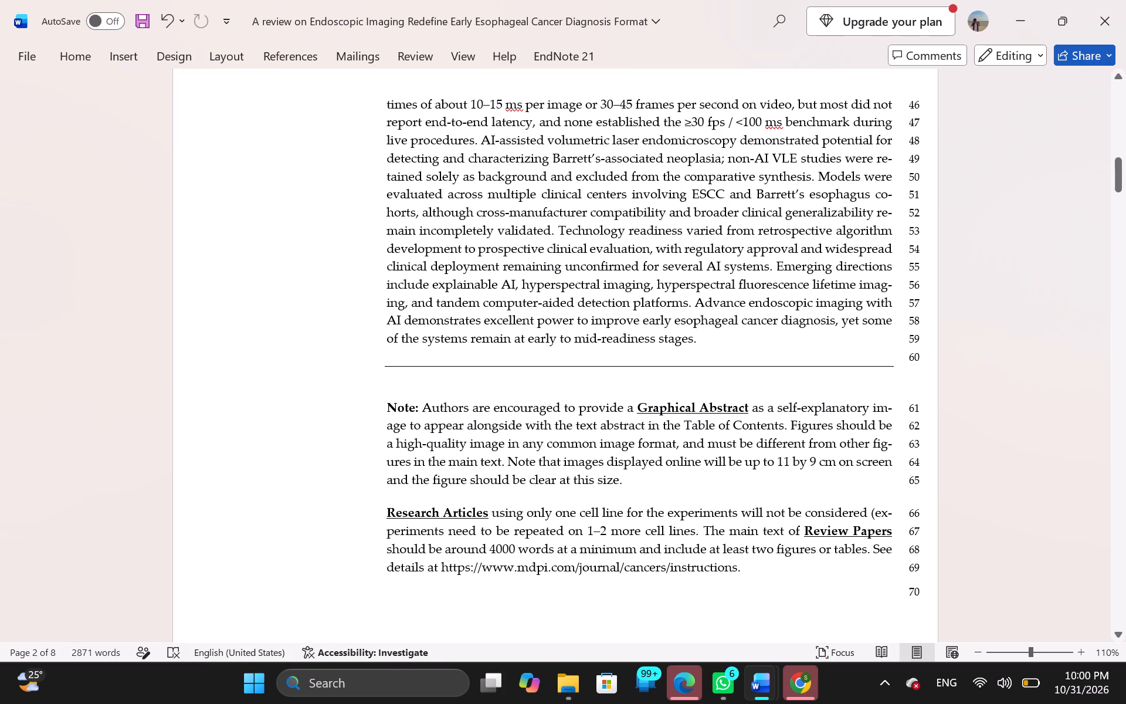
left_click_drag(639, 490, 378, 427)
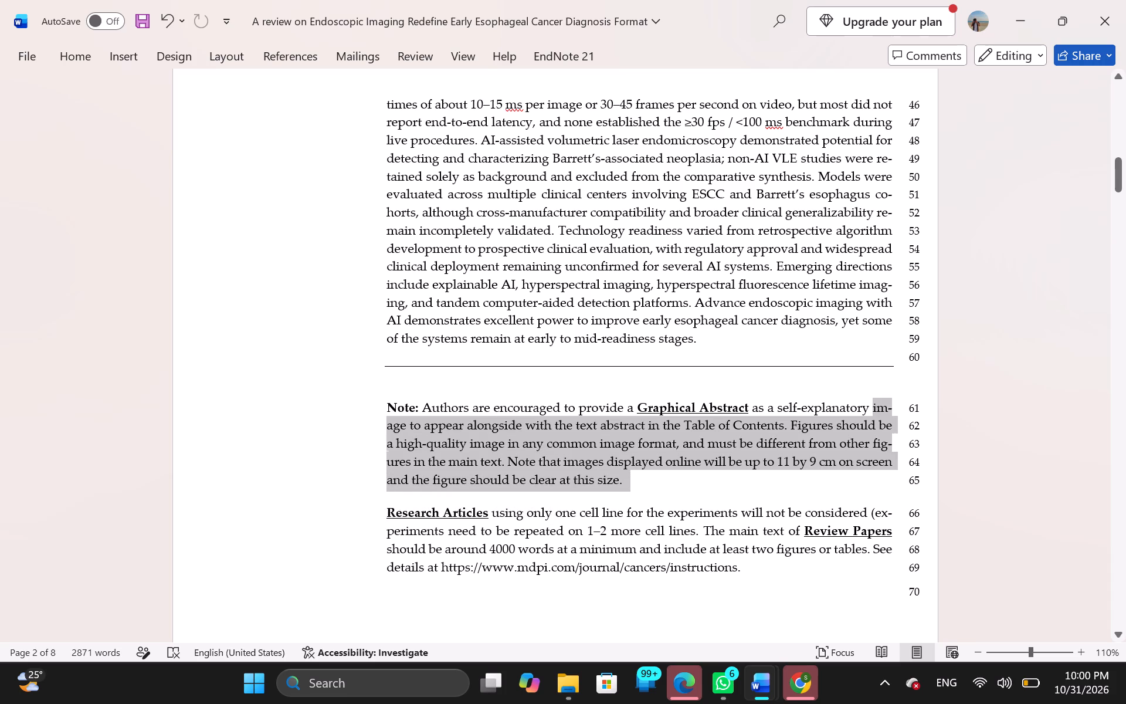
left_click_drag(378, 427, 345, 429)
left_click(487, 510)
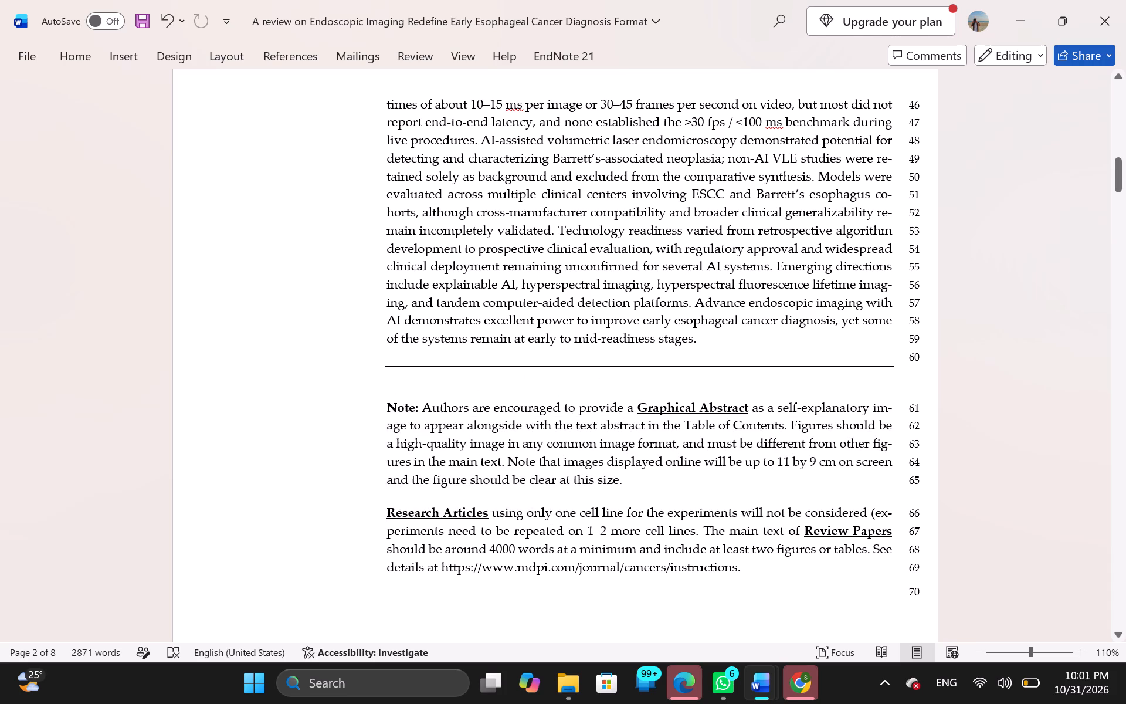
left_click_drag(494, 513, 675, 512)
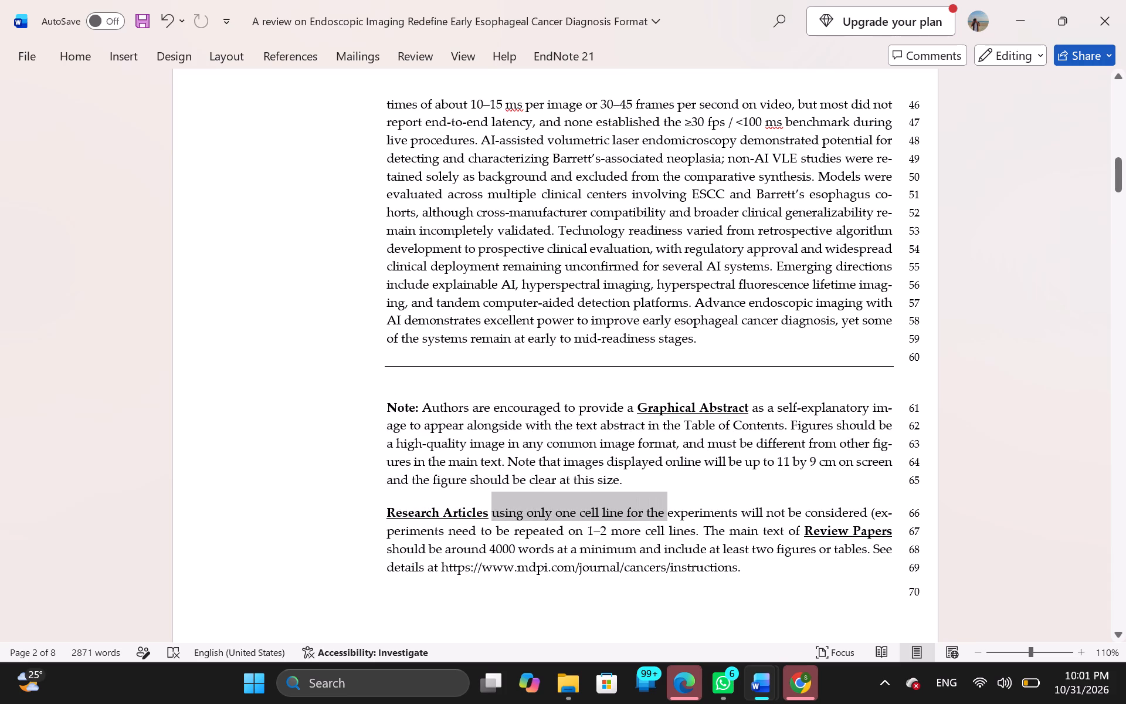
left_click_drag(675, 512, 764, 522)
left_click(748, 533)
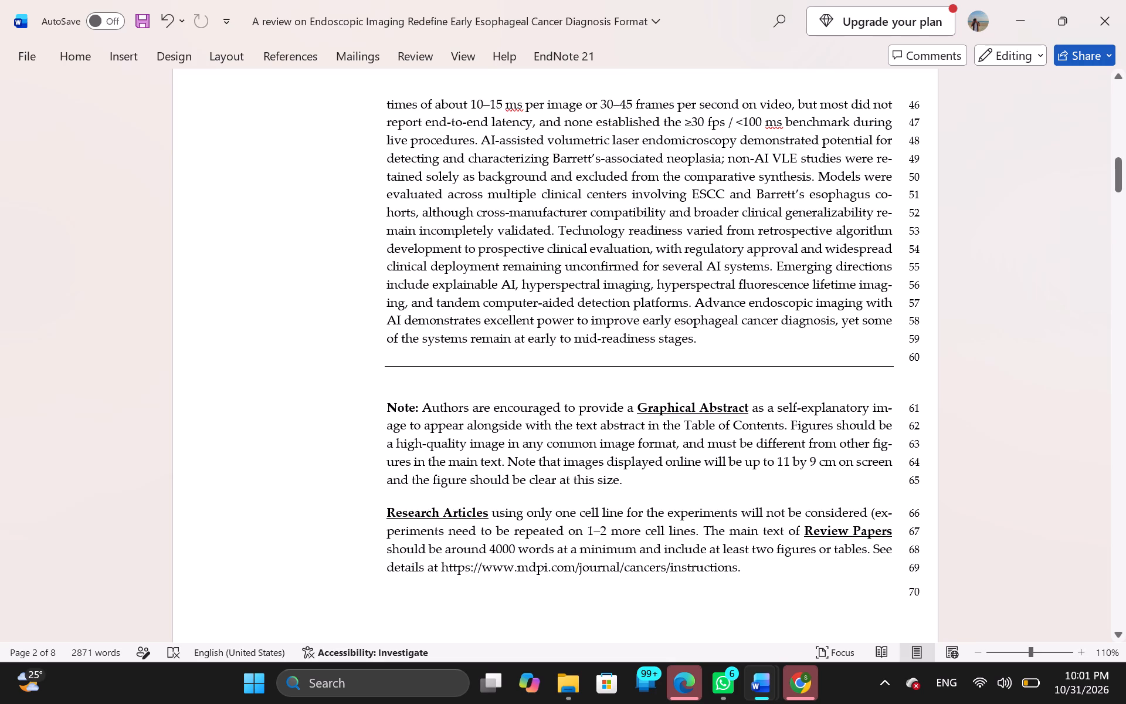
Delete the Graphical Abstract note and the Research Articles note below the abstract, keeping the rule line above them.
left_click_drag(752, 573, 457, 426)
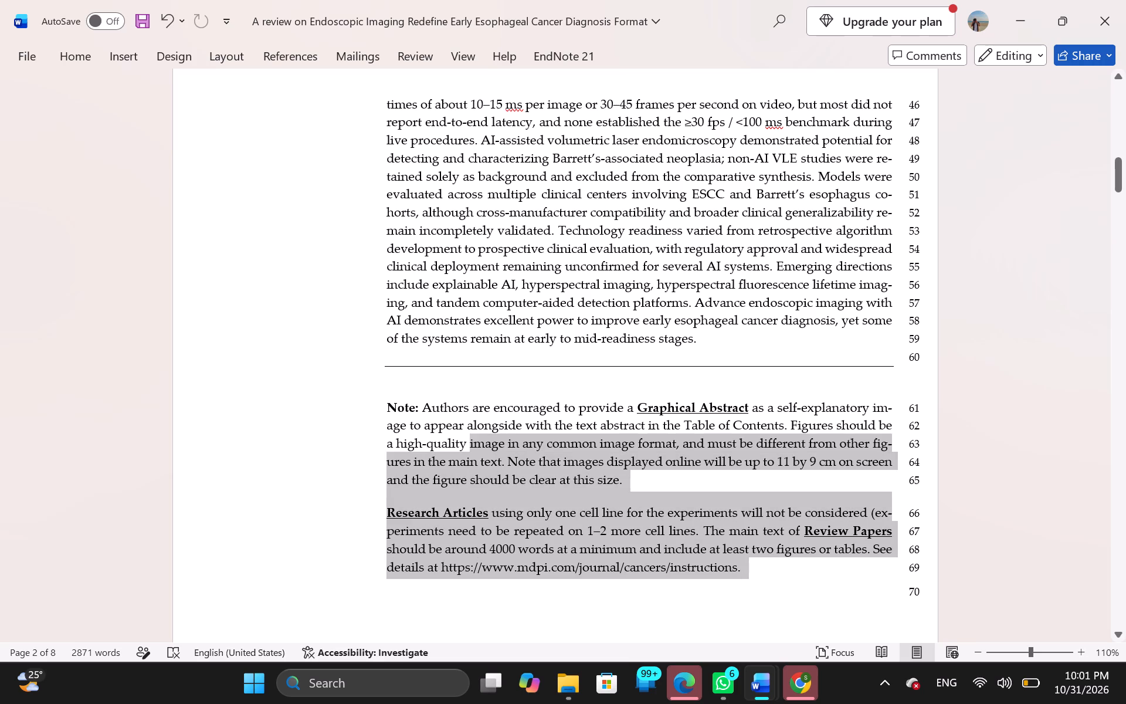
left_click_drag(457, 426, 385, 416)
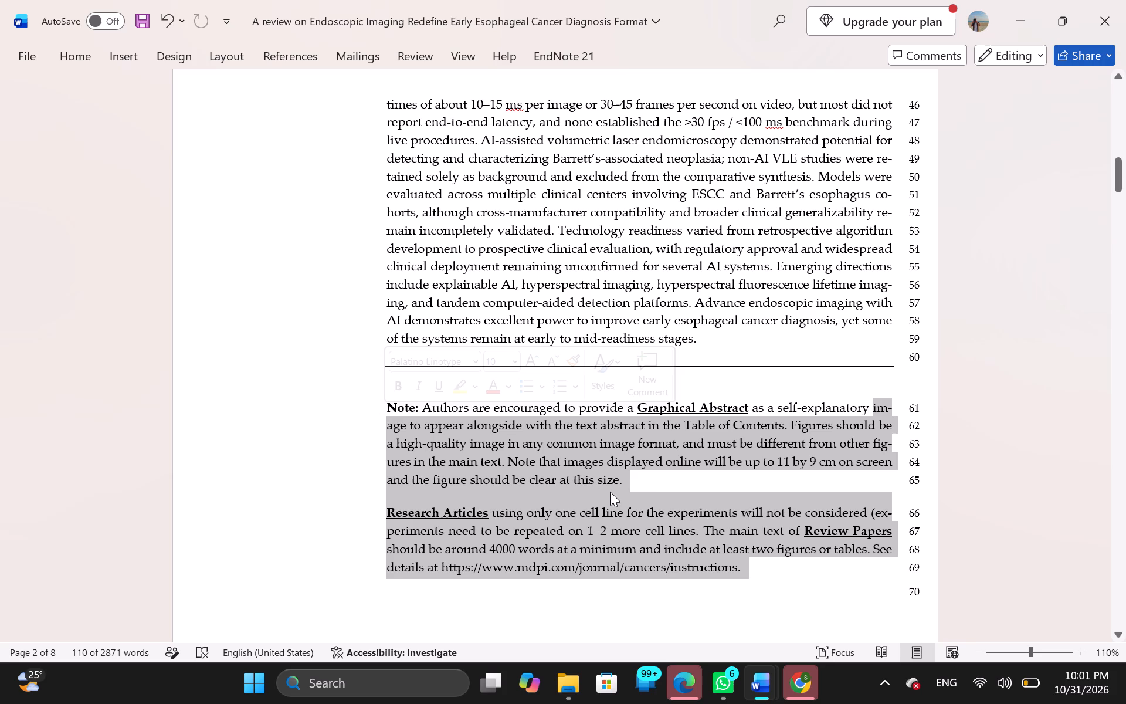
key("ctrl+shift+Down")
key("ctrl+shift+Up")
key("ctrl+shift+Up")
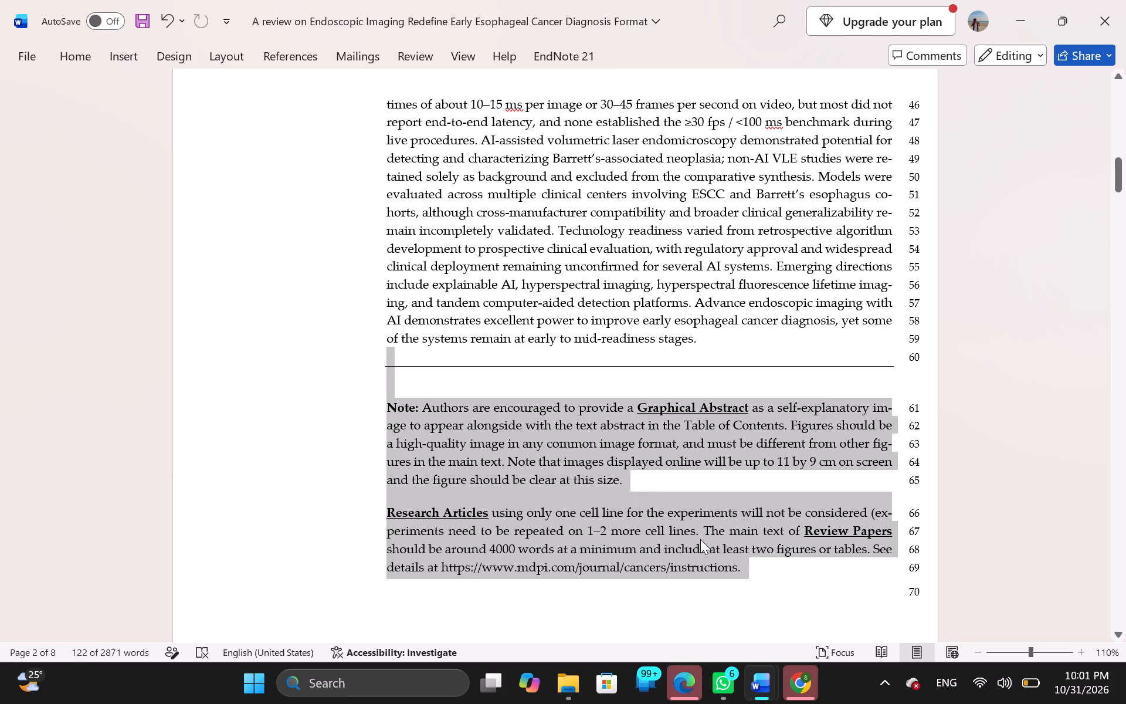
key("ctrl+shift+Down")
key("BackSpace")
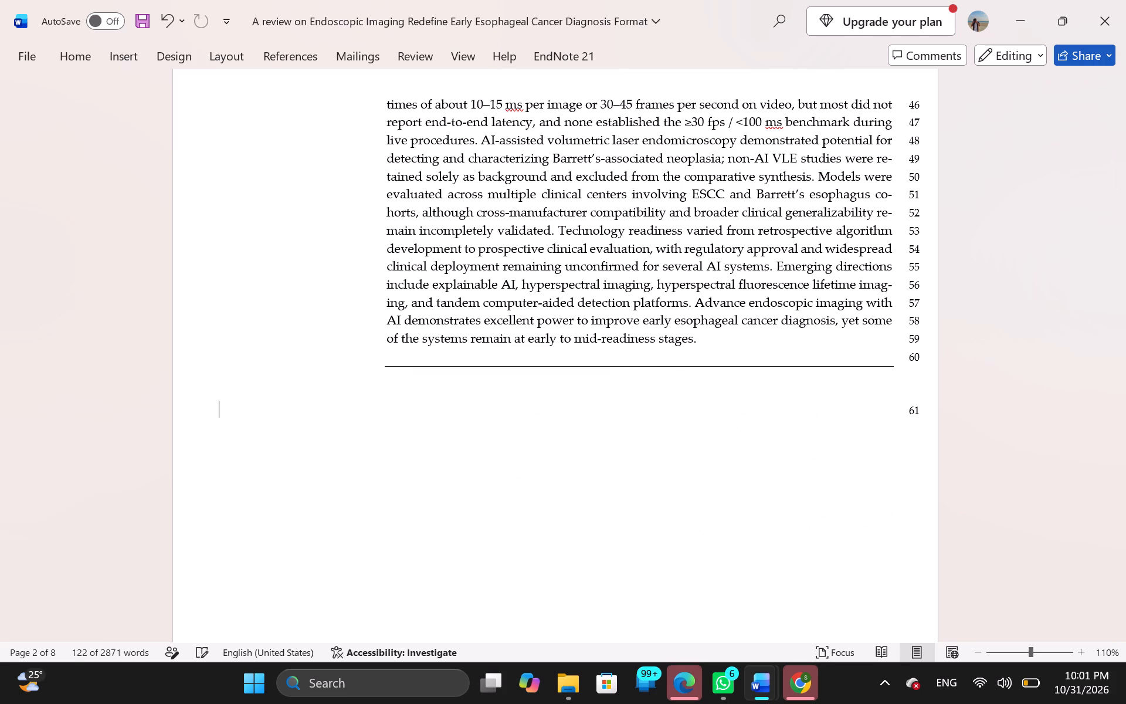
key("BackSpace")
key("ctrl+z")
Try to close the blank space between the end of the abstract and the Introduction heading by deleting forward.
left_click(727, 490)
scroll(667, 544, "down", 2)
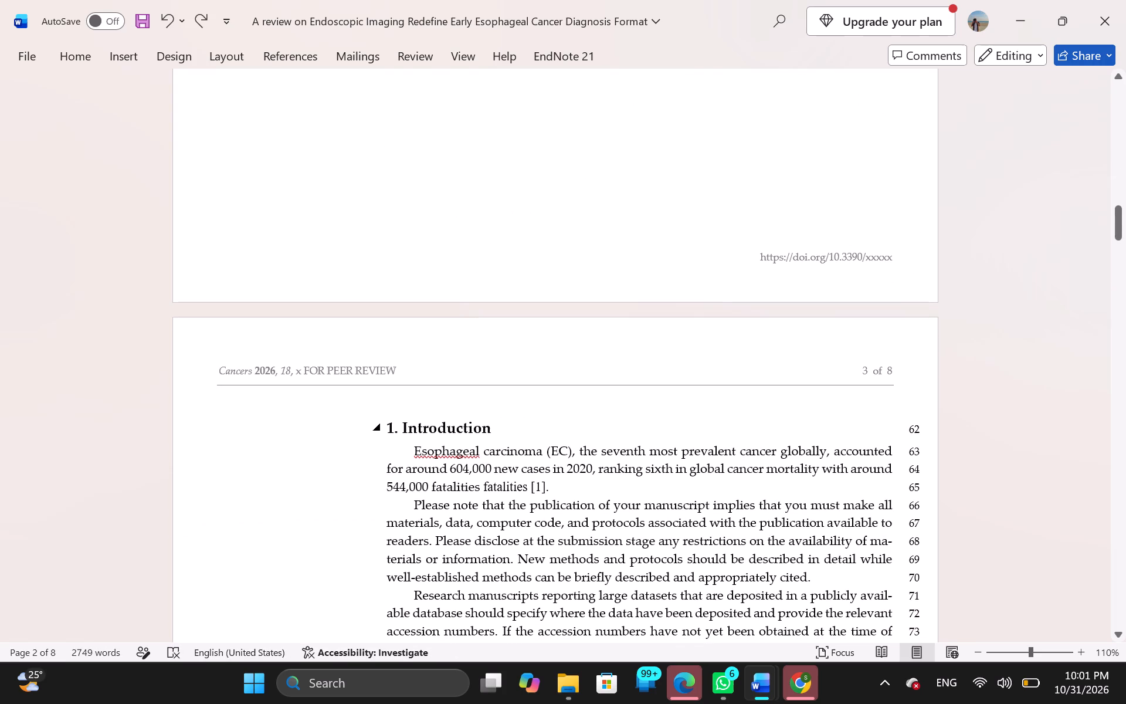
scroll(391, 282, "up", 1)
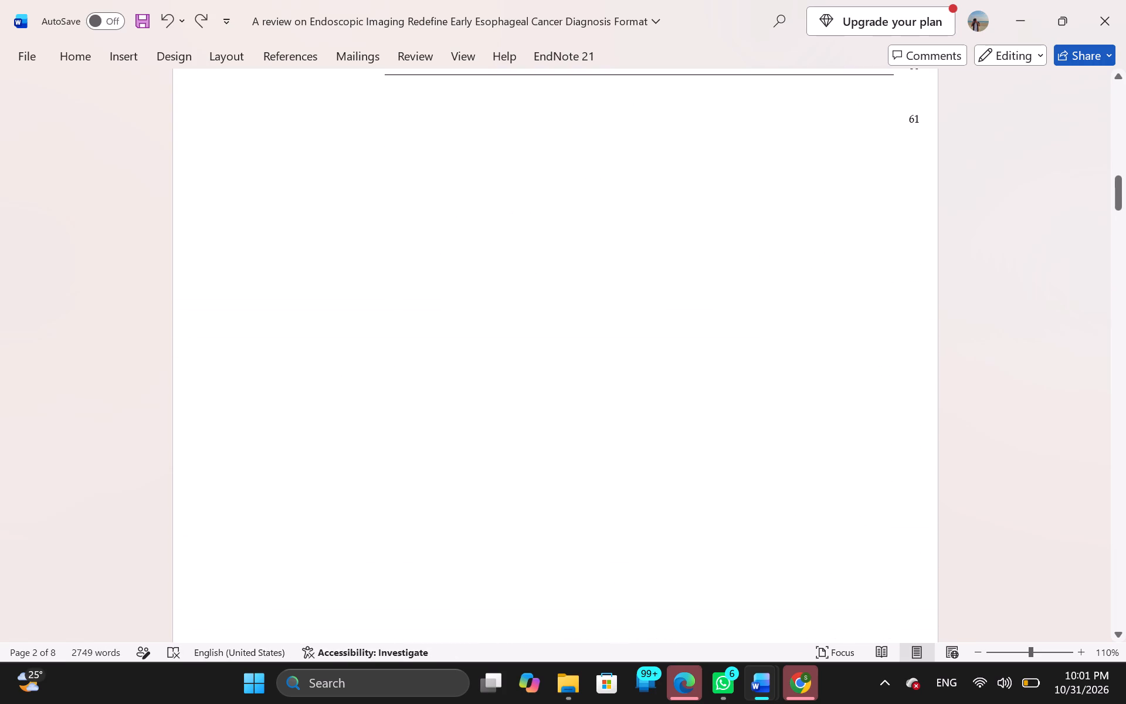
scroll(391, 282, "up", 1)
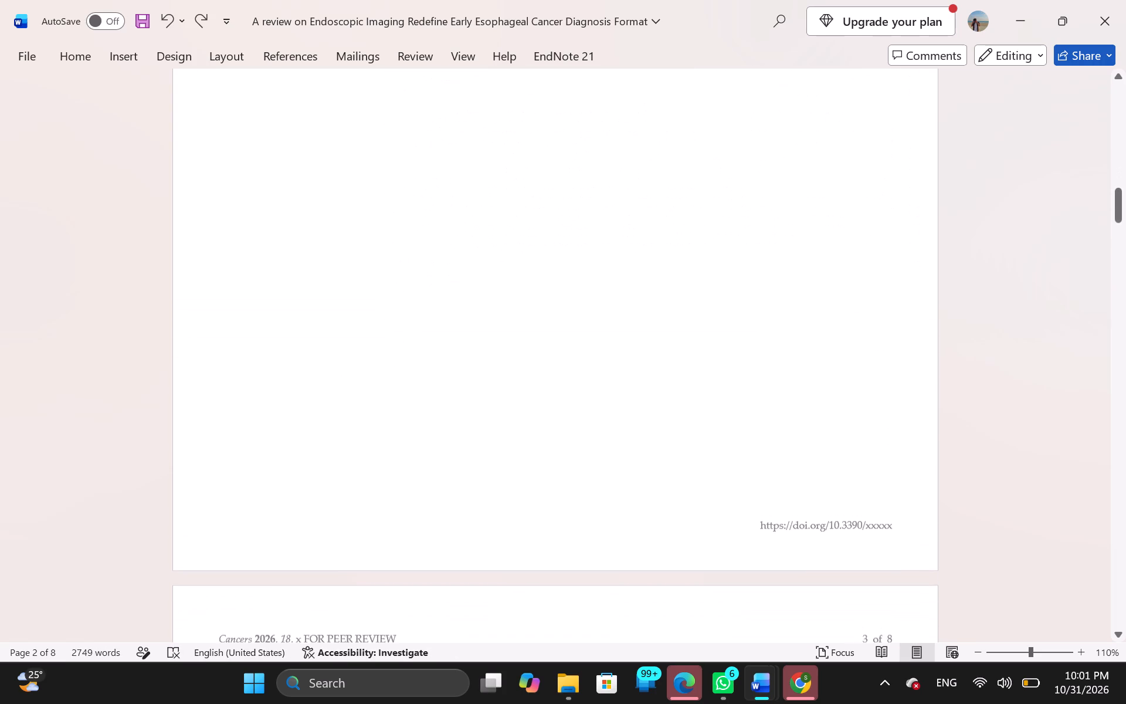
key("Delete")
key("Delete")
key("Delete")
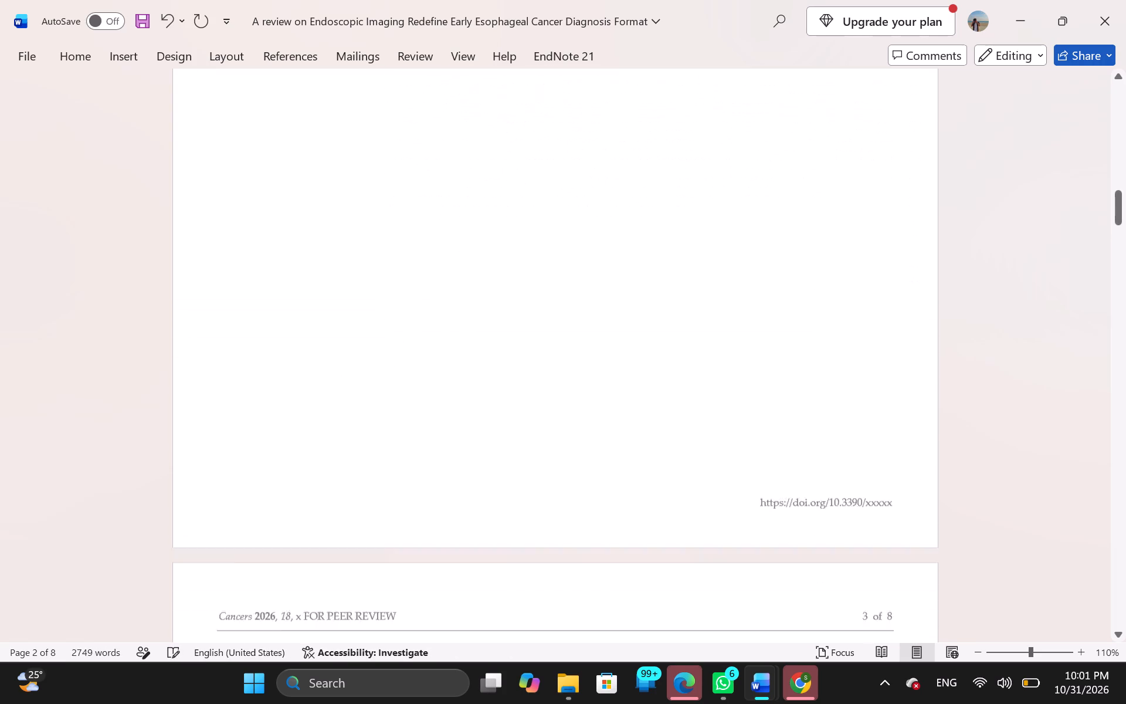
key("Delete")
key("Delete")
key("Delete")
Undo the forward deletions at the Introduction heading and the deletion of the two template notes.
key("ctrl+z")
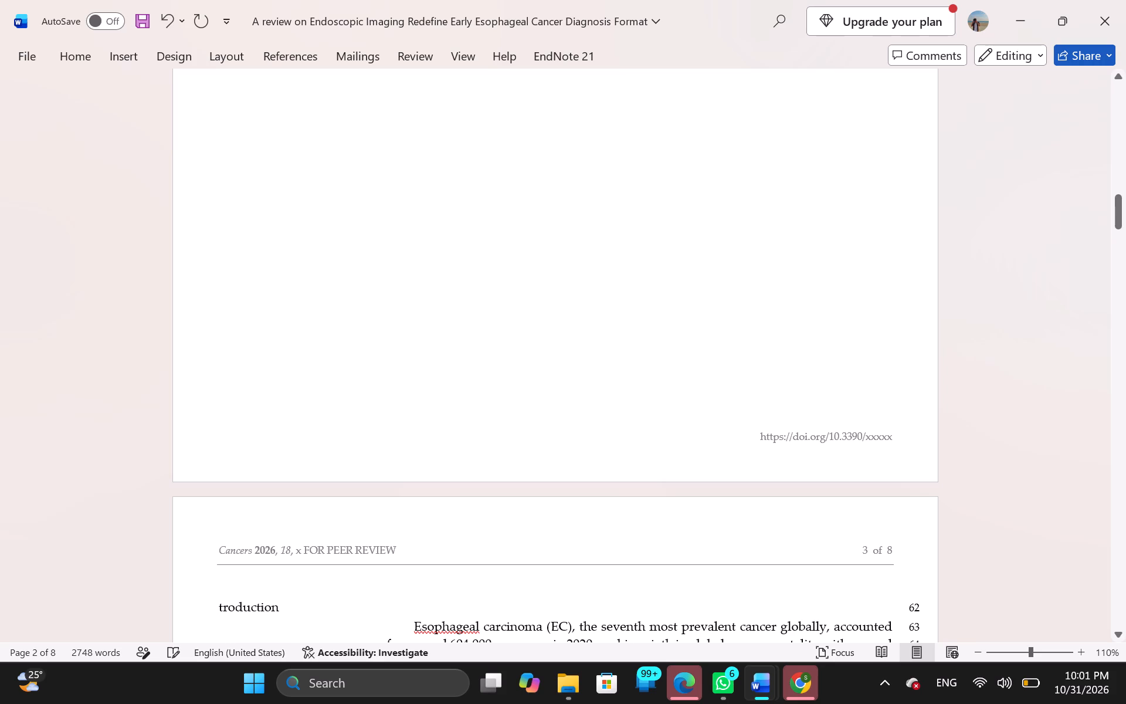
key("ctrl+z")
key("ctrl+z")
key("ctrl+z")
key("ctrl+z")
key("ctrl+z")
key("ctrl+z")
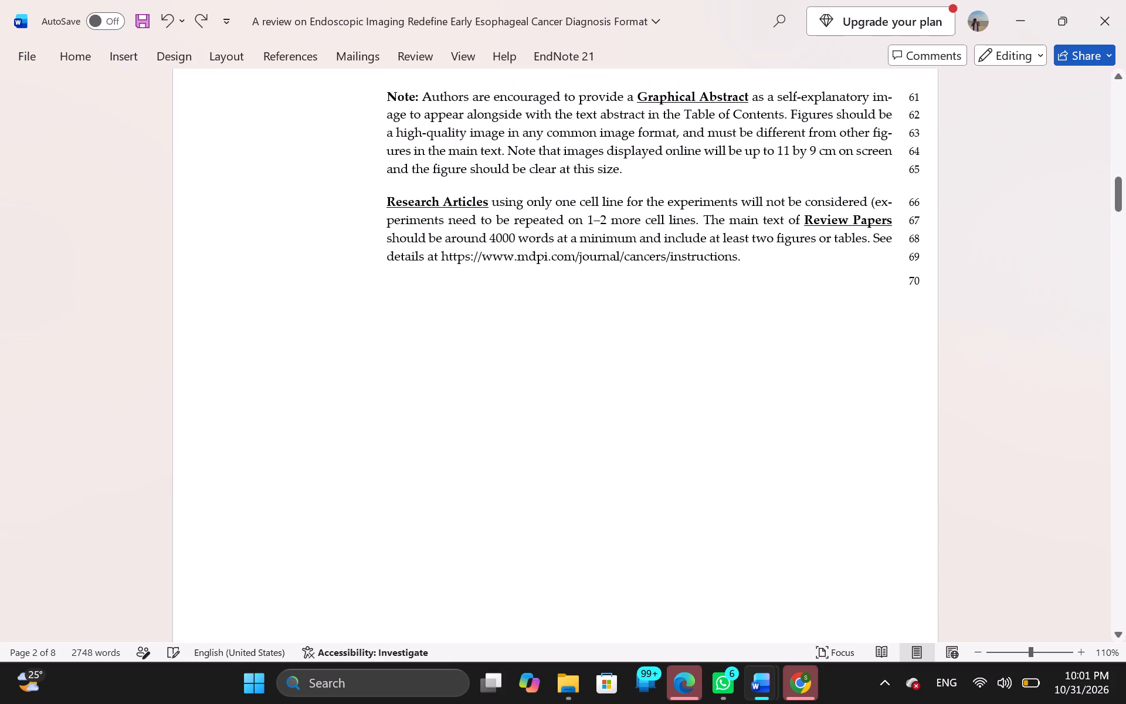
Delete the still-selected Graphical Abstract and Research Articles notes below the abstract again.
key("BackSpace")
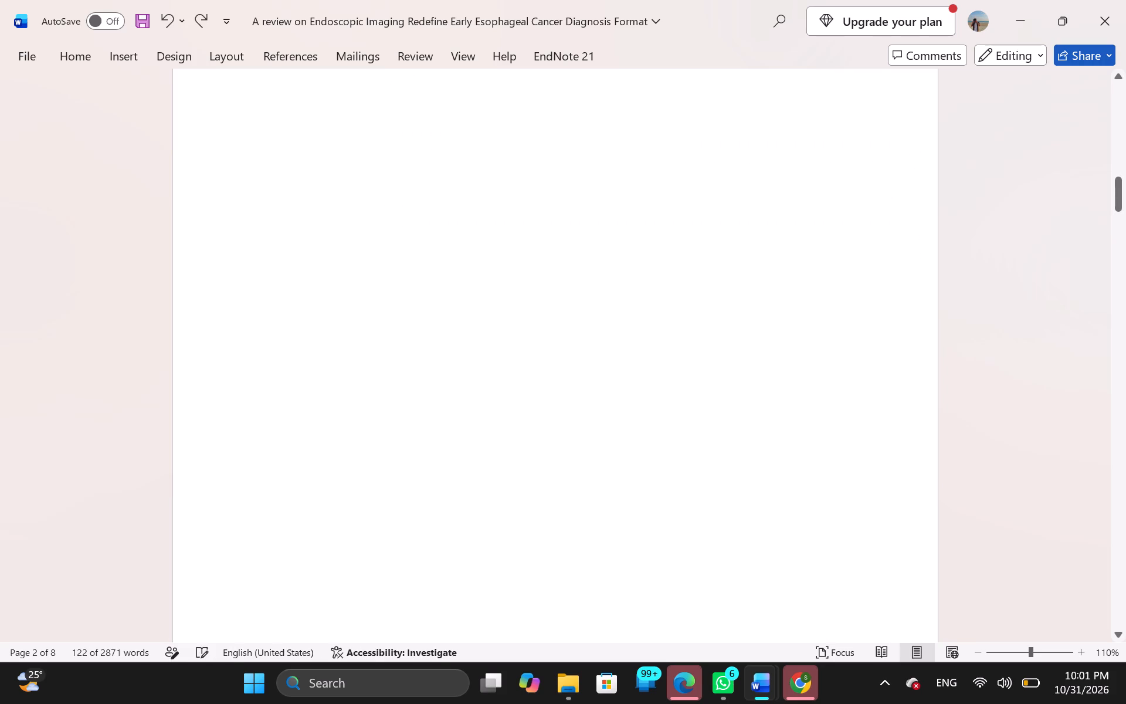
Examine the layout of the Format document from the title page through the abstract to the Introduction and Methodology headings.
scroll(852, 258, "up", 6)
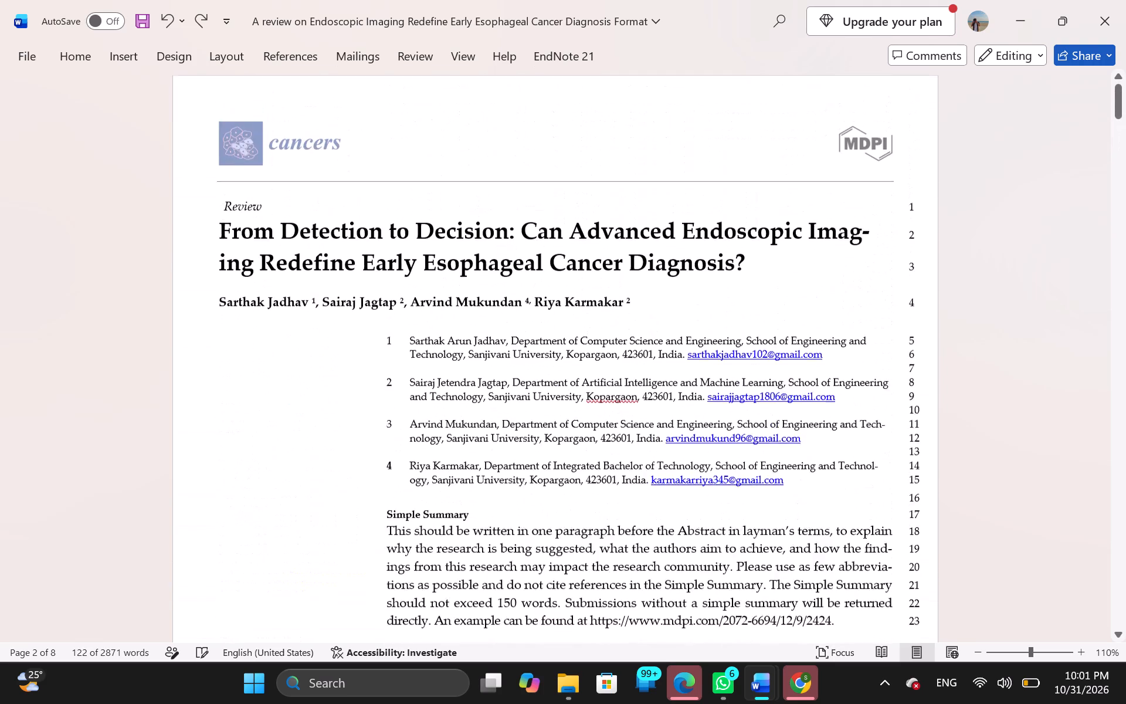
scroll(852, 258, "up", 1)
scroll(852, 258, "down", 6)
scroll(852, 258, "up", 5)
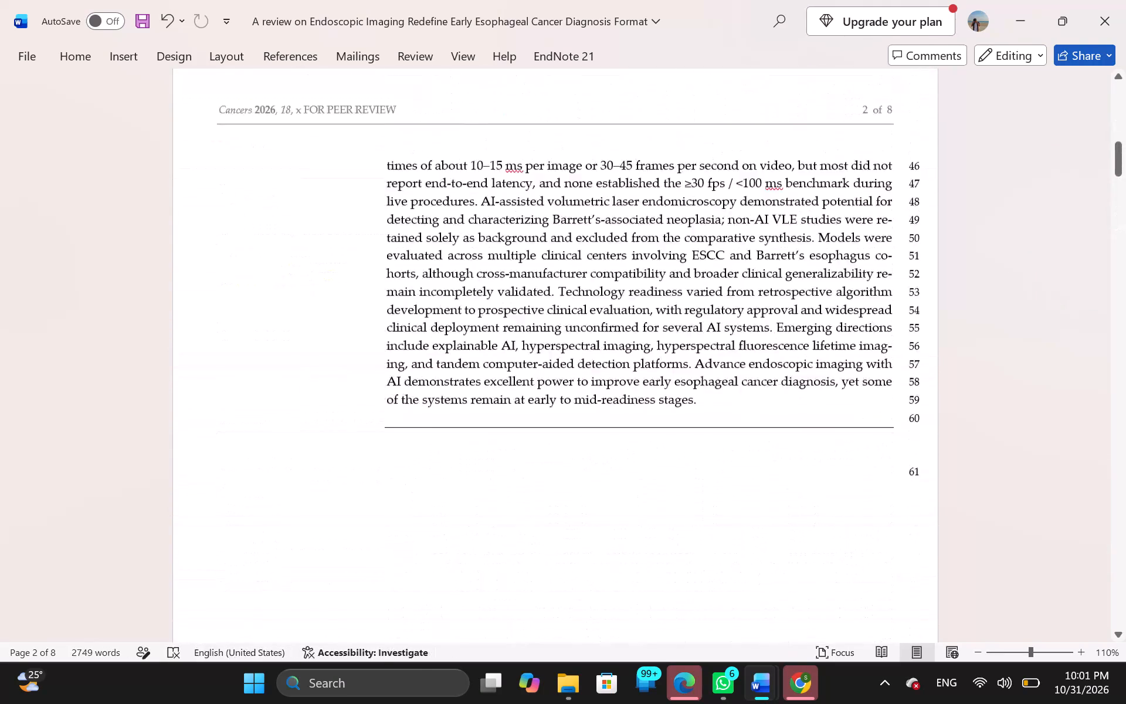
scroll(852, 258, "down", 3)
scroll(543, 377, "up", 1)
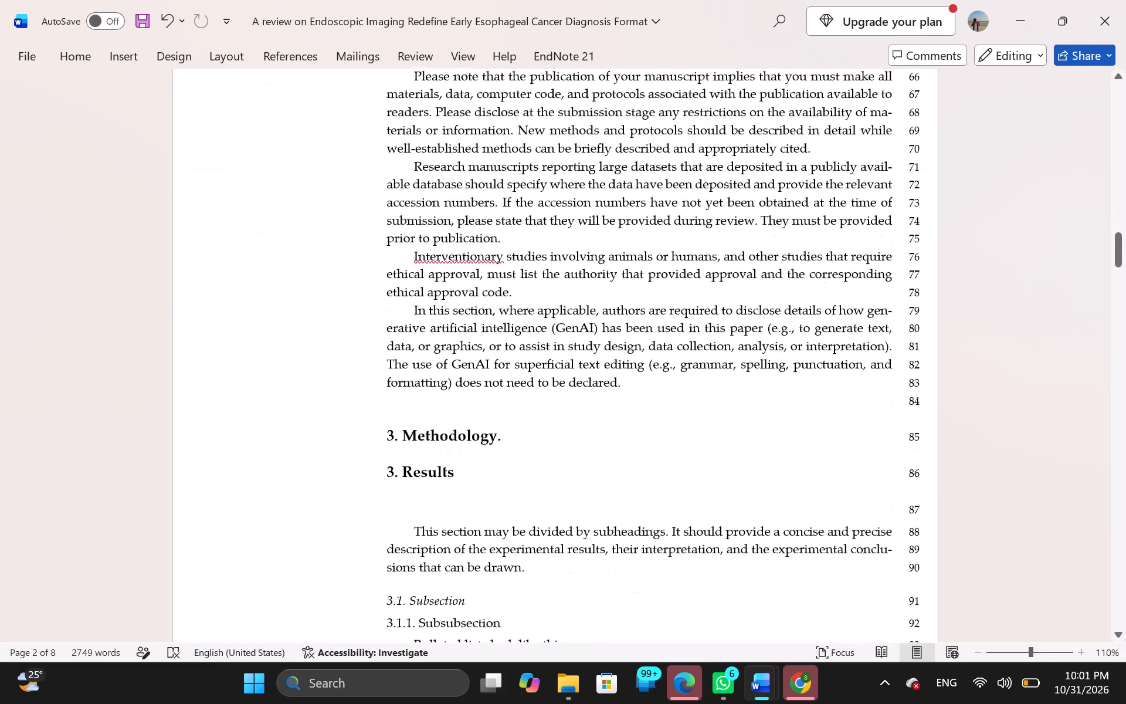
scroll(543, 377, "up", 3)
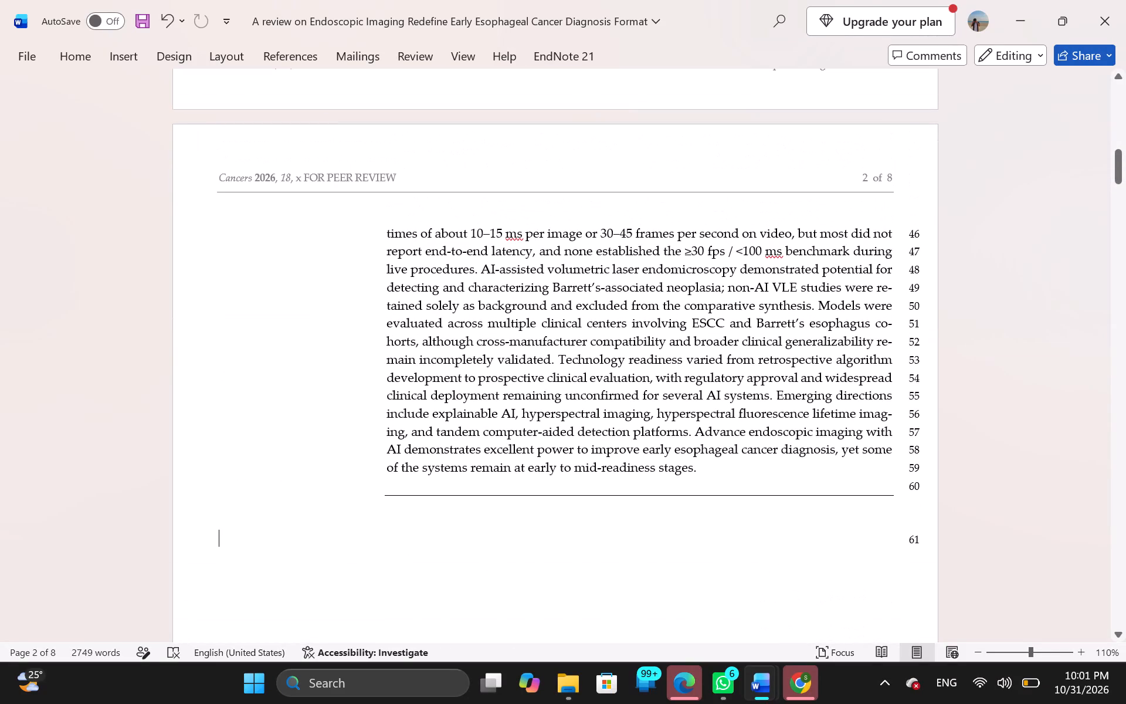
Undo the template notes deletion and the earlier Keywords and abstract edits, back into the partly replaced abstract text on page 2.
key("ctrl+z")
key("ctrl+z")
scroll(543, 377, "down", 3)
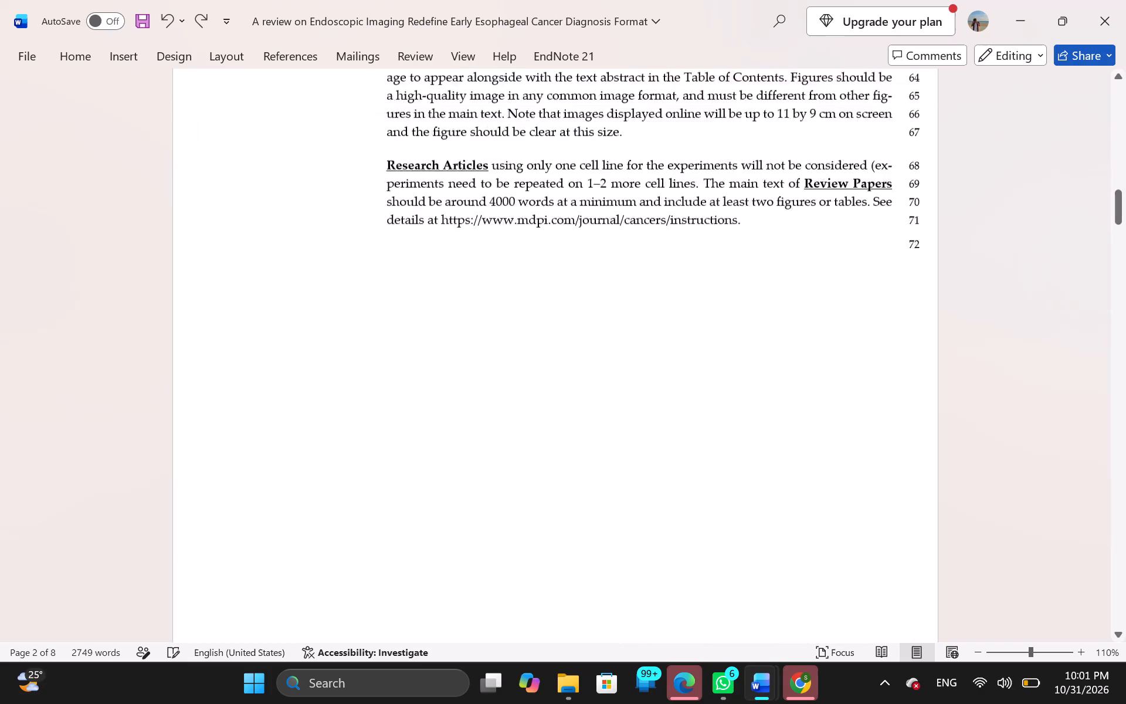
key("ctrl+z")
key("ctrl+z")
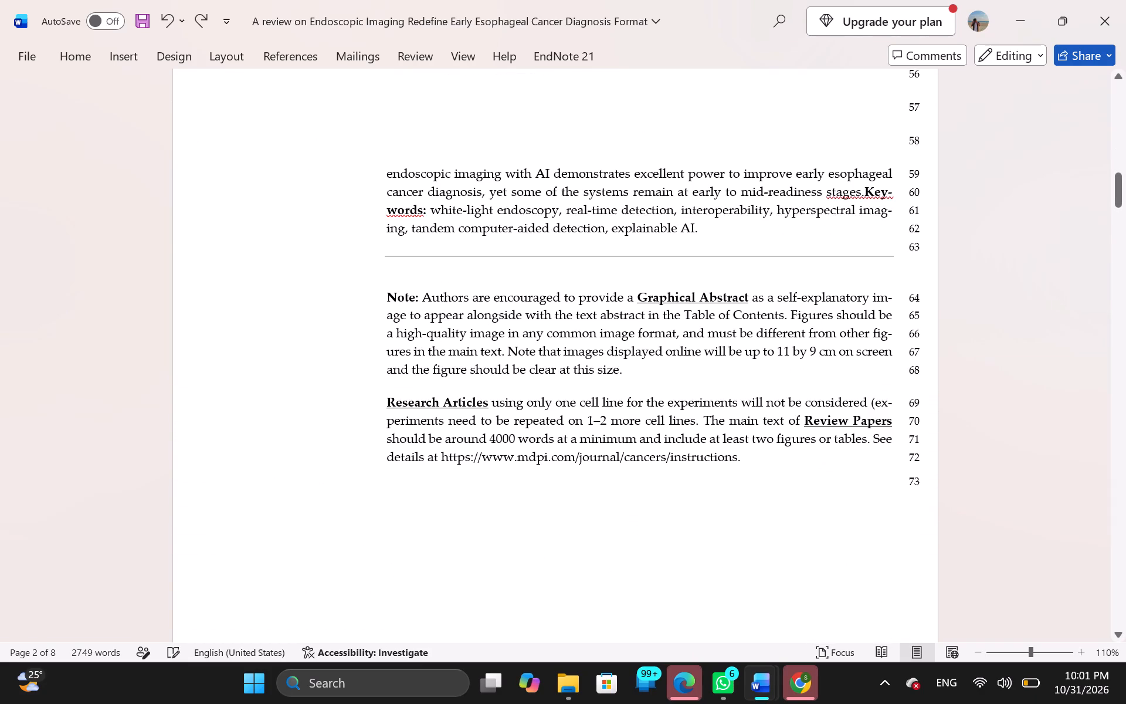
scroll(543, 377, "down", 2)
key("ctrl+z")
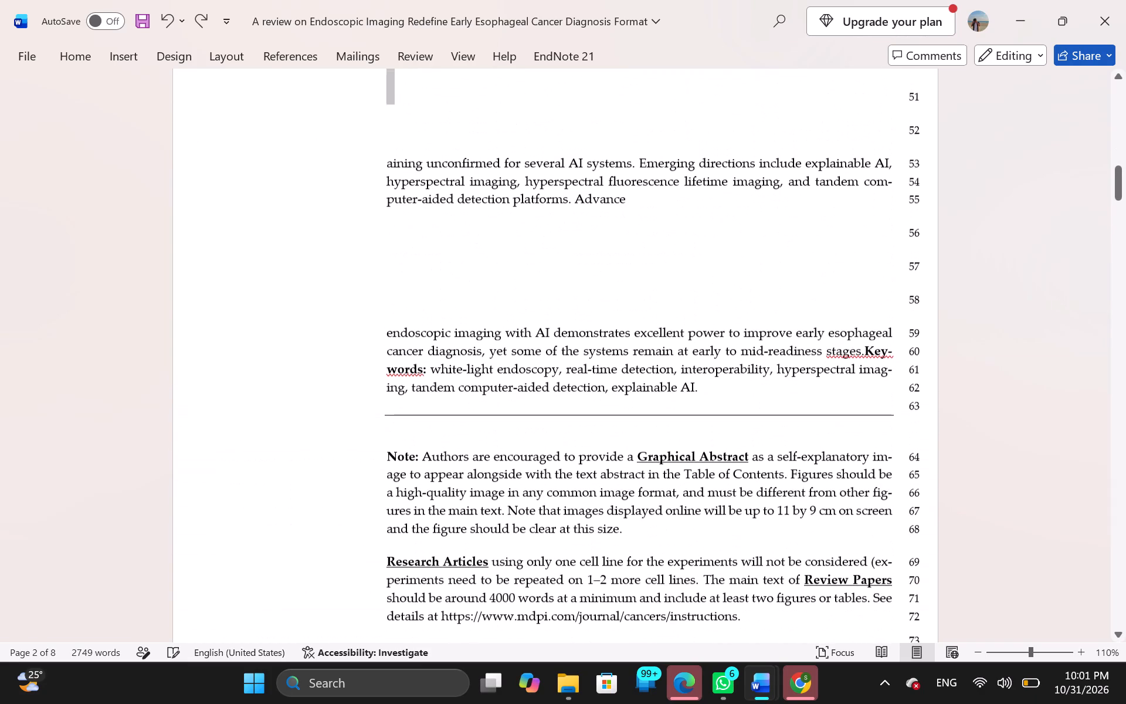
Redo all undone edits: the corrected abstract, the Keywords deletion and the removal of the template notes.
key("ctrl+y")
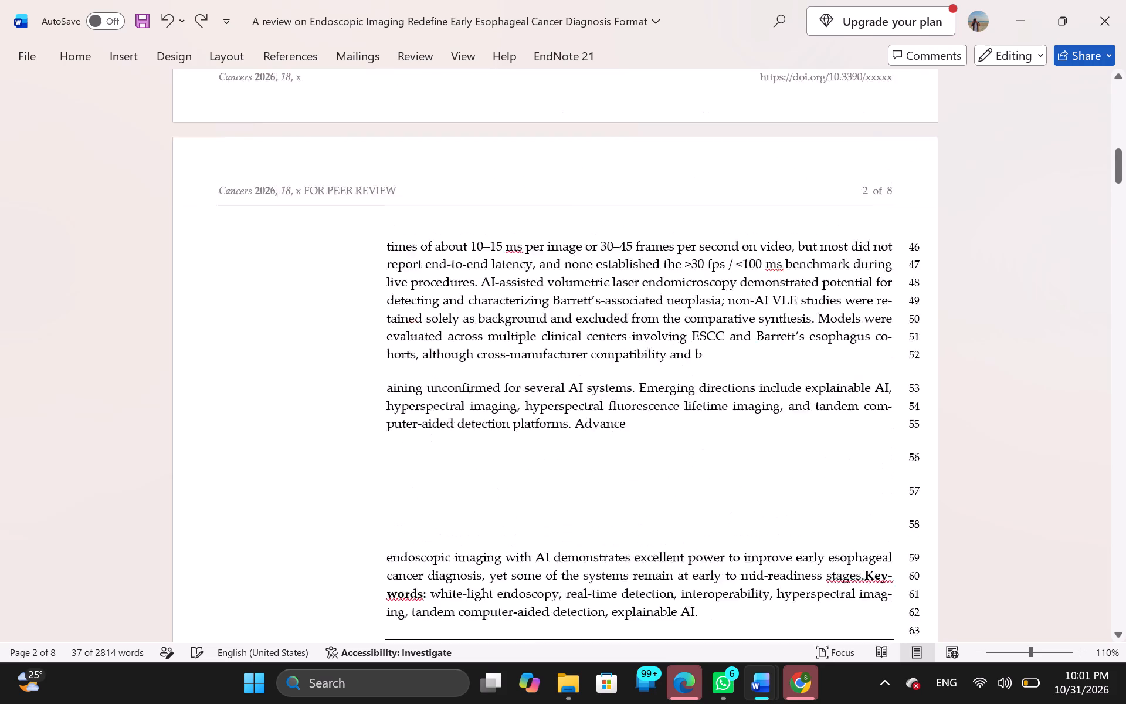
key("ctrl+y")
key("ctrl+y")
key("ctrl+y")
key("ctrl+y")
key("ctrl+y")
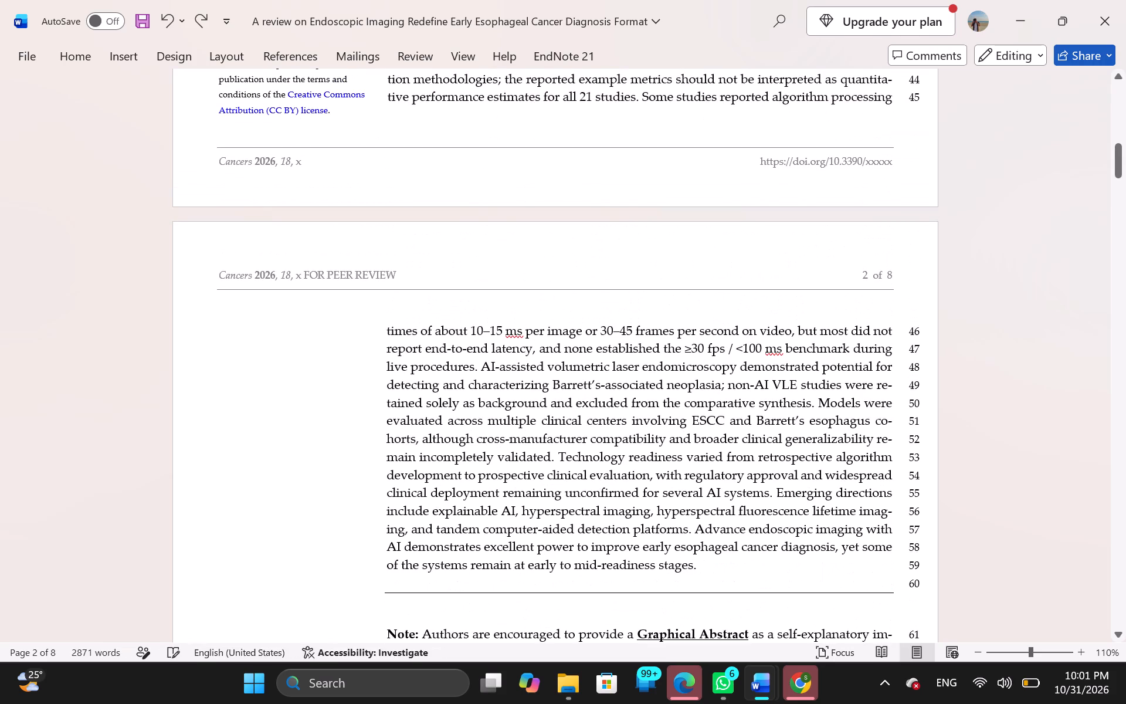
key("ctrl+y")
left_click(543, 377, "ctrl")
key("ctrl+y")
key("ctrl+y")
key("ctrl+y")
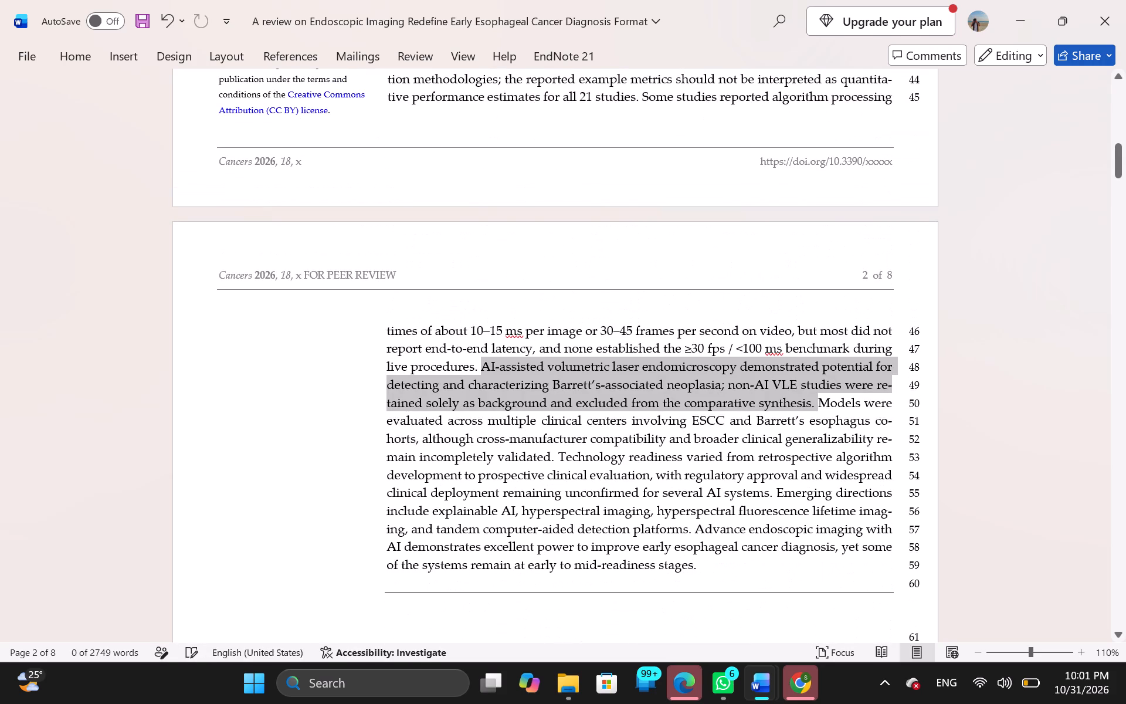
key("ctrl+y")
Review the Introduction on page 3 of the Format document, from the "Esophageal carcinoma (EC)" paragraph to the Methodology heading.
scroll(543, 377, "down", 1)
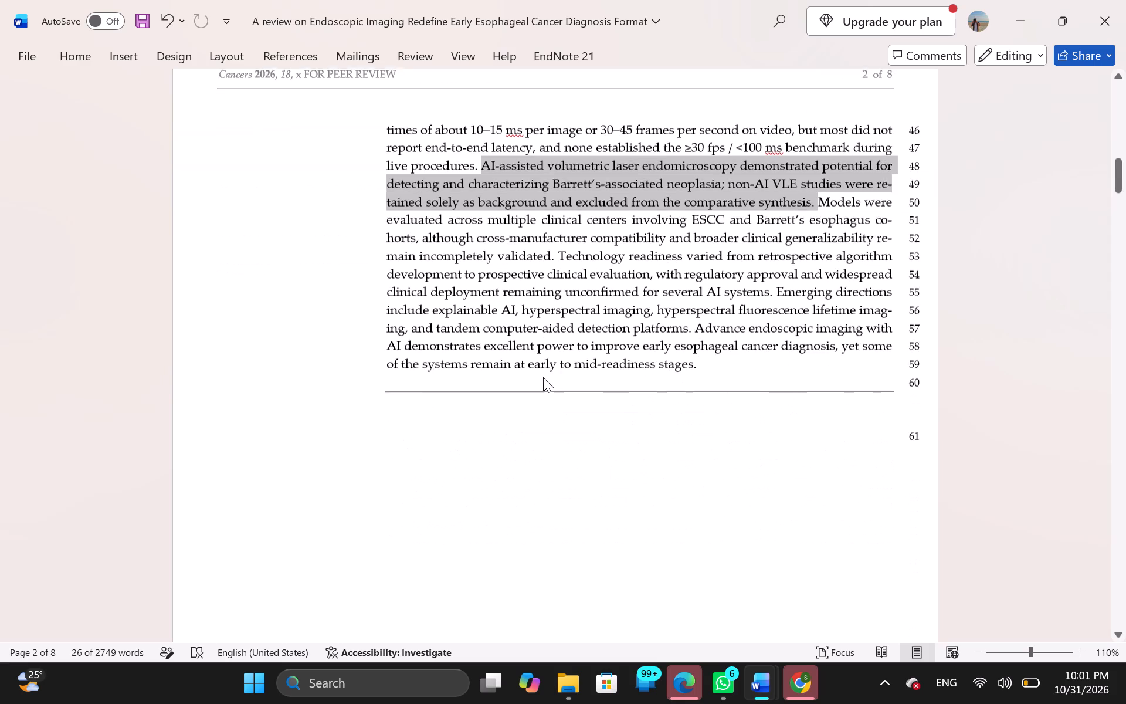
scroll(551, 491, "down", 3)
left_click(466, 483)
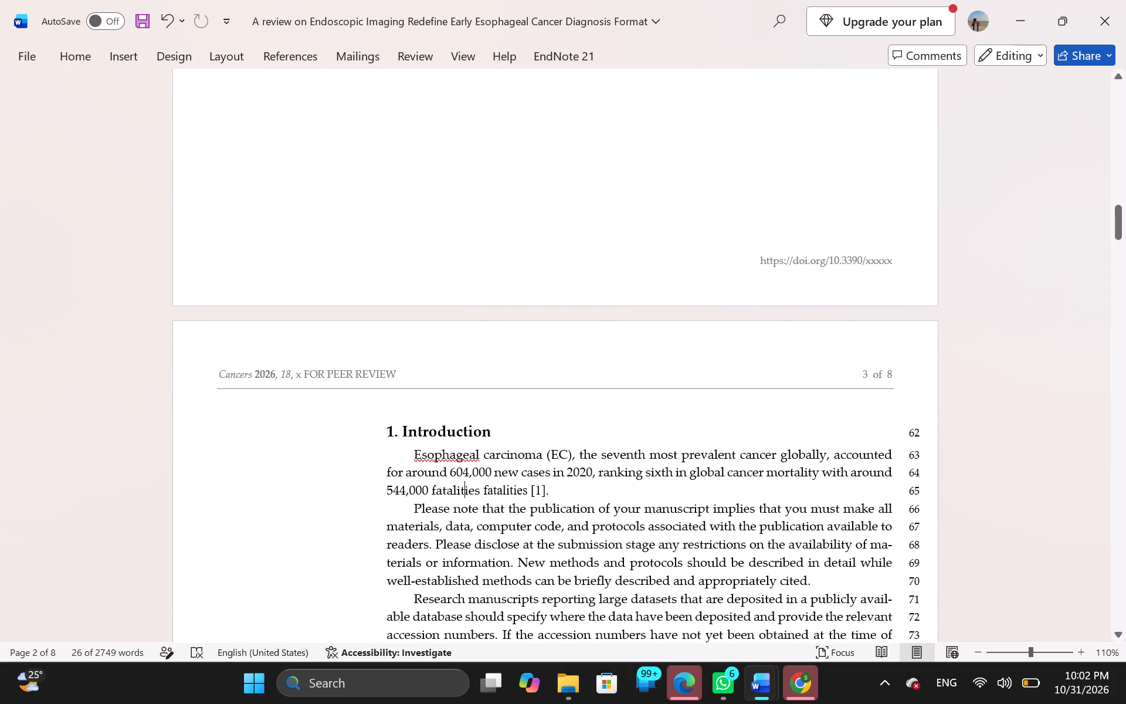
left_click(429, 458)
scroll(585, 515, "down", 1)
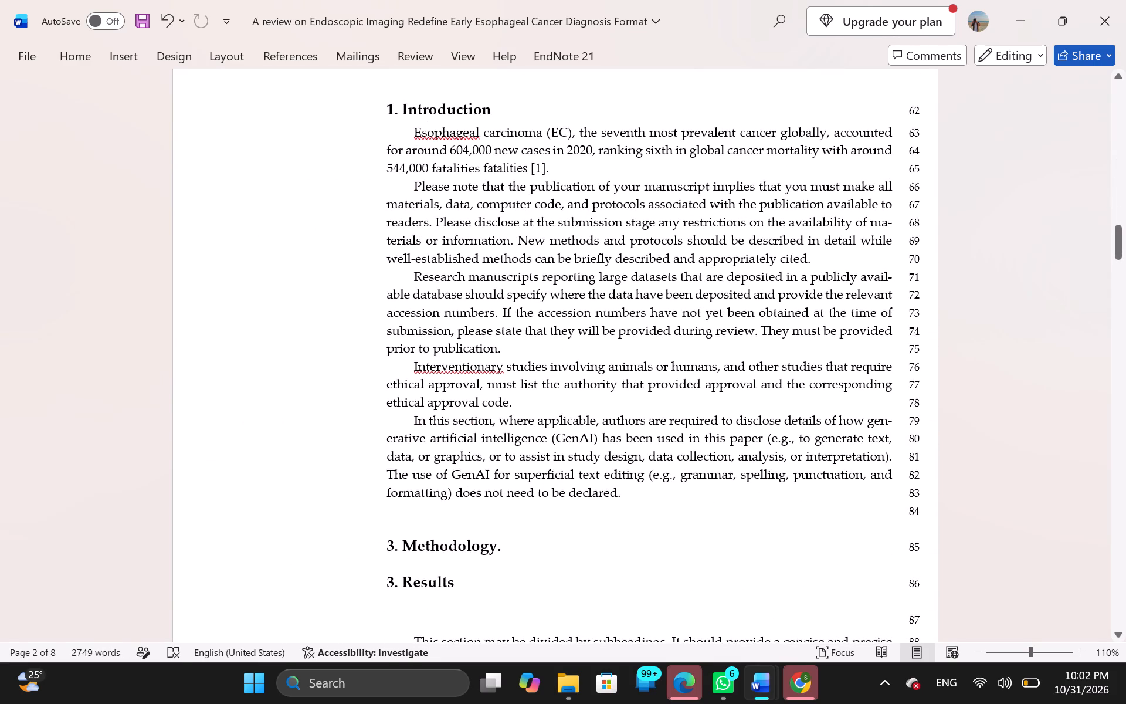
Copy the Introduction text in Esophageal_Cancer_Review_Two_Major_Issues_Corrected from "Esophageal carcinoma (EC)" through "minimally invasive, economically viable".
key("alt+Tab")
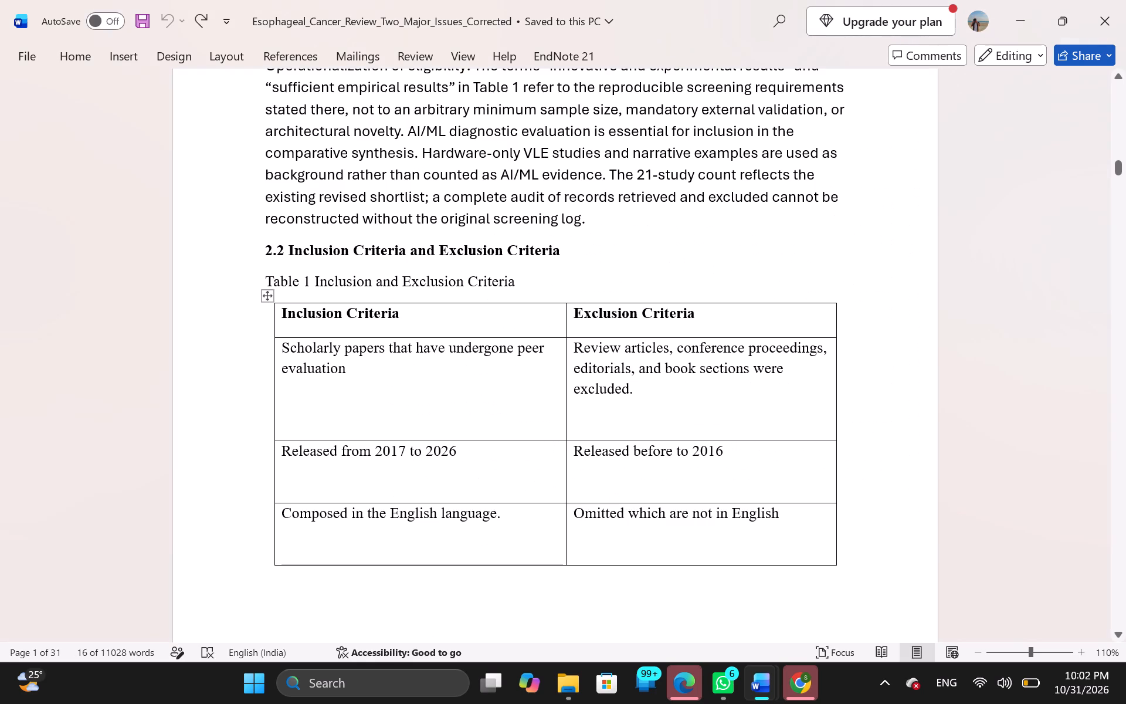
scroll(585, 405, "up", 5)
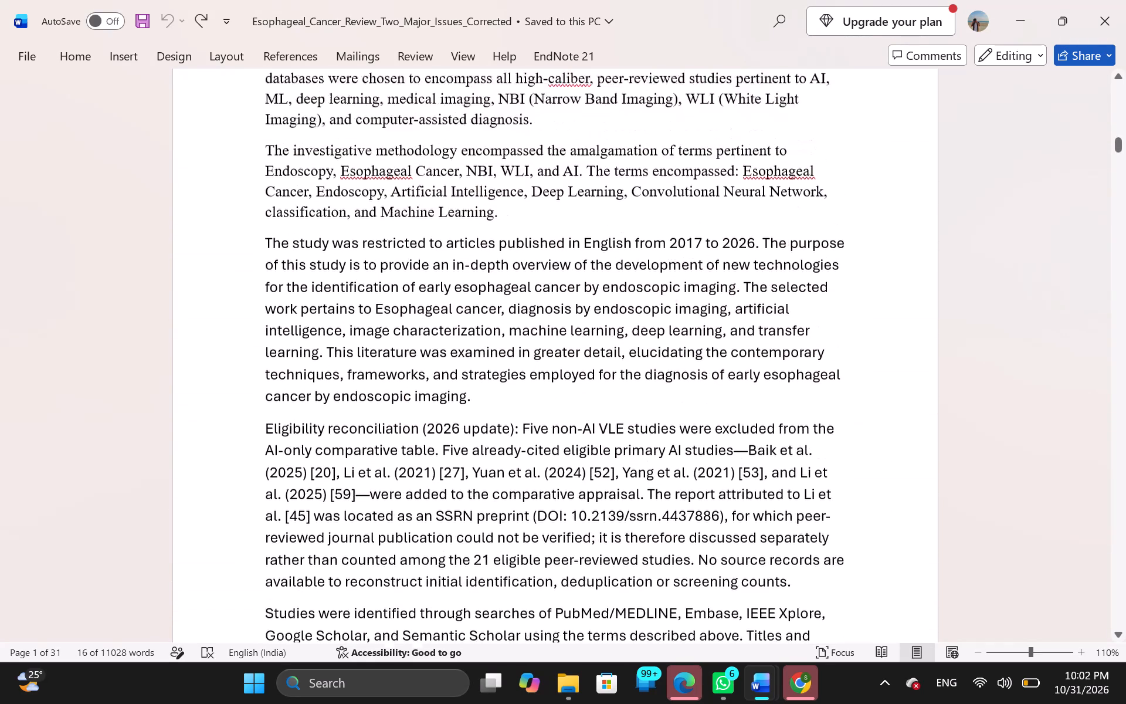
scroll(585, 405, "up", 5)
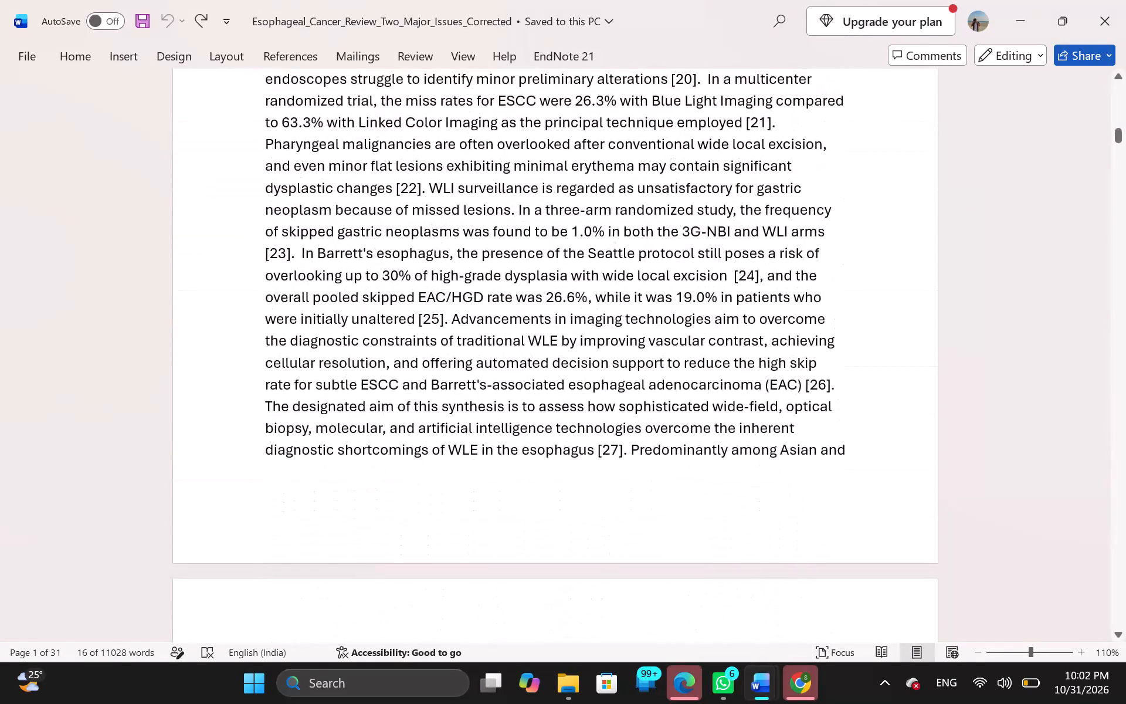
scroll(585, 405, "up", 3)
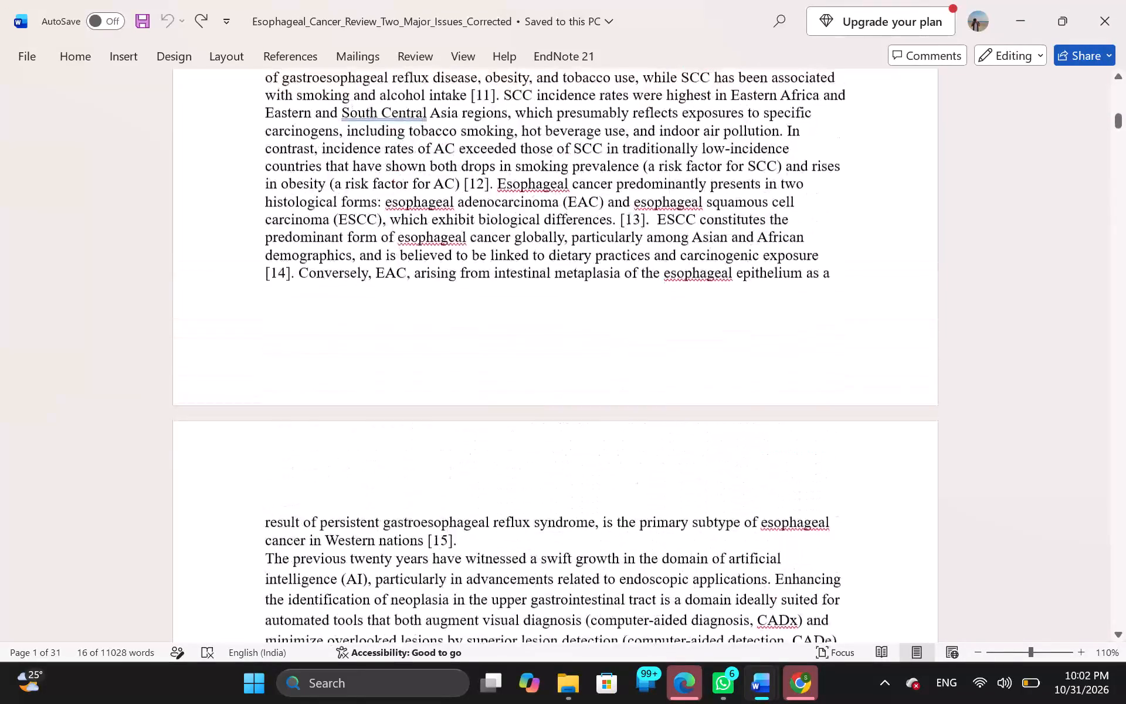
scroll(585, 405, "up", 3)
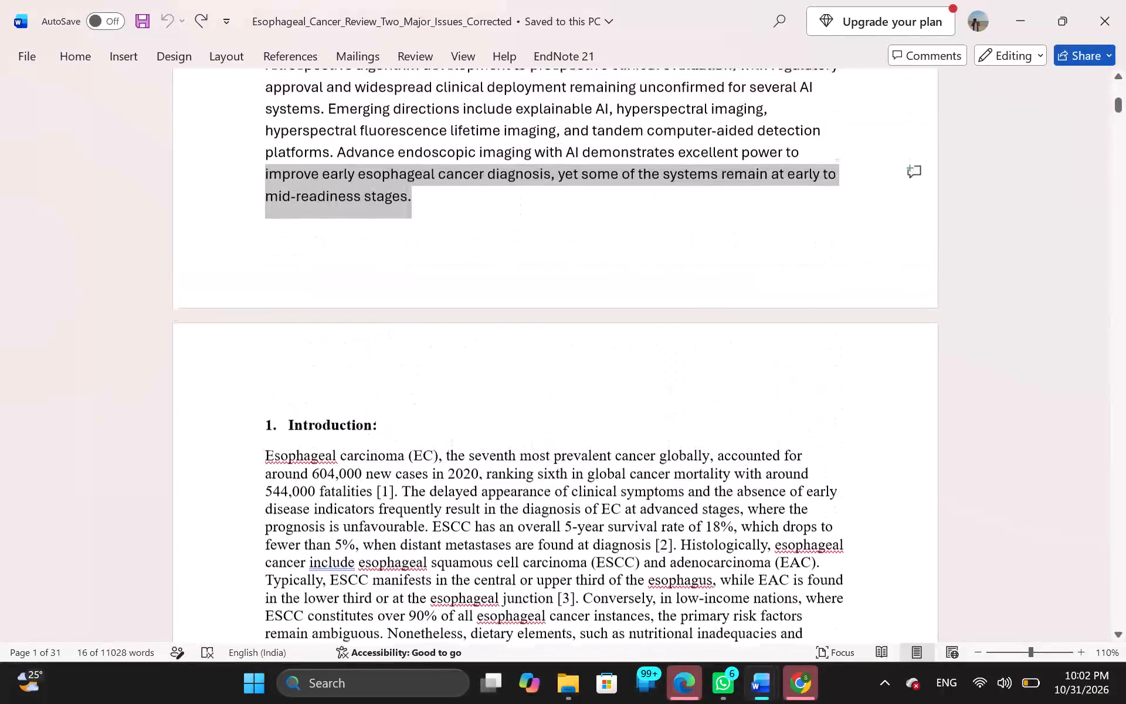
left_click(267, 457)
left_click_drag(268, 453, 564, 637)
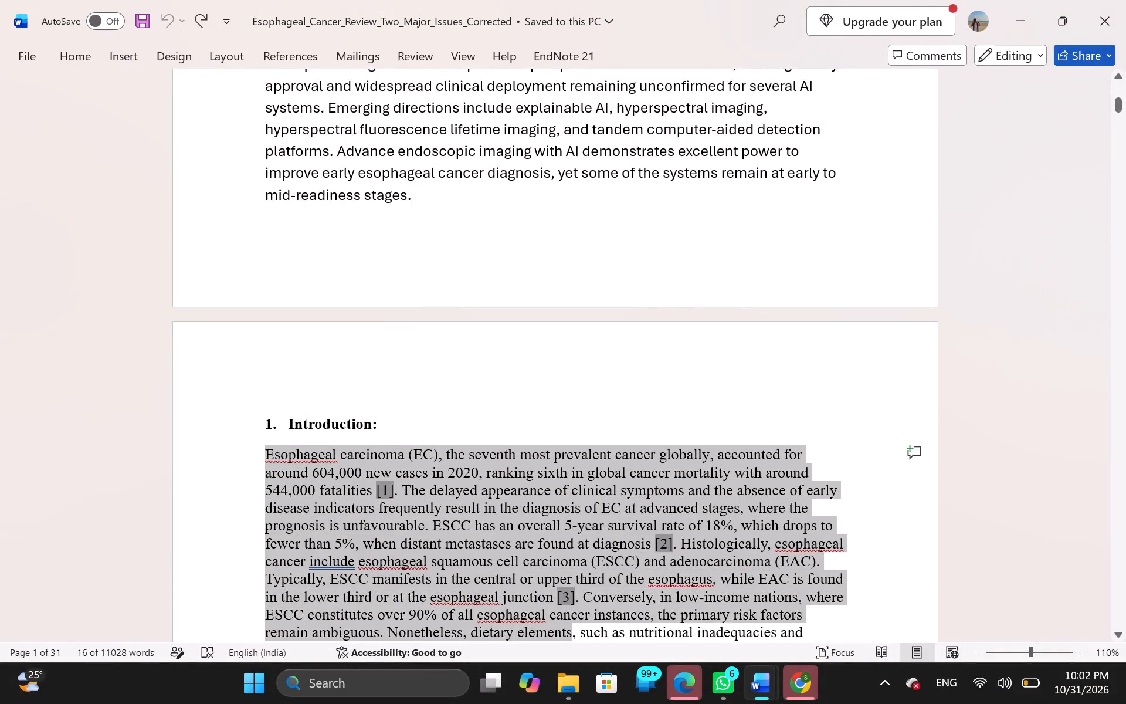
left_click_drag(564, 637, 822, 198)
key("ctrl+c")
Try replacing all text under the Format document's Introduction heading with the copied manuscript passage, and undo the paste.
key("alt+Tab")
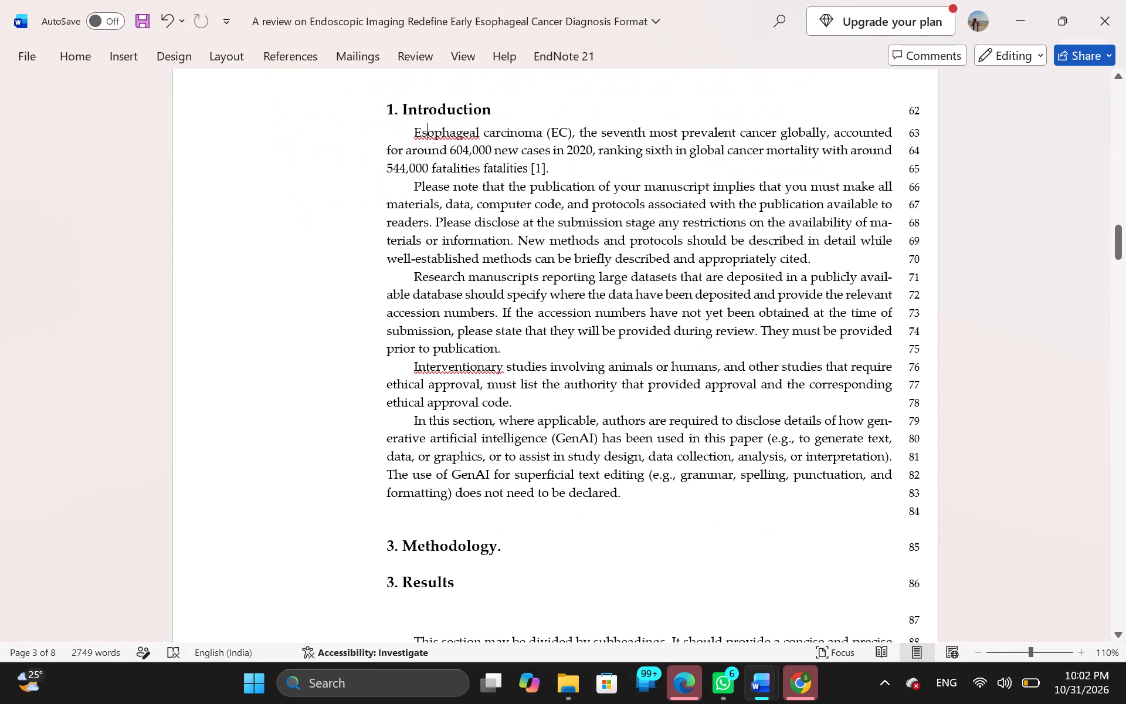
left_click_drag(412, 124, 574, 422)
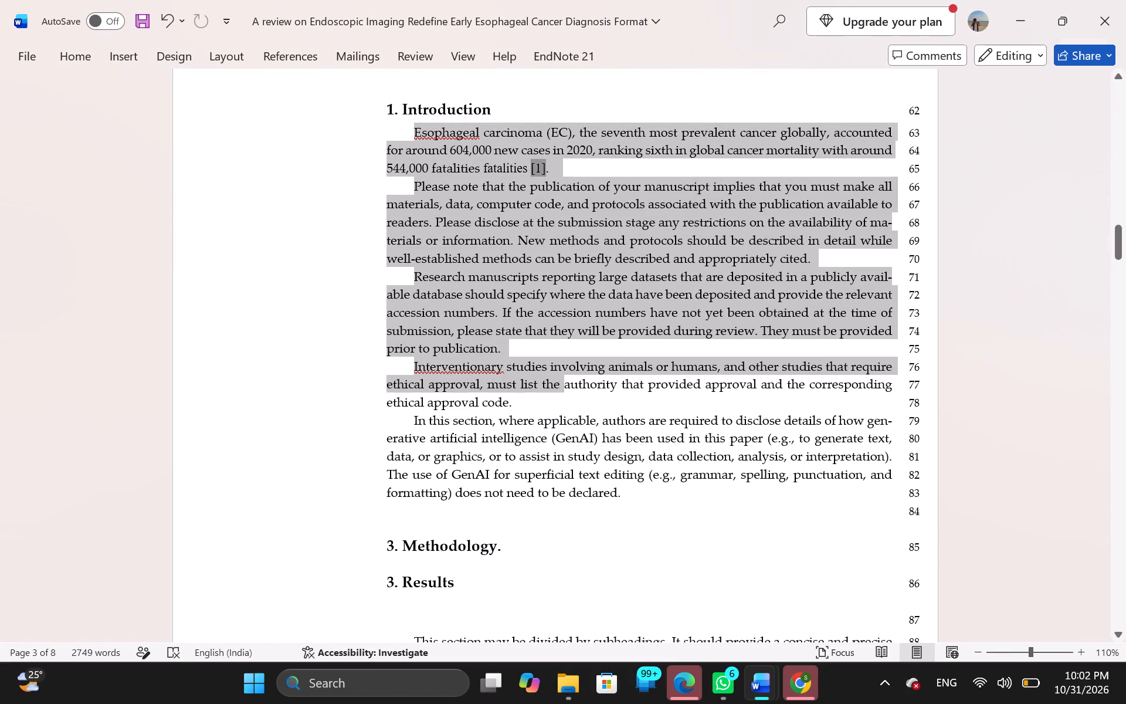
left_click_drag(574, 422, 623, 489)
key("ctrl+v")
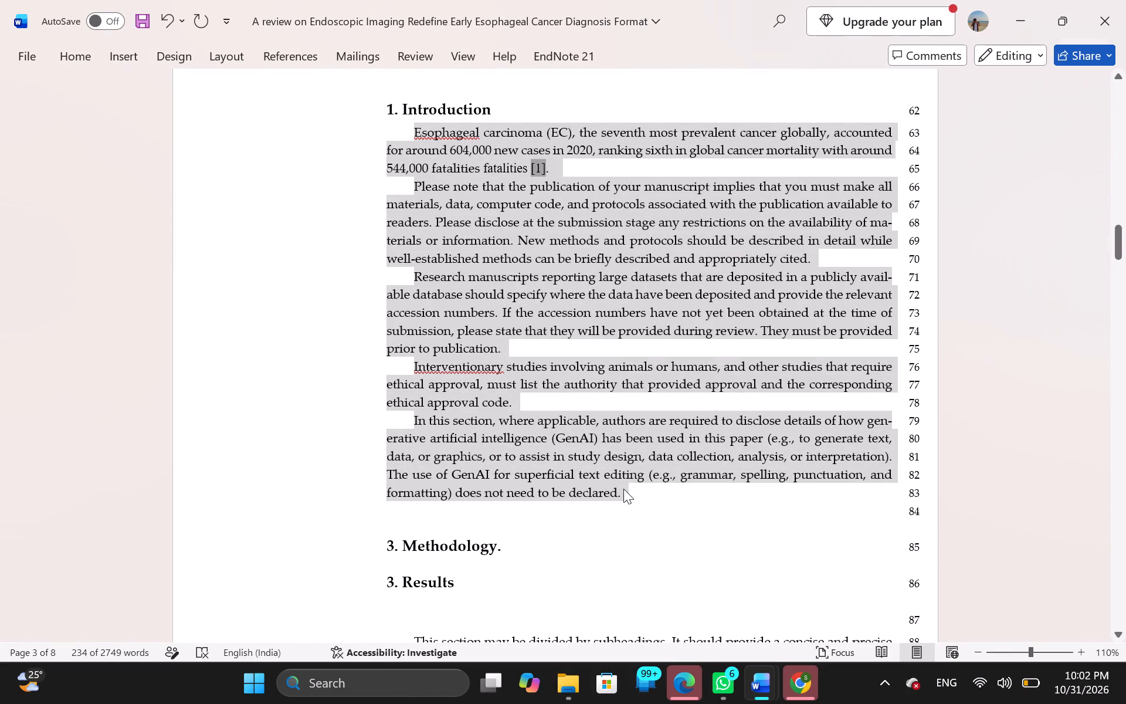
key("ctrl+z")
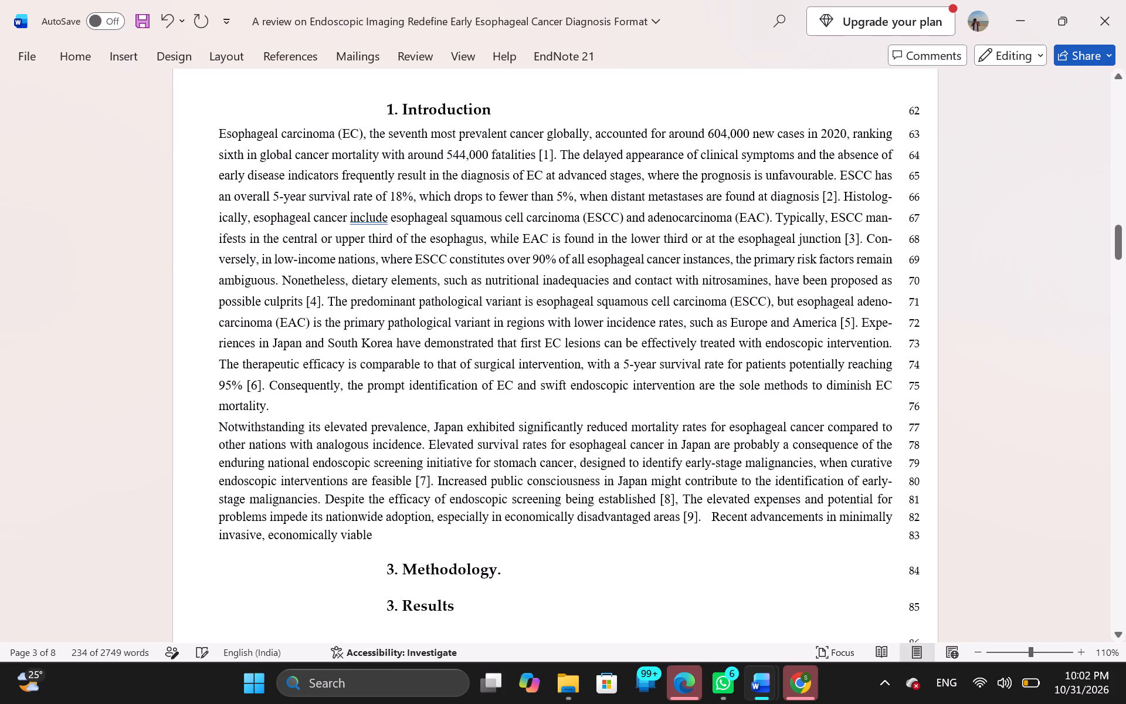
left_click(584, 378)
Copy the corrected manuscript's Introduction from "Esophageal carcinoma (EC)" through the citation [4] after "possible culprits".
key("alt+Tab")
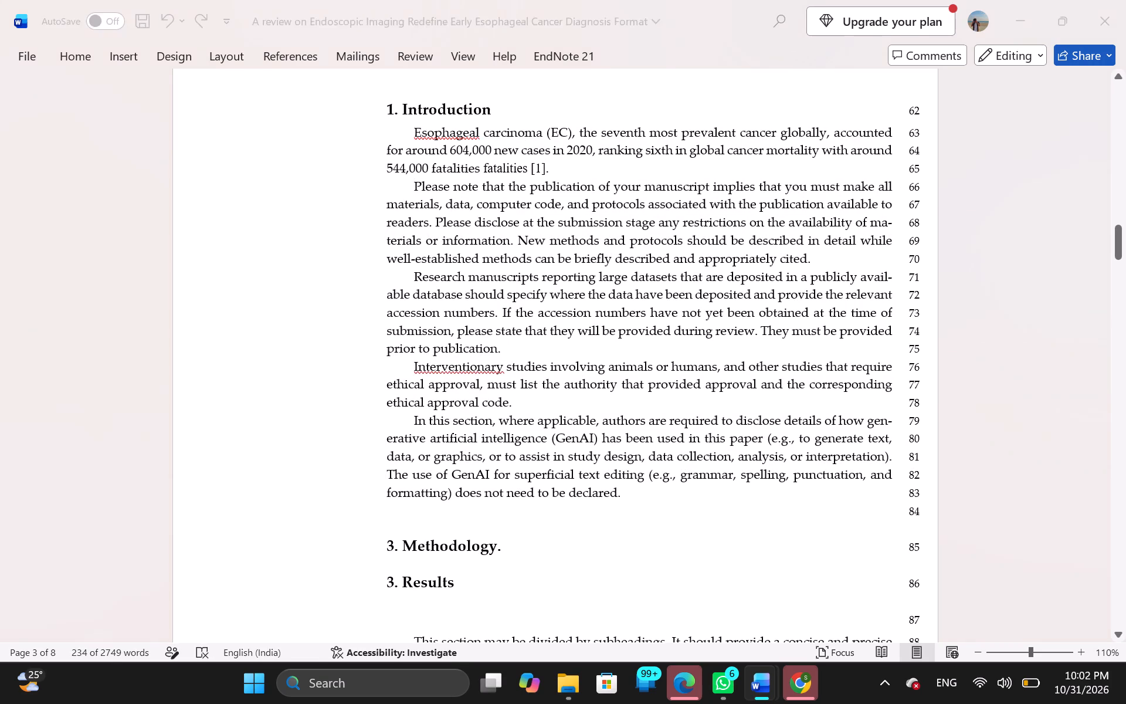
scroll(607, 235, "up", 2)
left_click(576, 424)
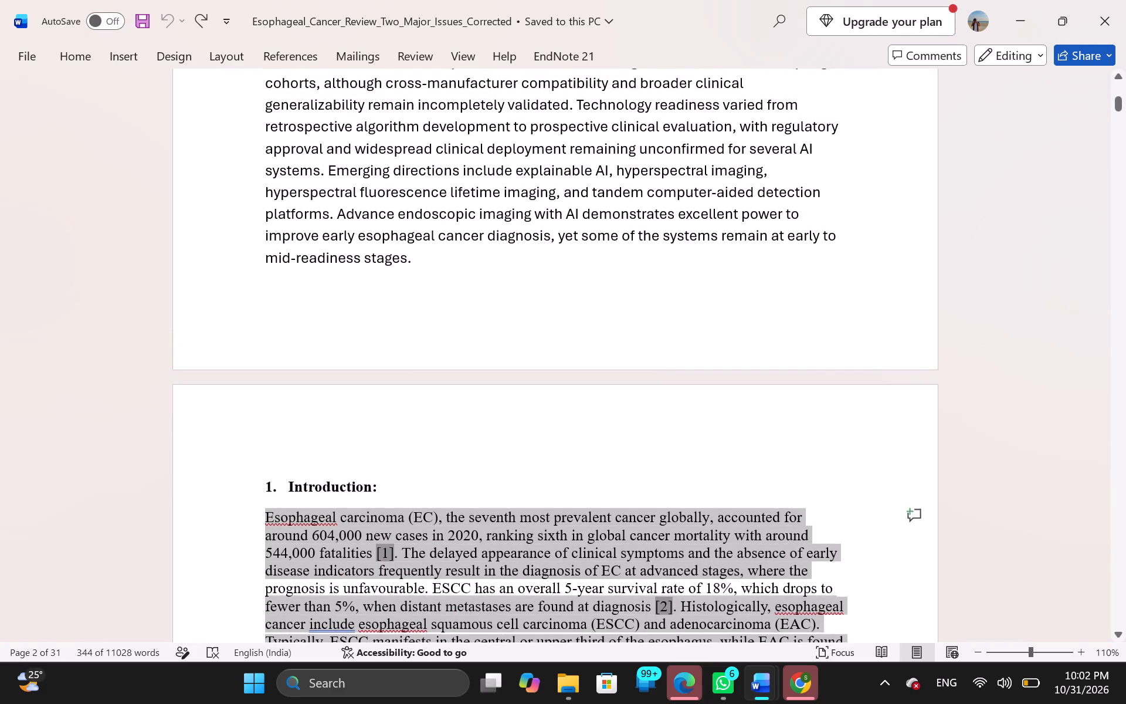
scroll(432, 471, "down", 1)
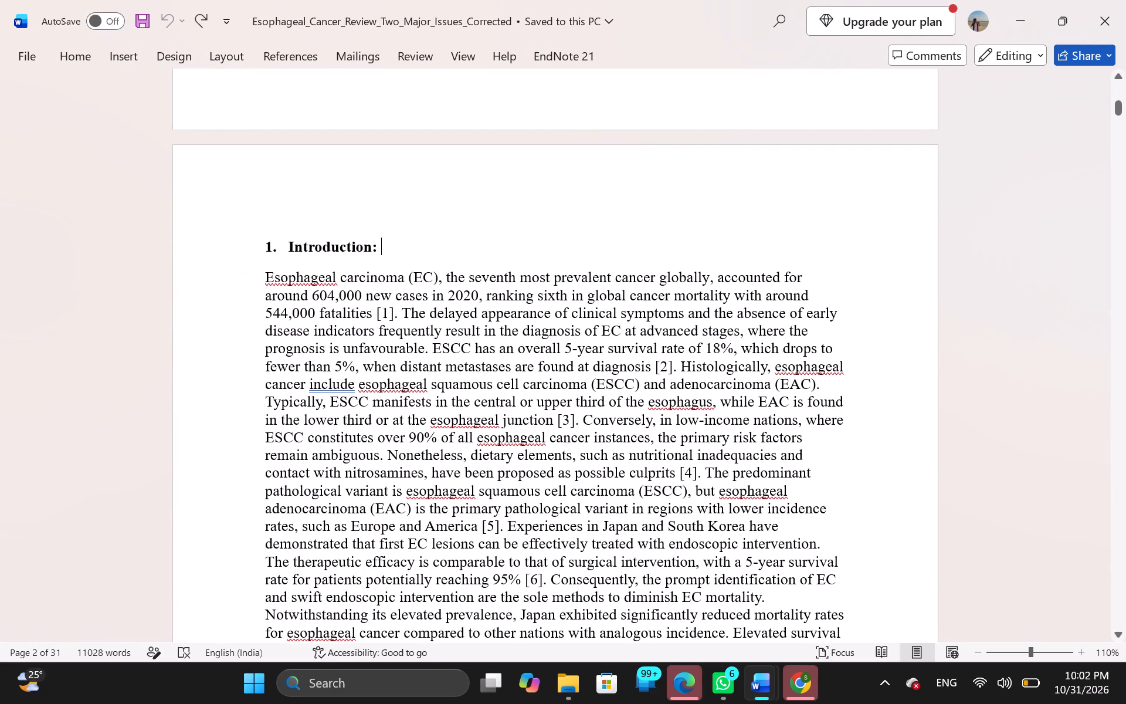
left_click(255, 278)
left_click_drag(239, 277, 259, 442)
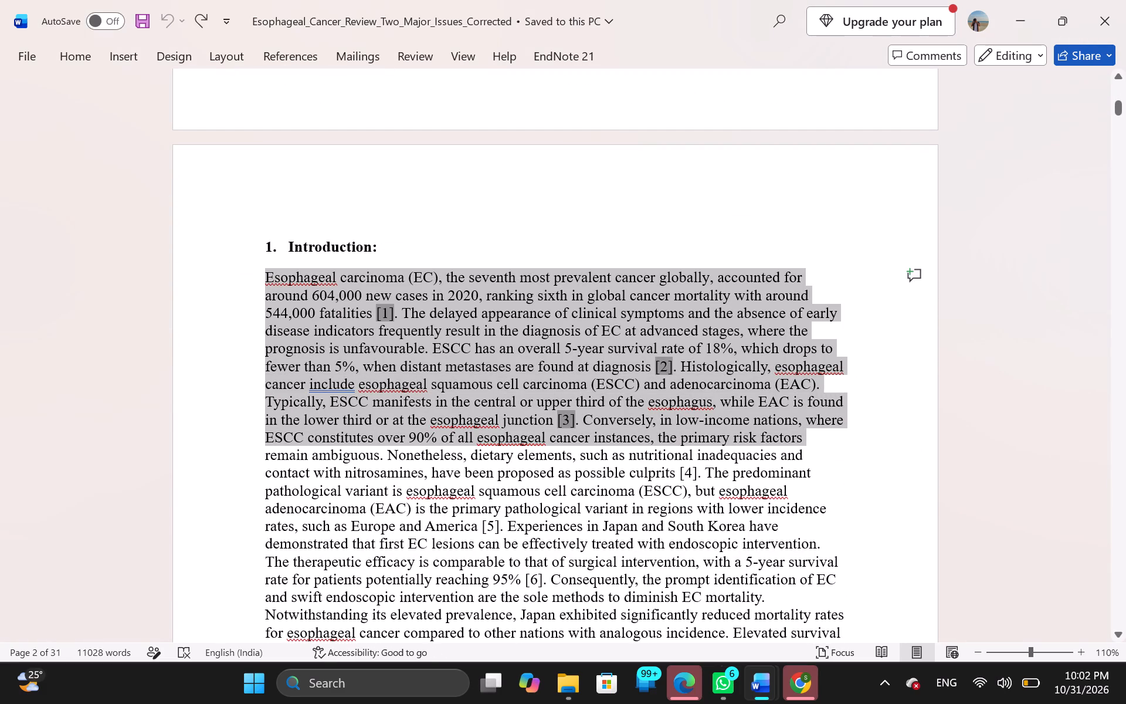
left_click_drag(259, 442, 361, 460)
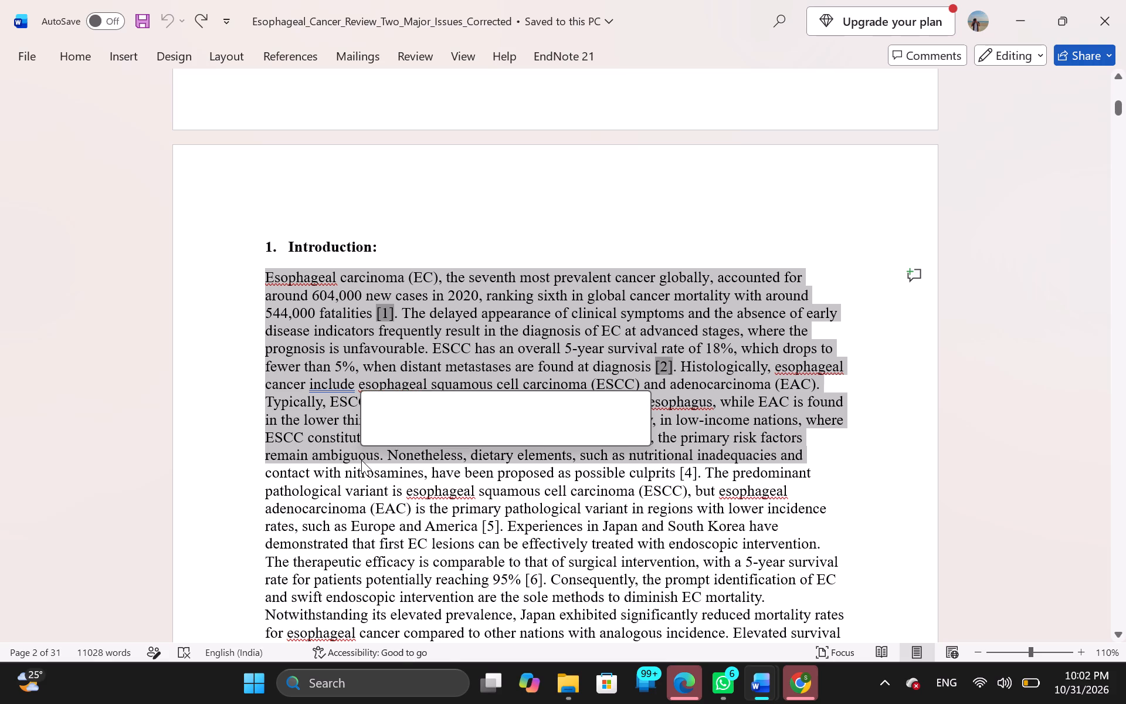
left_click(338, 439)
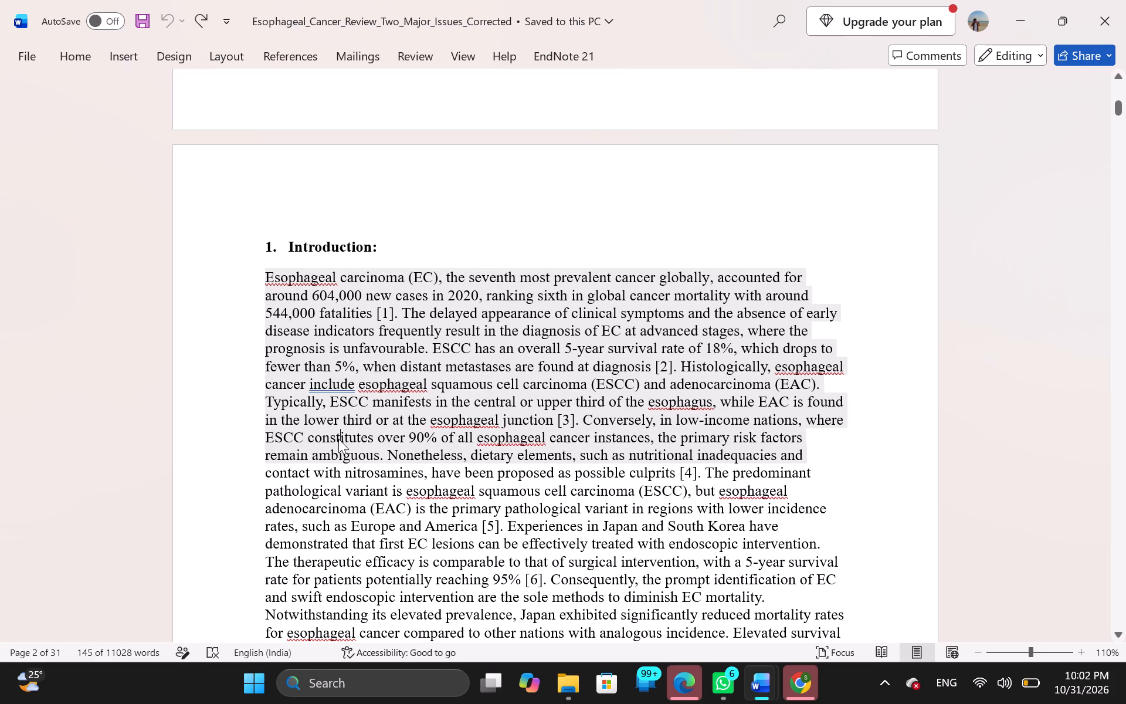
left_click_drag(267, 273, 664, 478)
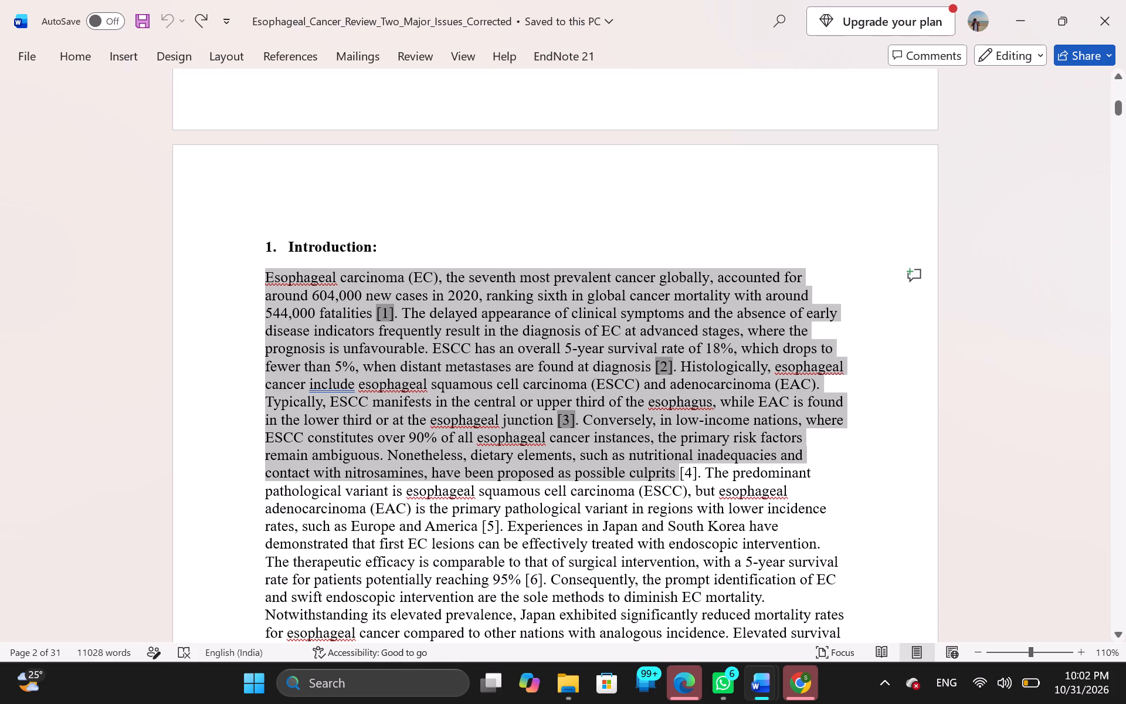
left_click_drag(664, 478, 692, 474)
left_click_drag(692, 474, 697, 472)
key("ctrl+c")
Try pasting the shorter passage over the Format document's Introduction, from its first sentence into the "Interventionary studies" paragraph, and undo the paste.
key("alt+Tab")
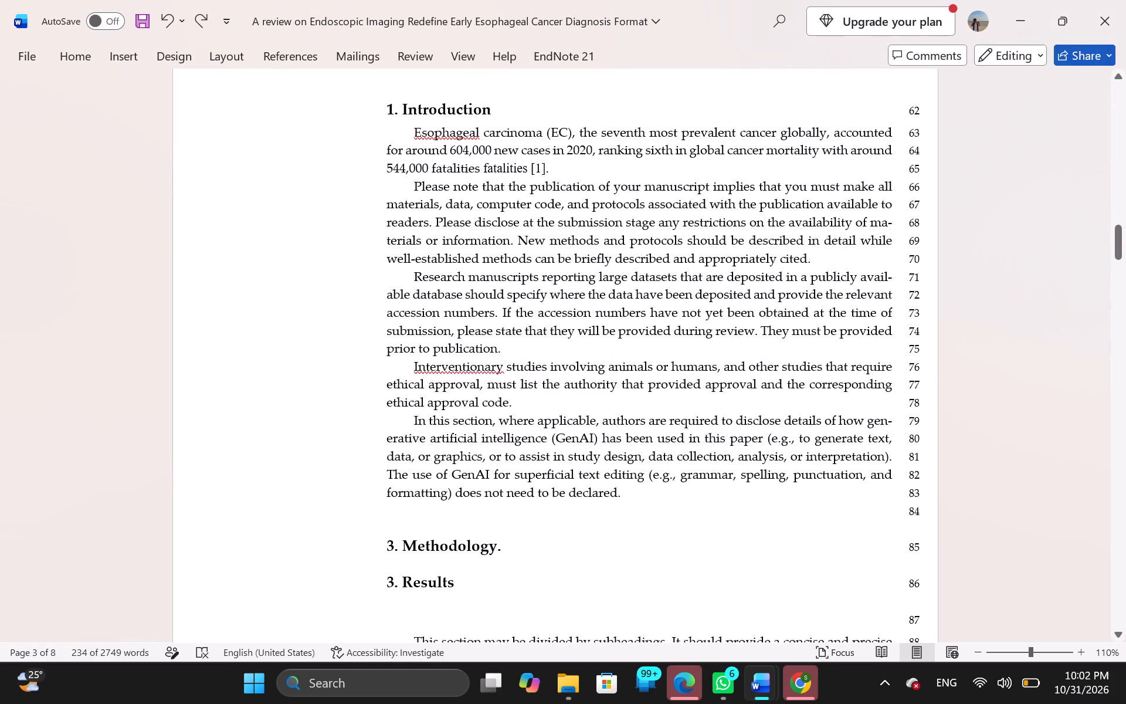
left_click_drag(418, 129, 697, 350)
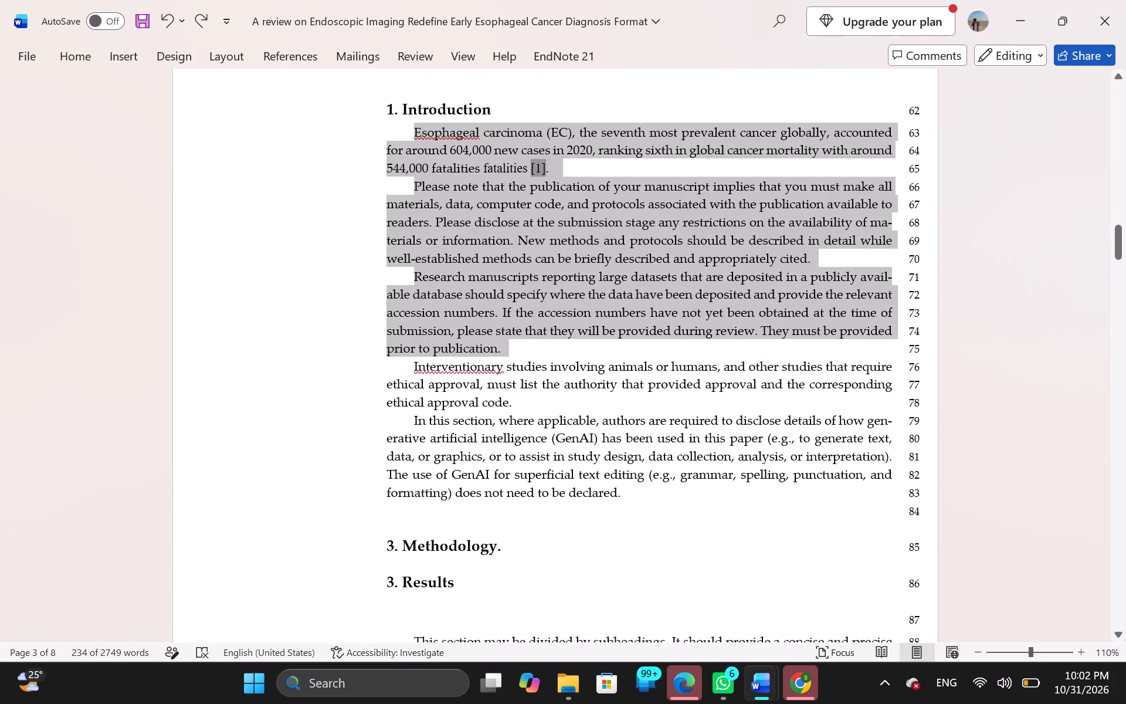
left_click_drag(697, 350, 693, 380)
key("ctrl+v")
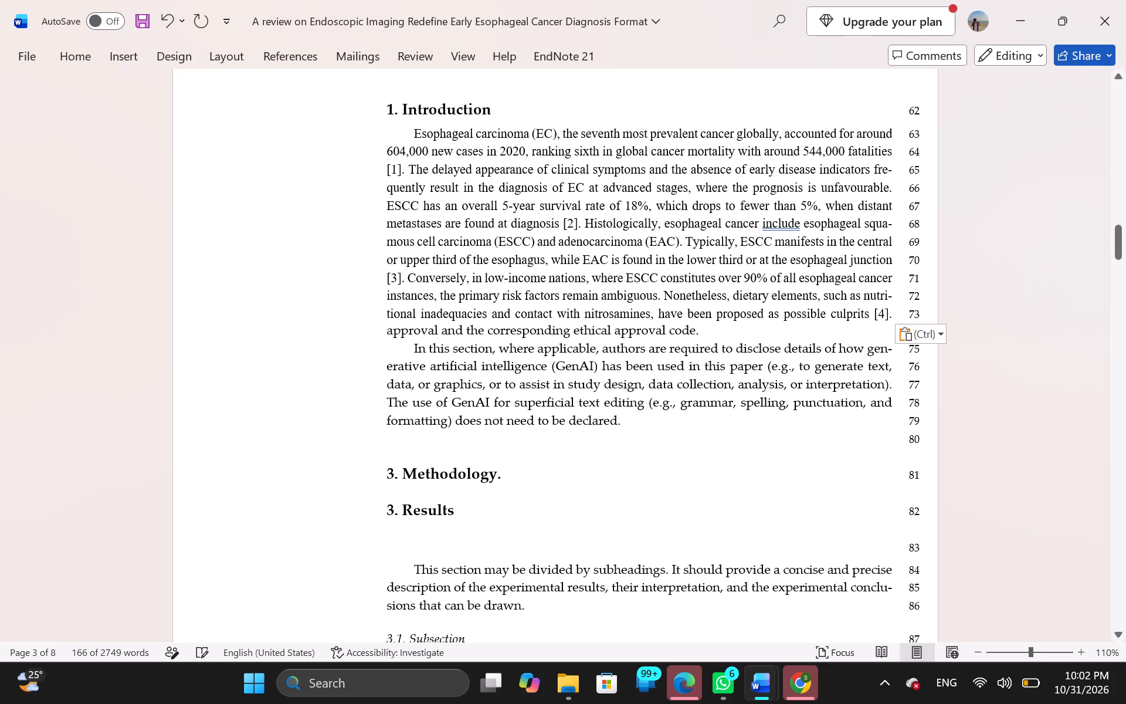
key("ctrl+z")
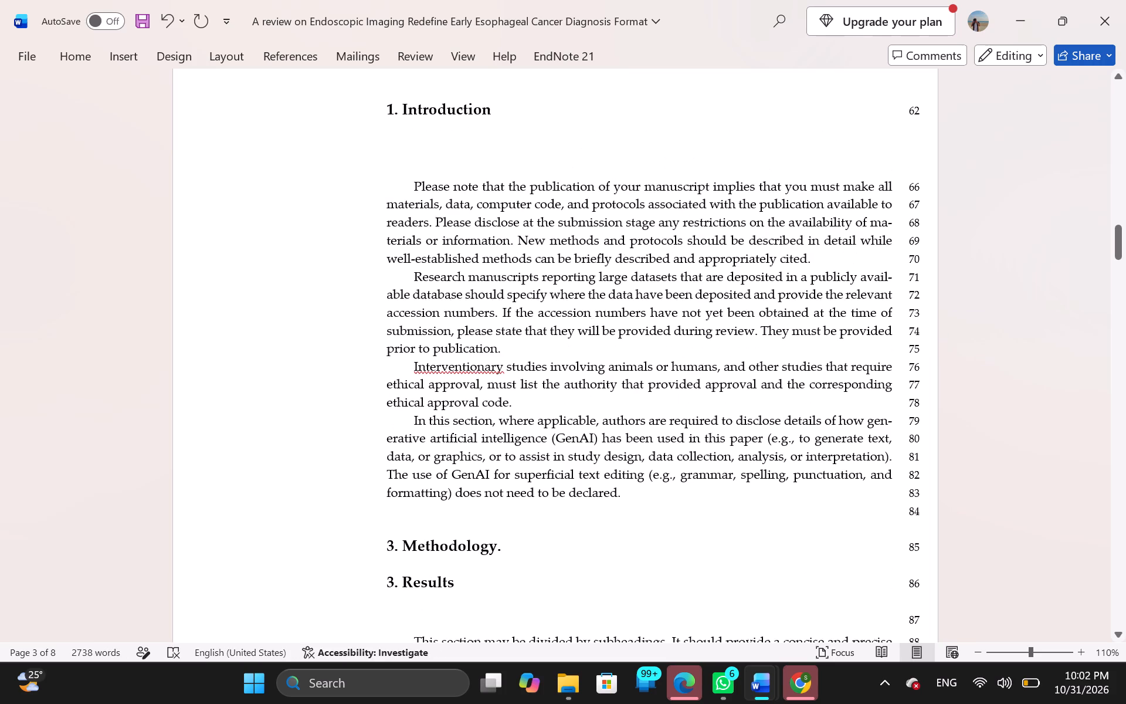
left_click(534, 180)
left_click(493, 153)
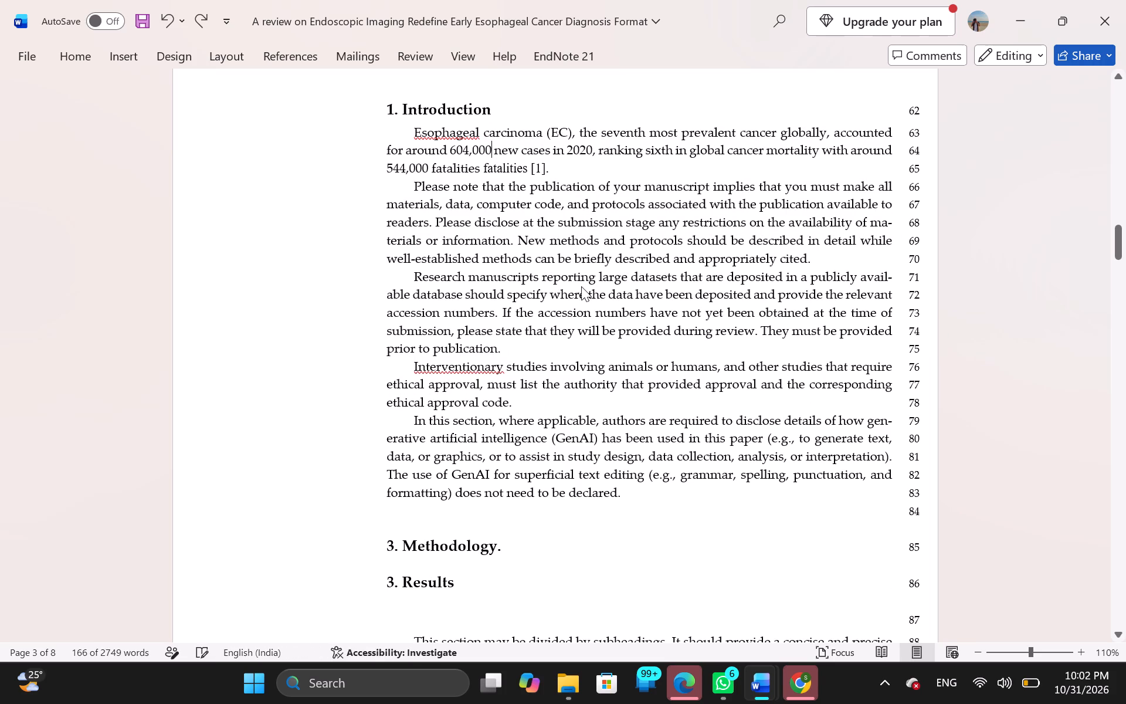
Delete the Introduction text from "544,000 fatalities" through "prior to publication", including the "Please note" and "Research manuscripts" template paragraphs.
left_click(580, 386)
left_click(540, 345)
key("ctrl+BackSpace")
key("ctrl+BackSpace")
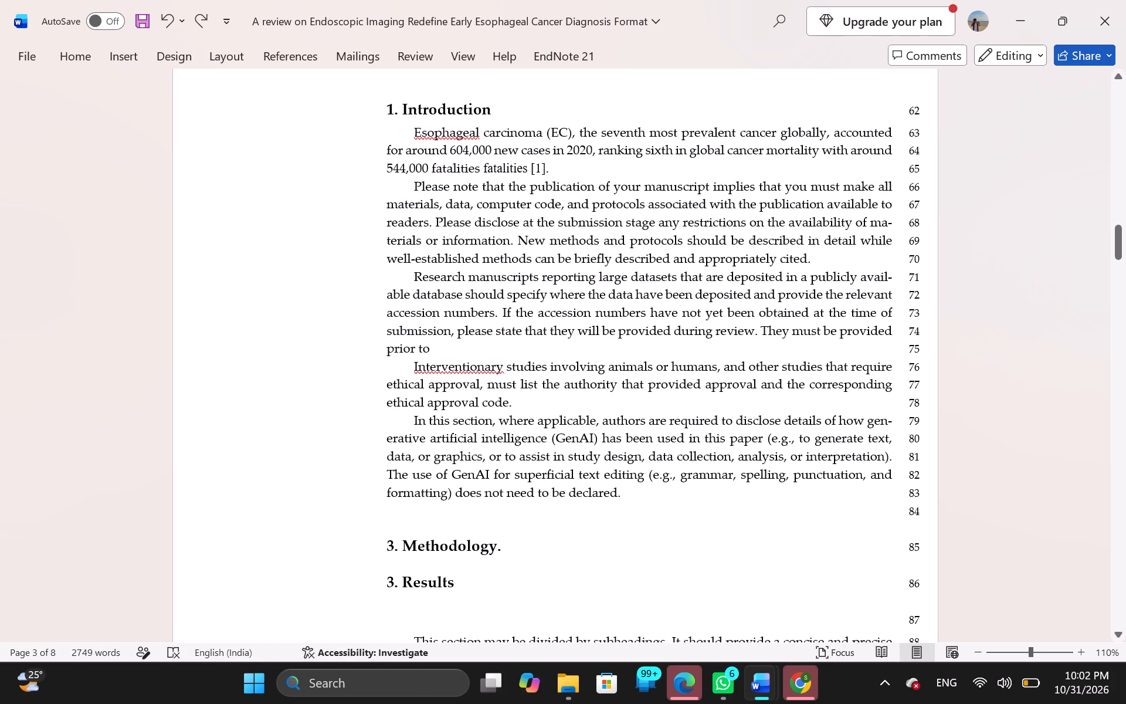
key("ctrl+BackSpace")
key("ctrl+BackSpace")
key("ctrl+BackSpace")
key("ctrl+BackSpace")
key("ctrl+BackSpace")
key("ctrl+BackSpace")
key("ctrl+BackSpace")
key("ctrl+BackSpace")
key("ctrl+BackSpace")
key("ctrl+BackSpace")
key("ctrl+BackSpace")
key("ctrl+BackSpace")
key("ctrl+BackSpace")
key("ctrl+BackSpace")
key("ctrl+BackSpace")
key("ctrl+BackSpace")
key("ctrl+BackSpace")
key("ctrl+BackSpace")
key("ctrl+BackSpace")
key("ctrl+BackSpace")
key("ctrl+BackSpace")
key("ctrl+BackSpace")
key("ctrl+BackSpace")
key("ctrl+BackSpace")
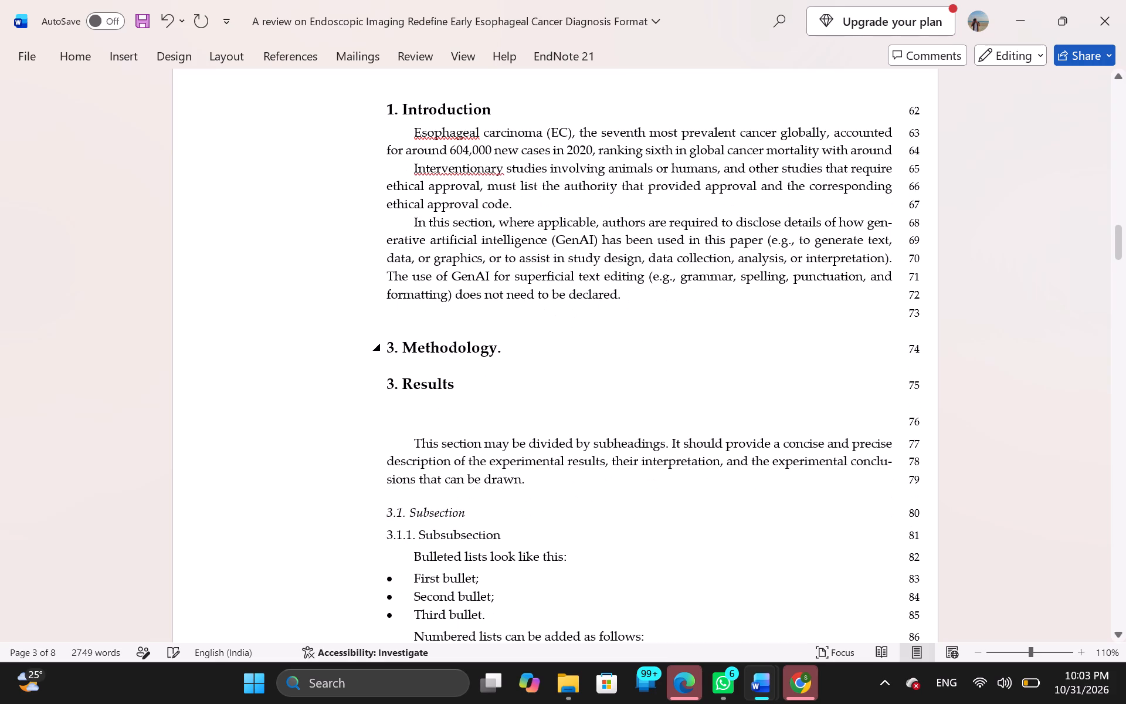
left_click(553, 224)
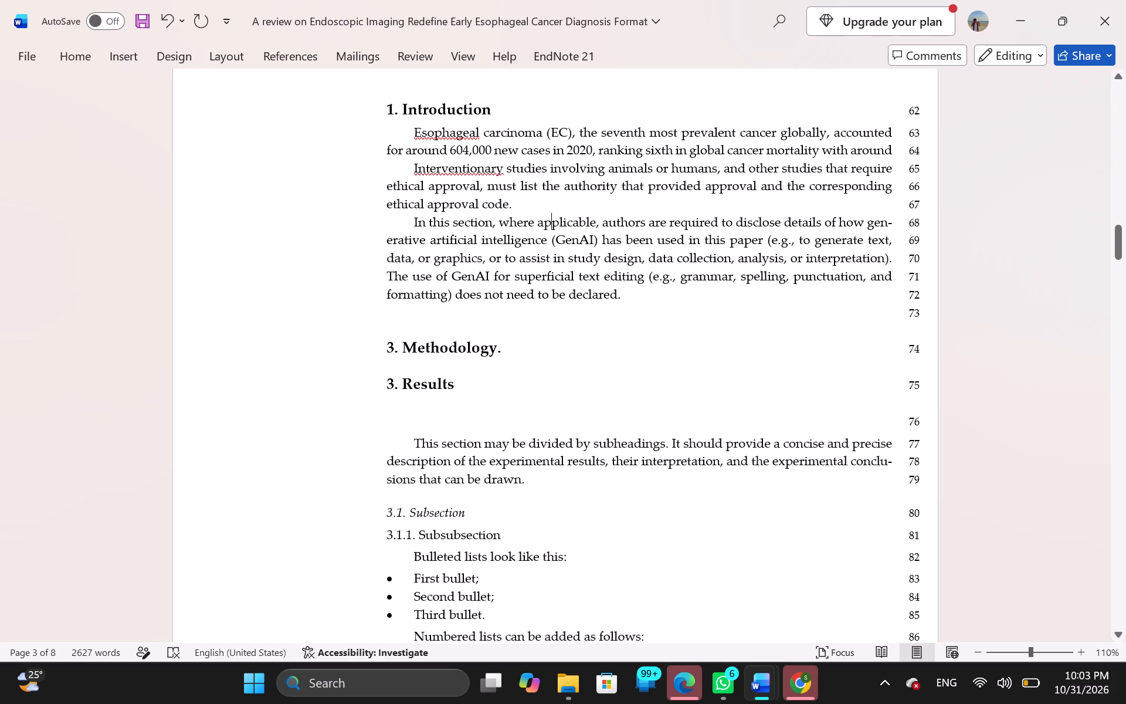
right_click(415, 141)
right_click(415, 141)
left_click(737, 264)
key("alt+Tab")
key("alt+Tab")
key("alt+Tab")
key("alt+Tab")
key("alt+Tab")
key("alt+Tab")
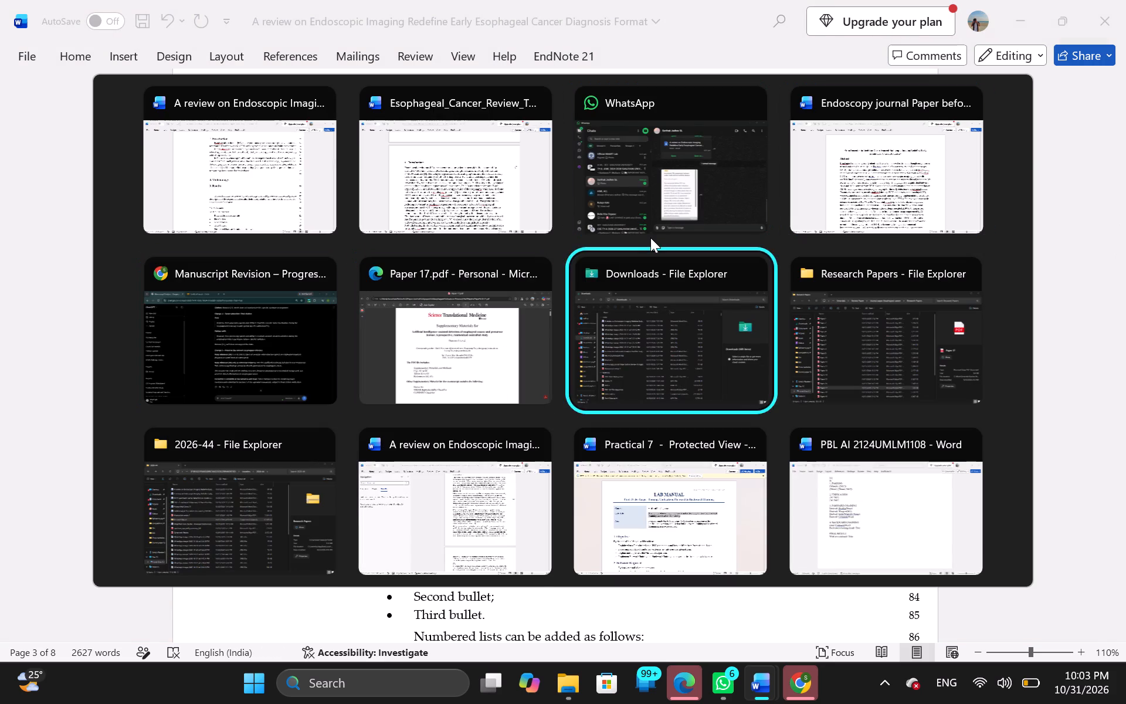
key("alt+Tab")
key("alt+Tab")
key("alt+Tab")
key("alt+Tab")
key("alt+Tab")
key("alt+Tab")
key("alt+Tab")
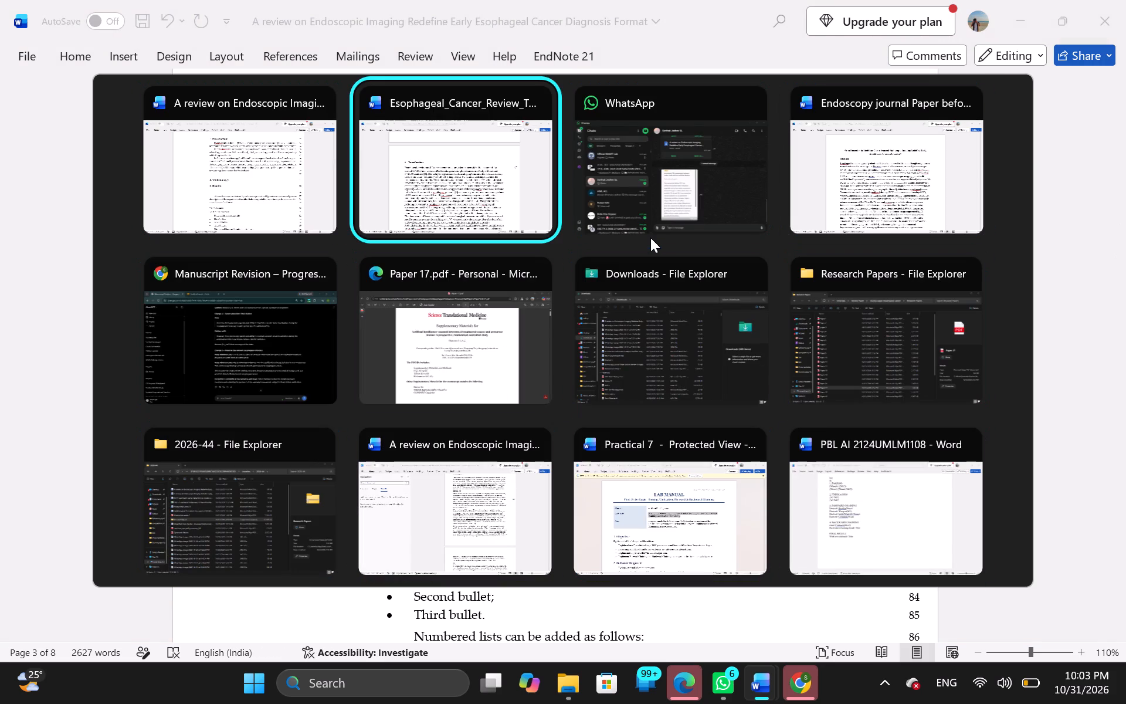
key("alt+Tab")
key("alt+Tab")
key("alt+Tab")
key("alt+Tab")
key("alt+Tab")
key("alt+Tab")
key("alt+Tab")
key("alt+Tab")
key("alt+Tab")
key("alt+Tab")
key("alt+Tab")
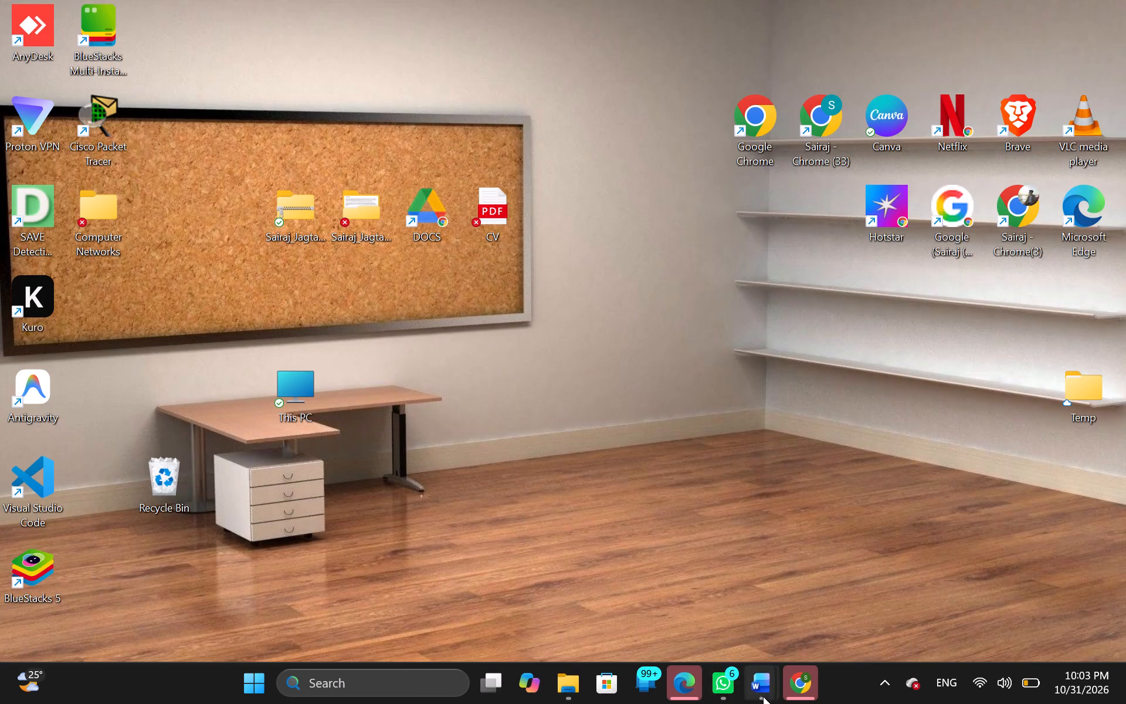
left_click(803, 109)
left_click(759, 110)
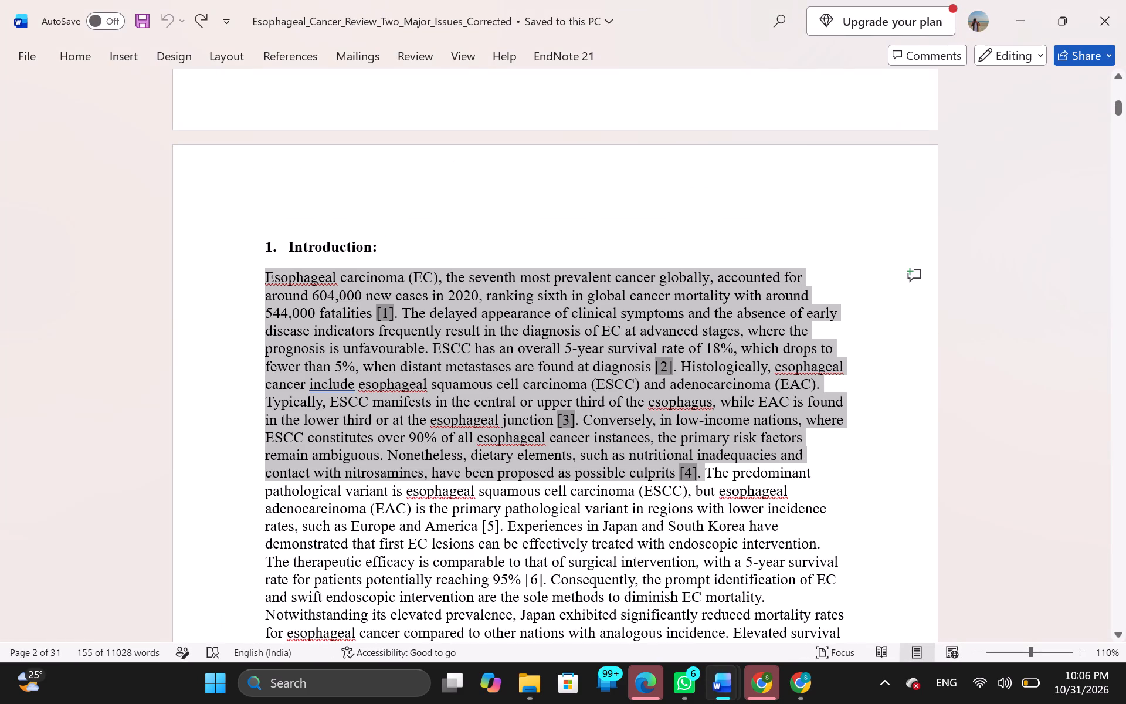
left_click(799, 511)
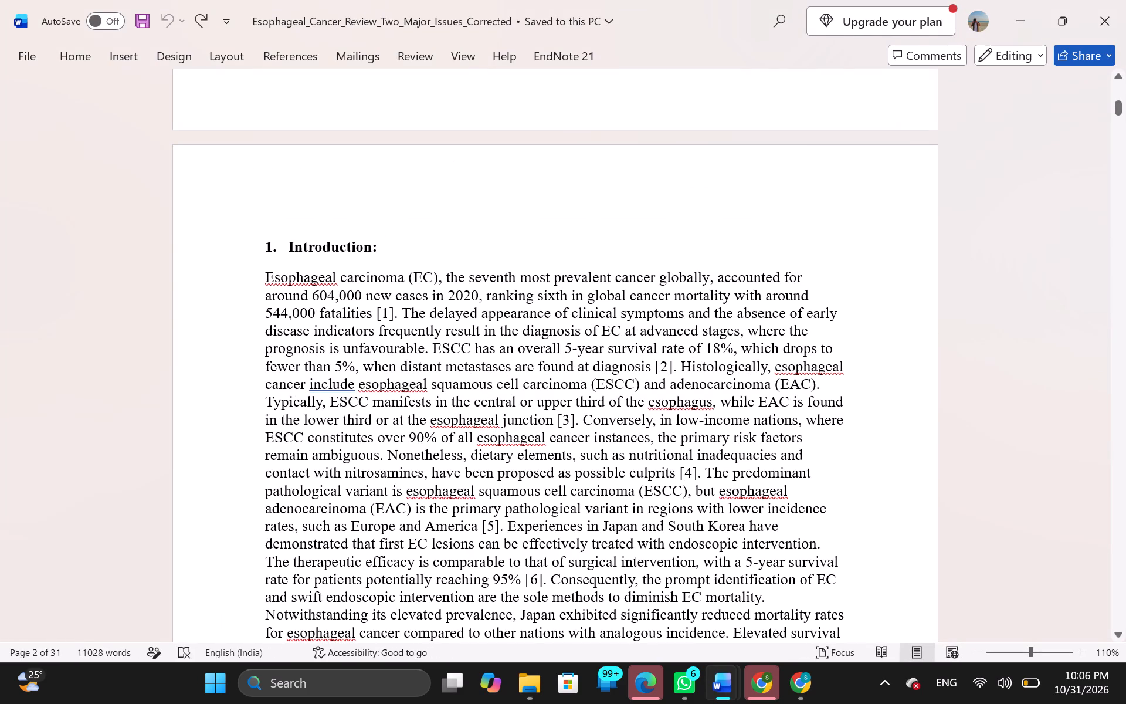
left_click_drag(265, 278, 437, 639)
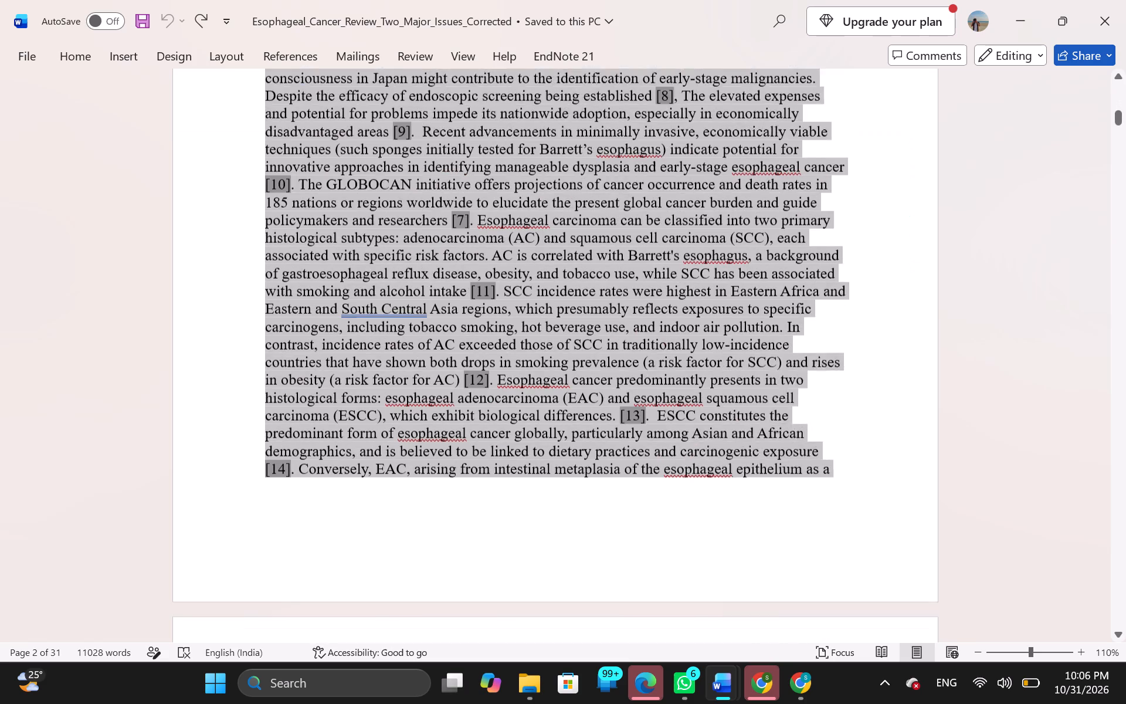
left_click_drag(437, 639, 437, 640)
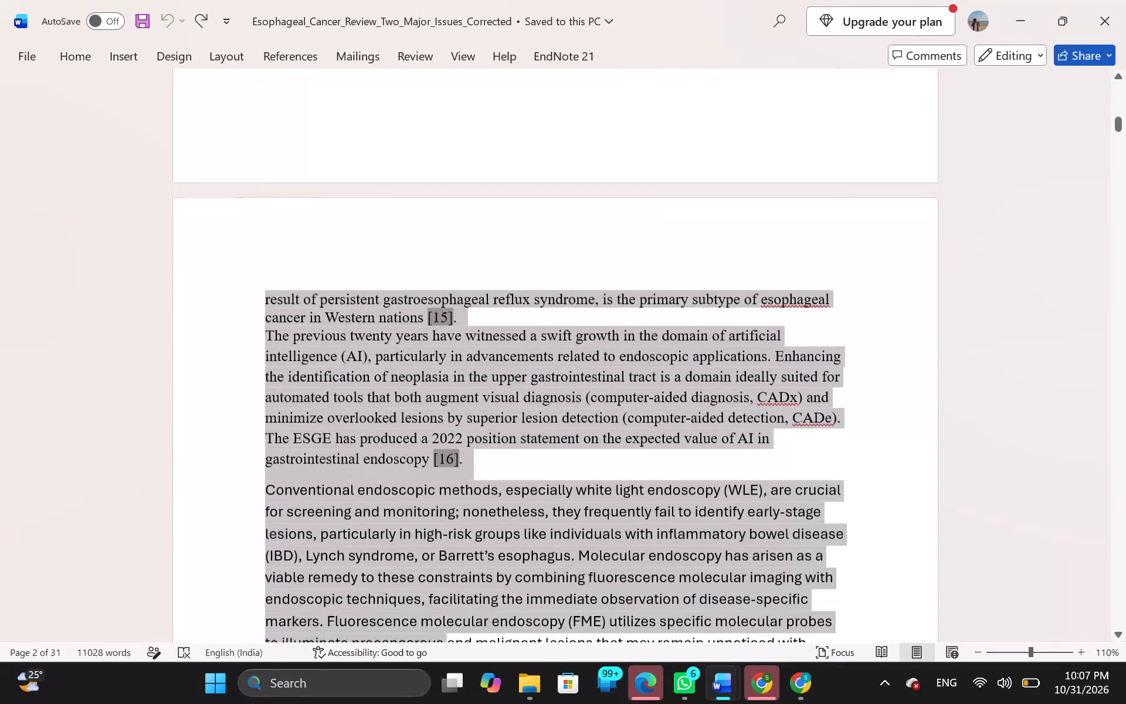
left_click_drag(437, 640, 437, 639)
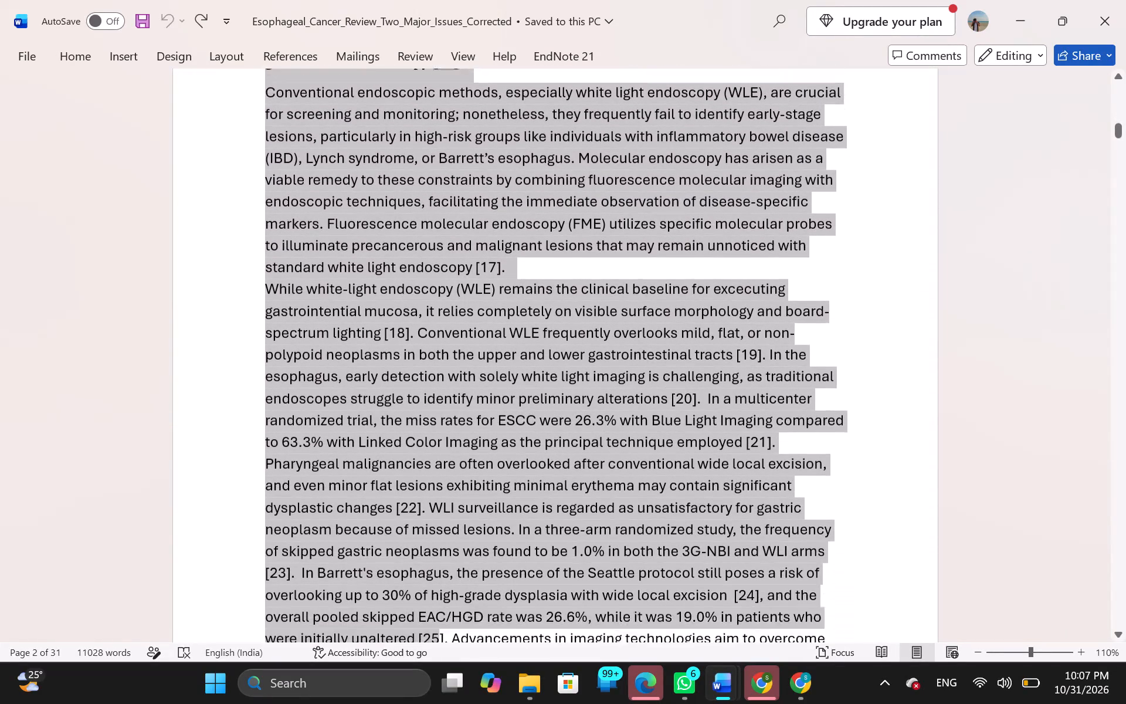
left_click_drag(437, 639, 613, 471)
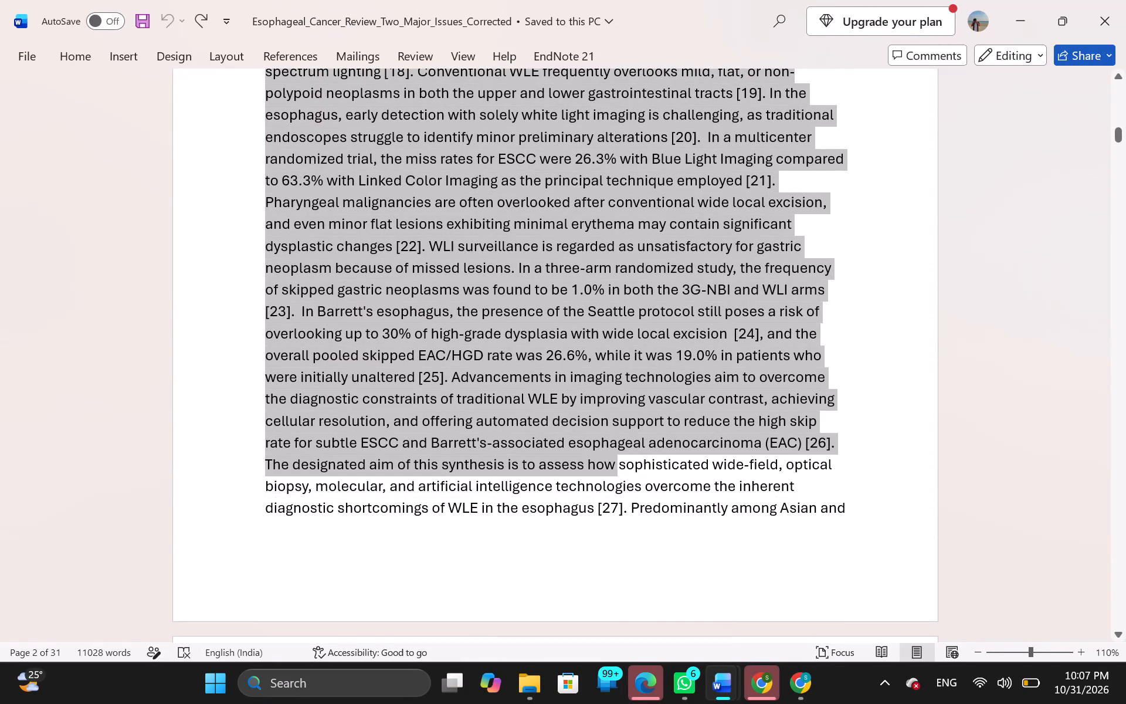
left_click_drag(613, 471, 632, 501)
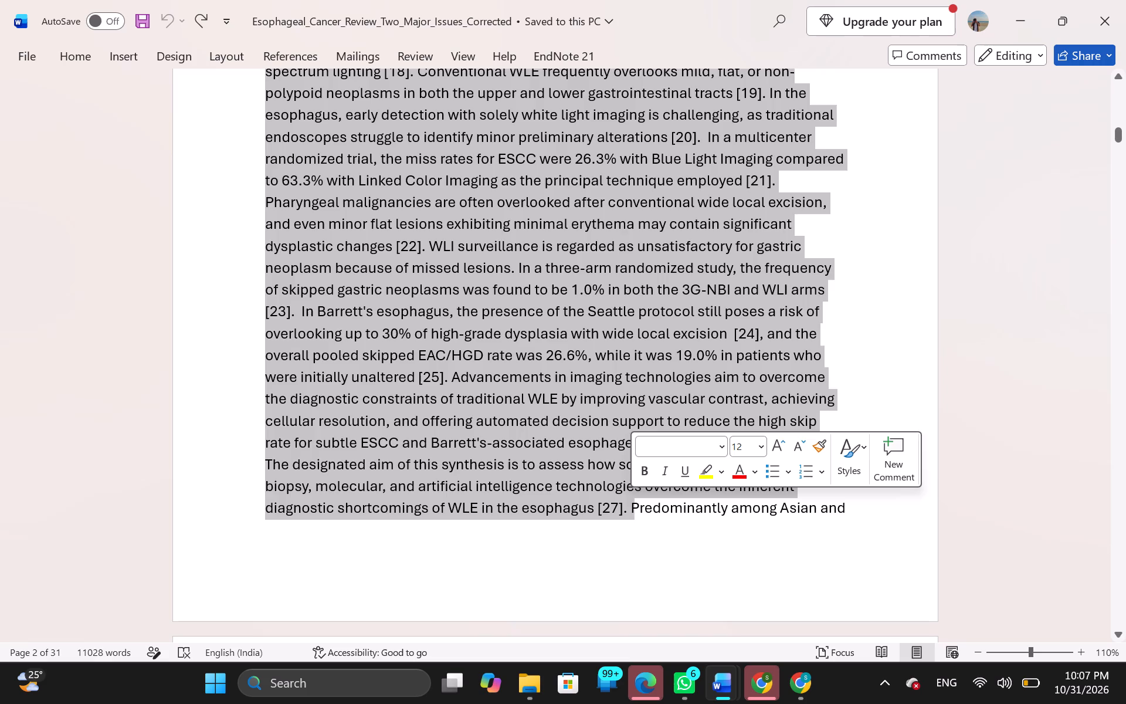
scroll(331, 189, "right", 2)
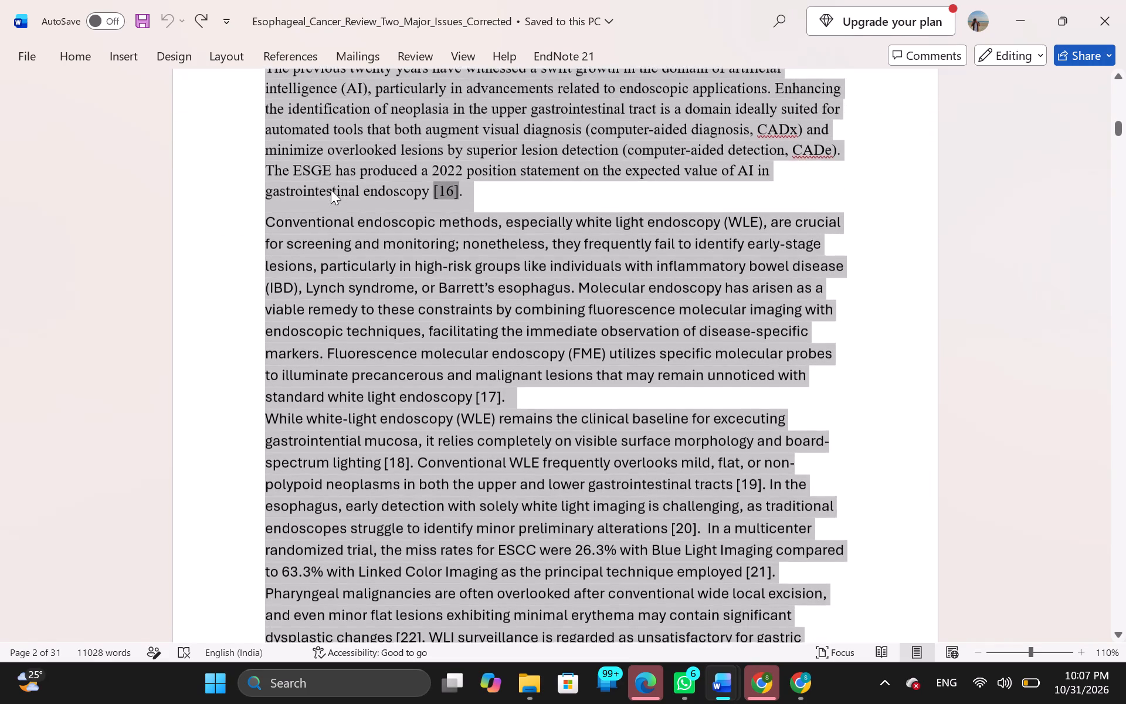
scroll(331, 189, "right", 1)
scroll(331, 189, "down", 2)
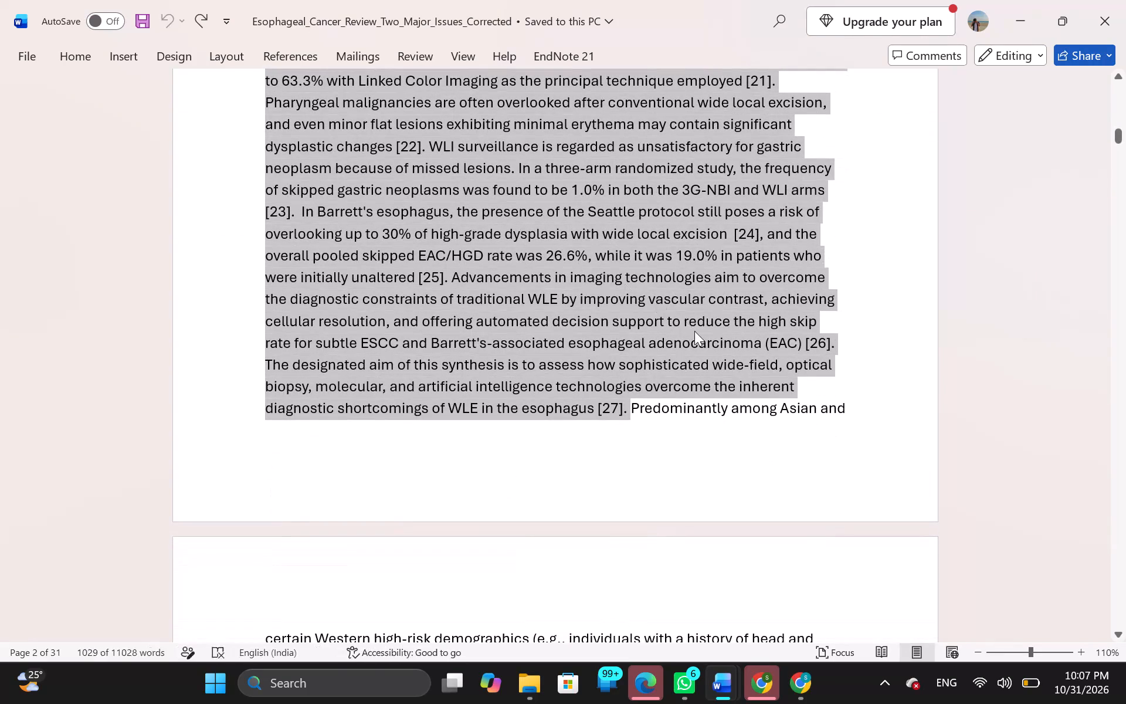
key("ctrl+shift+Down")
key("ctrl+shift+Down")
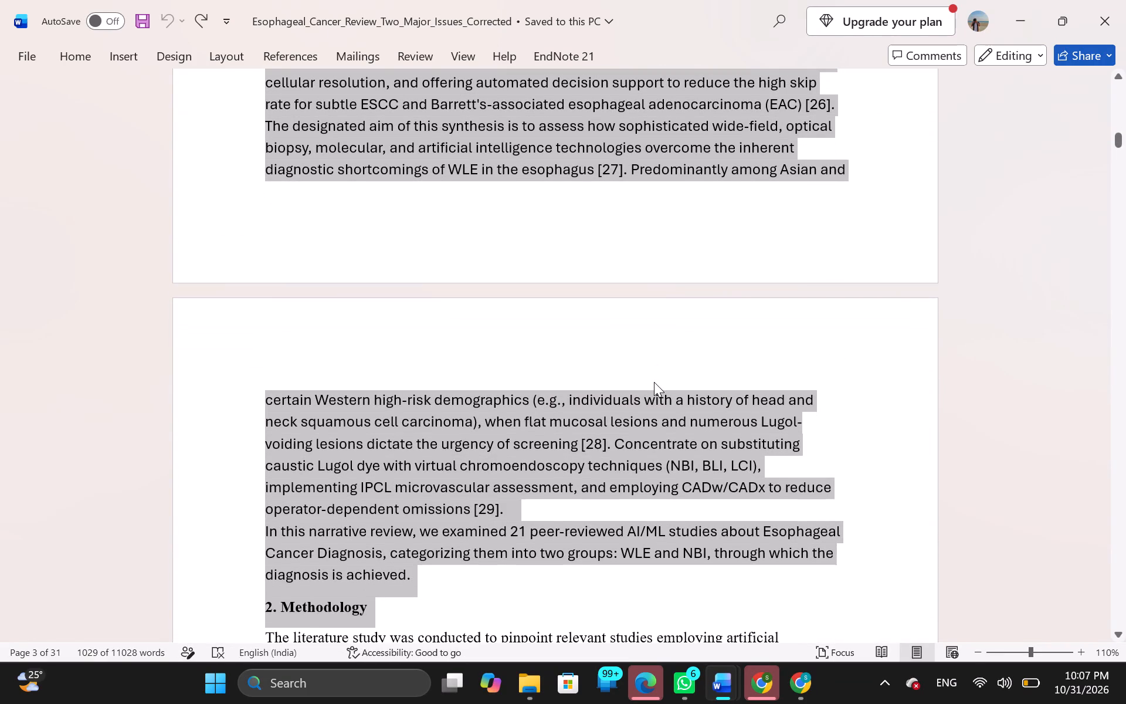
key("ctrl+shift+Up")
key("ctrl+c")
Switch to the Cancers-format template and delete all body text under the "1. Introduction" heading, keeping the "Methodology" heading below it.
key("alt+Tab")
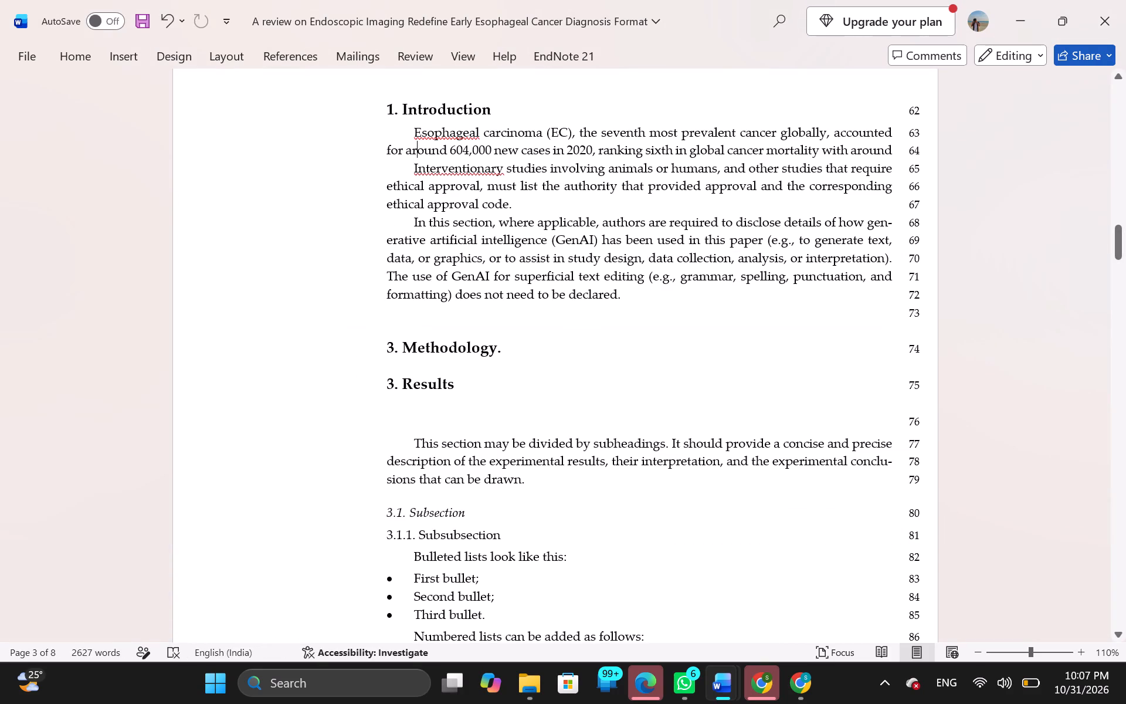
left_click_drag(651, 303, 417, 136)
left_click(417, 136)
left_click_drag(633, 295, 446, 164)
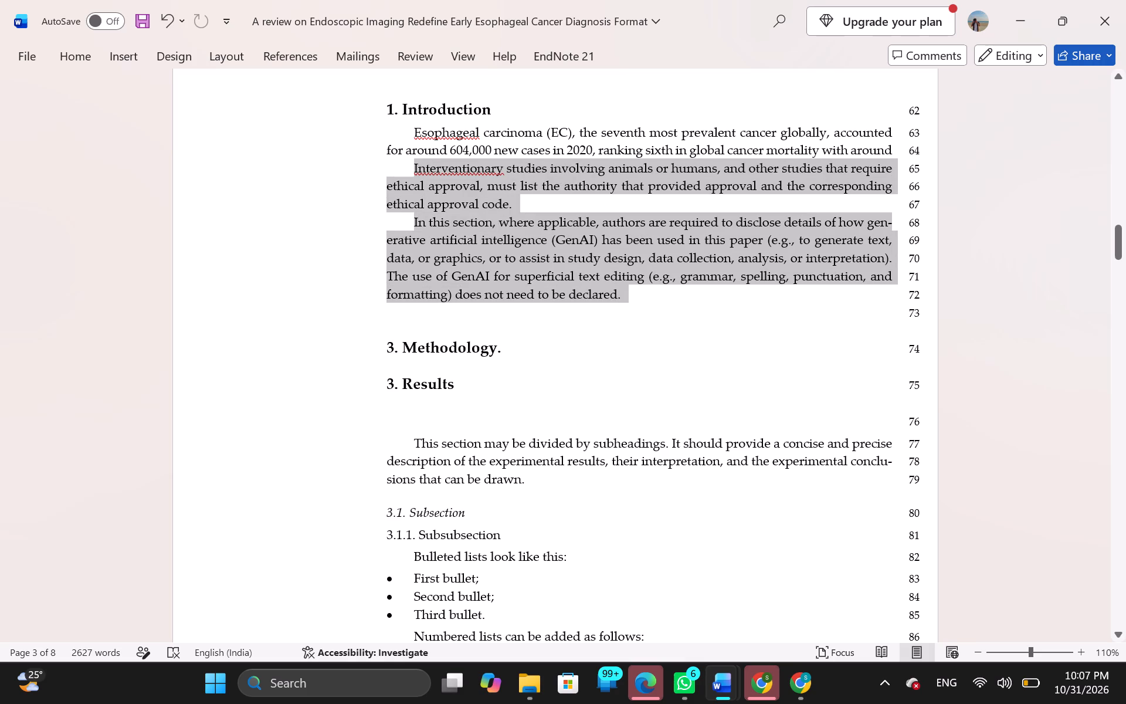
left_click_drag(446, 164, 445, 164)
key("BackSpace")
key("BackSpace")
key("BackSpace")
key("BackSpace")
key("ctrl+BackSpace")
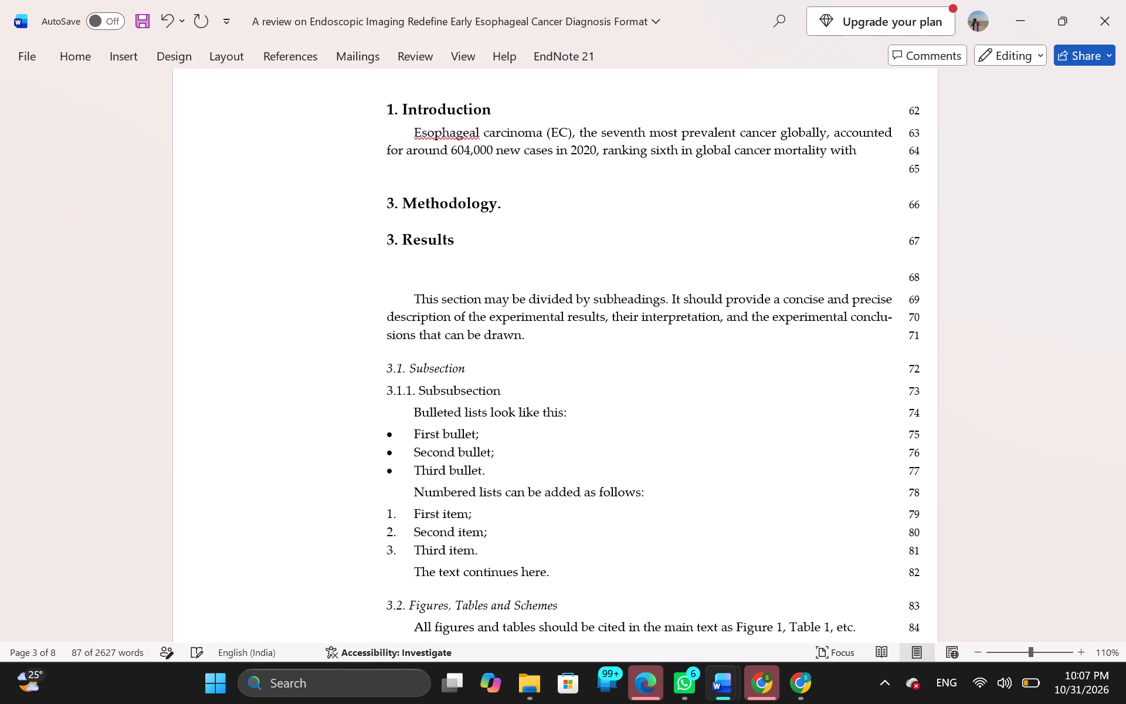
key("ctrl+BackSpace")
key("ctrl+BackSpace")
key("ctrl+BackSpace")
key("ctrl+BackSpace")
key("ctrl+BackSpace")
key("ctrl+BackSpace")
key("ctrl+BackSpace")
key("ctrl+BackSpace")
key("ctrl+BackSpace")
key("ctrl+BackSpace")
key("ctrl+BackSpace")
key("ctrl+BackSpace")
key("ctrl+BackSpace")
key("ctrl+BackSpace")
key("ctrl+BackSpace")
key("ctrl+BackSpace")
key("ctrl+BackSpace")
key("ctrl+BackSpace")
key("ctrl+BackSpace")
key("ctrl+BackSpace")
key("ctrl+BackSpace")
key("ctrl+BackSpace")
key("ctrl+BackSpace")
key("ctrl+BackSpace")
key("ctrl+BackSpace")
key("ctrl+BackSpace")
key("ctrl+BackSpace")
key("ctrl+BackSpace")
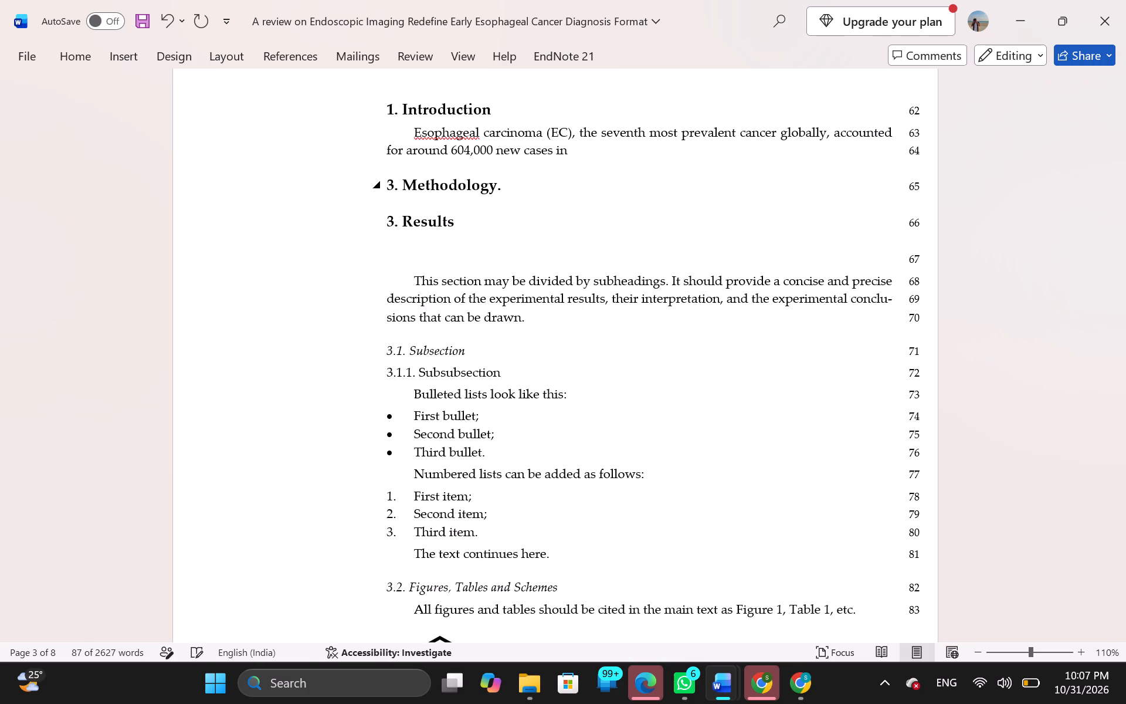
key("ctrl+BackSpace")
key("ctrl+BackSpace")
key("ctrl+BackSpace")
key("ctrl+BackSpace")
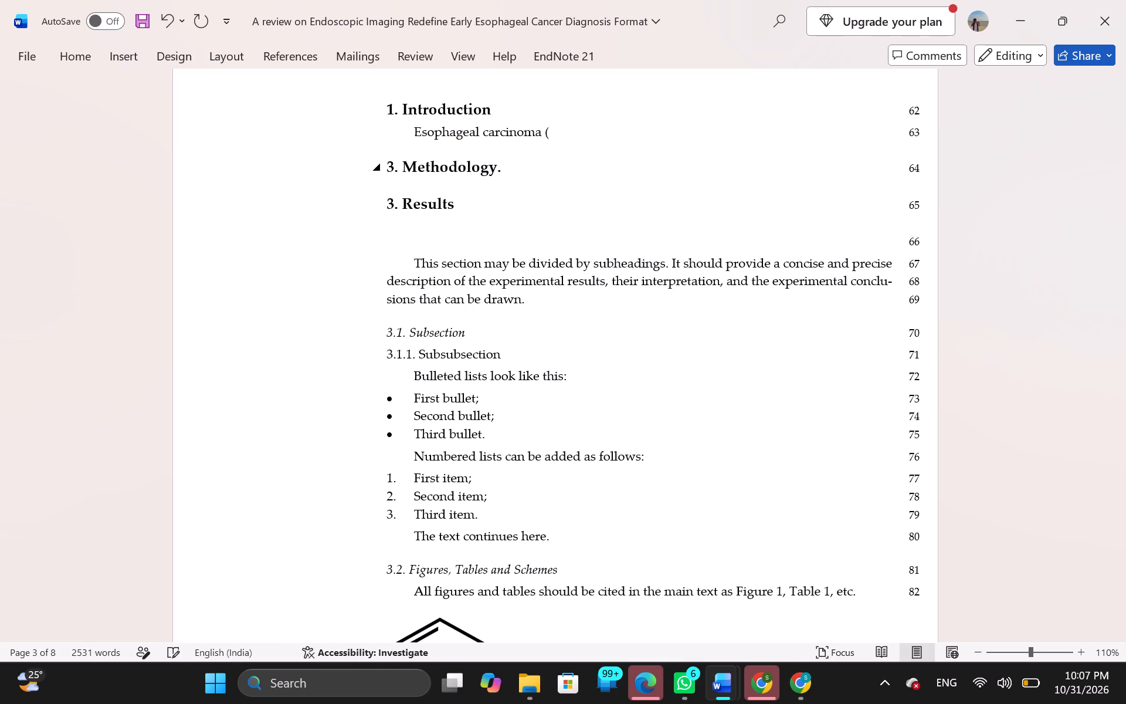
key("ctrl+BackSpace")
key("ctrl+BackSpace")
key("ctrl+BackSpace")
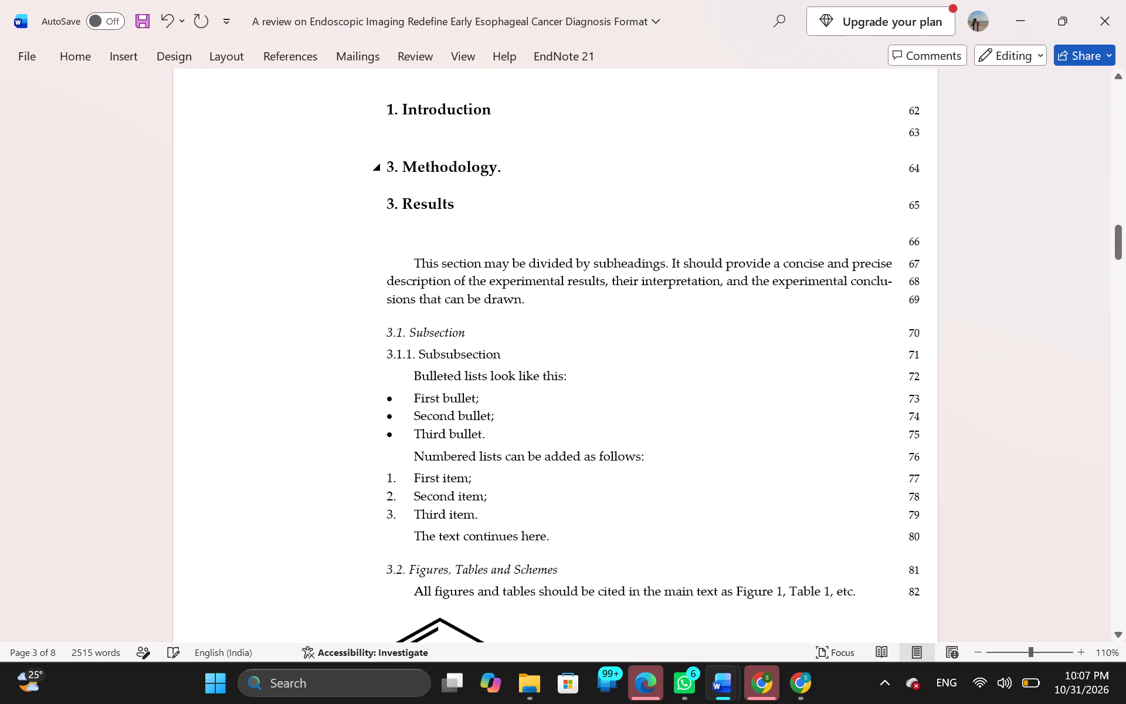
Paste the copied Introduction text under the template's "1. Introduction" heading using the Merge Formatting paste option.
right_click(430, 133)
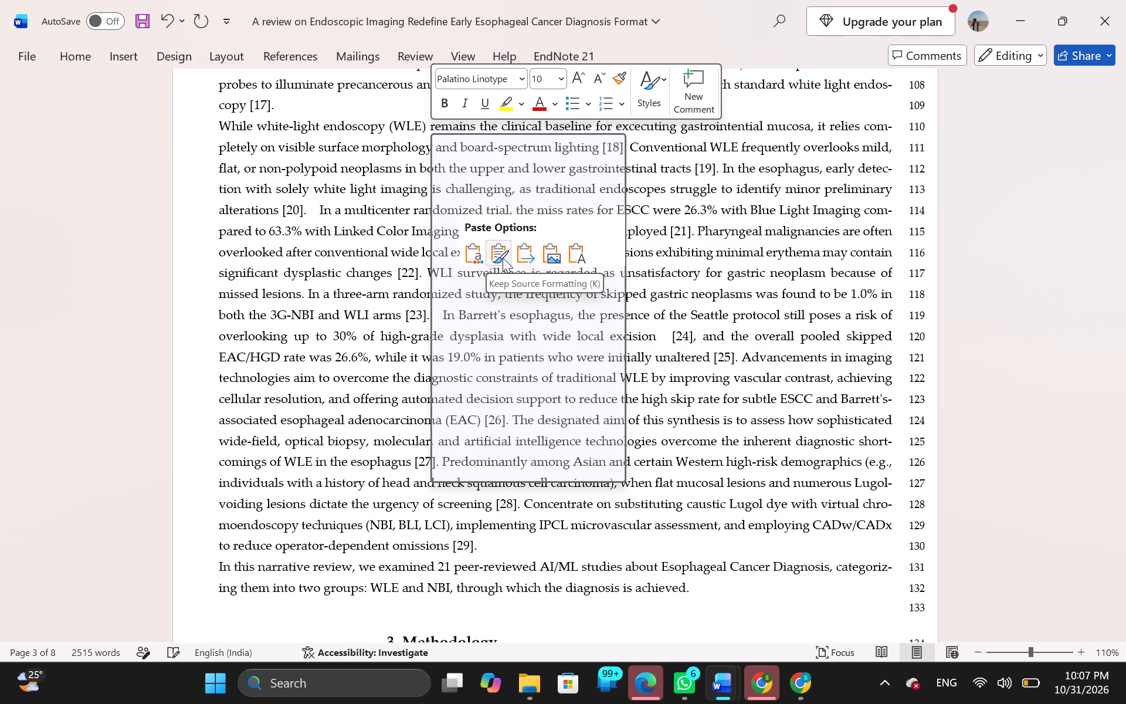
left_click(522, 256)
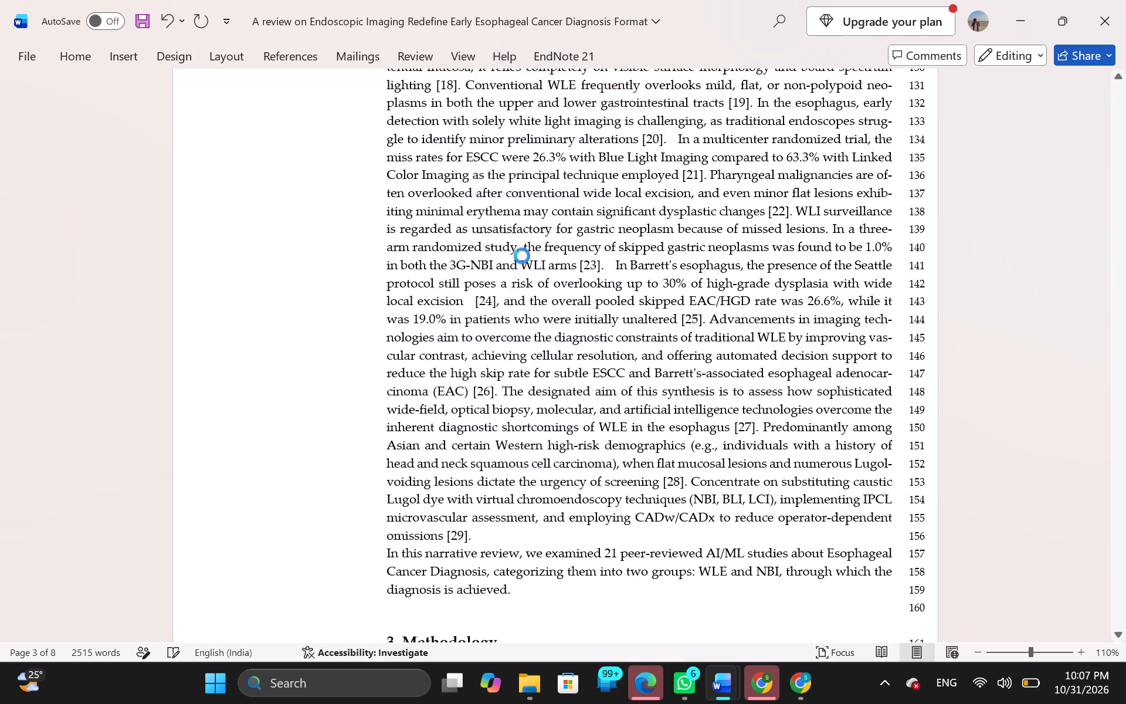
Review the pasted Introduction's formatting in the template and check whether citation [1] is still a live citation field.
scroll(607, 269, "right", 1)
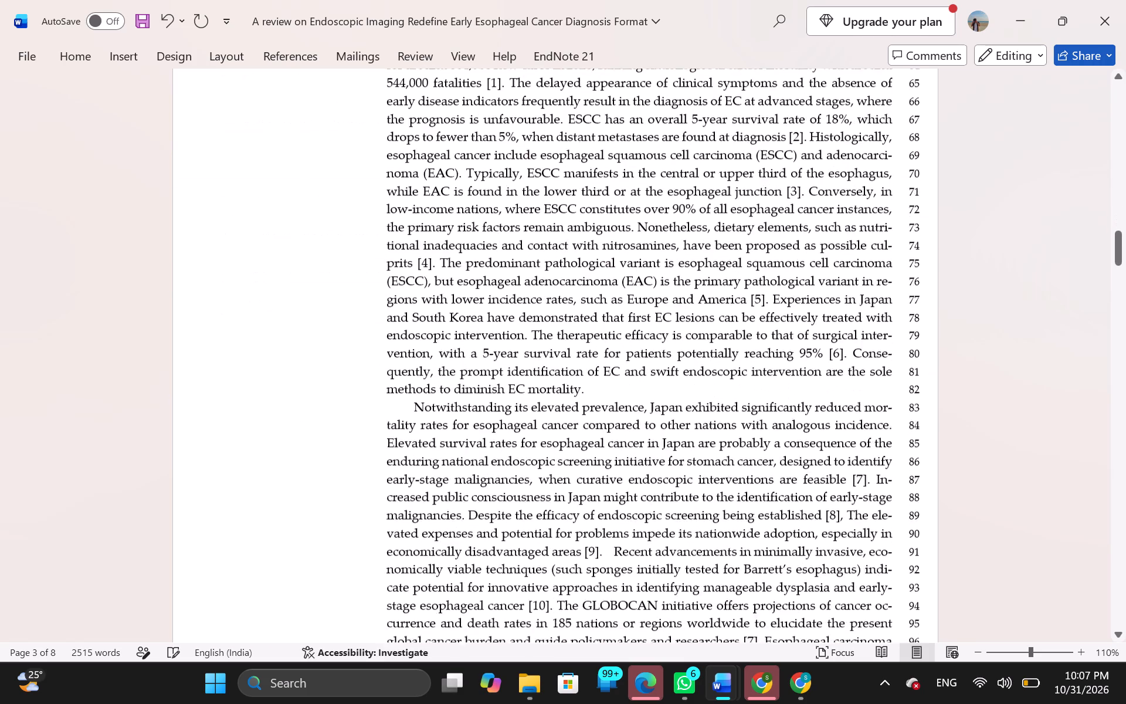
scroll(607, 269, "up", 2)
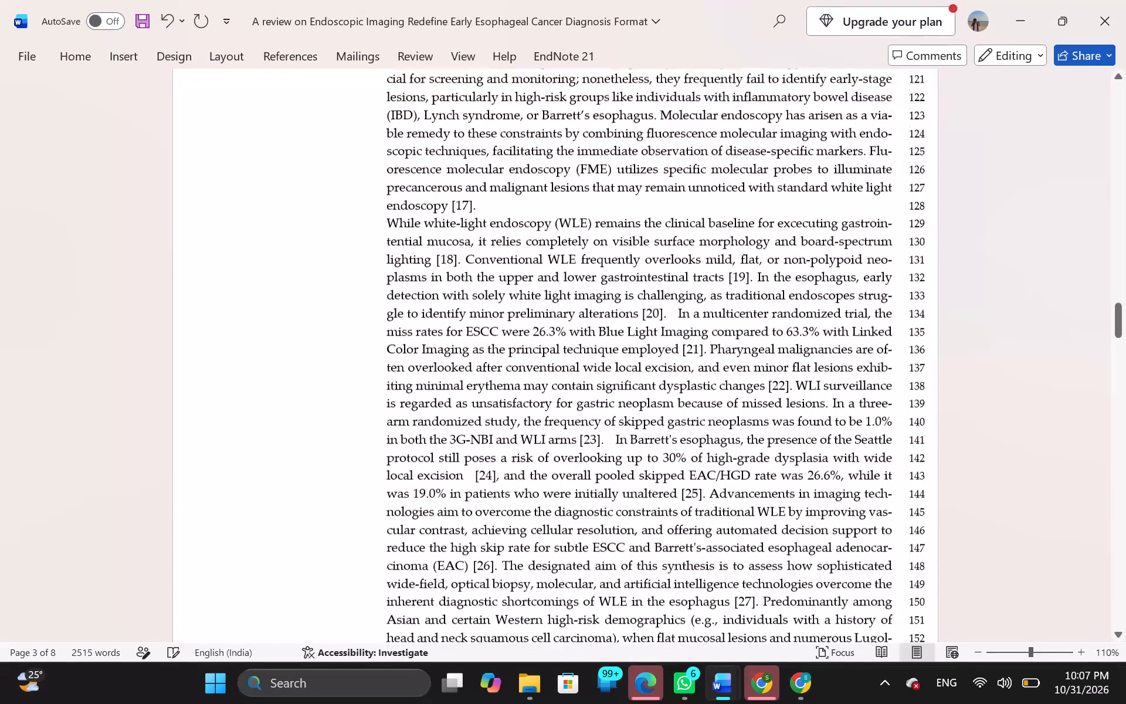
scroll(607, 269, "up", 1)
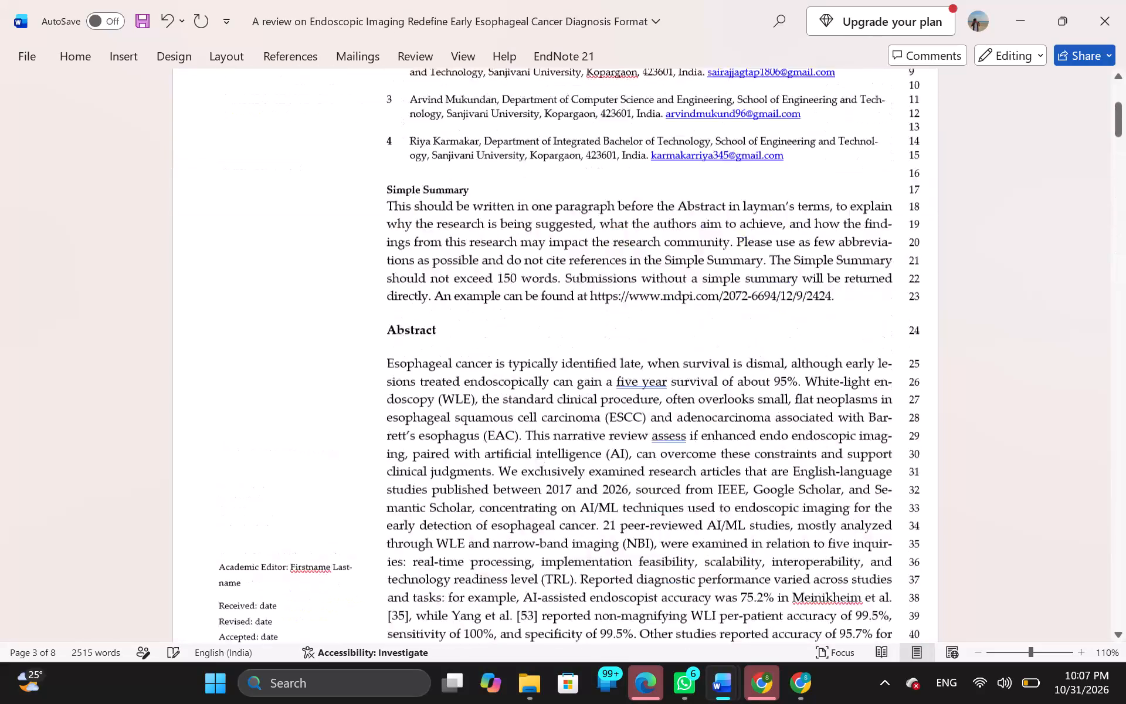
scroll(607, 269, "down", 7)
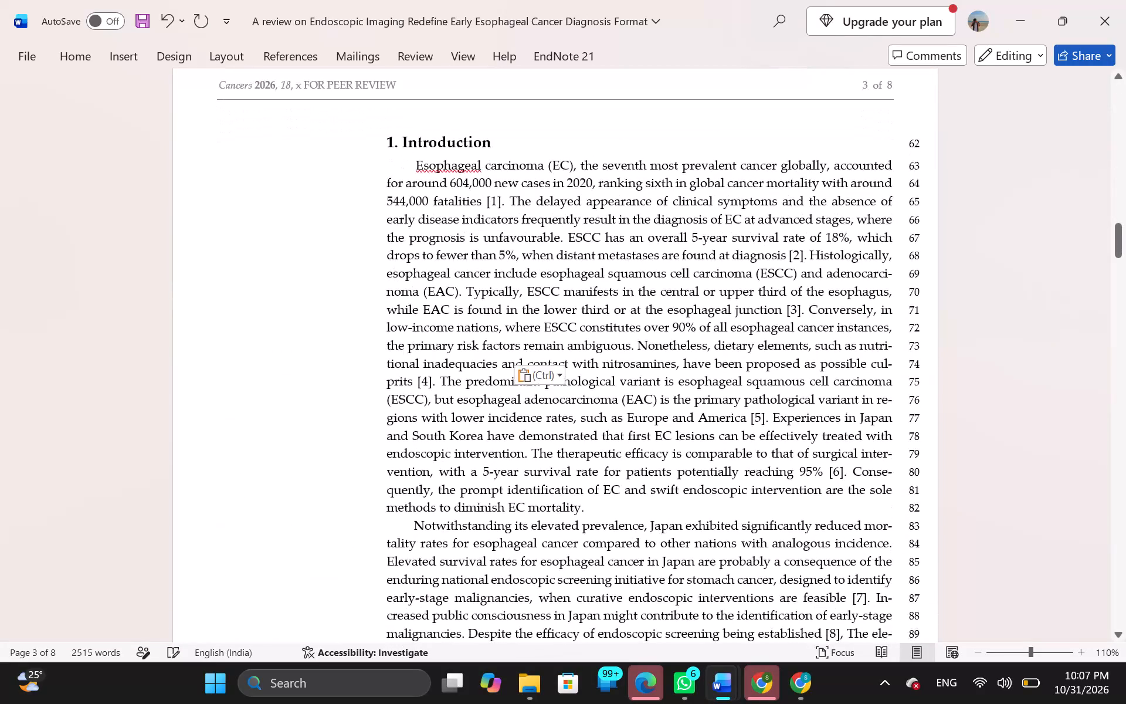
double_click(494, 201)
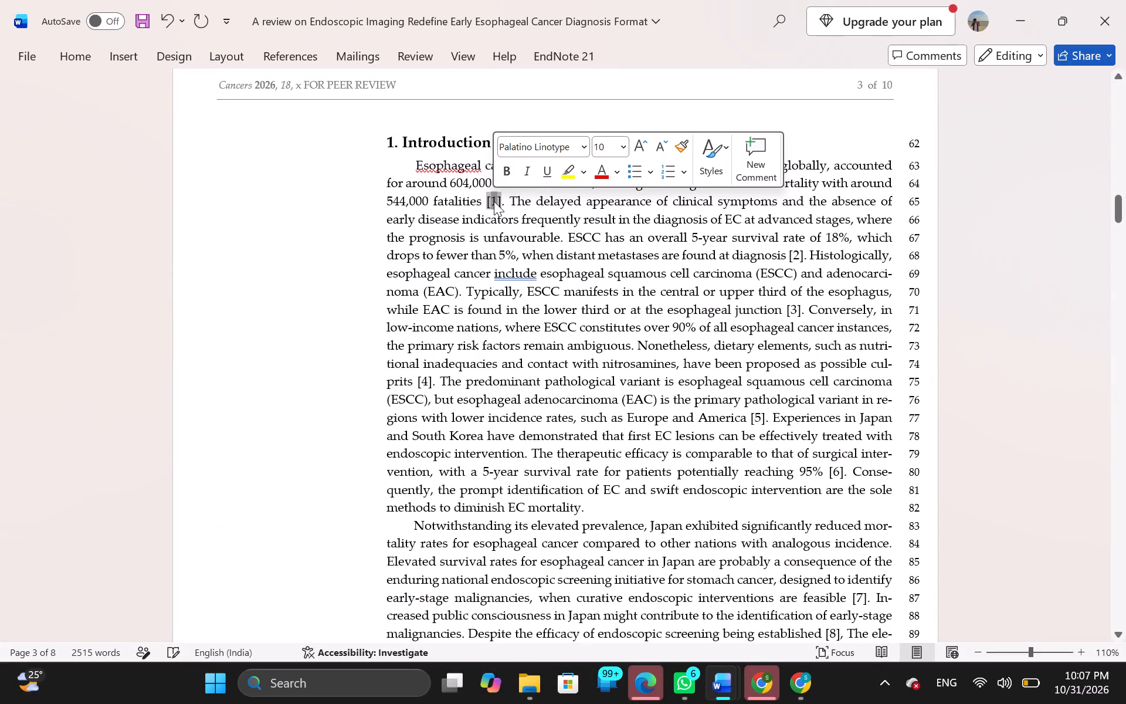
left_click(516, 207)
left_click(489, 205)
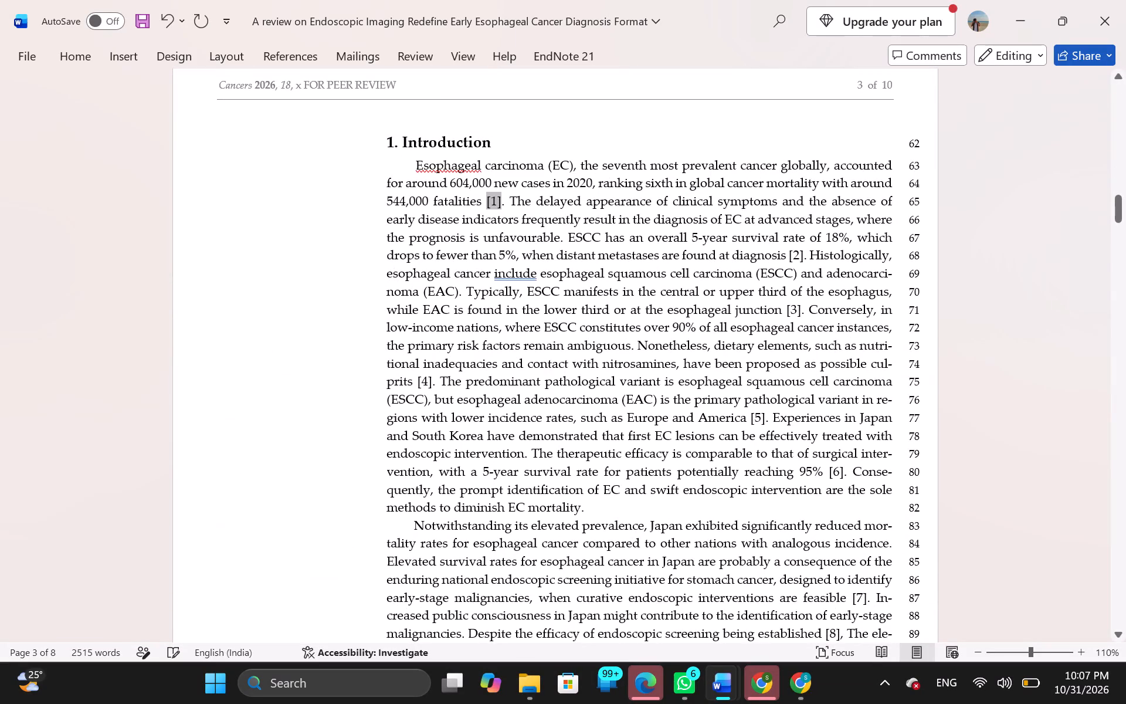
left_click(491, 204)
double_click(494, 204)
left_click(516, 208)
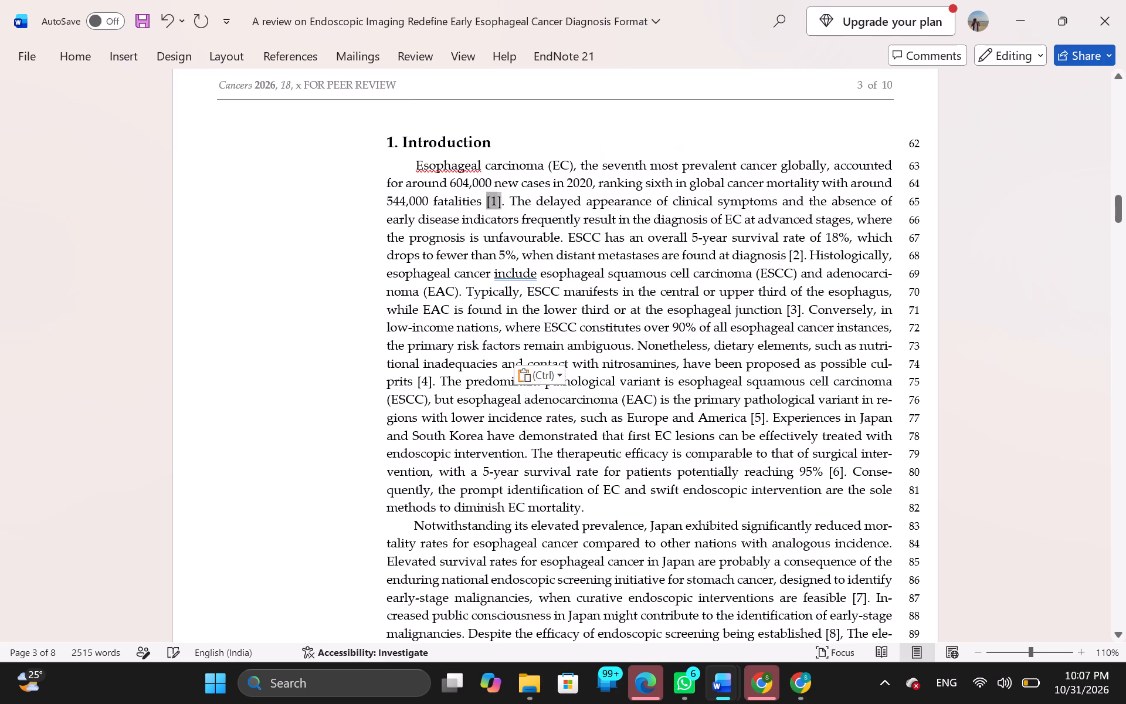
Examine the reference list at the template's end, including the bibliography entry below the Disclaimer/Publisher's Note.
scroll(494, 214, "down", 20)
scroll(494, 214, "down", 10)
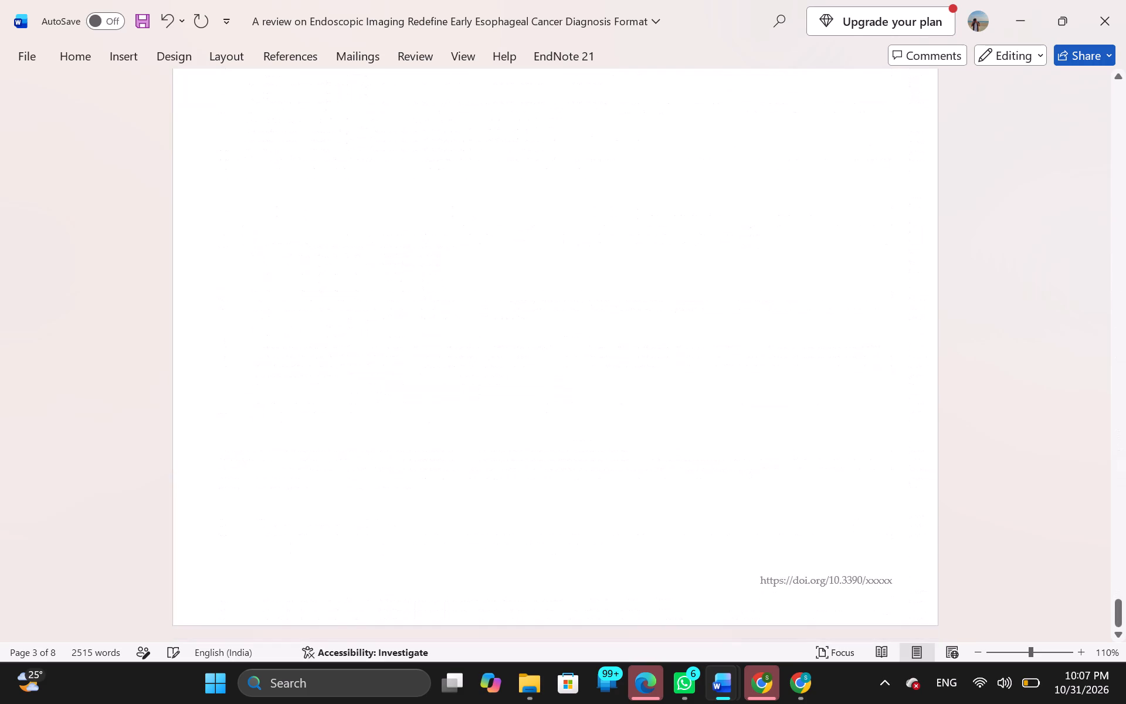
scroll(494, 214, "up", 3)
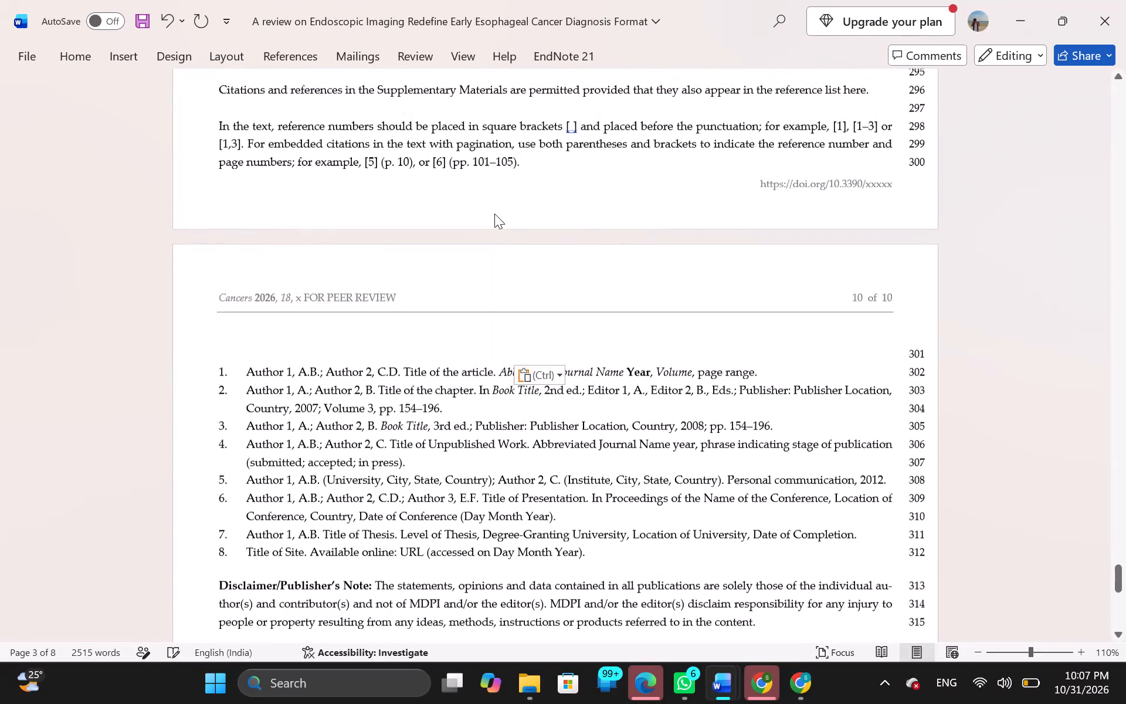
scroll(494, 214, "up", 1)
scroll(494, 214, "right", 1)
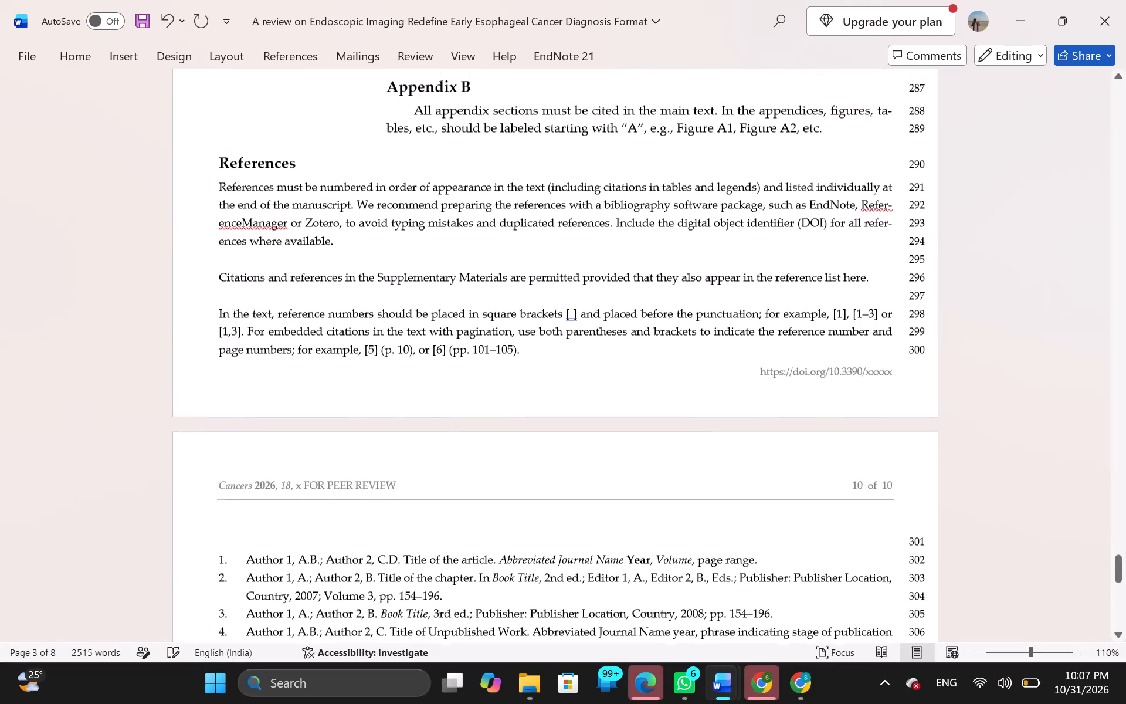
scroll(494, 214, "right", 2)
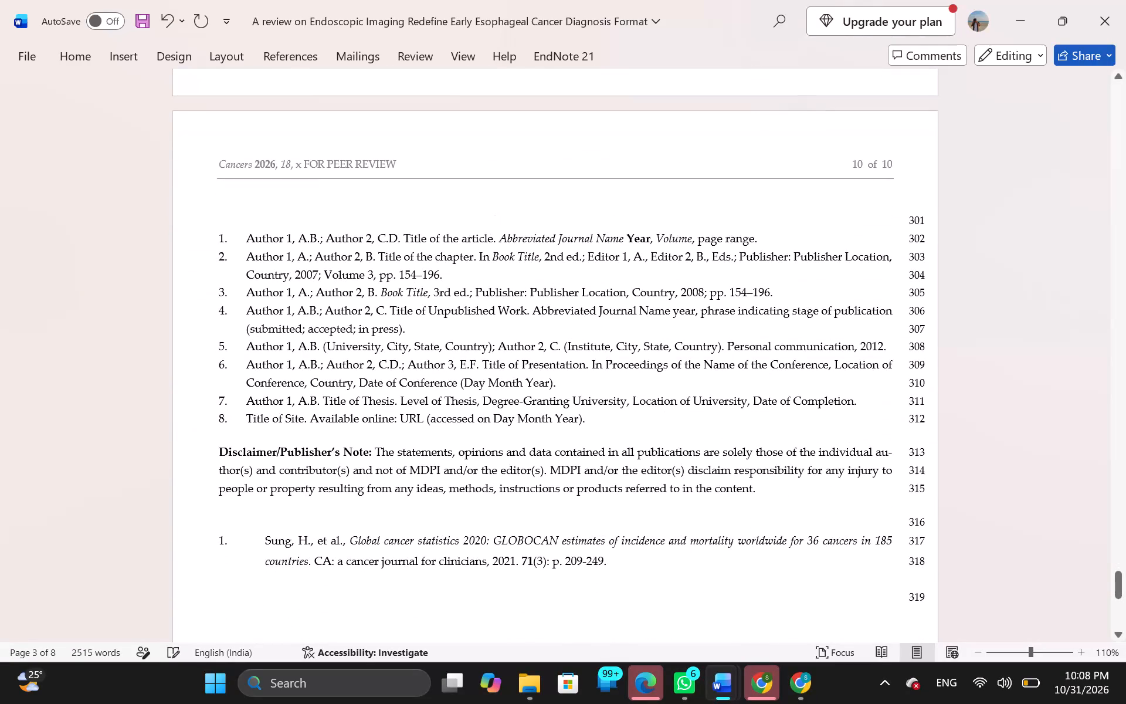
scroll(494, 214, "right", 1)
left_click(374, 444)
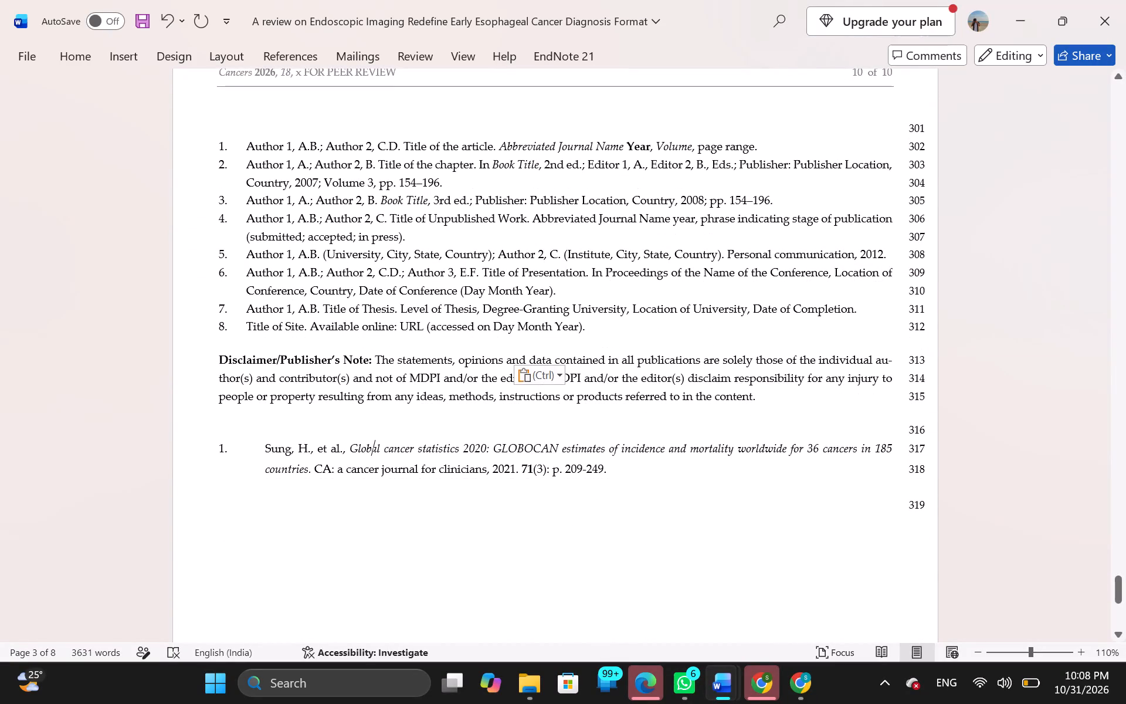
left_click(228, 446)
left_click(438, 371)
Switch to the corrected esophageal cancer review and copy the body text under the "2. Methodology" heading.
key("alt+Tab")
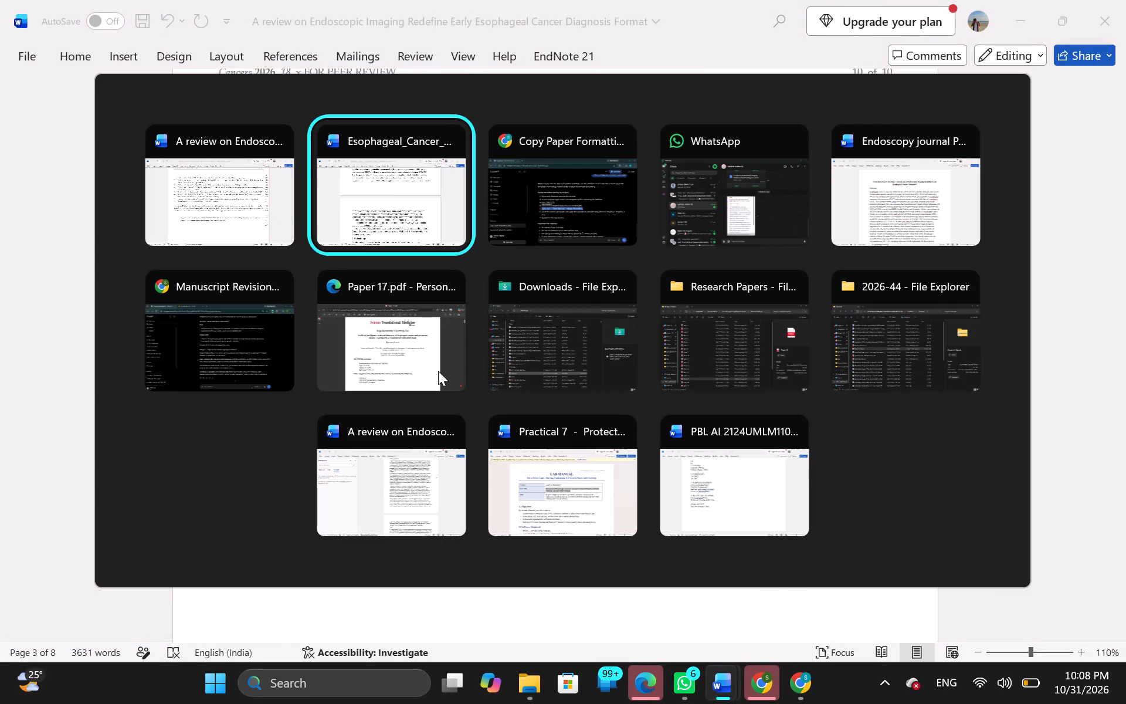
scroll(550, 342, "right", 1)
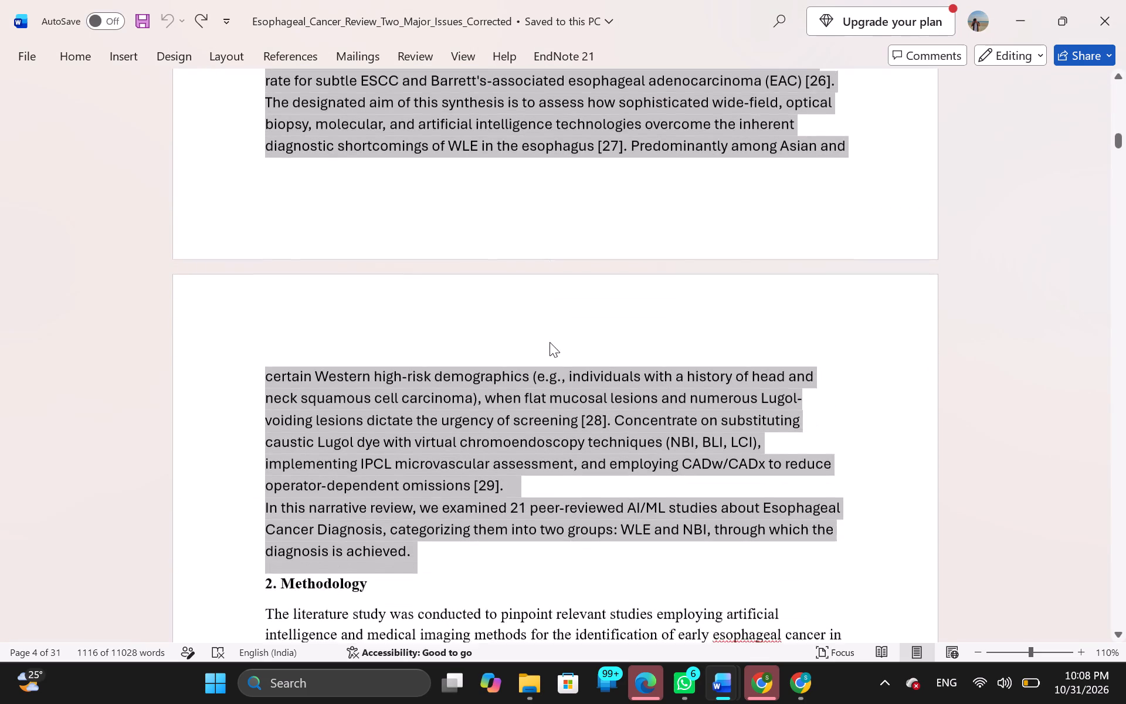
scroll(550, 342, "down", 1)
left_click_drag(267, 424, 313, 474)
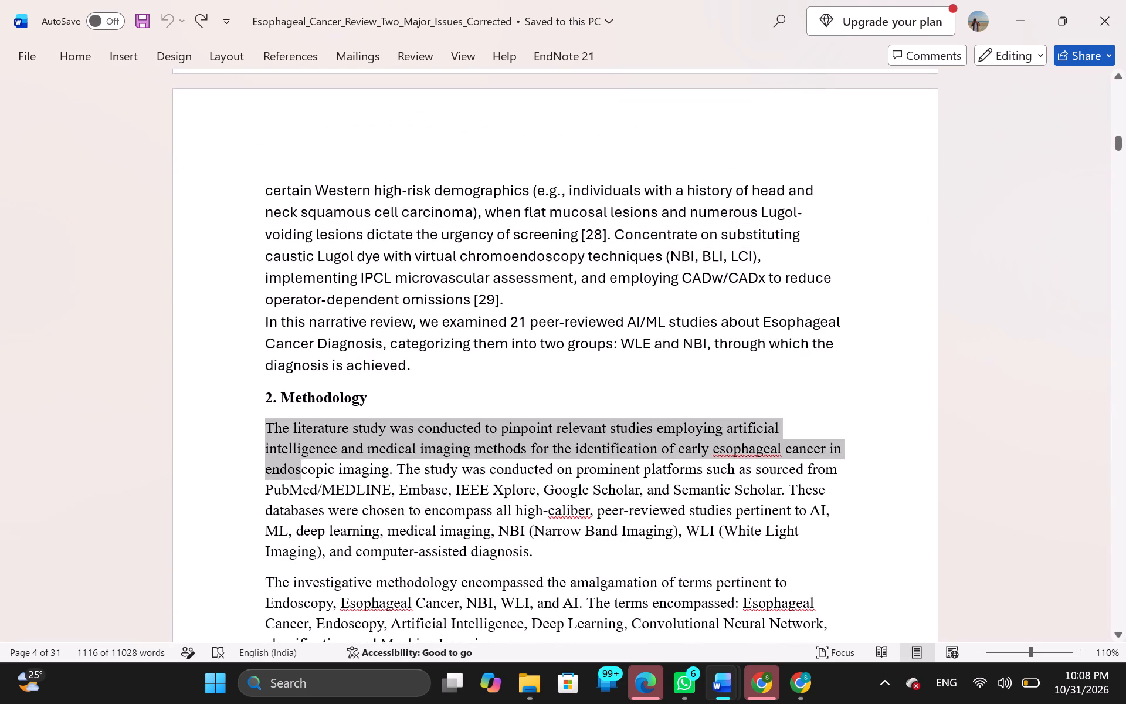
left_click_drag(313, 474, 510, 654)
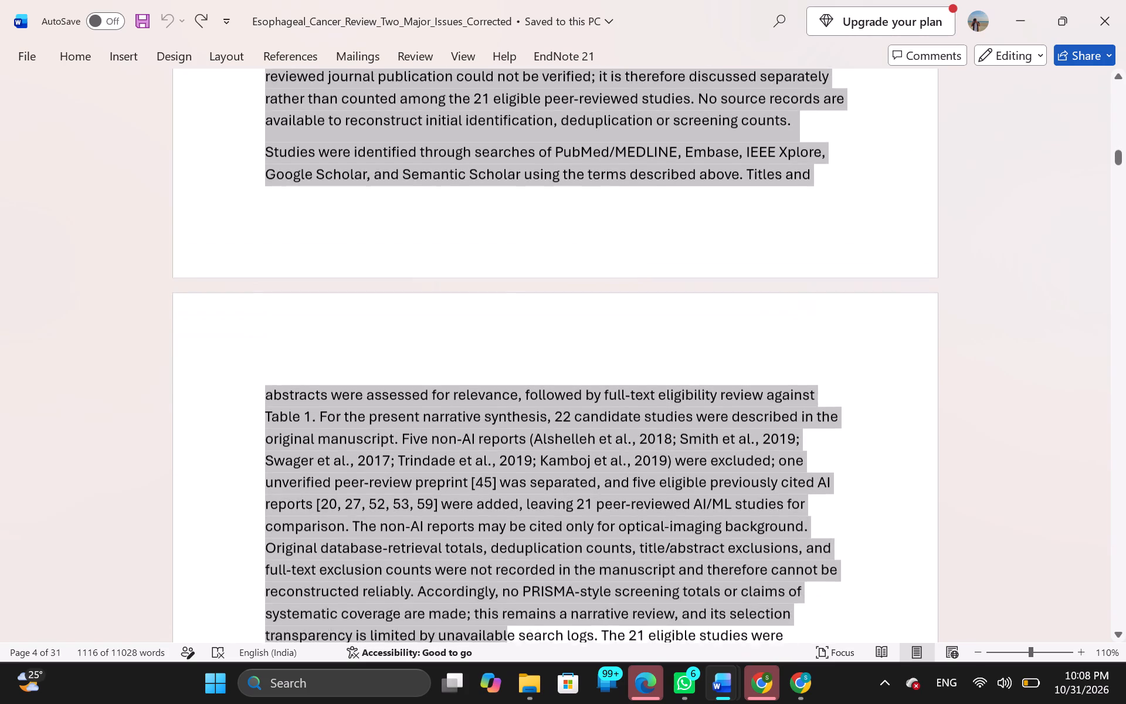
left_click_drag(510, 654, 603, 395)
key("ctrl+c")
Switch to the Cancers-format template and add a blank line below the "3. Methodology." heading.
key("alt+Tab")
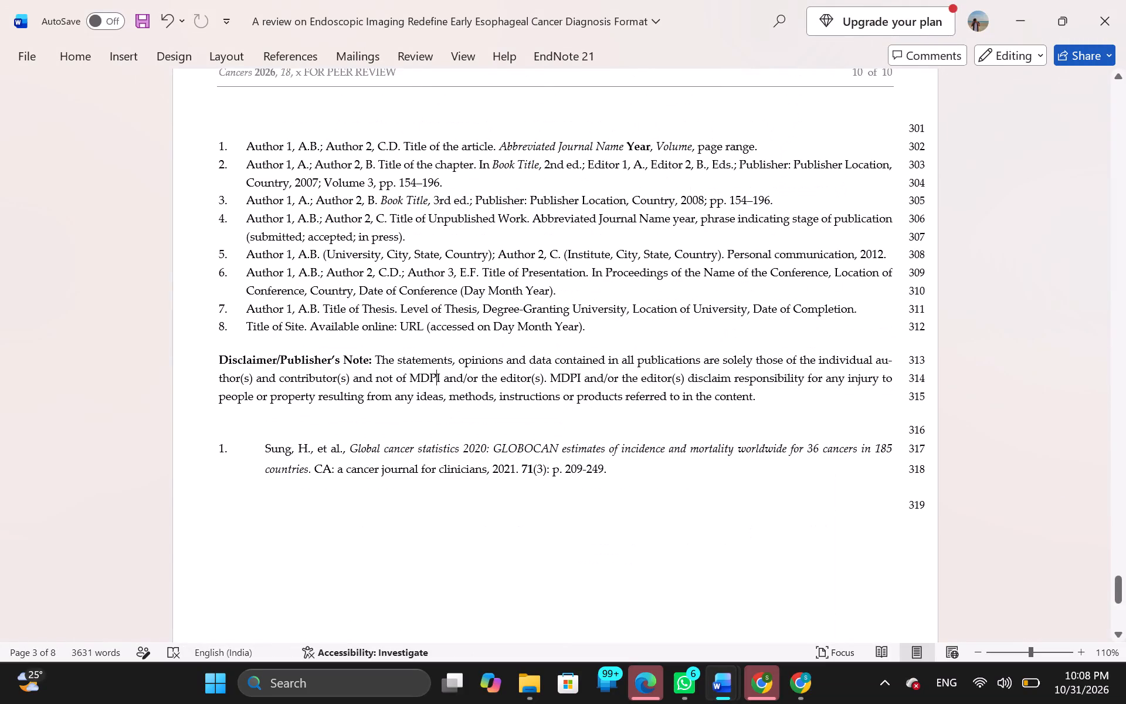
scroll(485, 195, "up", 5)
scroll(456, 447, "up", 3)
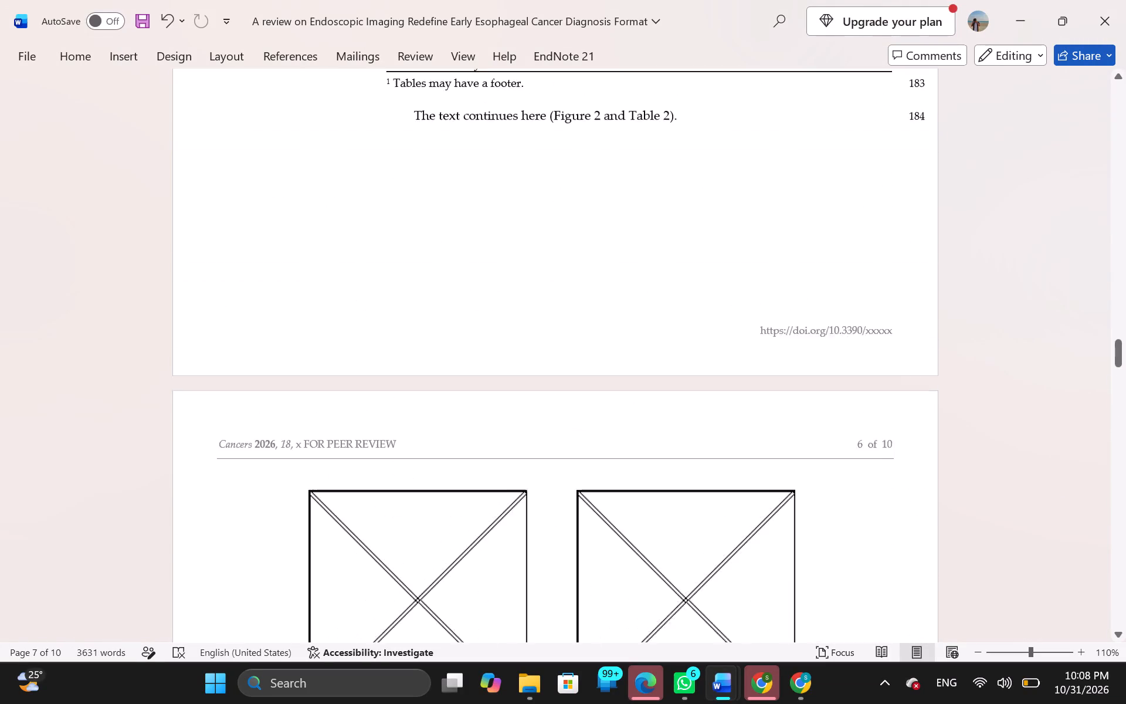
scroll(456, 447, "up", 2)
scroll(456, 447, "down", 1)
scroll(456, 447, "up", 1)
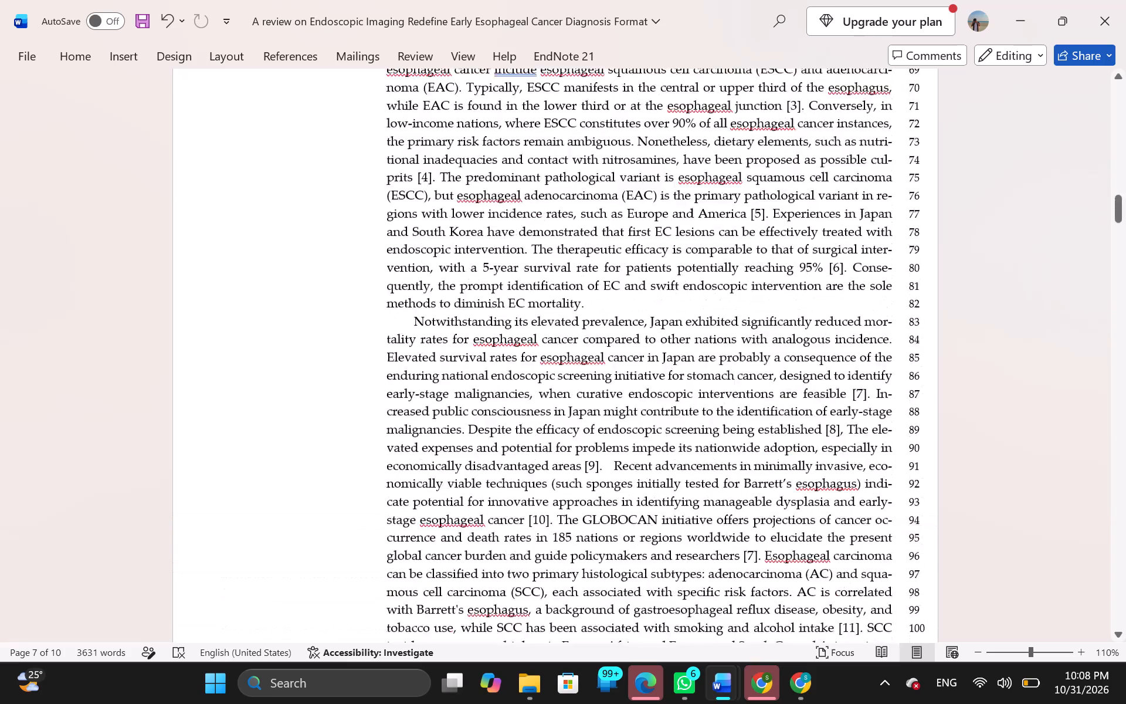
scroll(456, 447, "down", 4)
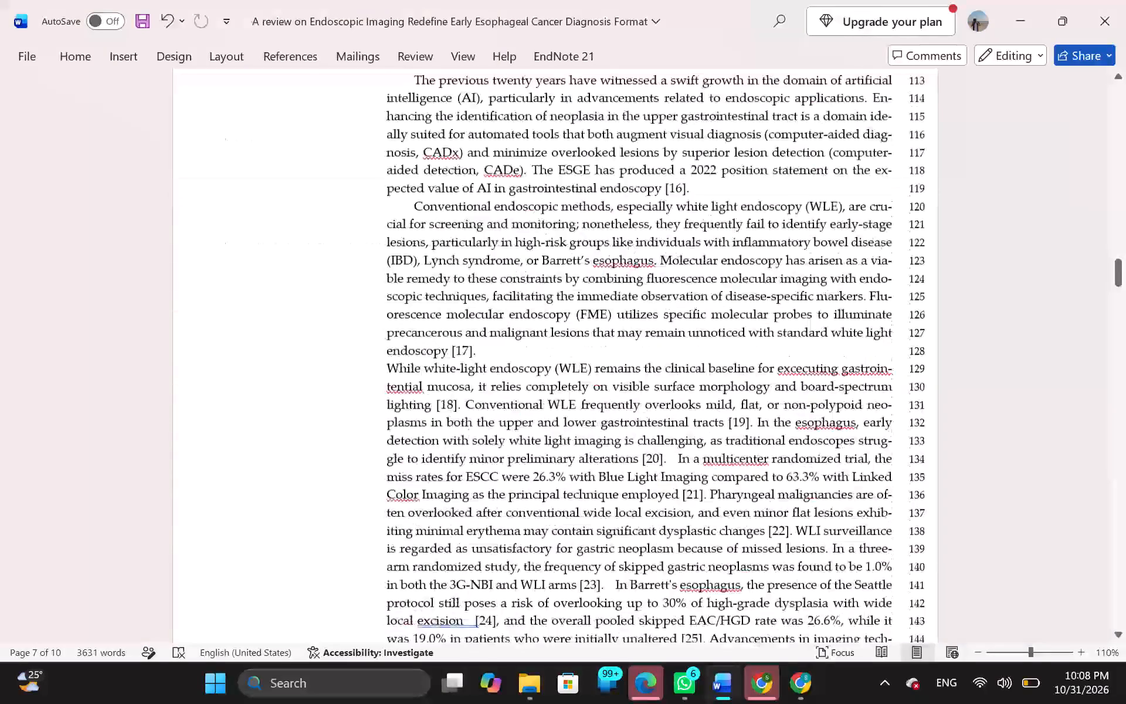
scroll(456, 447, "down", 2)
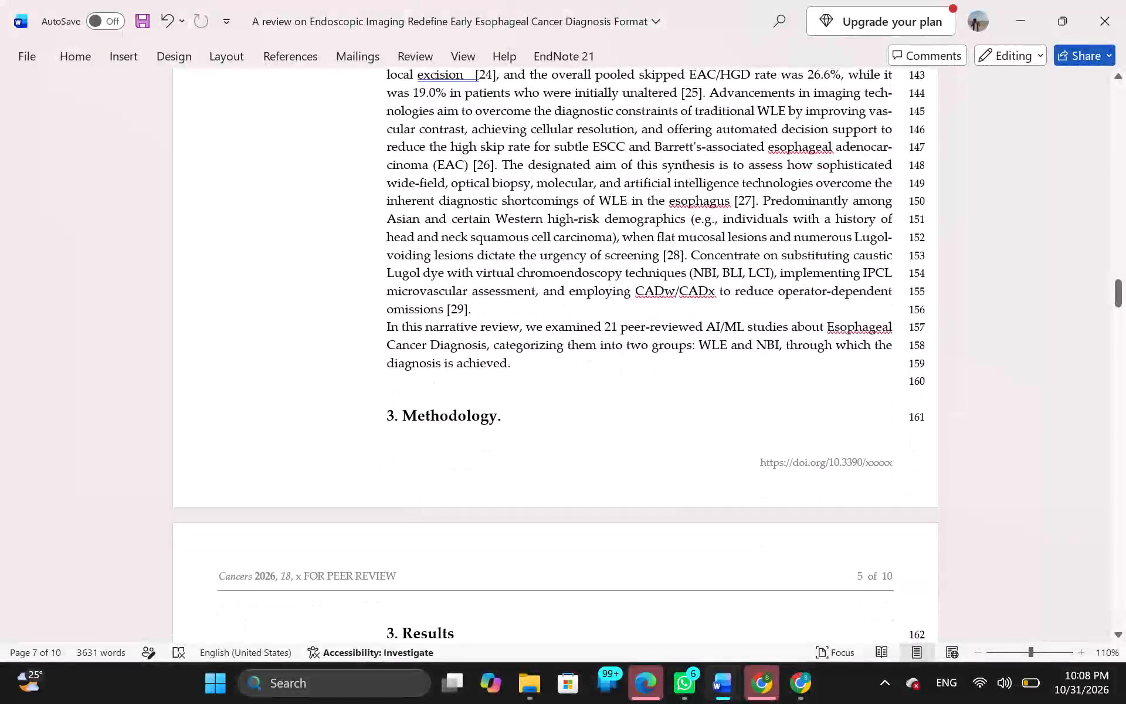
scroll(494, 450, "down", 1)
left_click(537, 289)
key("Return")
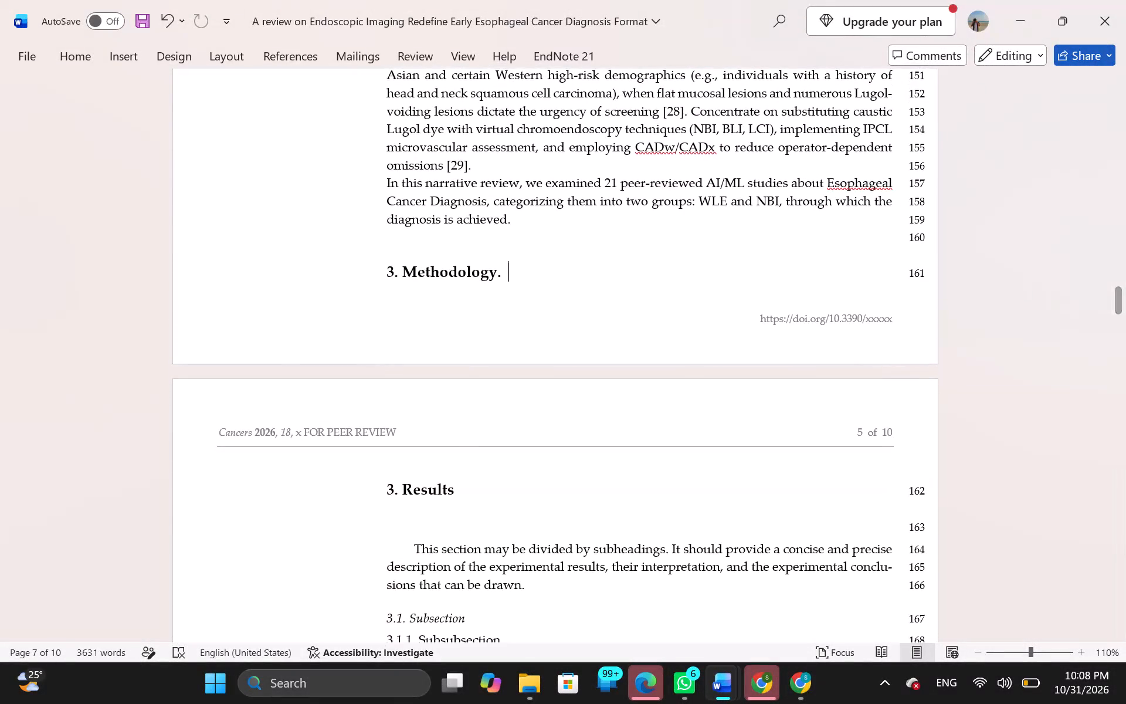
Look back through the corrected review's Introduction and abstract pages, and return to the Cancers-format template.
key("alt+Tab")
scroll(435, 318, "up", 7)
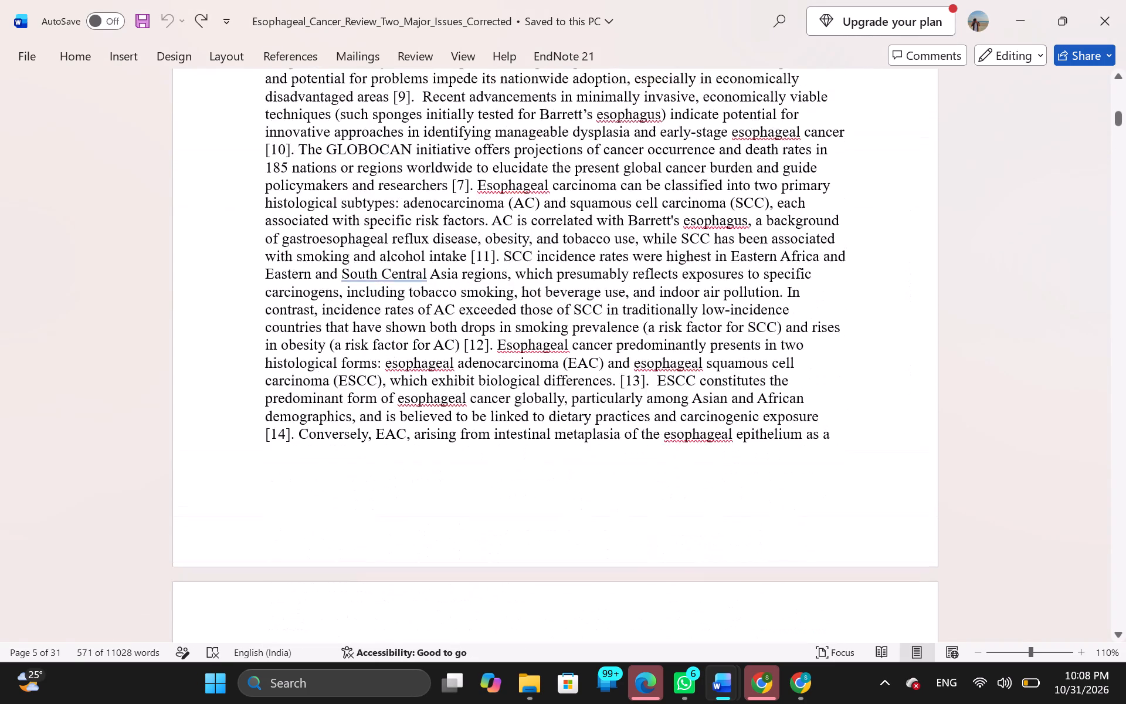
scroll(435, 318, "down", 1)
scroll(435, 318, "up", 5)
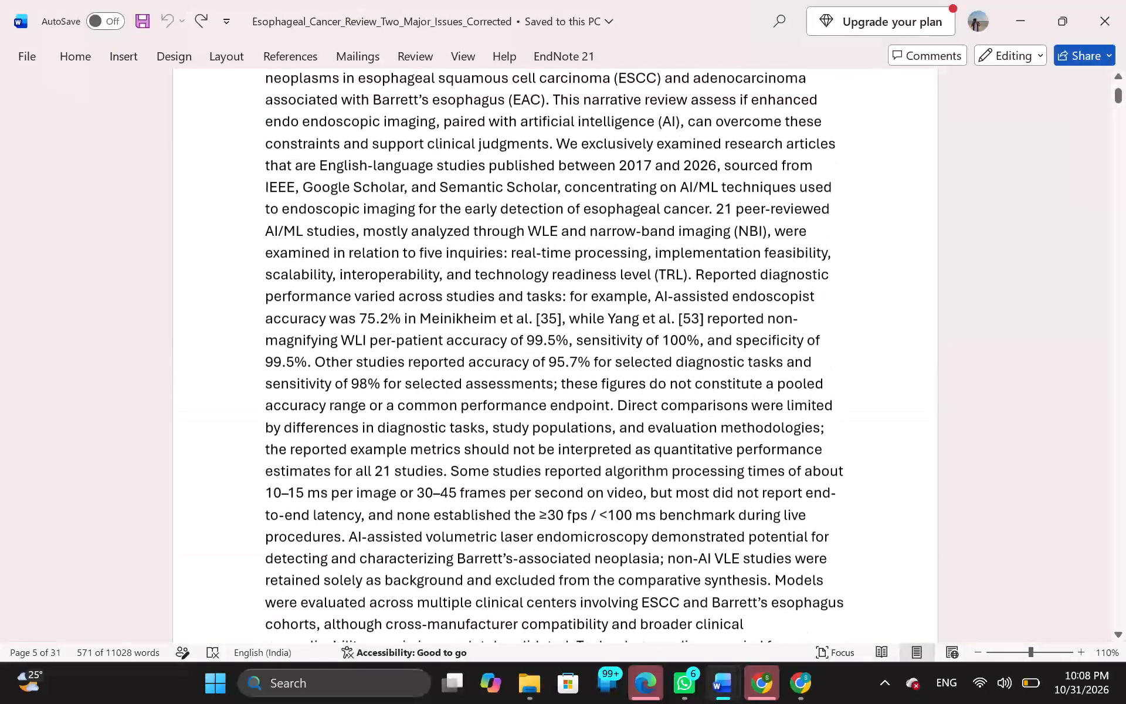
scroll(435, 318, "down", 2)
key("alt+Tab")
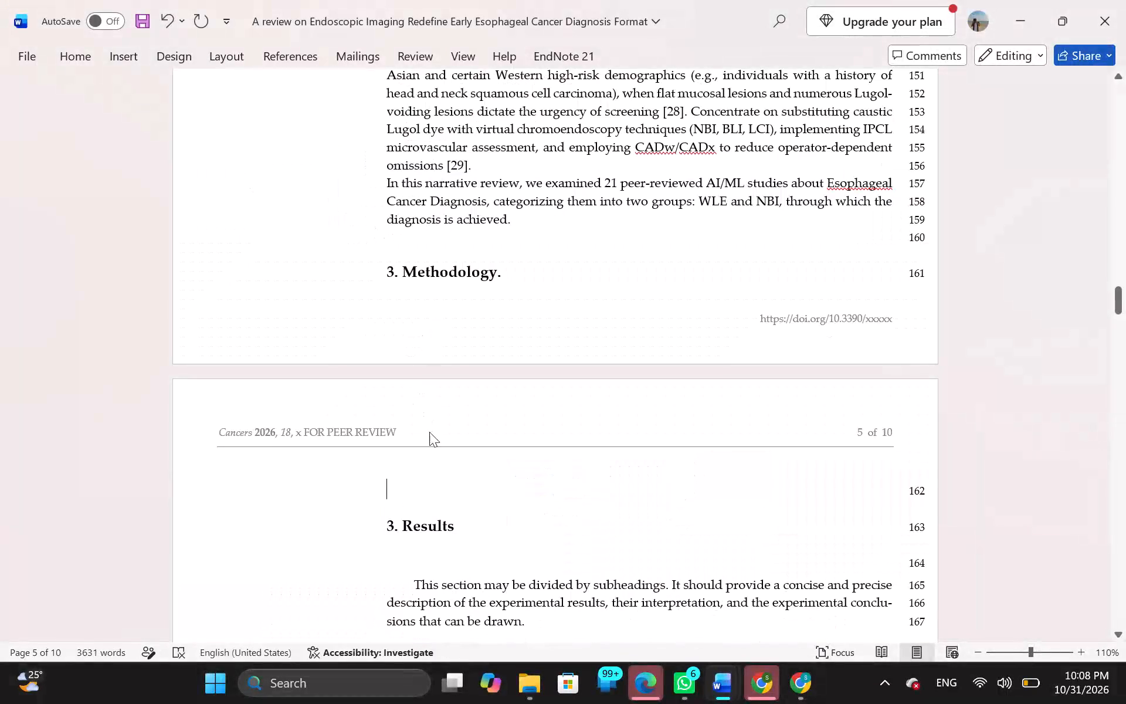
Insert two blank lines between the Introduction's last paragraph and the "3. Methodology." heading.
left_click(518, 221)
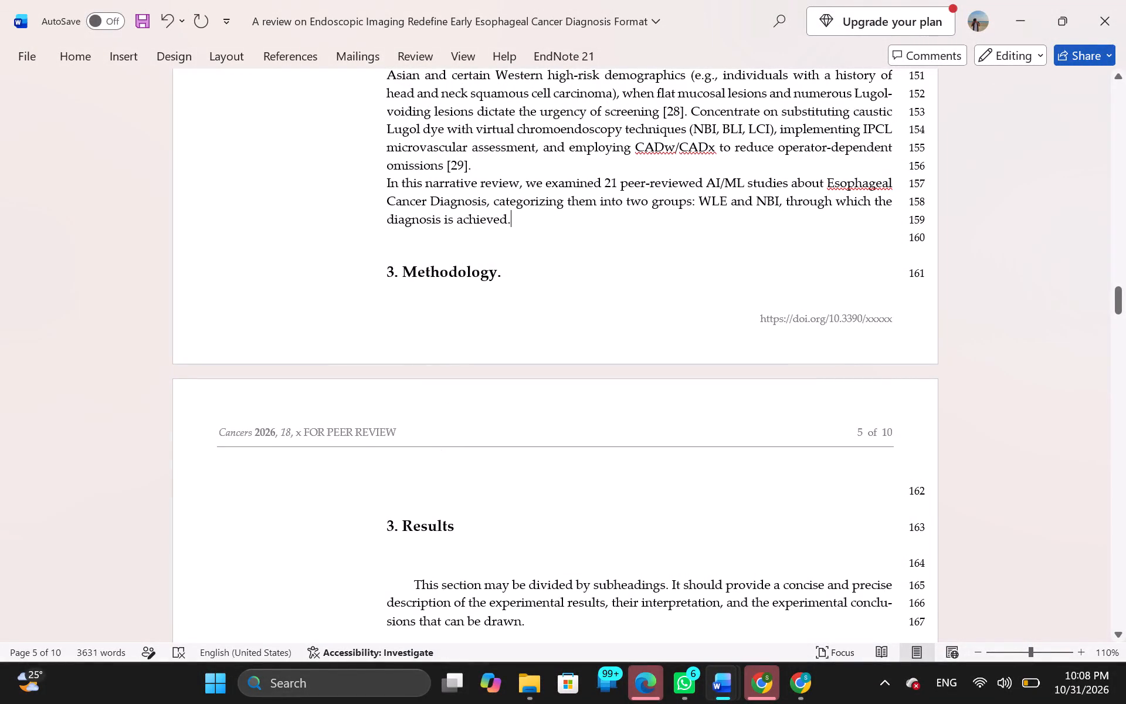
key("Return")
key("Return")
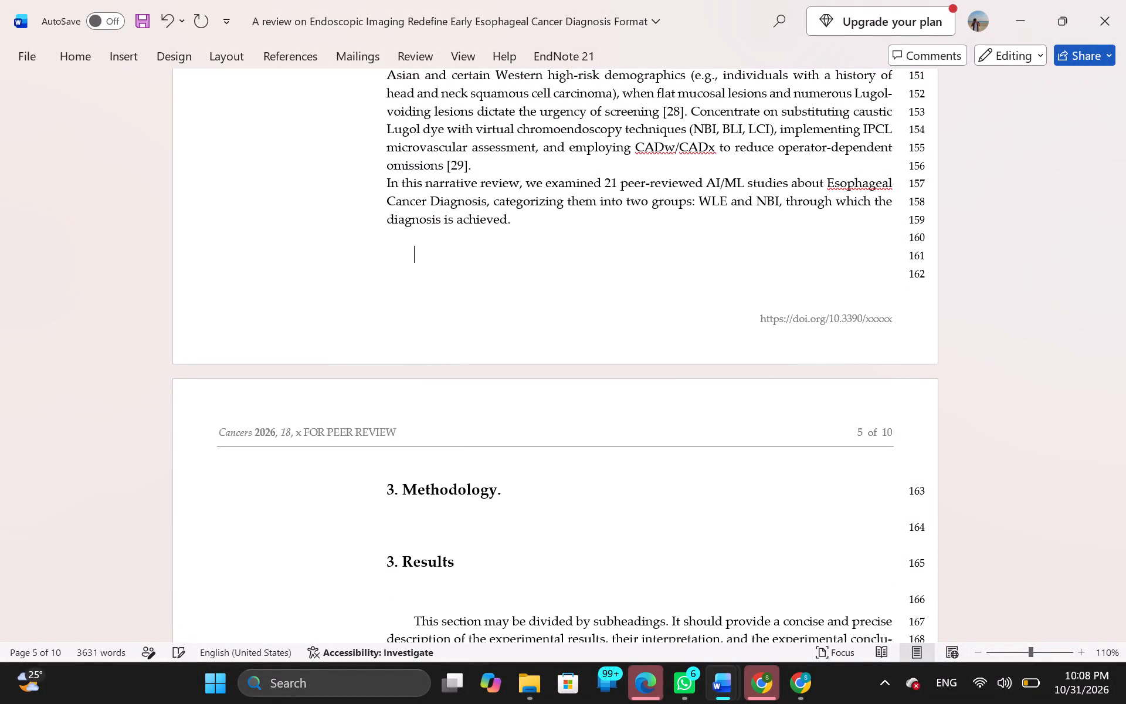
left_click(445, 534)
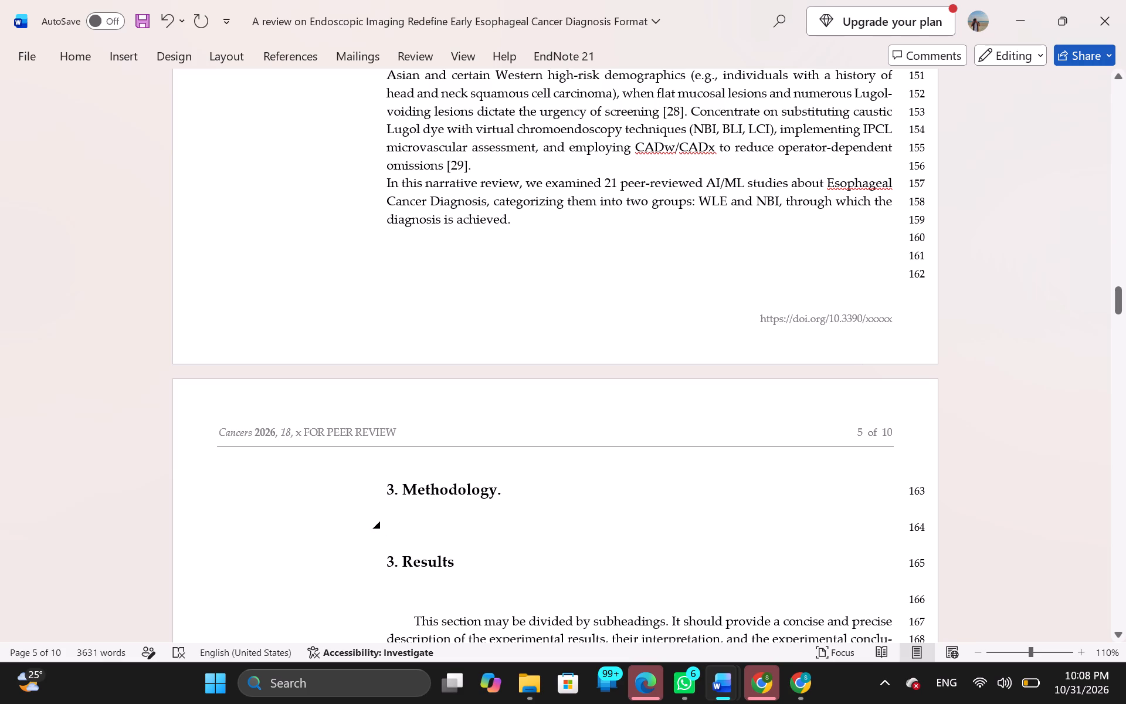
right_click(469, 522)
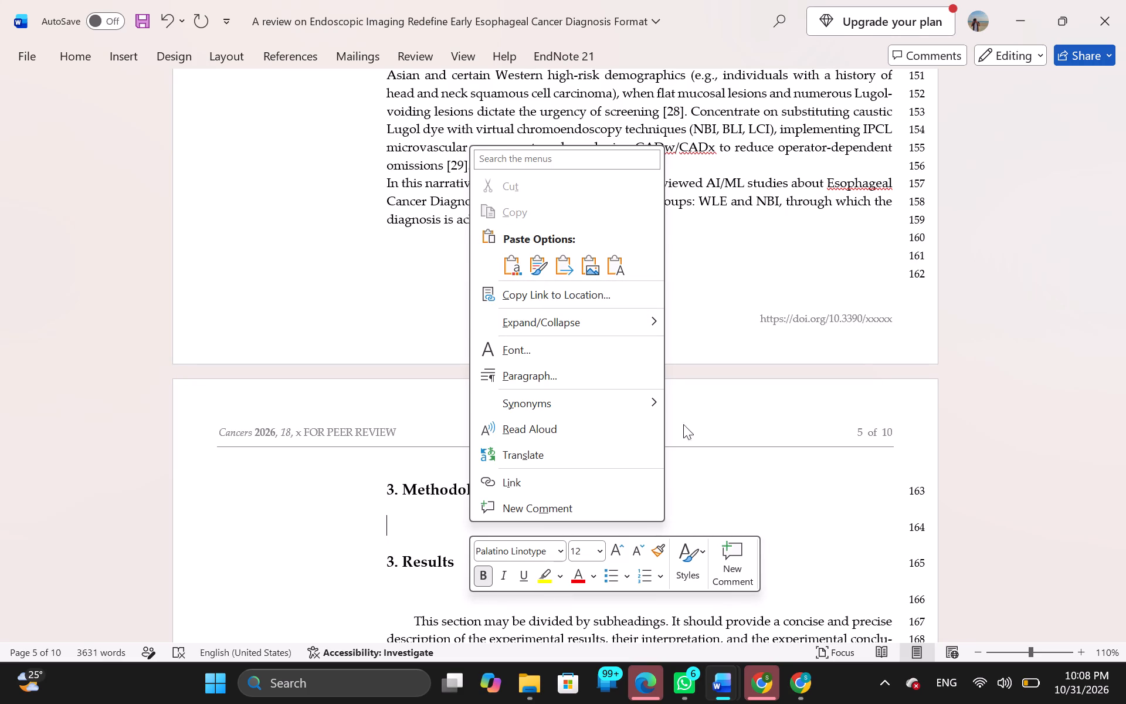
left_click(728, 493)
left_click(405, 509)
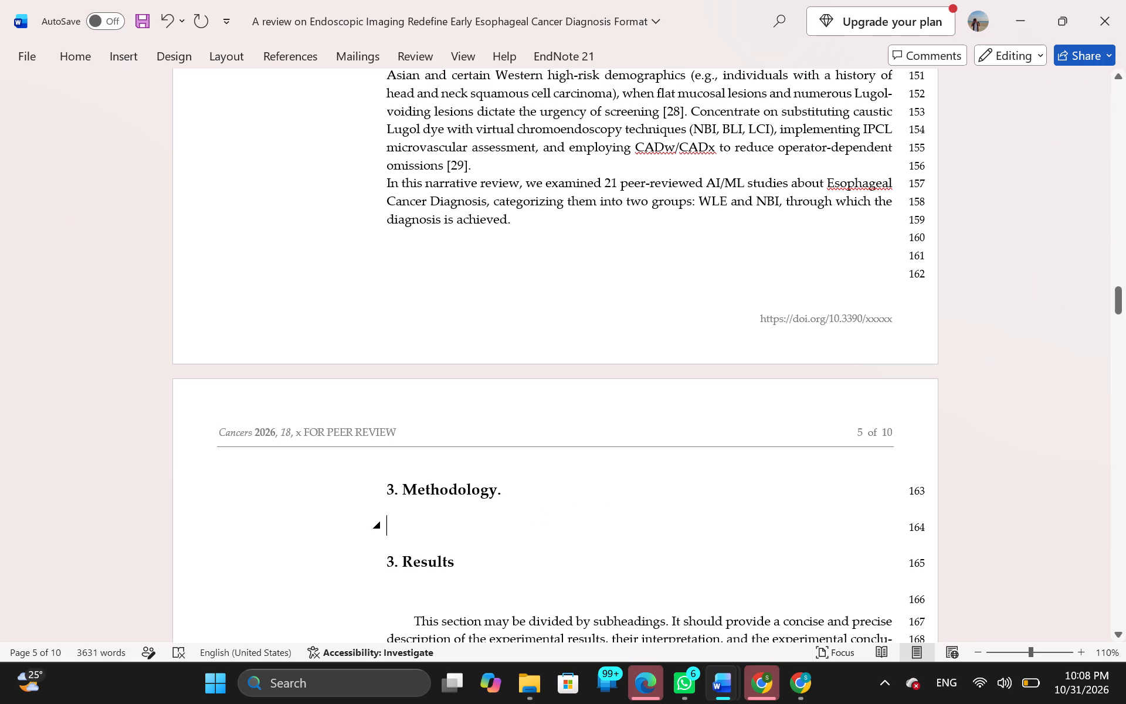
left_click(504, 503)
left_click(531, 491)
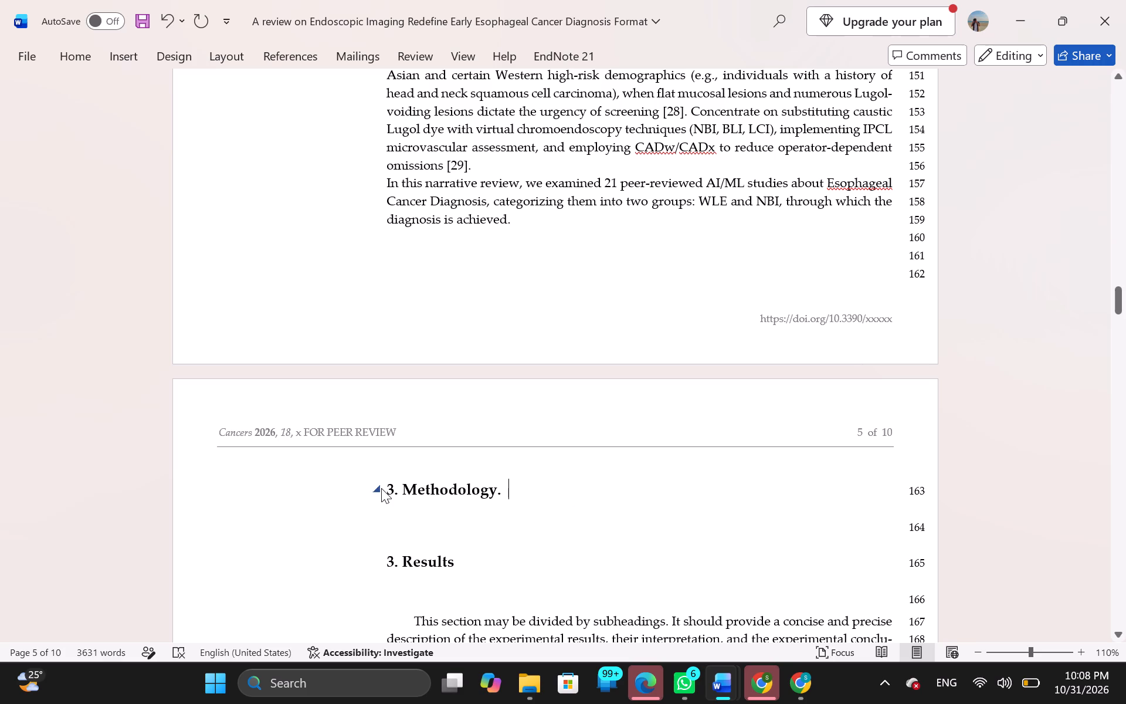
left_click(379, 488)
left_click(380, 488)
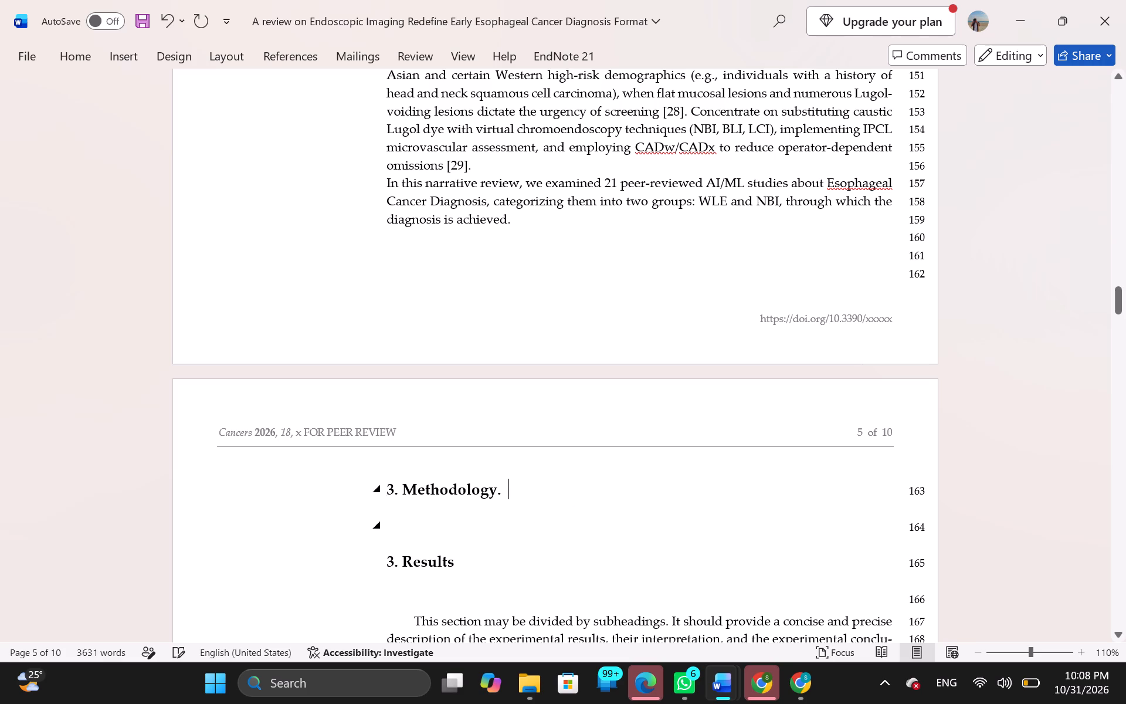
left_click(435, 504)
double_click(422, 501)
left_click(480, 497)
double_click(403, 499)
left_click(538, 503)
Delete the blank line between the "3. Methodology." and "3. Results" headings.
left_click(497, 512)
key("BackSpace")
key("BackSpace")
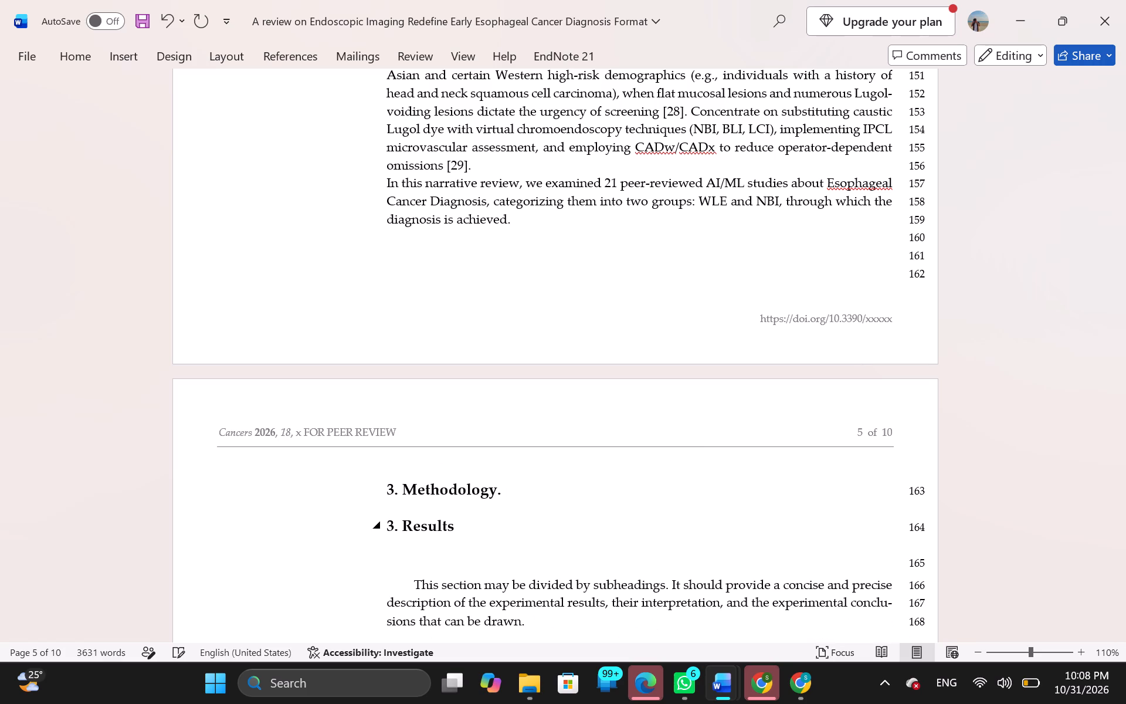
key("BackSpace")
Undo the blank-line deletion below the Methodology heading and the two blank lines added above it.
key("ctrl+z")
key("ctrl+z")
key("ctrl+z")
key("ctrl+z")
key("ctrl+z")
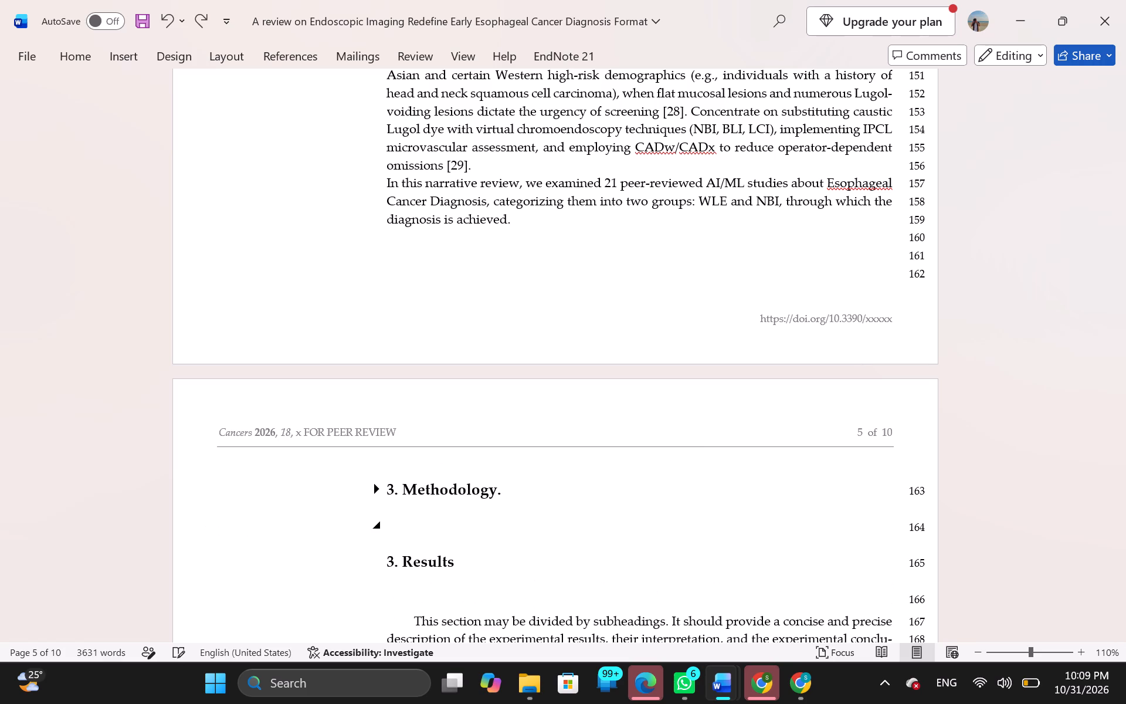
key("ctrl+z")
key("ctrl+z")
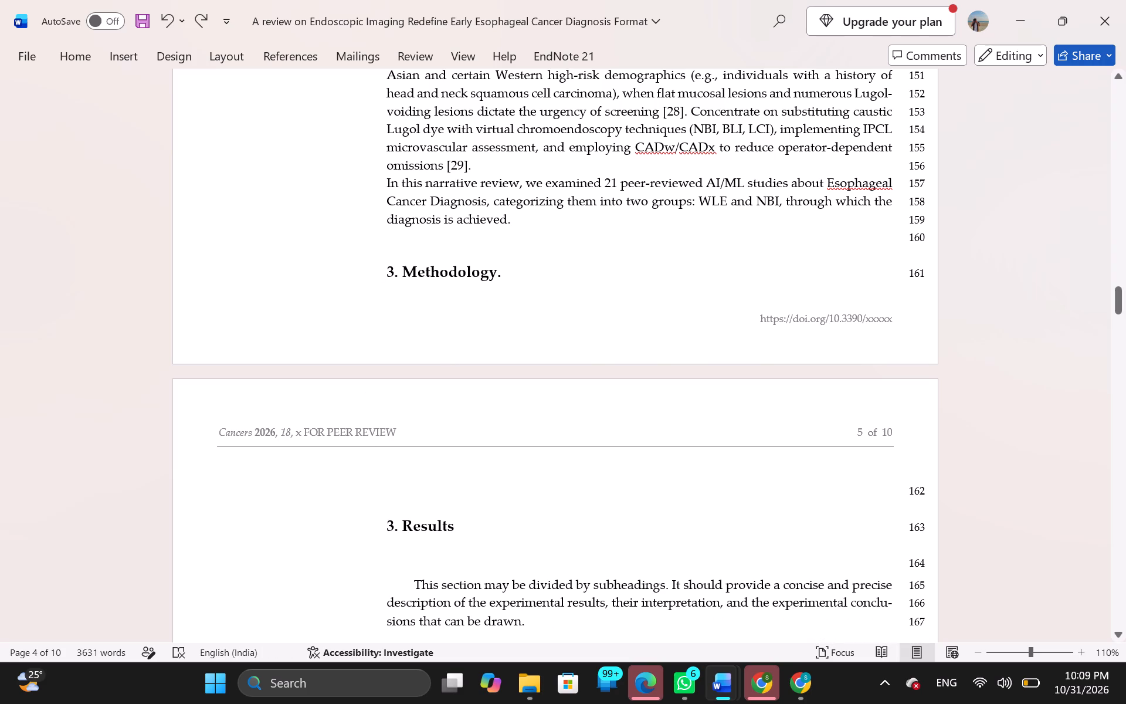
Renumber the "Results" heading as 4, keeping a single space after the number.
left_click(392, 531)
left_click(397, 529)
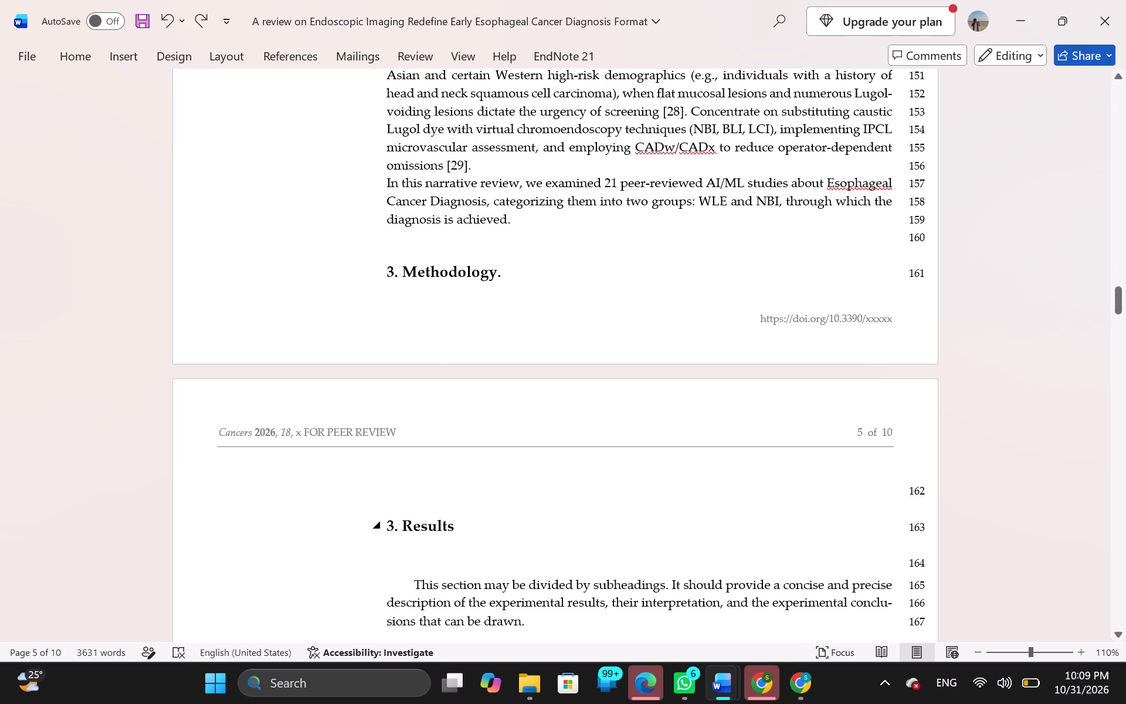
left_click(392, 523)
key("BackSpace")
key("4")
key("Right")
key("space")
type("v")
key("BackSpace")
key("space")
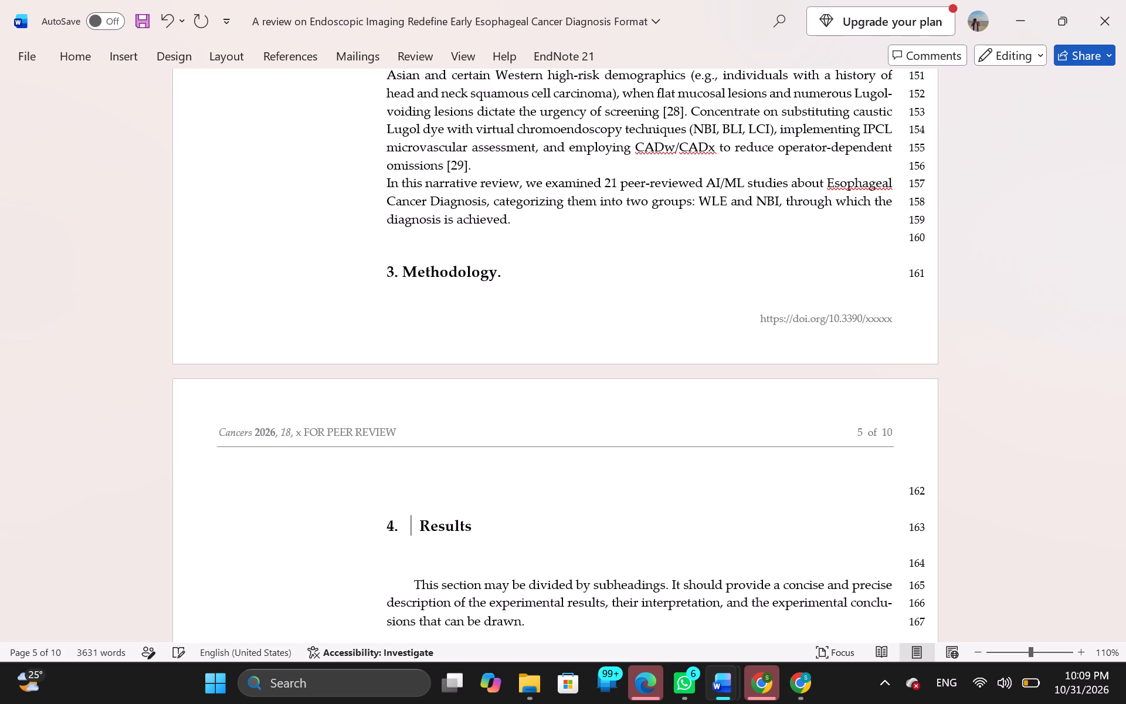
key("BackSpace")
key("BackSpace")
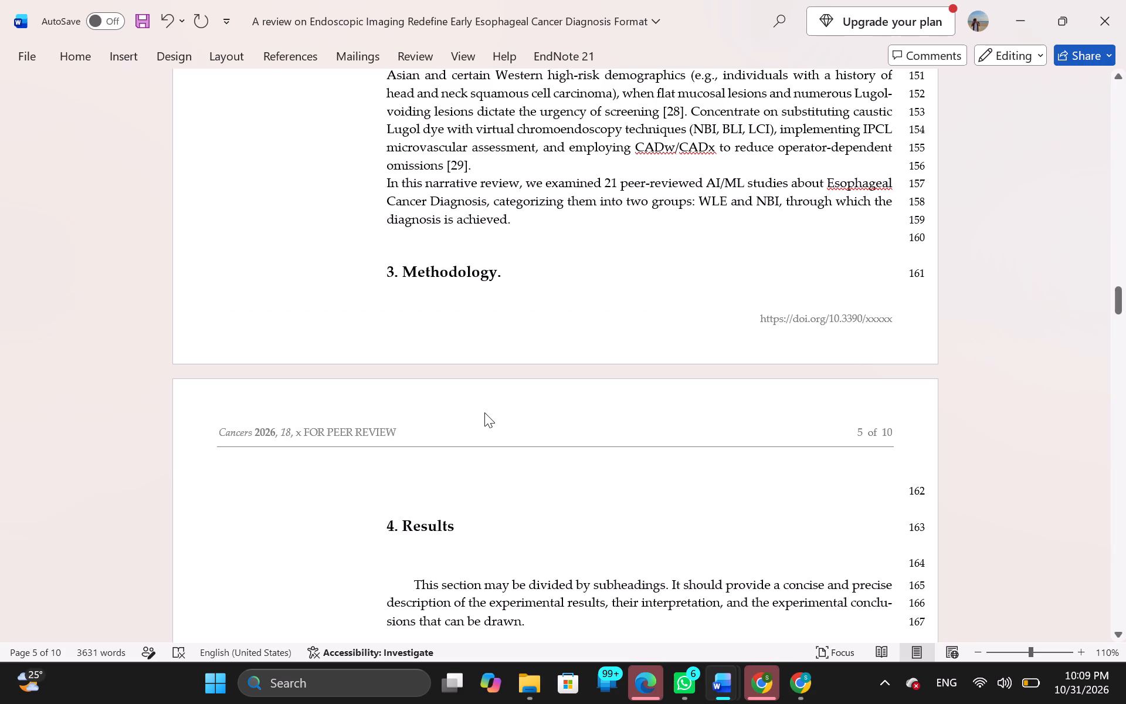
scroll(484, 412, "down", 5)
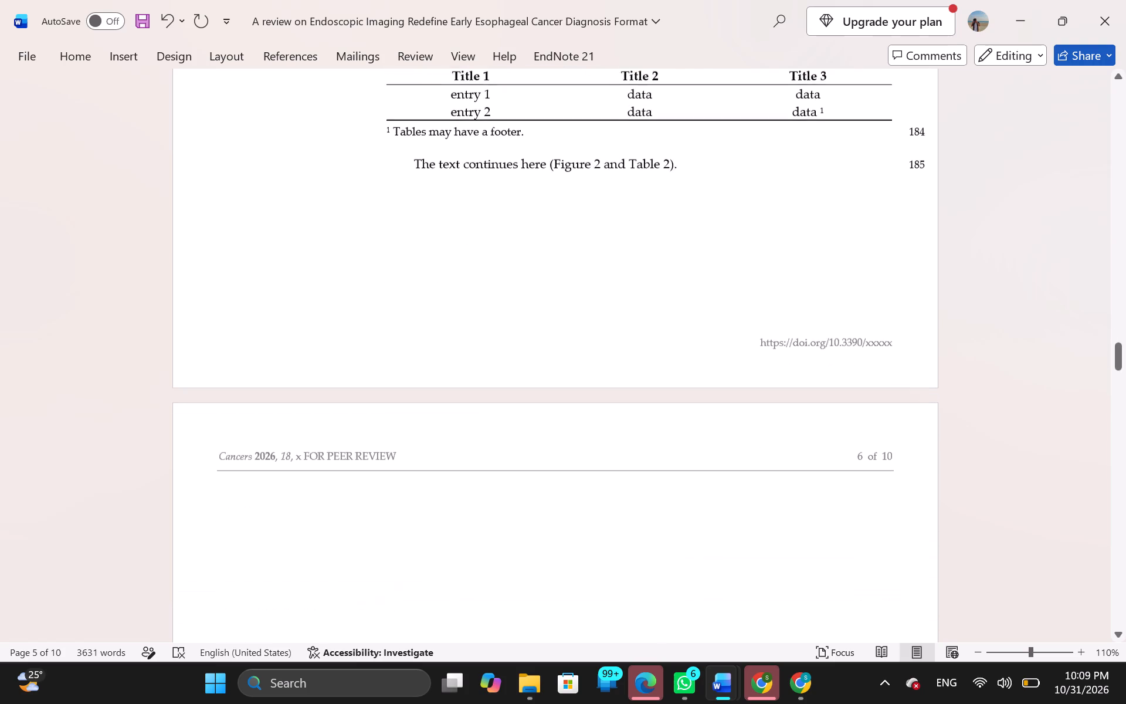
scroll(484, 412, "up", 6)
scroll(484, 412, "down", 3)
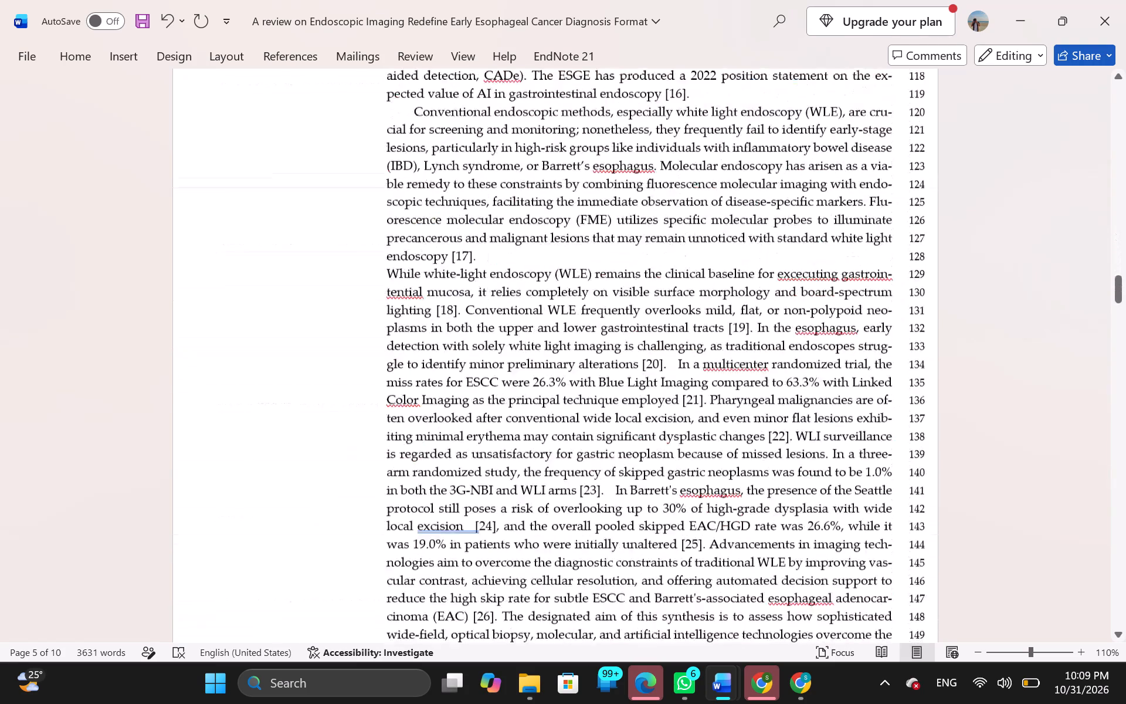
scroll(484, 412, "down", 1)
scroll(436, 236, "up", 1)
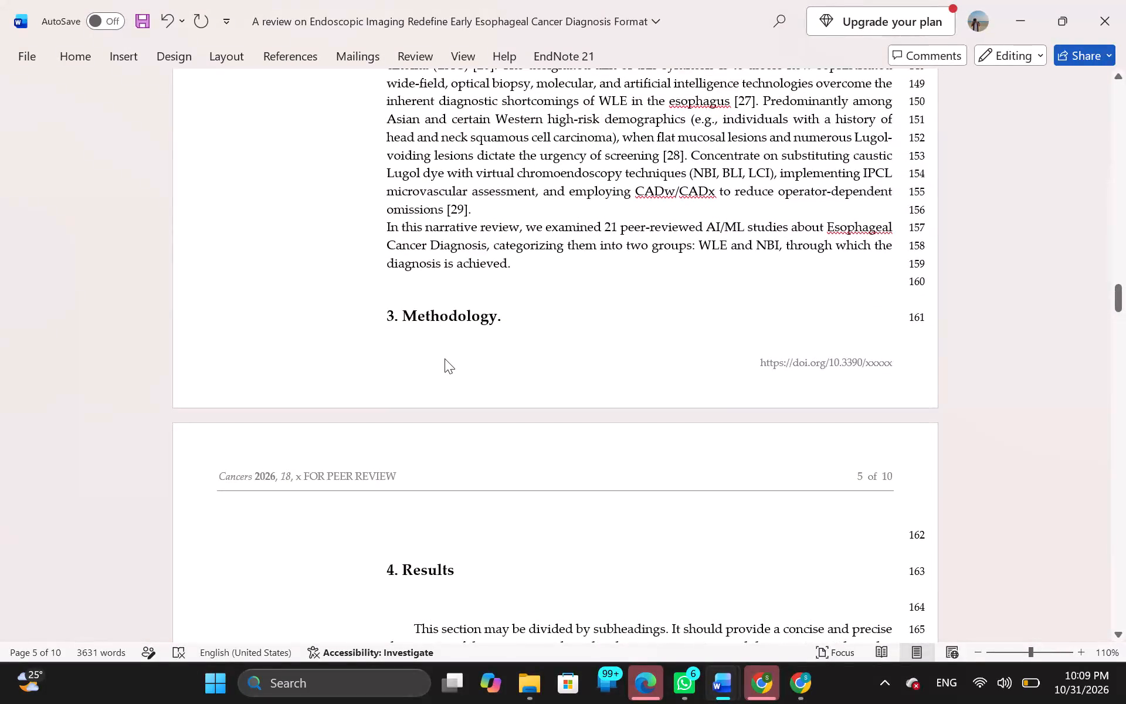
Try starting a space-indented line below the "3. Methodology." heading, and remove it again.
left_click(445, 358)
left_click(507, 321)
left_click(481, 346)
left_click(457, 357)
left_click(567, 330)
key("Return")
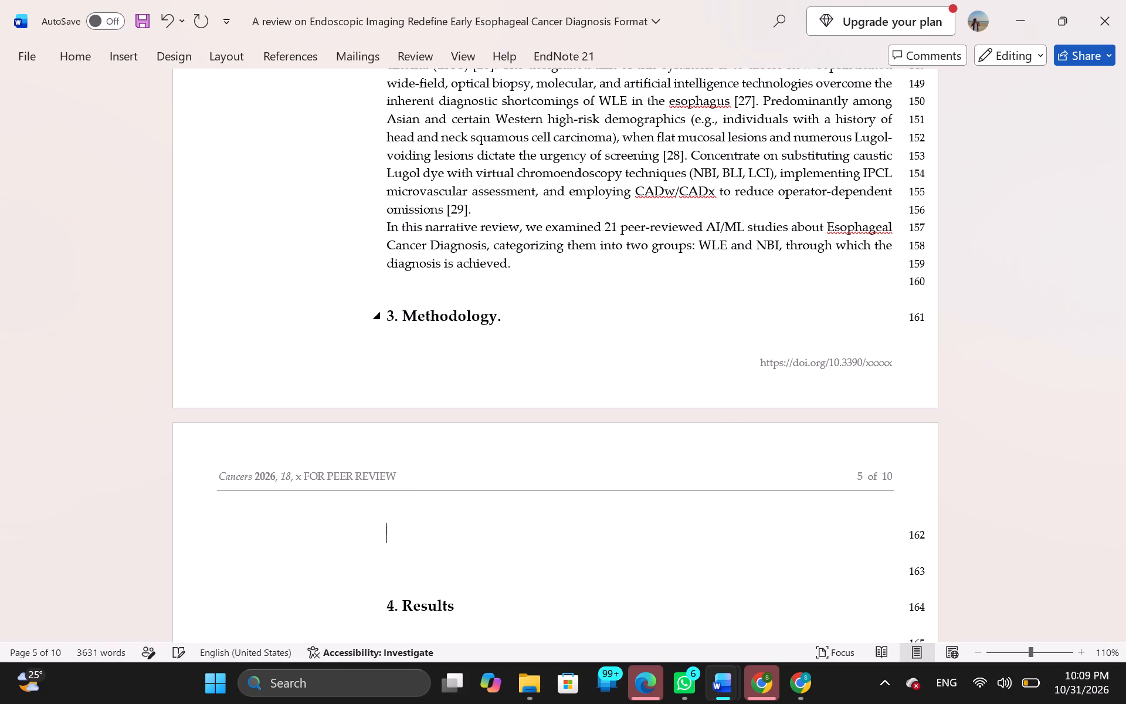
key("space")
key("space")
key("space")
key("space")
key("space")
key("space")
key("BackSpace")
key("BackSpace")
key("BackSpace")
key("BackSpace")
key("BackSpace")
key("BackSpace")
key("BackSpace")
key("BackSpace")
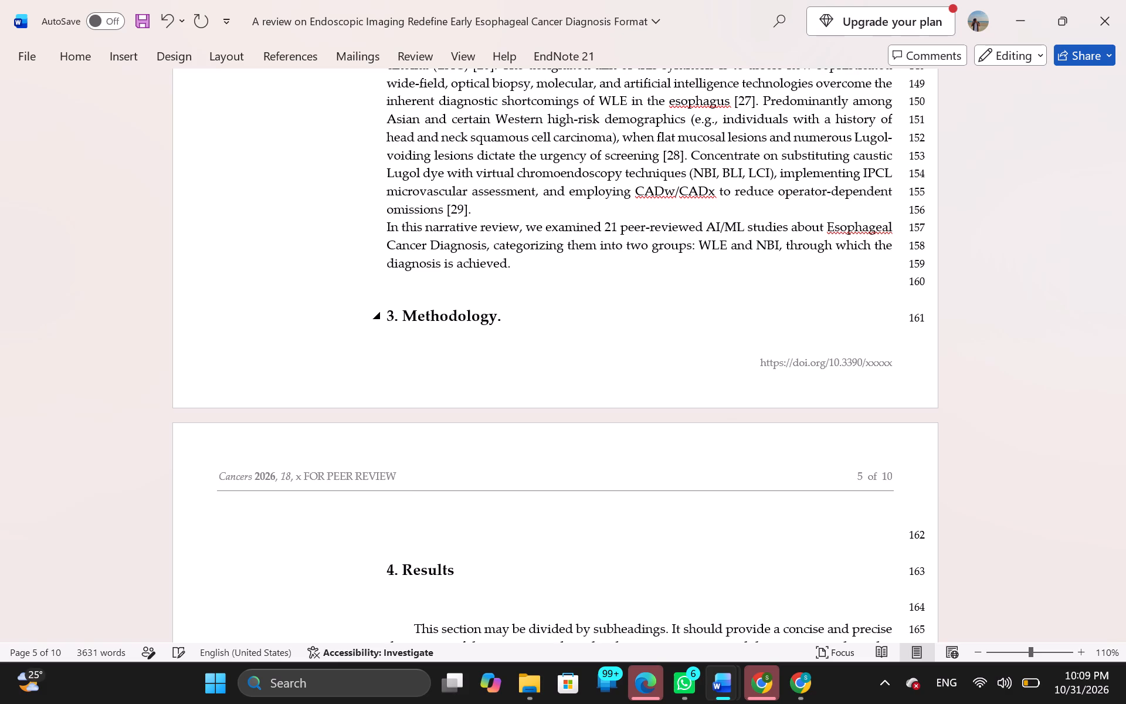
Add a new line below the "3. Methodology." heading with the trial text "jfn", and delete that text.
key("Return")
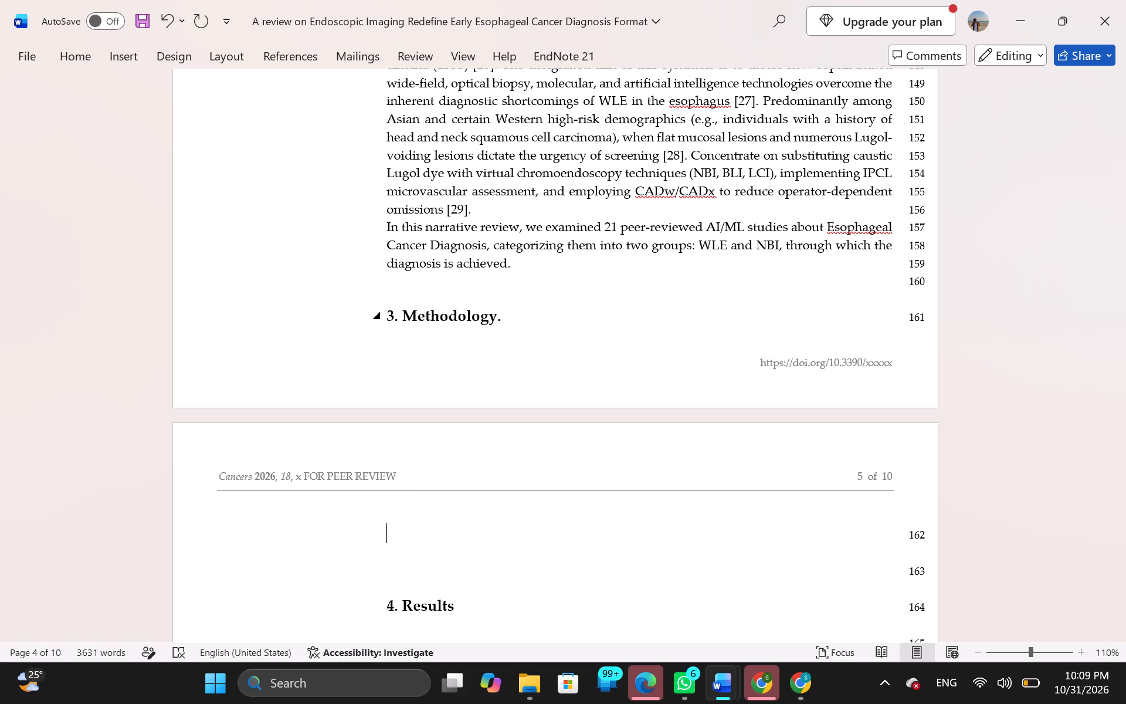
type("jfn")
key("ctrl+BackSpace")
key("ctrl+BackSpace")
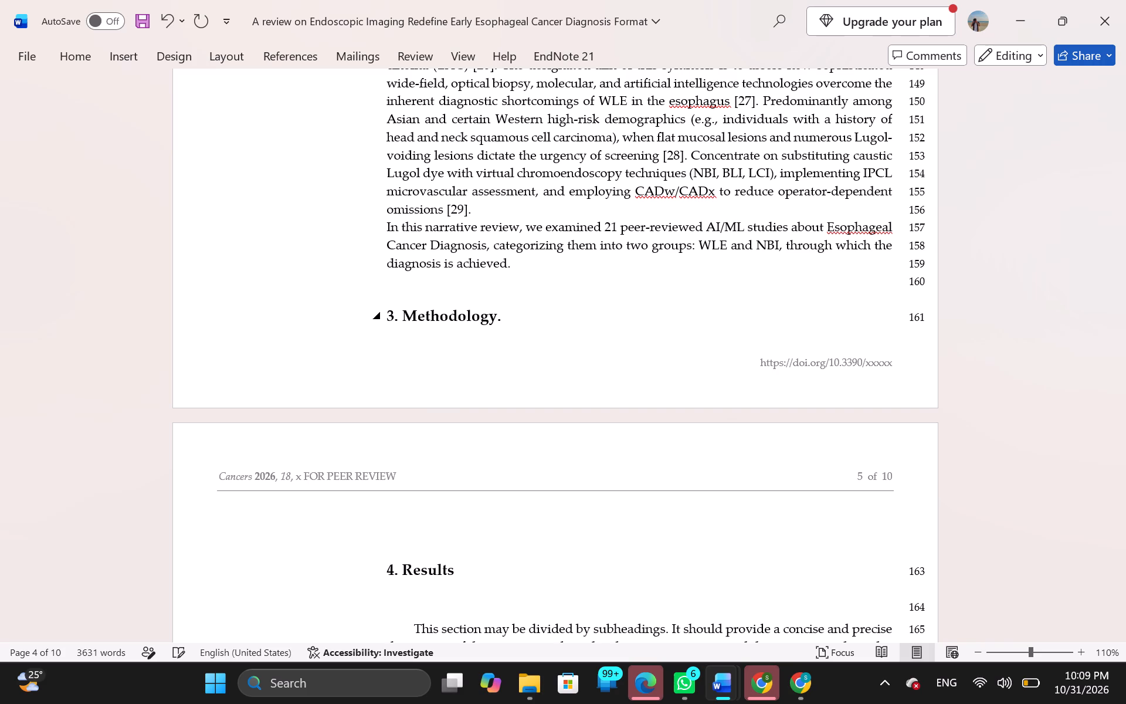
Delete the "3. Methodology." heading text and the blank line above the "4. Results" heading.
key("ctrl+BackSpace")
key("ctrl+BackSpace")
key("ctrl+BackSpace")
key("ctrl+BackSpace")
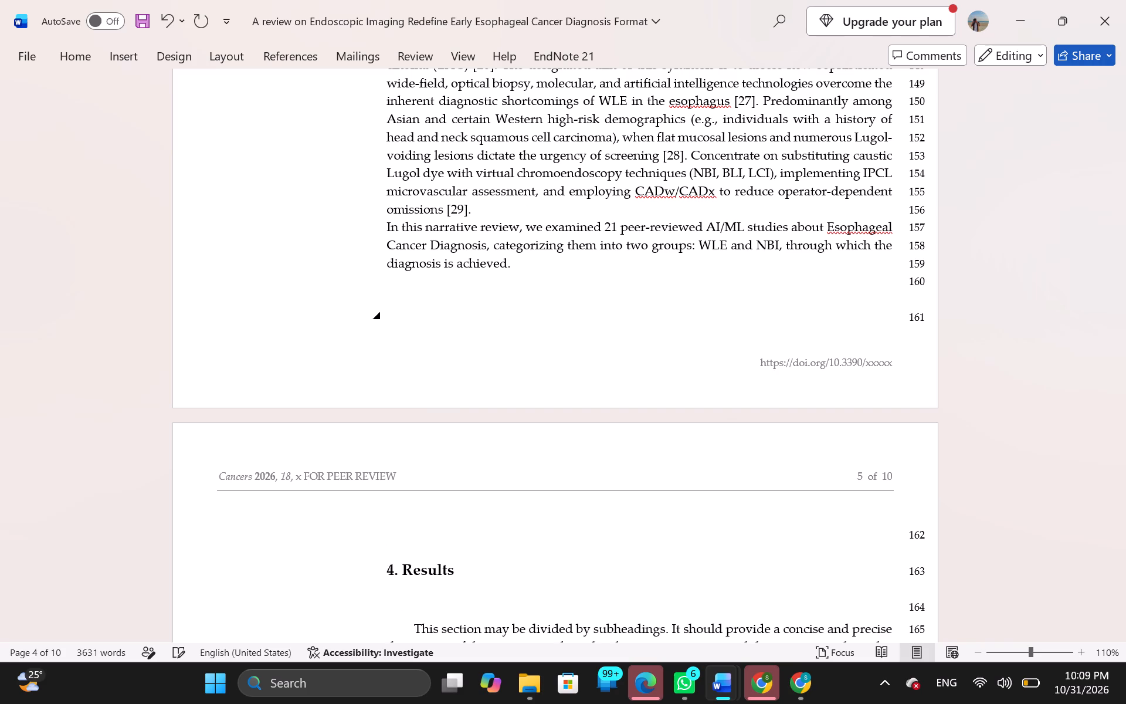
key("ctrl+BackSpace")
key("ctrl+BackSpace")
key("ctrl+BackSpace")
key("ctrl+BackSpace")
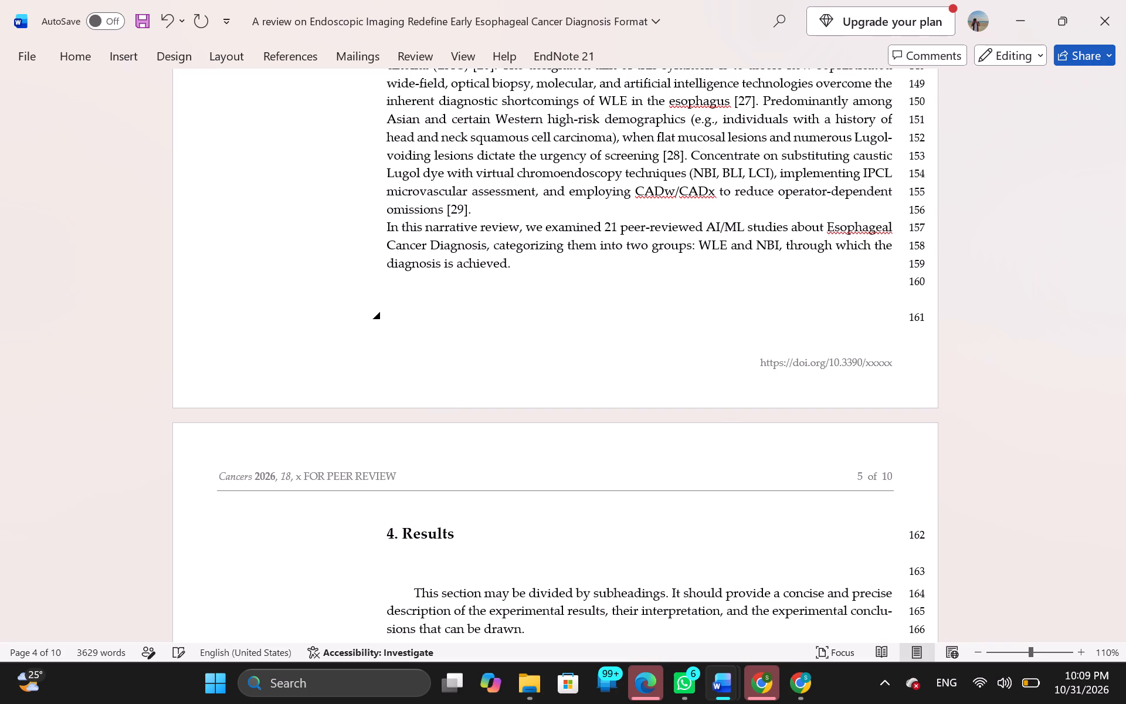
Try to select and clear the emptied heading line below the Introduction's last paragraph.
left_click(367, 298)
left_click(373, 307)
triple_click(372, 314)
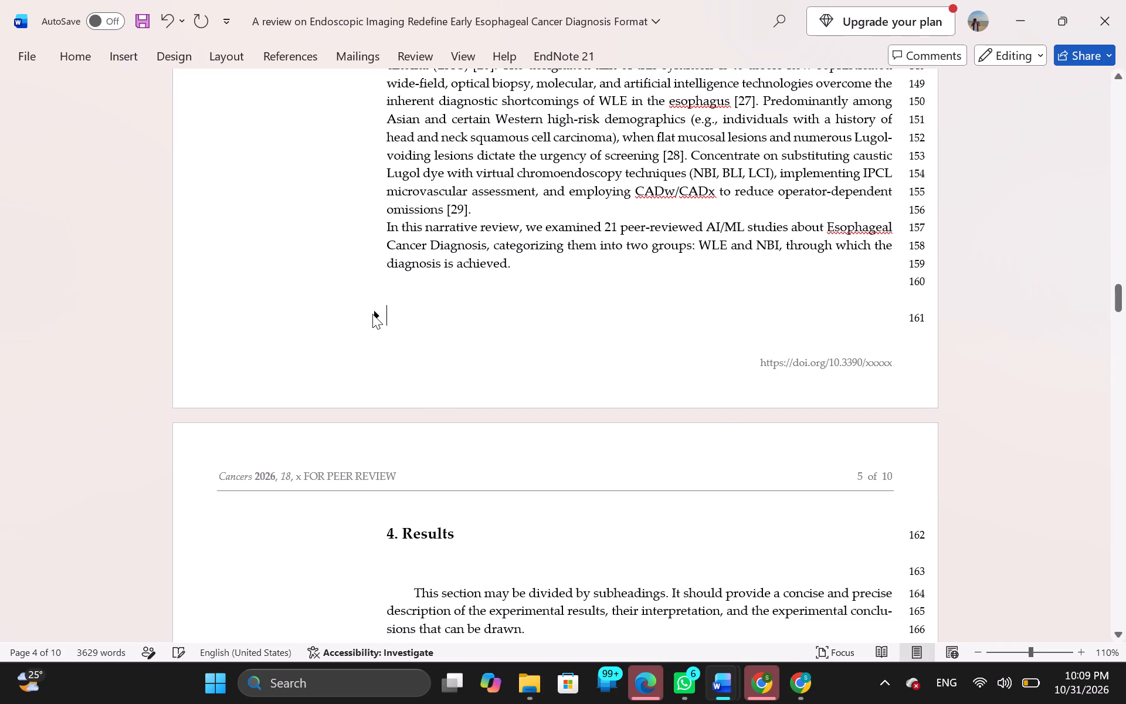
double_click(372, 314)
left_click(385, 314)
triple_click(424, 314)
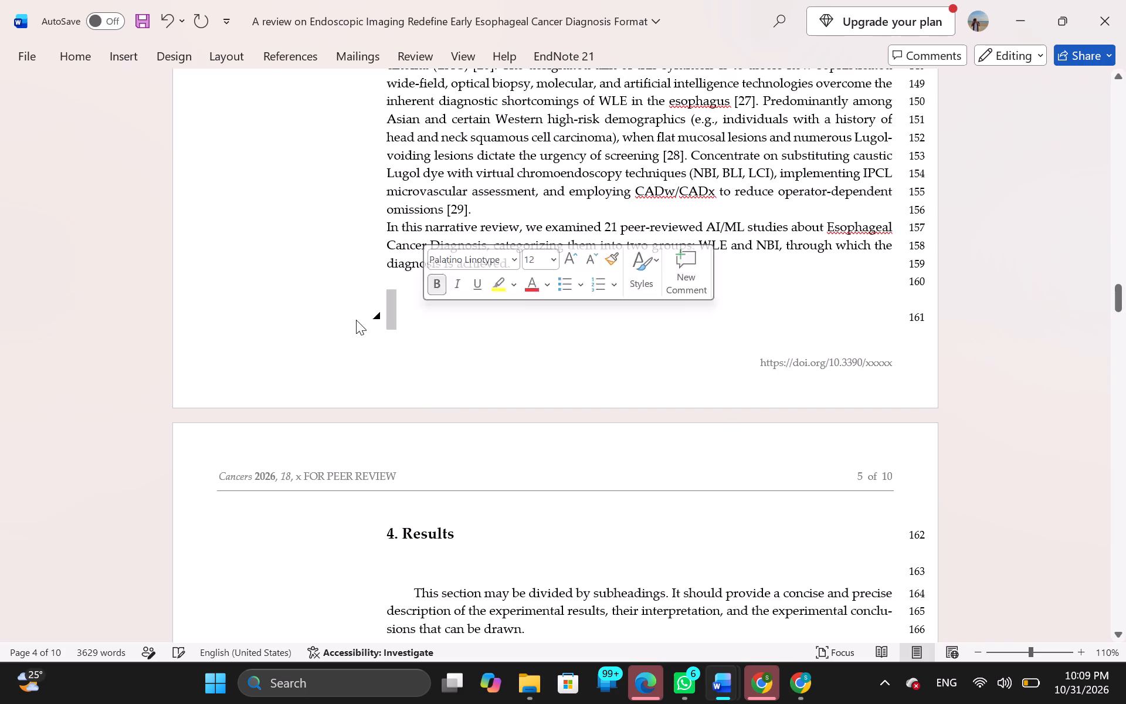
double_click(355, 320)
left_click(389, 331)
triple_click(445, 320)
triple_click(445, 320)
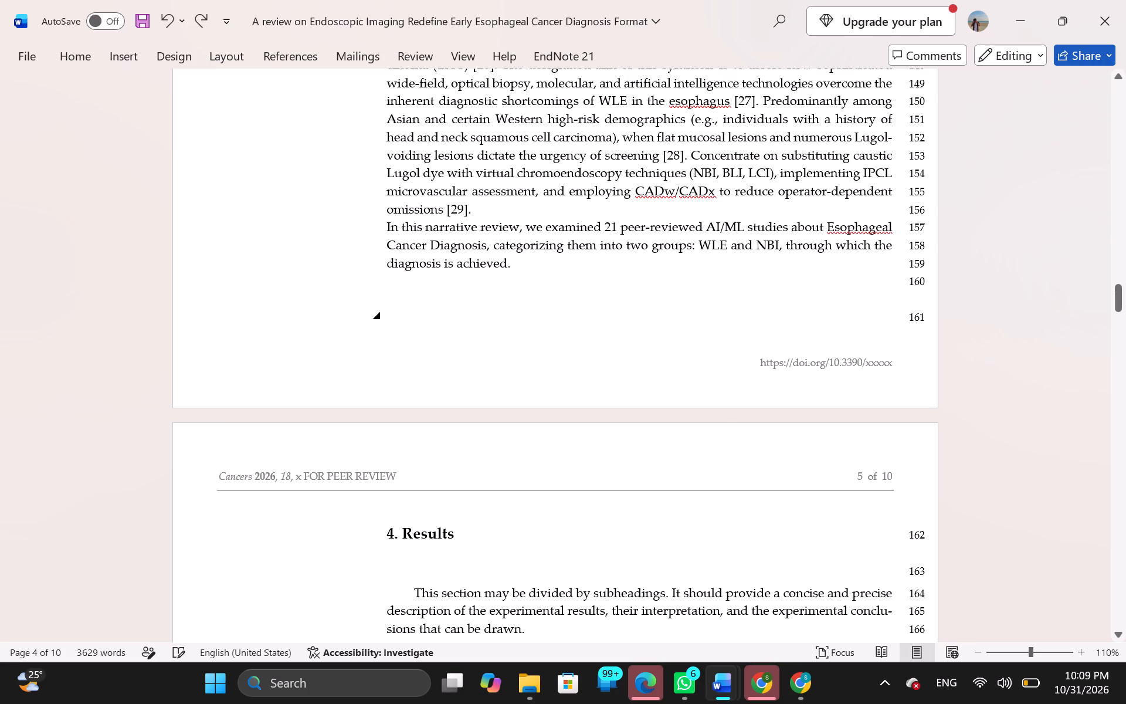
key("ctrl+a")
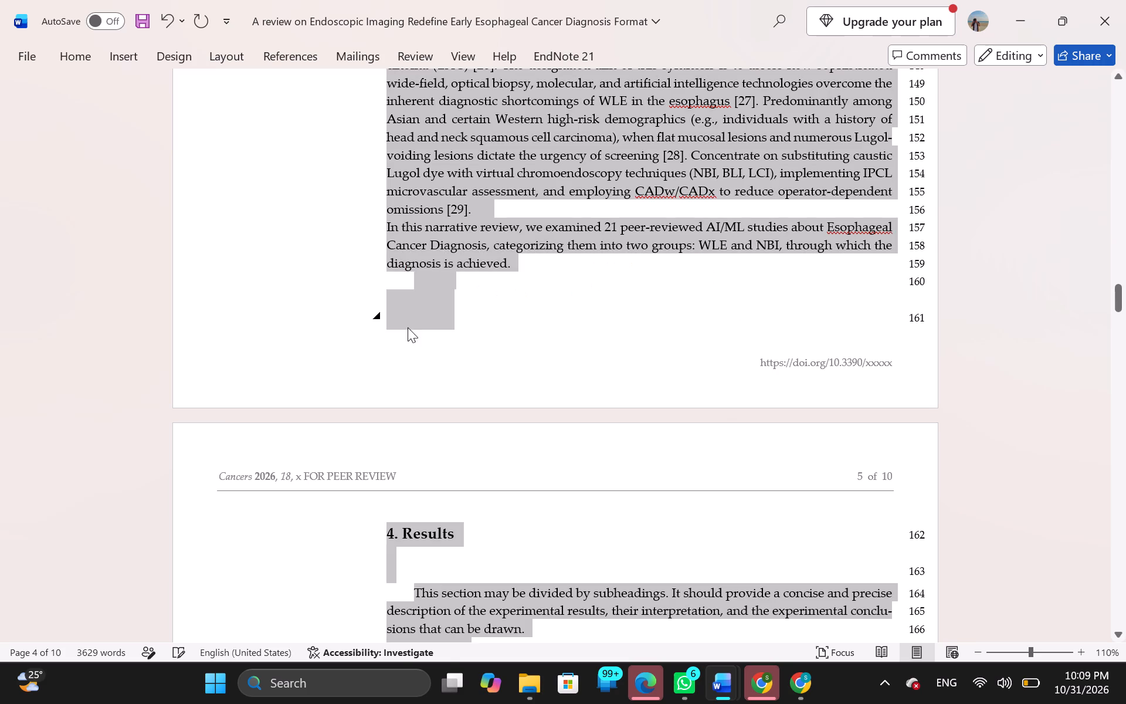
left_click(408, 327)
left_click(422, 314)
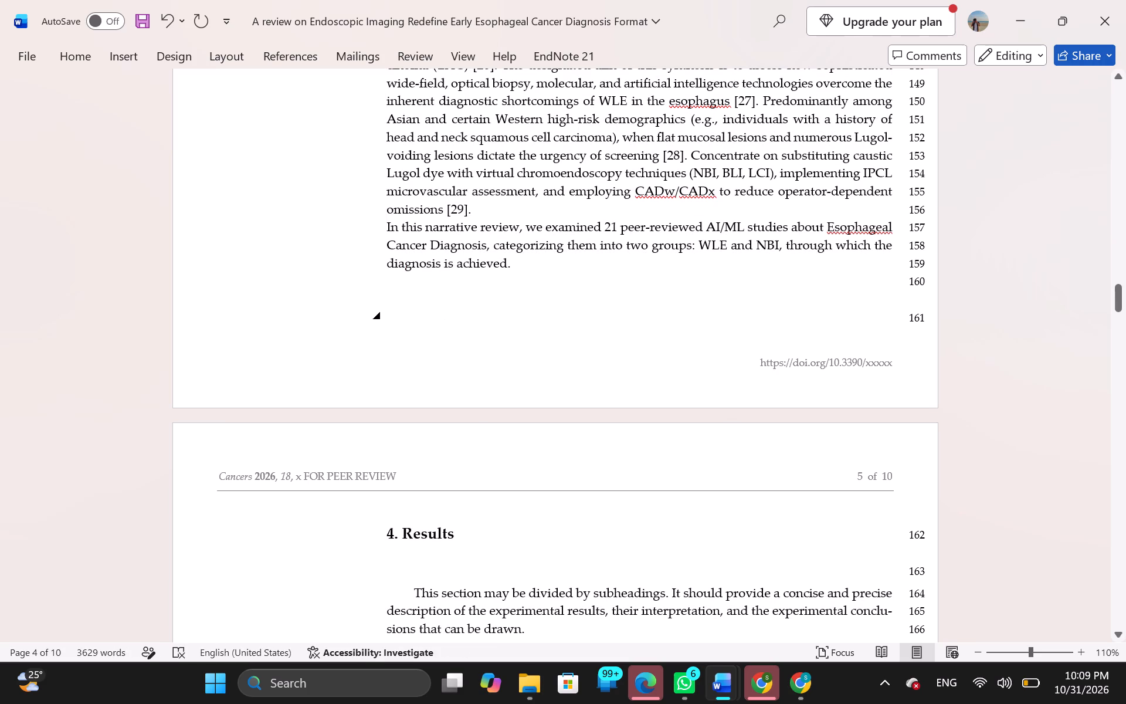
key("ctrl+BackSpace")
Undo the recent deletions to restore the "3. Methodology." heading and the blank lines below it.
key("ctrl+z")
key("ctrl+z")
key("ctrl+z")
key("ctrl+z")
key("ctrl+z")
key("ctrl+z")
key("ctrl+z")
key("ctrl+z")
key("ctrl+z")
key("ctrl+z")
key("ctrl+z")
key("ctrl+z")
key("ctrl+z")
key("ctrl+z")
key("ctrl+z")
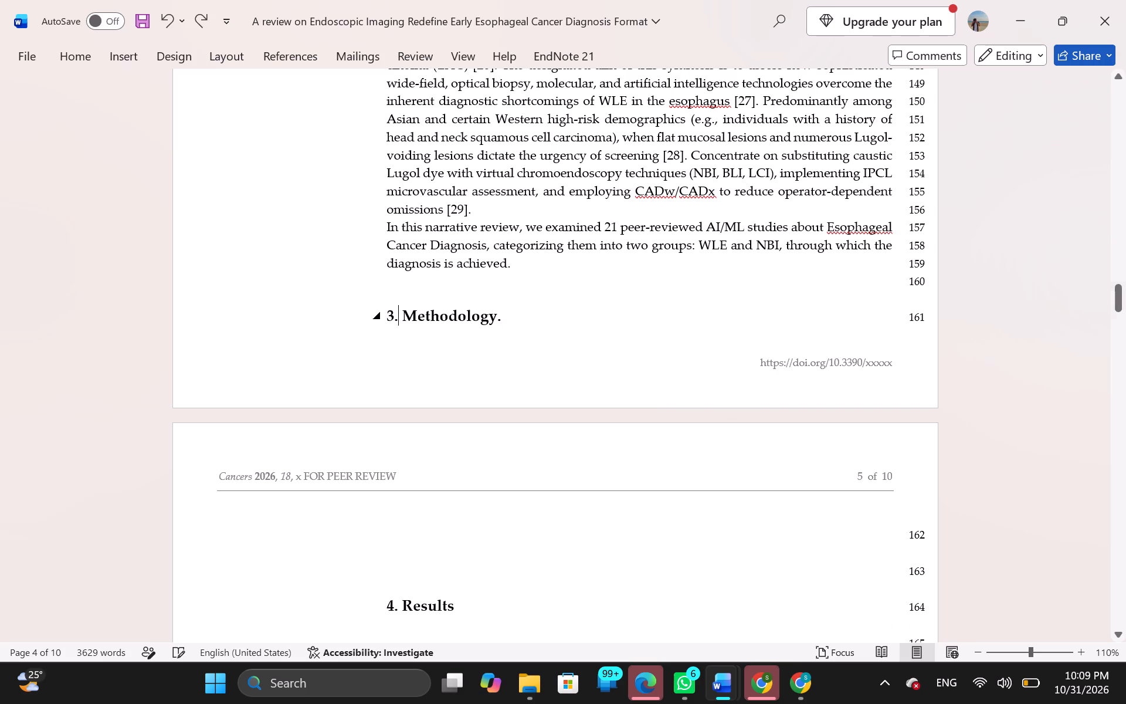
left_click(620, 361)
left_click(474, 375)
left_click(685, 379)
Insert two blank lines between the Introduction's last paragraph and the "3. Methodology." heading.
left_click(355, 269)
left_click(419, 279)
key("Return")
key("Return")
Delete the two blank lines between the "3. Methodology." and "4. Results" headings.
left_click(432, 635)
left_click(442, 606)
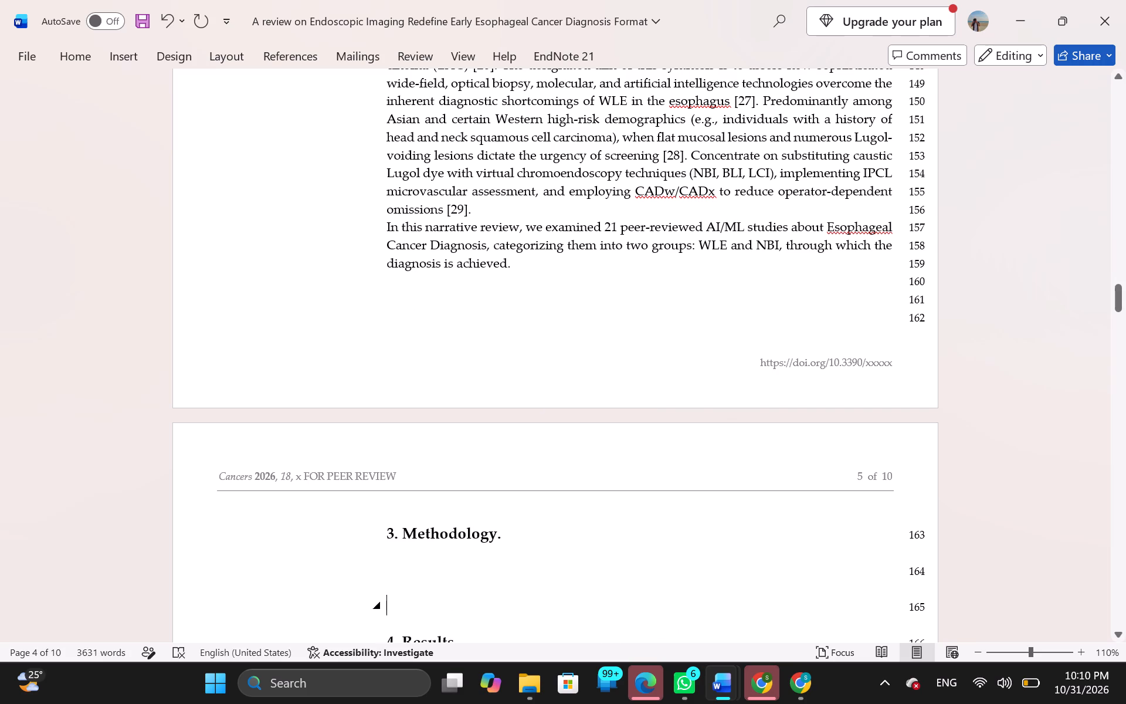
left_click(462, 577)
key("BackSpace")
key("BackSpace")
key("BackSpace")
left_click(422, 560)
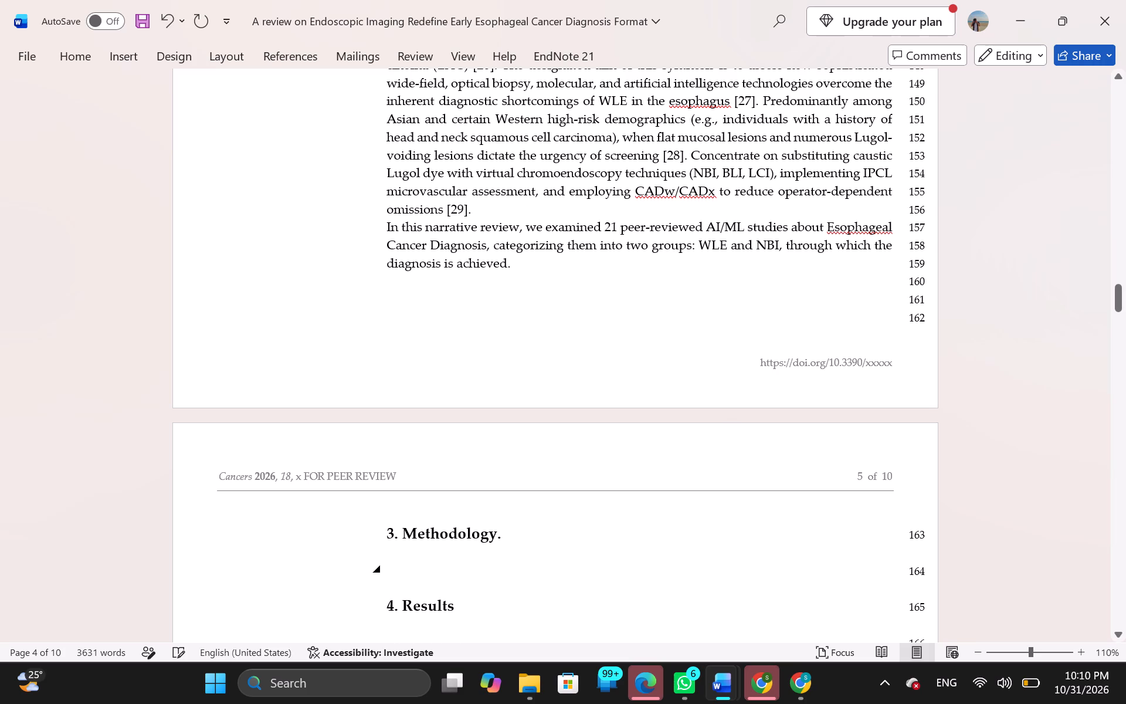
key("BackSpace")
key("BackSpace")
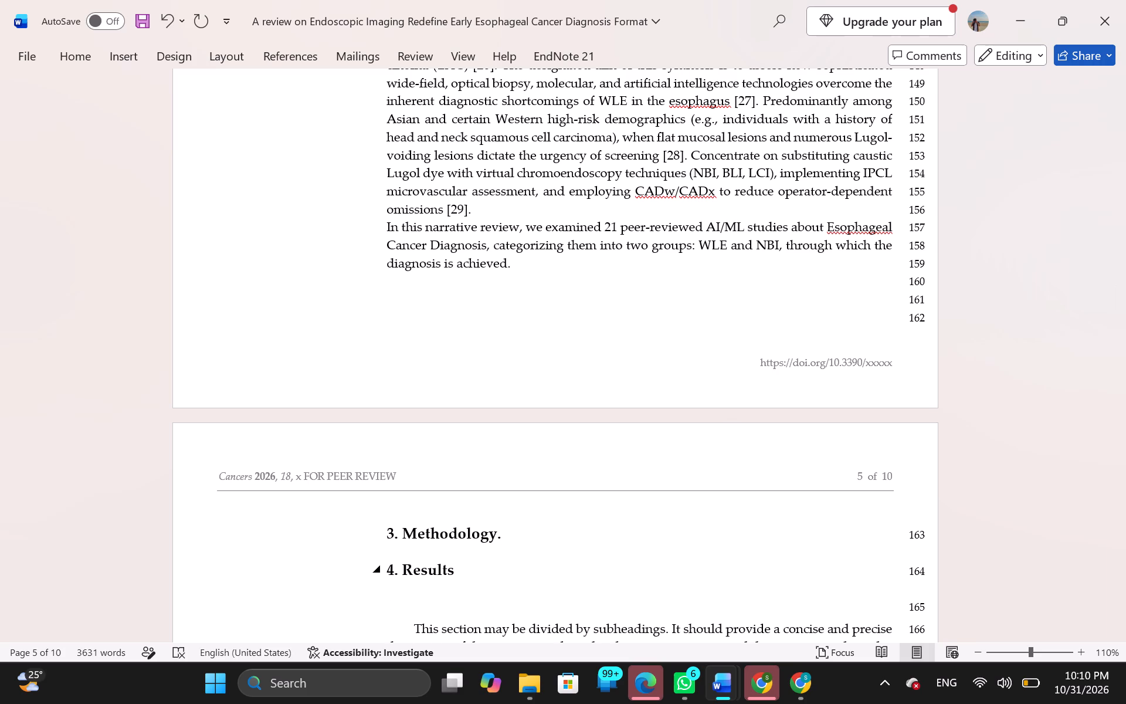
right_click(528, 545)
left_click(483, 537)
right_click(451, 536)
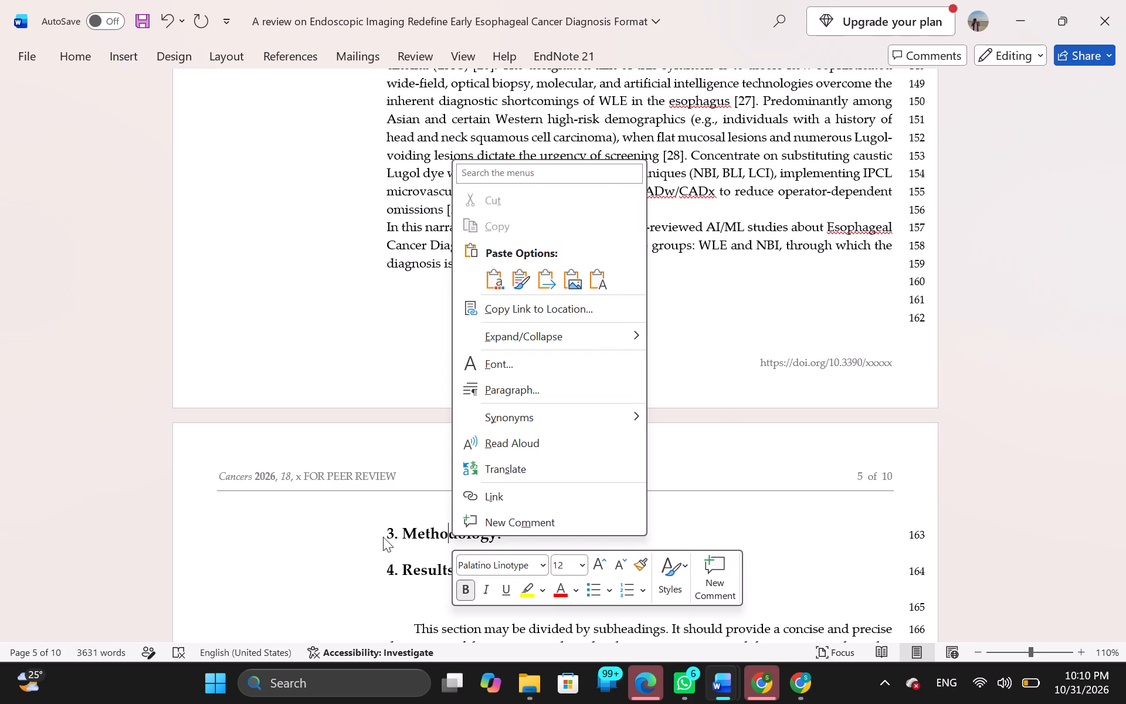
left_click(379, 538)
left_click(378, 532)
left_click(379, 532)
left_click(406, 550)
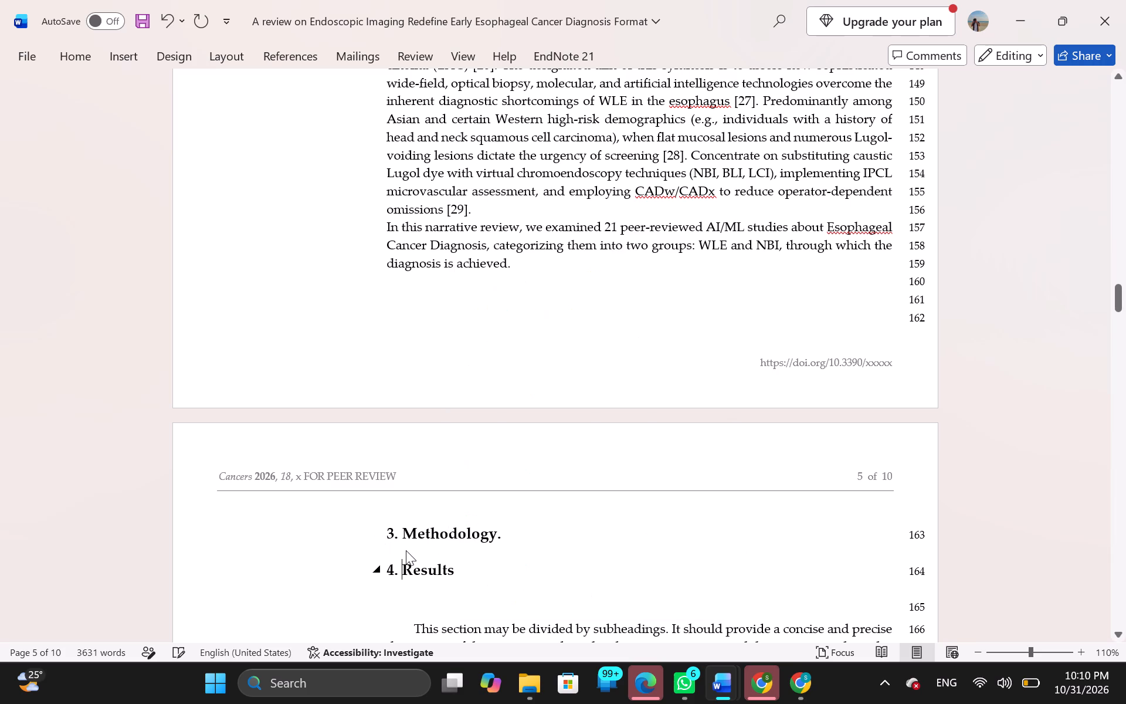
Insert one blank line directly below the "3. Methodology." heading.
left_click(413, 538)
left_click(500, 537)
key("Return")
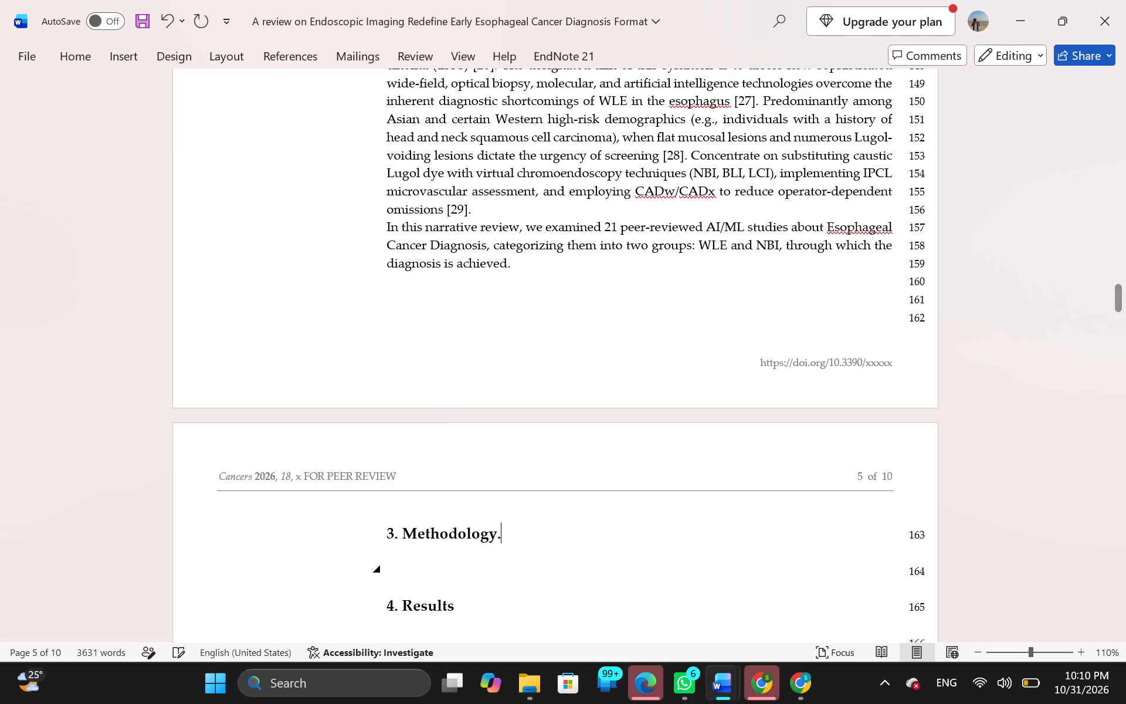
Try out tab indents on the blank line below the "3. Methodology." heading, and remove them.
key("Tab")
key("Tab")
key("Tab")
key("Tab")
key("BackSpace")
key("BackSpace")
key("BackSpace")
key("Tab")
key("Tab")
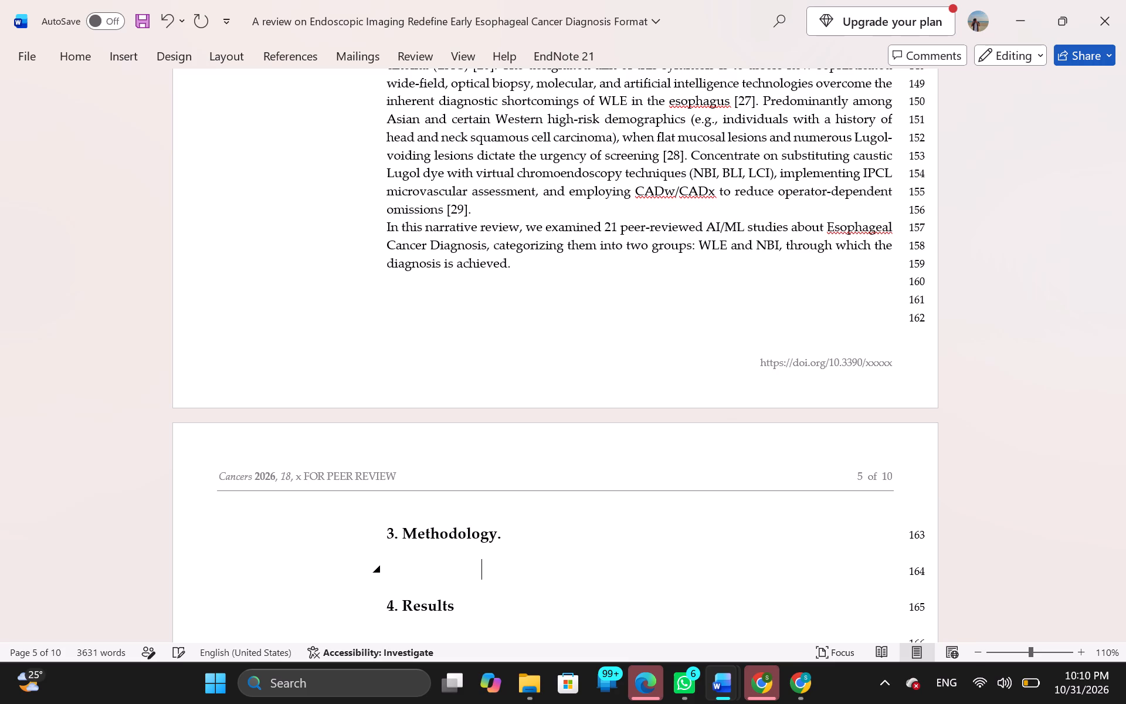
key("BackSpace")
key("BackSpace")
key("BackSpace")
Enter the trial text "abiiaeha" on the blank line between the "3. Methodology." and "4. Results" headings.
right_click(442, 557)
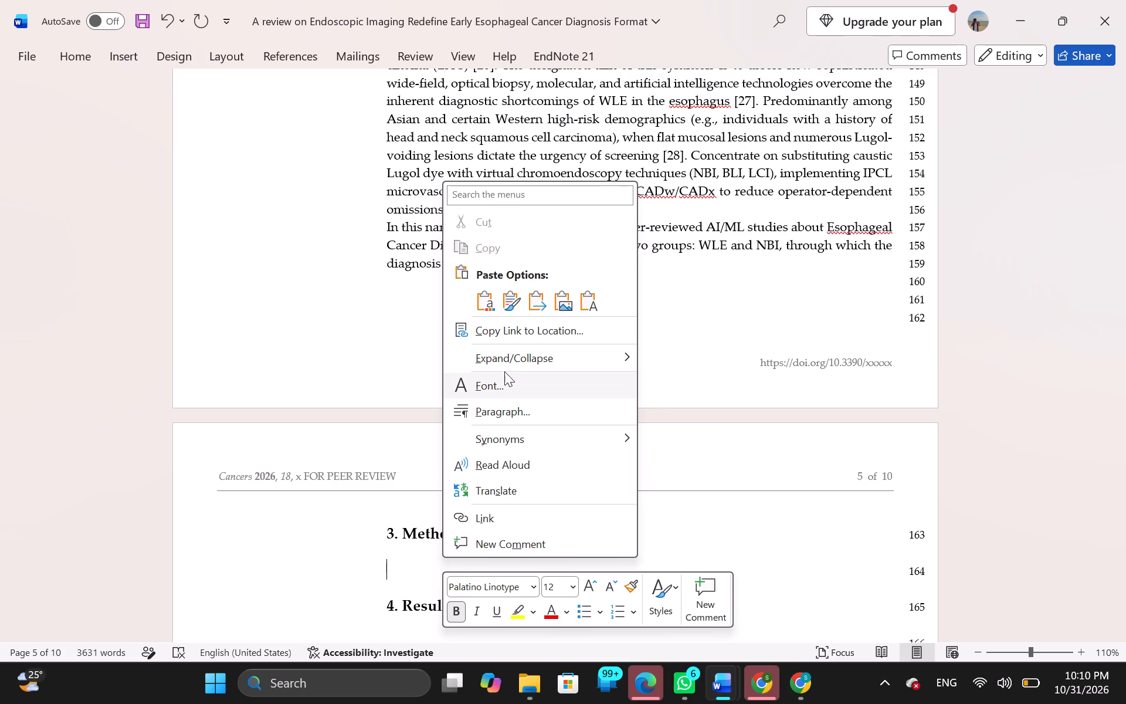
left_click(362, 529)
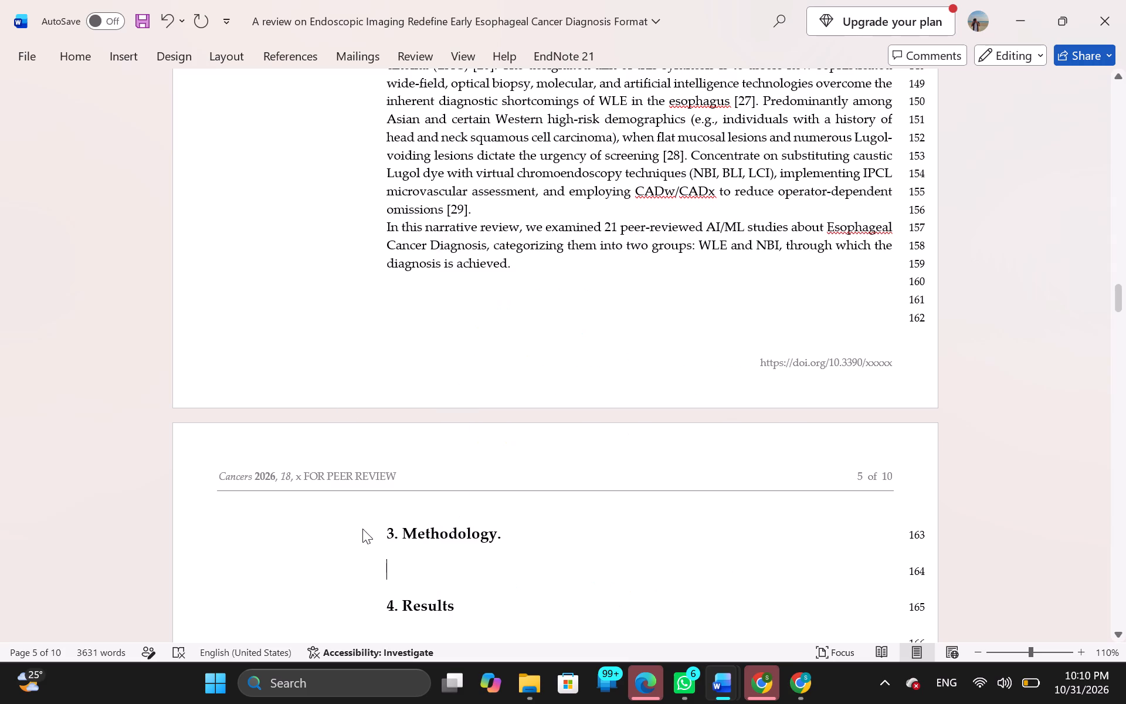
left_click(445, 532)
left_click(430, 564)
type("abiiaeha")
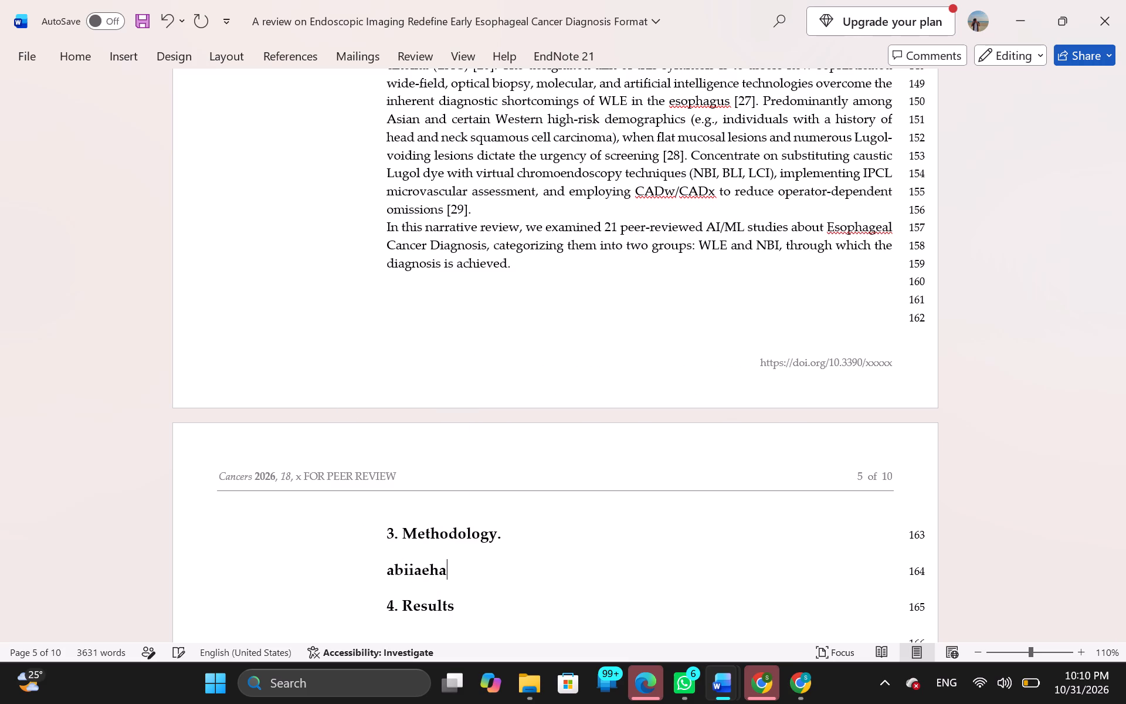
Remove the trial text "abiiaeha" and its line between the "3. Methodology." and "4. Results" headings.
left_click(378, 534)
left_click(378, 534)
triple_click(380, 570)
left_click(401, 566)
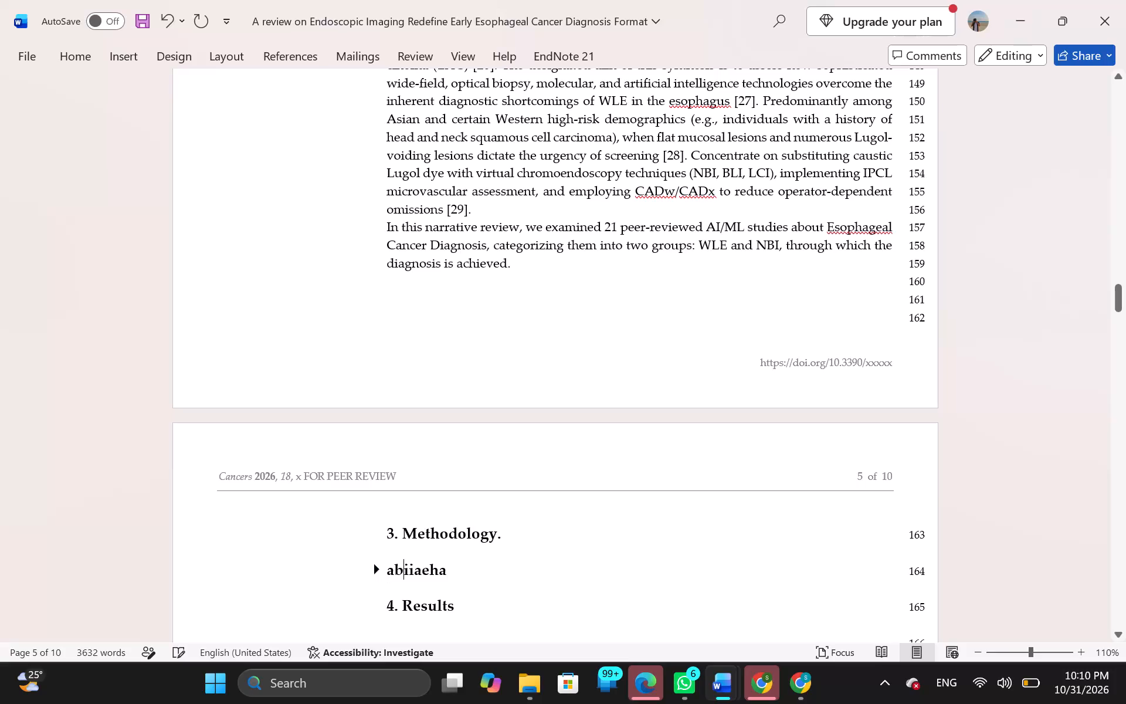
left_click(449, 568)
key("ctrl+BackSpace")
key("ctrl+BackSpace")
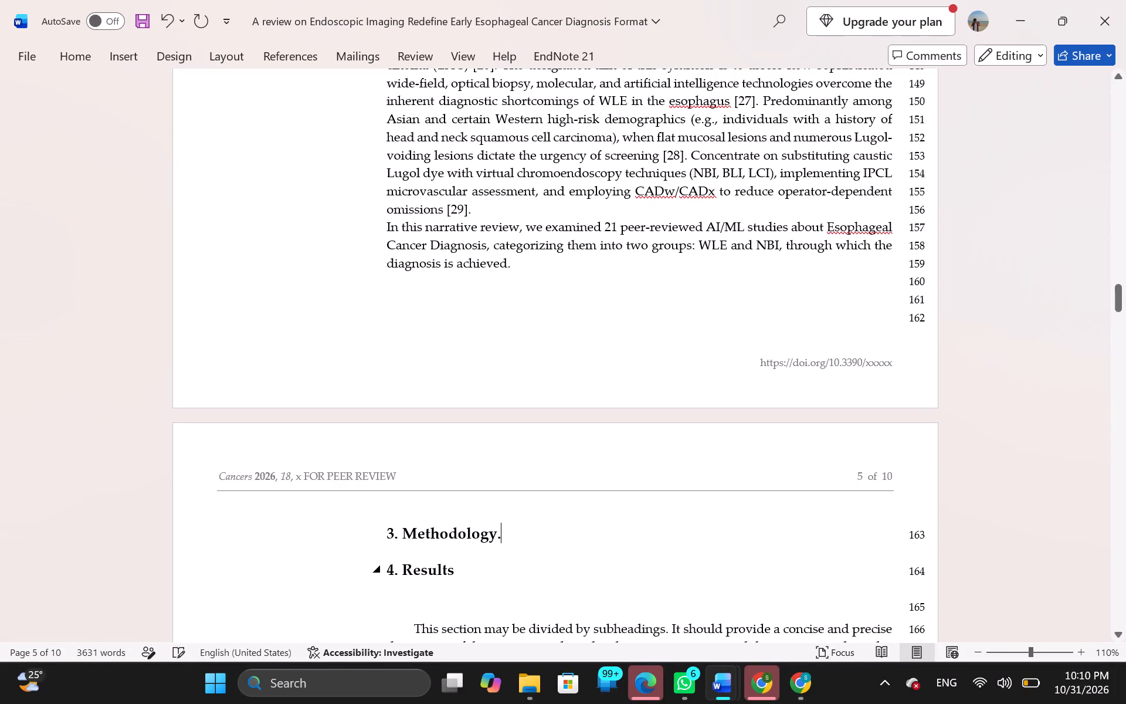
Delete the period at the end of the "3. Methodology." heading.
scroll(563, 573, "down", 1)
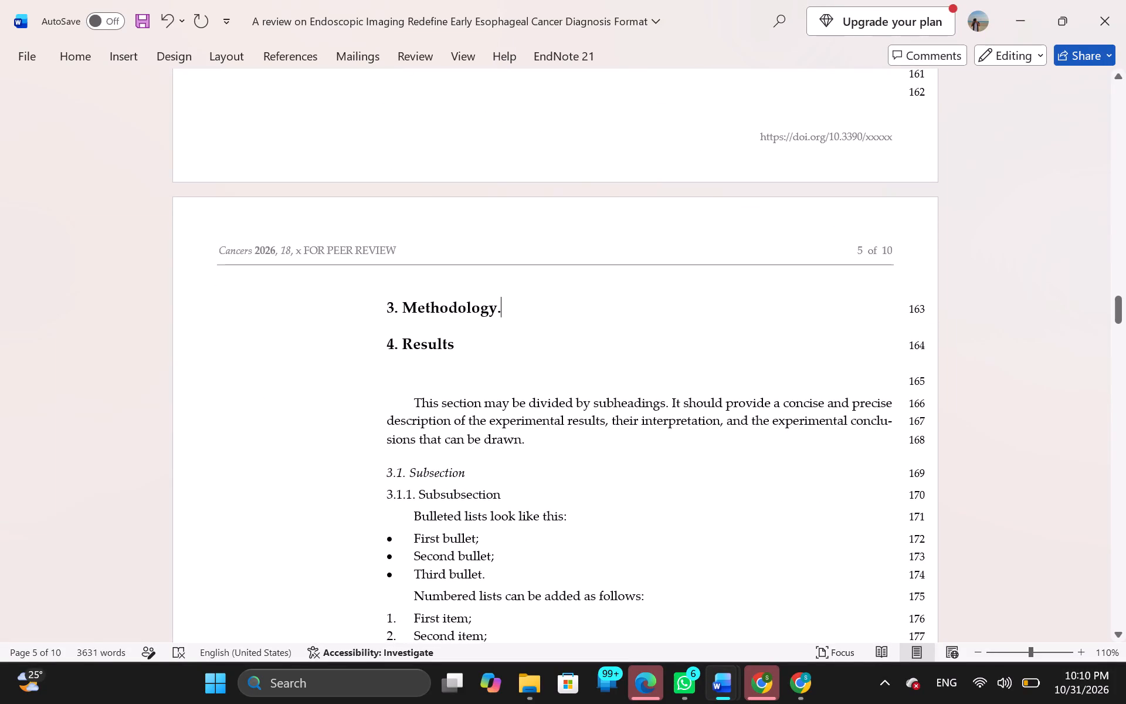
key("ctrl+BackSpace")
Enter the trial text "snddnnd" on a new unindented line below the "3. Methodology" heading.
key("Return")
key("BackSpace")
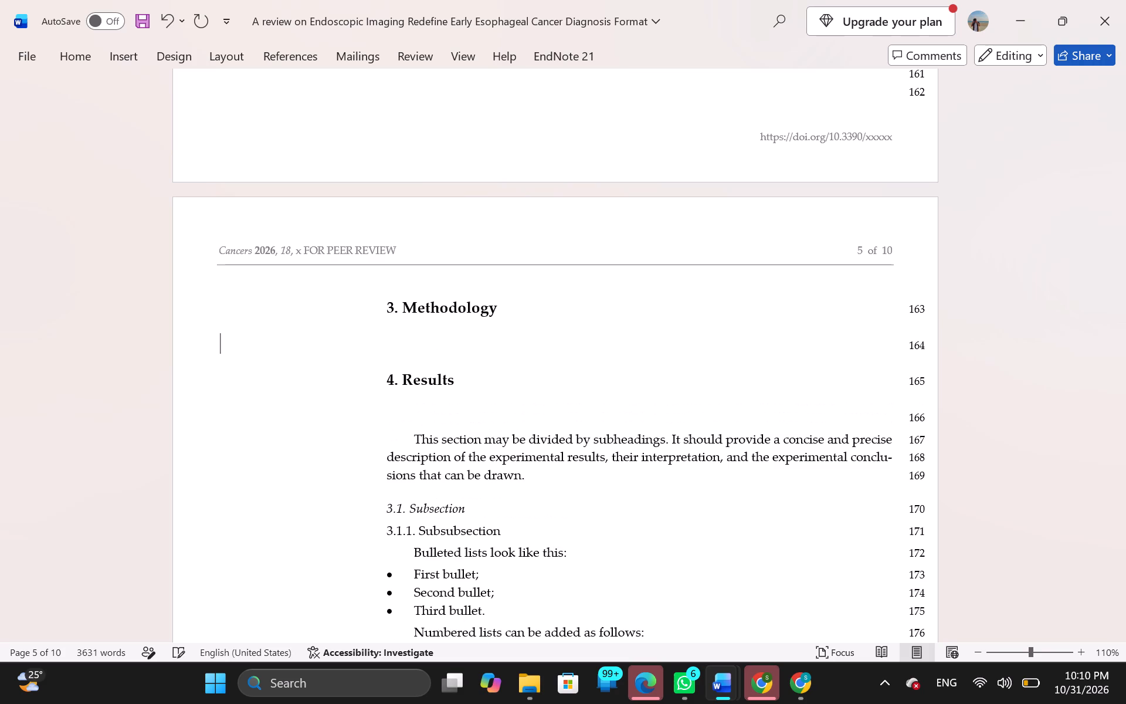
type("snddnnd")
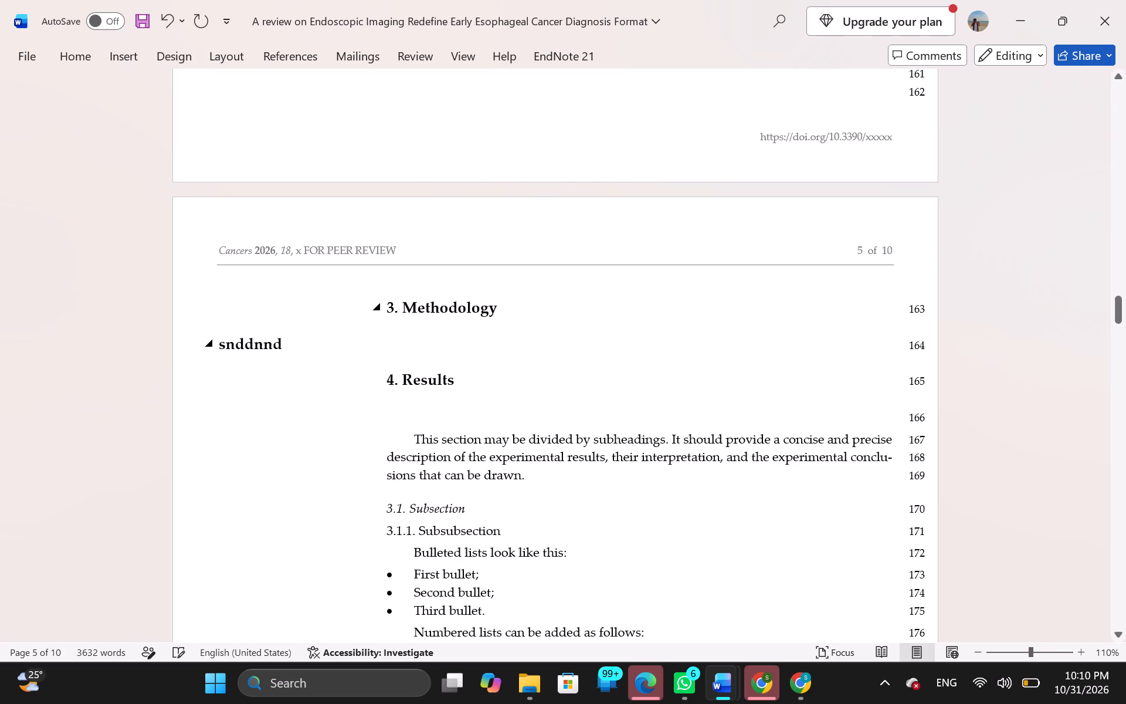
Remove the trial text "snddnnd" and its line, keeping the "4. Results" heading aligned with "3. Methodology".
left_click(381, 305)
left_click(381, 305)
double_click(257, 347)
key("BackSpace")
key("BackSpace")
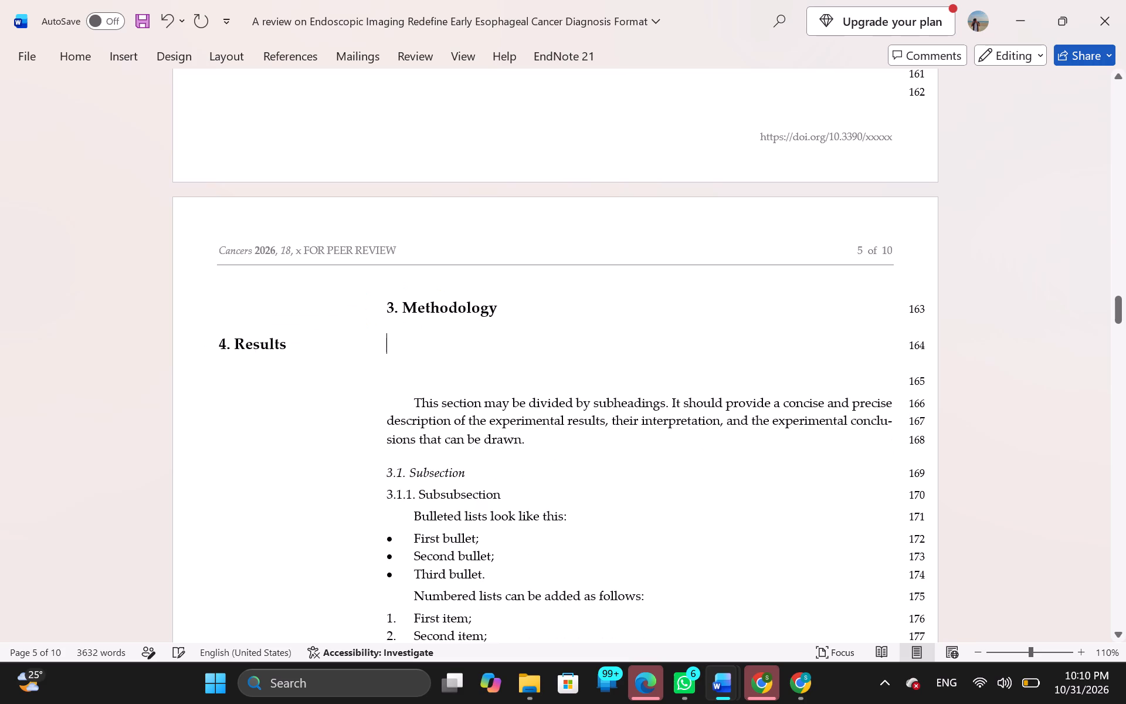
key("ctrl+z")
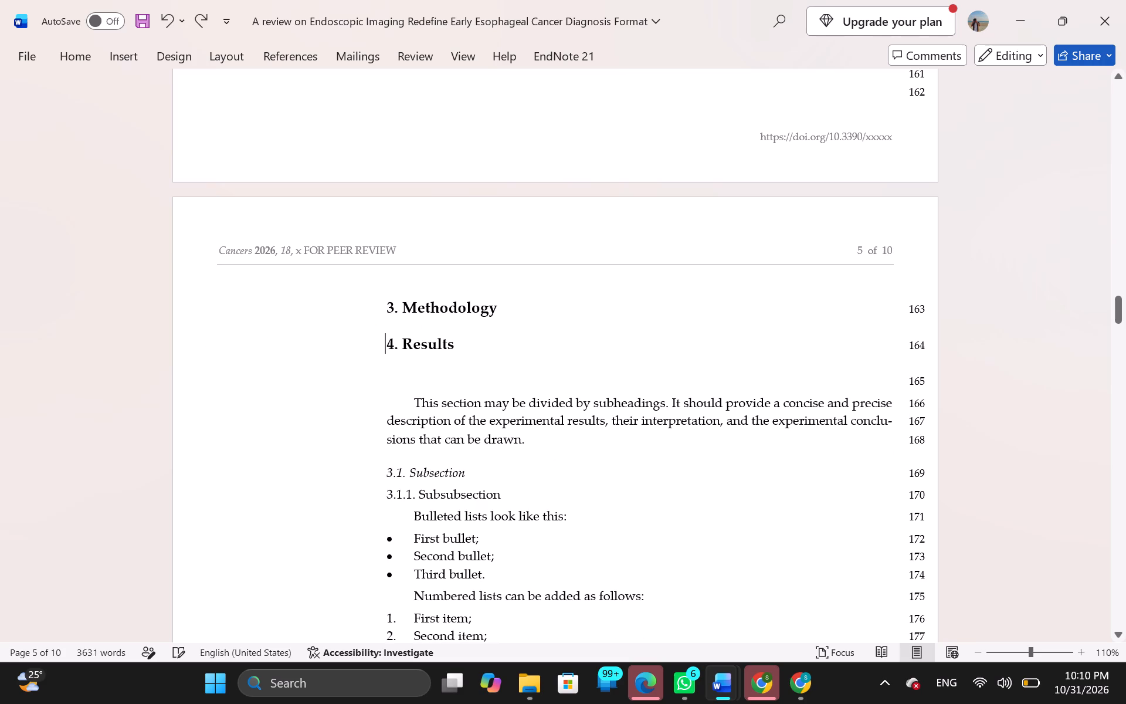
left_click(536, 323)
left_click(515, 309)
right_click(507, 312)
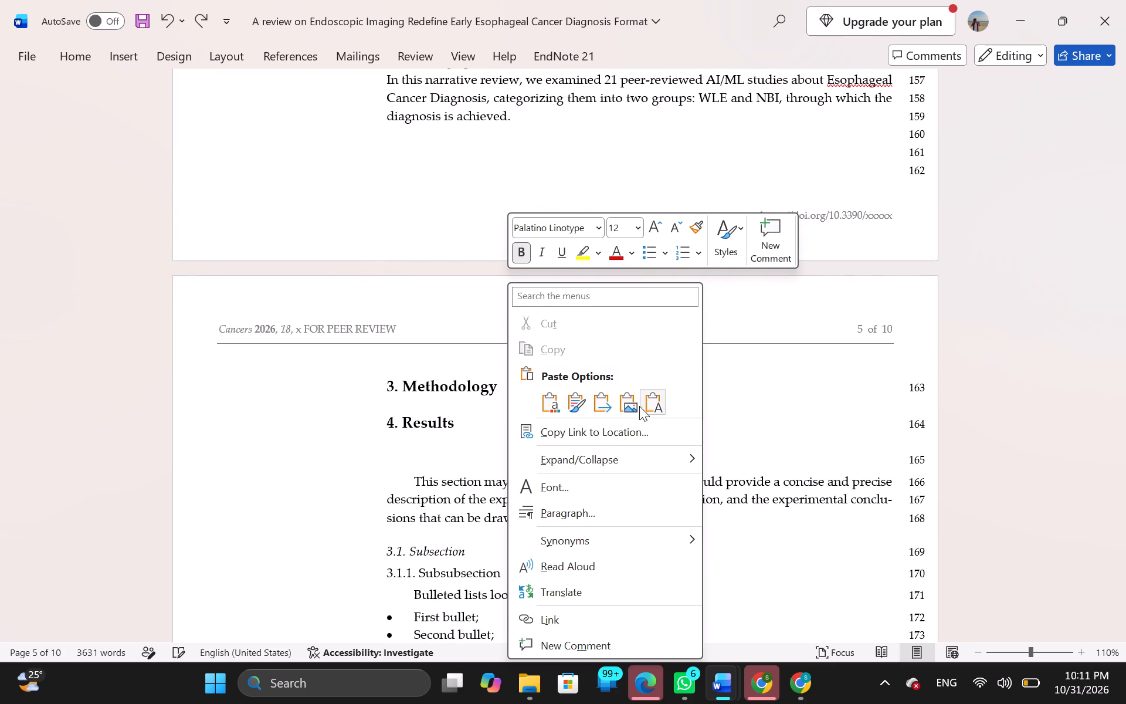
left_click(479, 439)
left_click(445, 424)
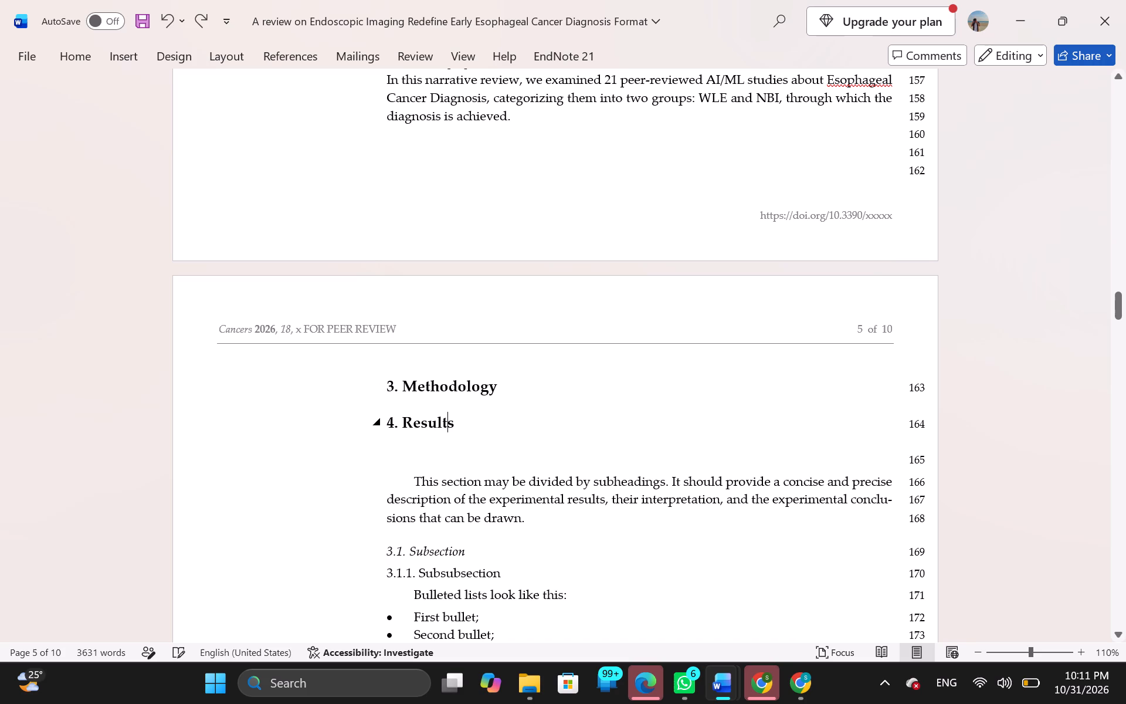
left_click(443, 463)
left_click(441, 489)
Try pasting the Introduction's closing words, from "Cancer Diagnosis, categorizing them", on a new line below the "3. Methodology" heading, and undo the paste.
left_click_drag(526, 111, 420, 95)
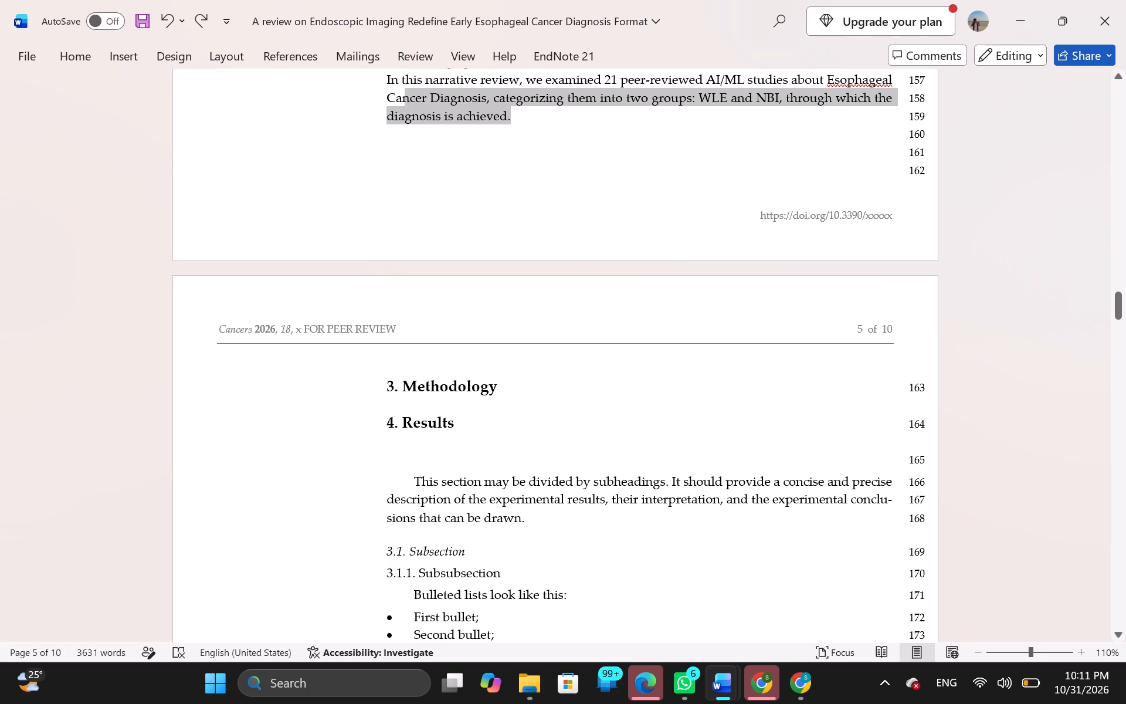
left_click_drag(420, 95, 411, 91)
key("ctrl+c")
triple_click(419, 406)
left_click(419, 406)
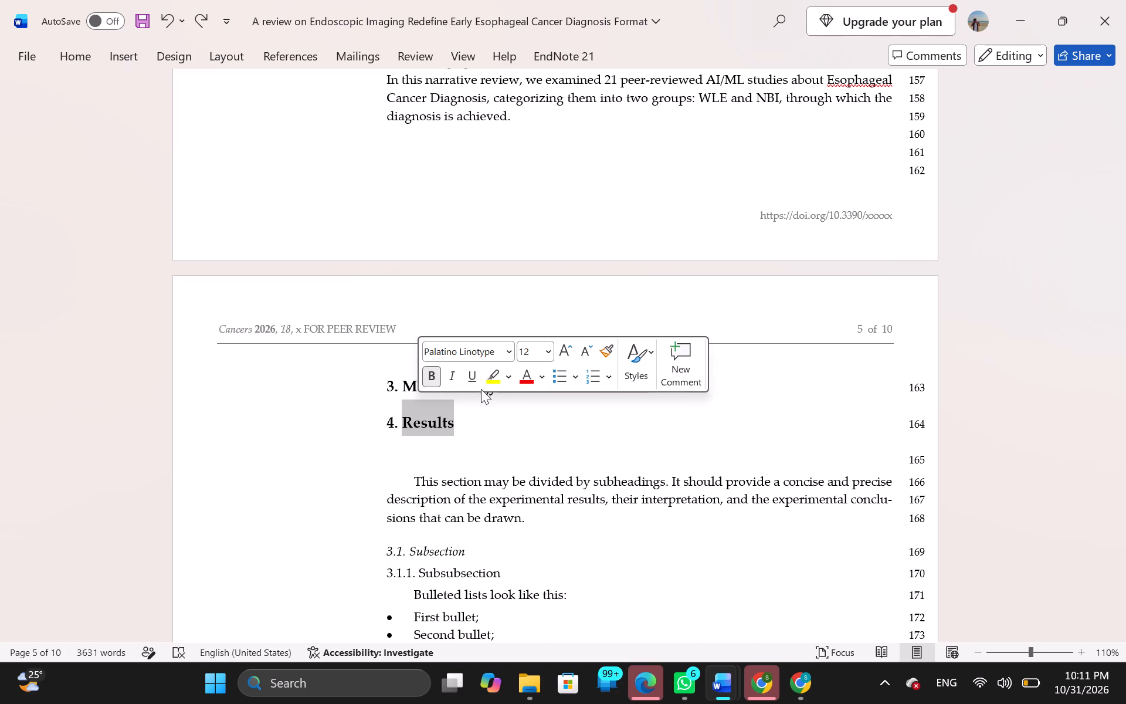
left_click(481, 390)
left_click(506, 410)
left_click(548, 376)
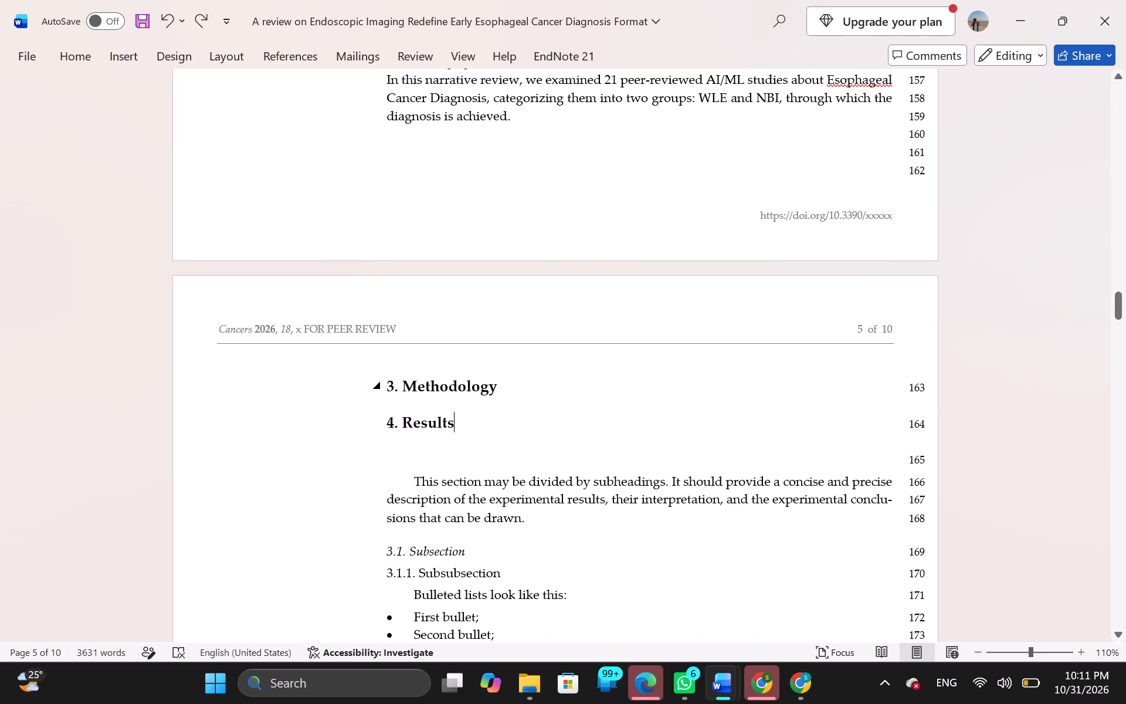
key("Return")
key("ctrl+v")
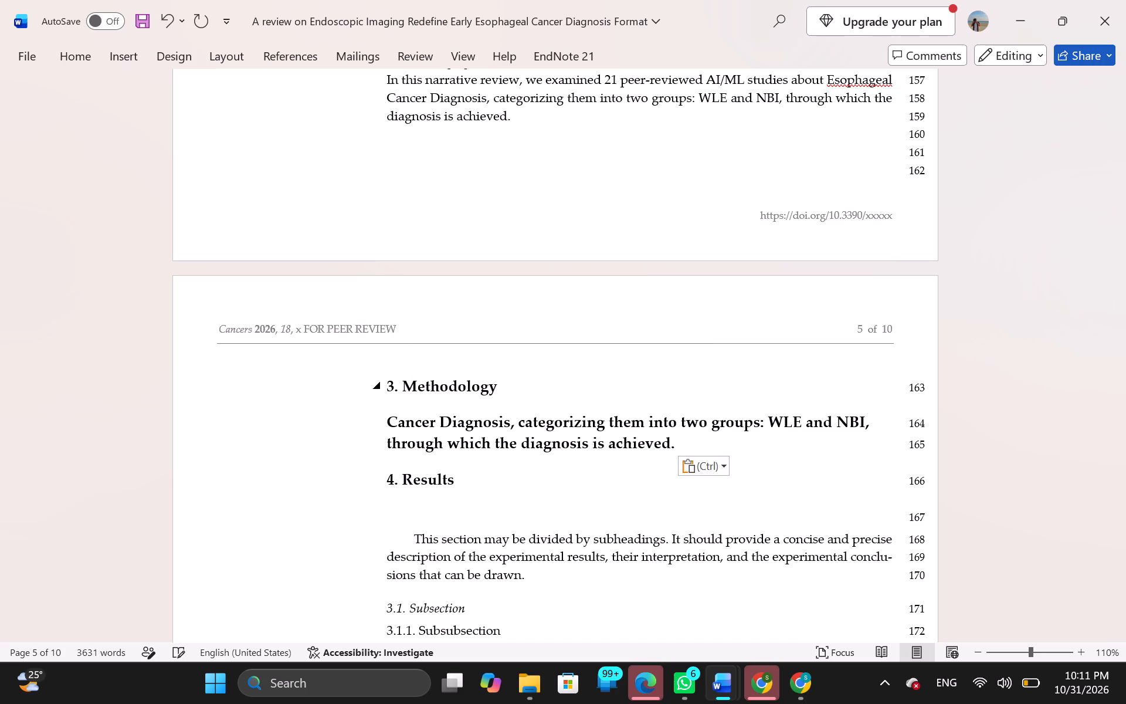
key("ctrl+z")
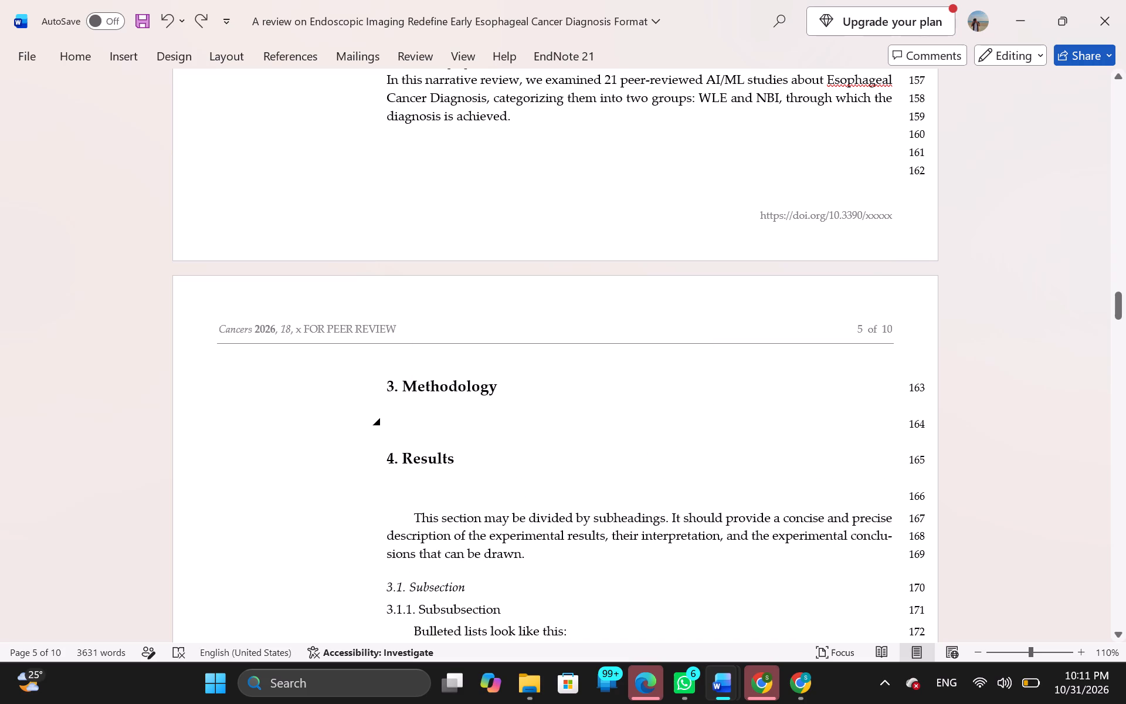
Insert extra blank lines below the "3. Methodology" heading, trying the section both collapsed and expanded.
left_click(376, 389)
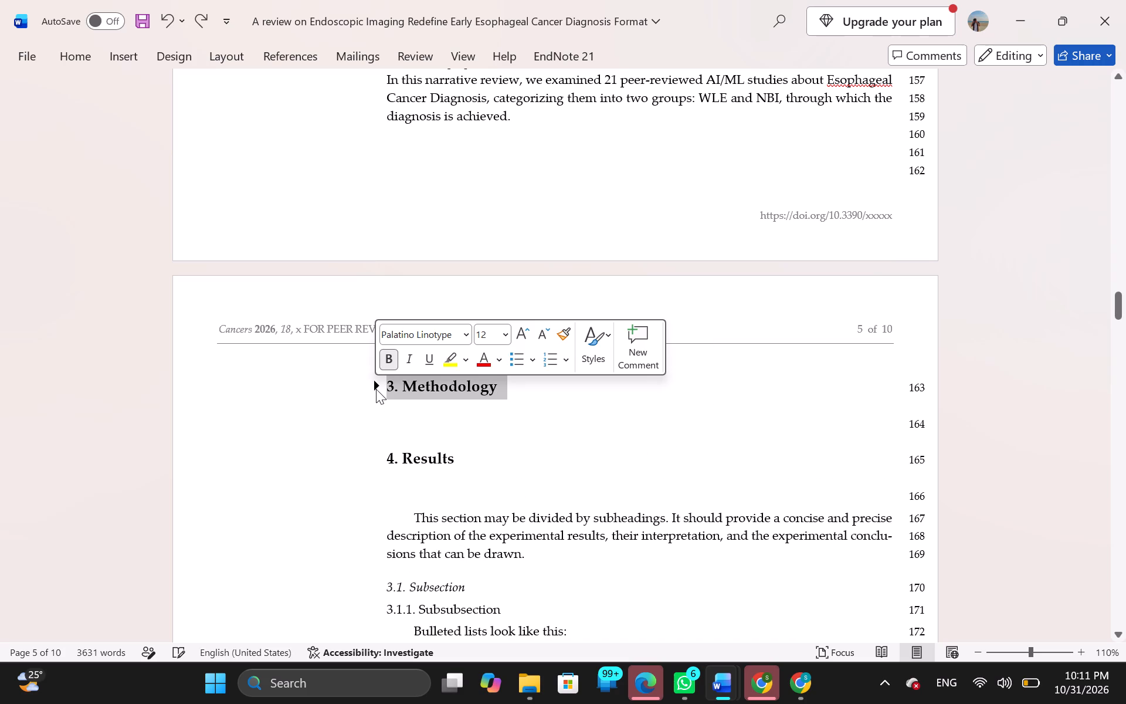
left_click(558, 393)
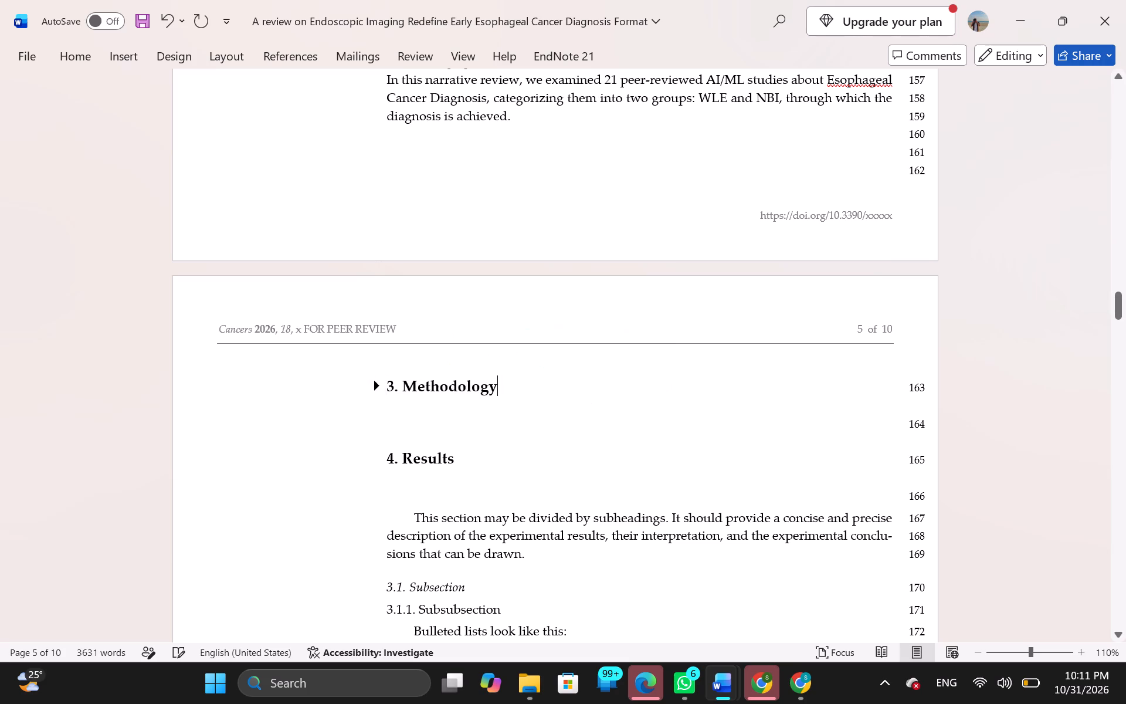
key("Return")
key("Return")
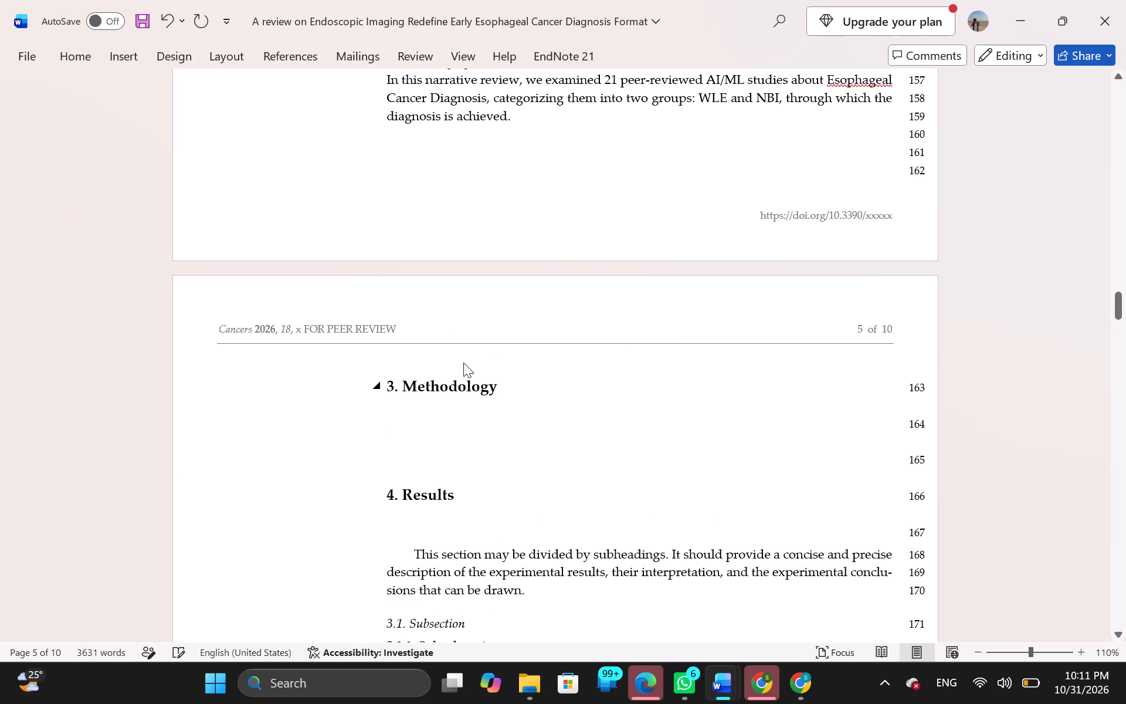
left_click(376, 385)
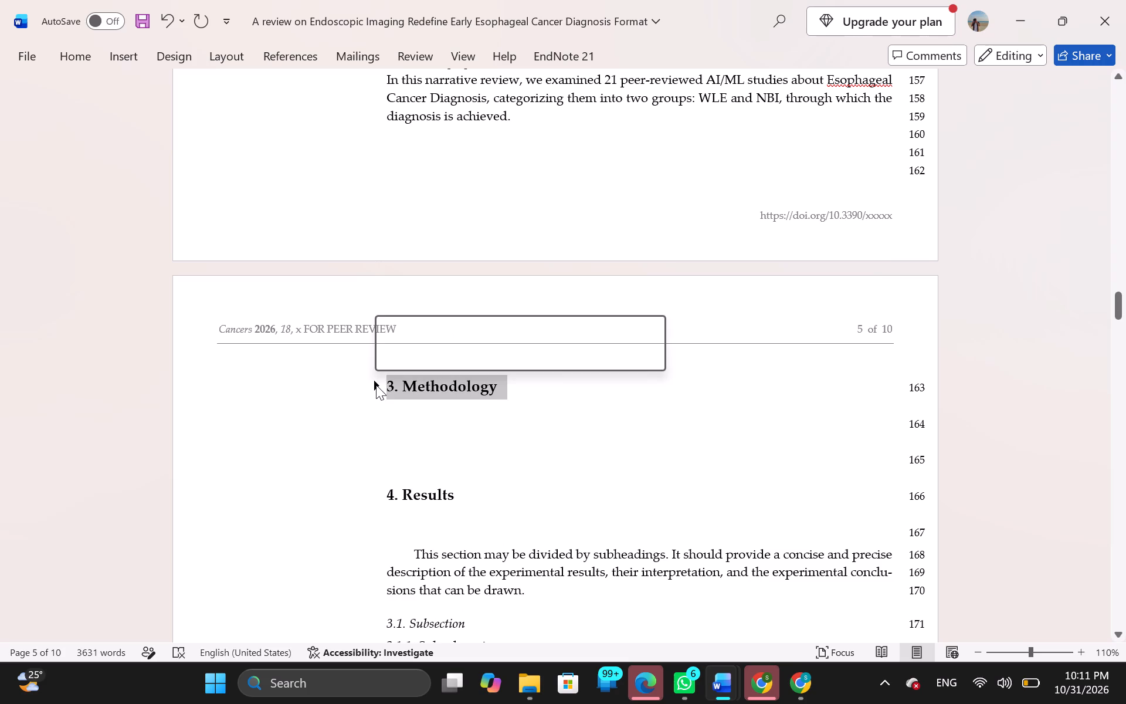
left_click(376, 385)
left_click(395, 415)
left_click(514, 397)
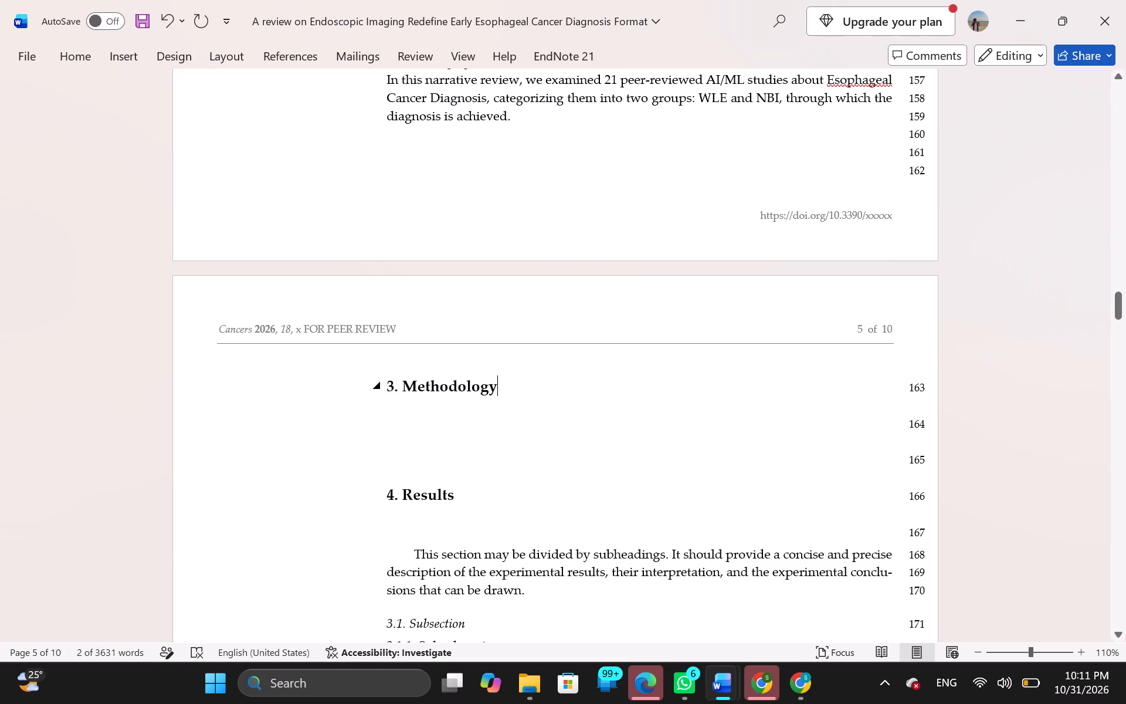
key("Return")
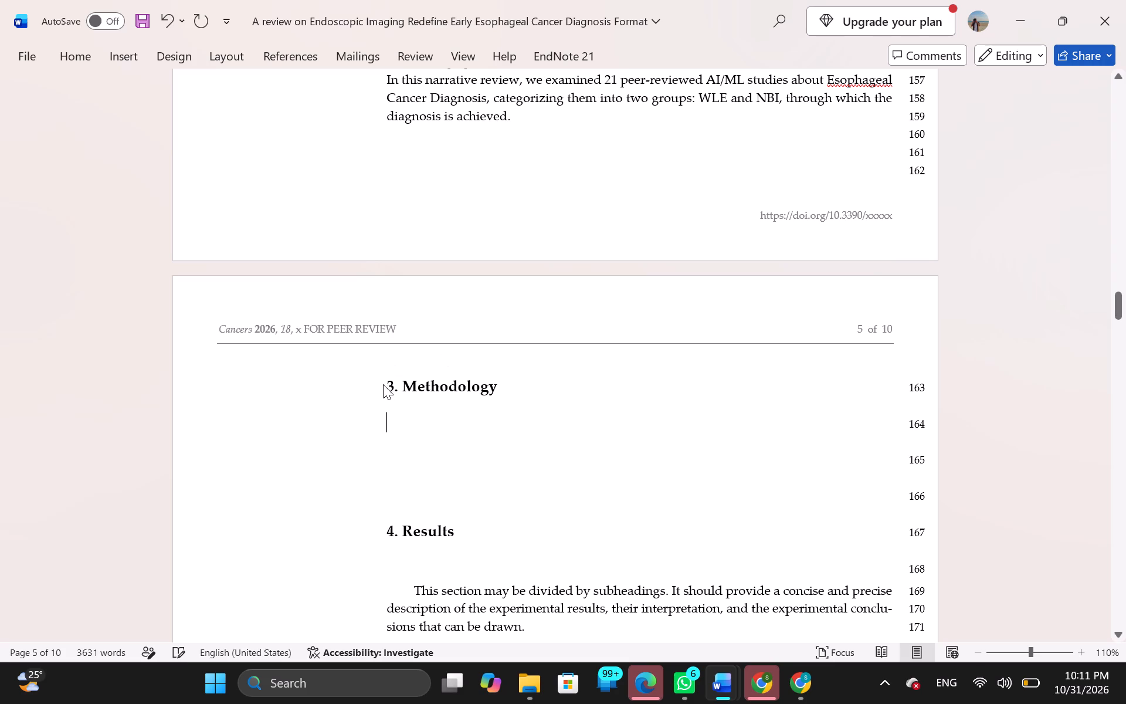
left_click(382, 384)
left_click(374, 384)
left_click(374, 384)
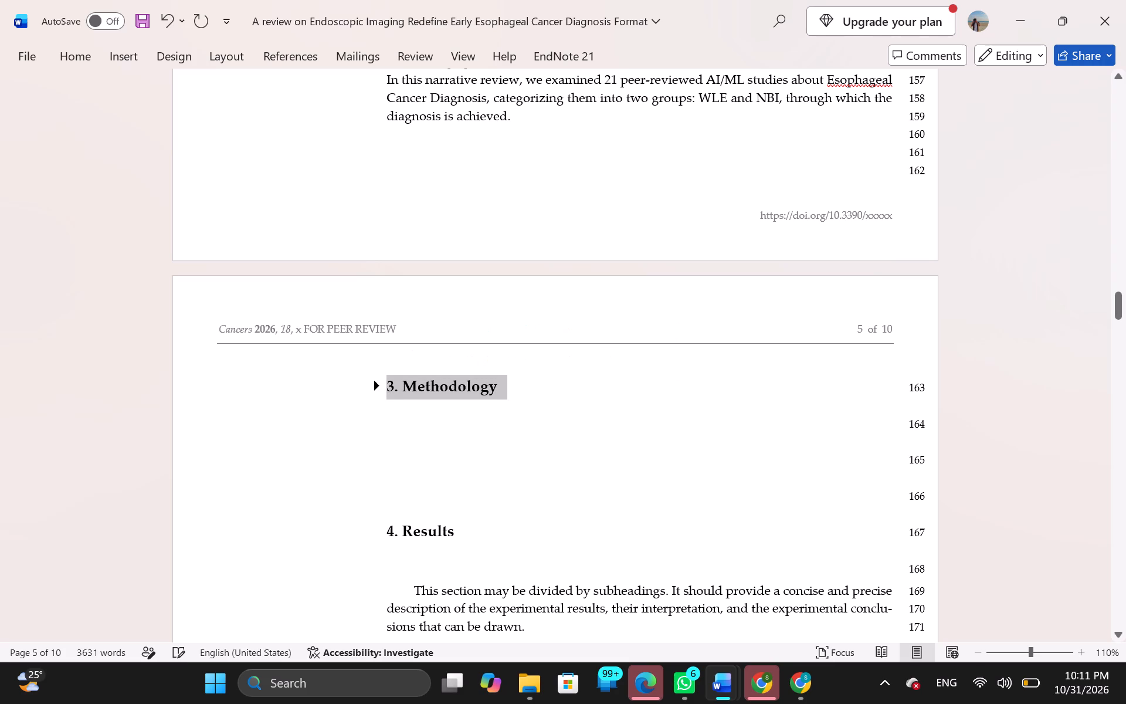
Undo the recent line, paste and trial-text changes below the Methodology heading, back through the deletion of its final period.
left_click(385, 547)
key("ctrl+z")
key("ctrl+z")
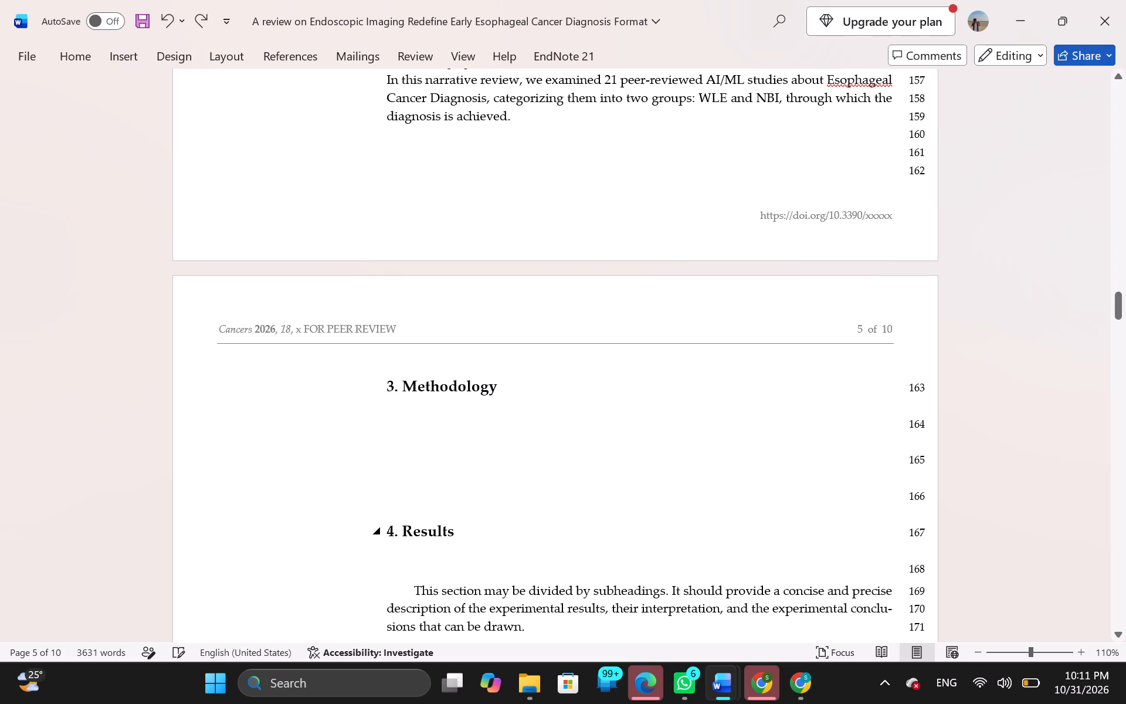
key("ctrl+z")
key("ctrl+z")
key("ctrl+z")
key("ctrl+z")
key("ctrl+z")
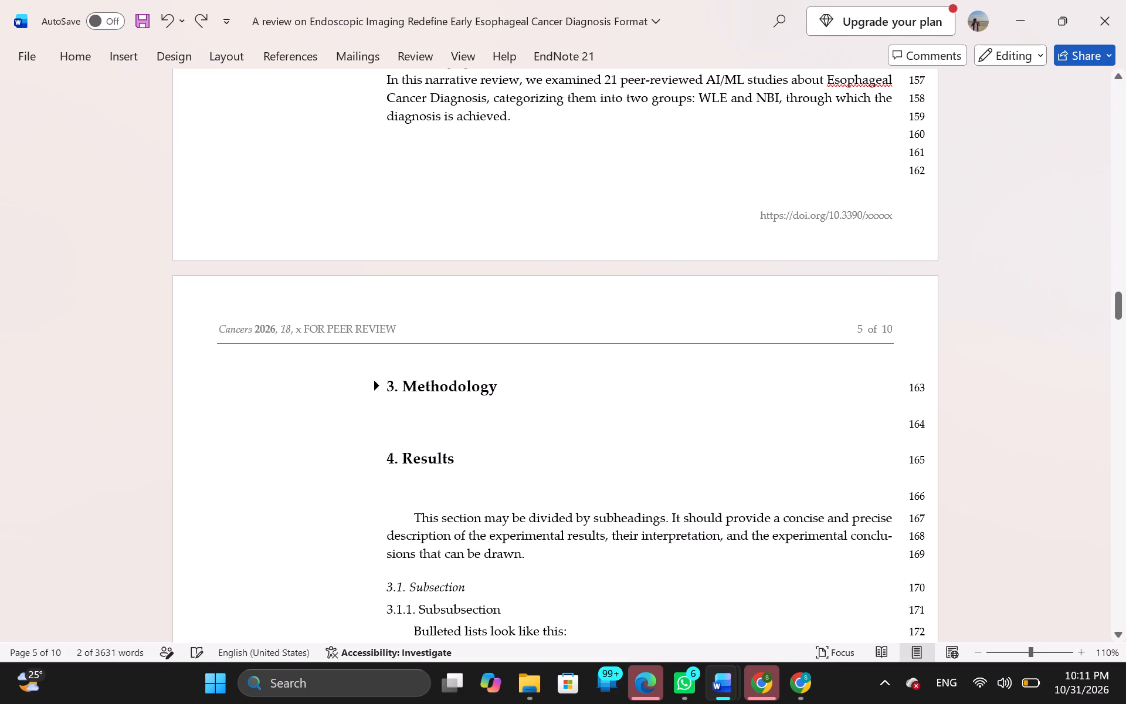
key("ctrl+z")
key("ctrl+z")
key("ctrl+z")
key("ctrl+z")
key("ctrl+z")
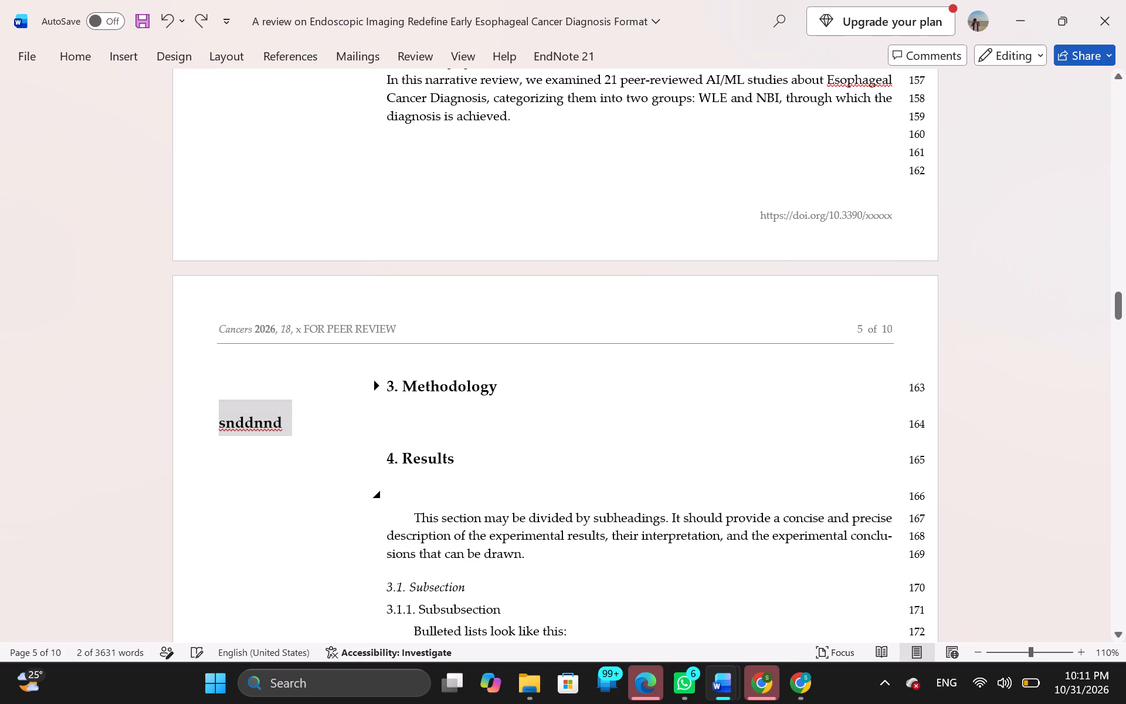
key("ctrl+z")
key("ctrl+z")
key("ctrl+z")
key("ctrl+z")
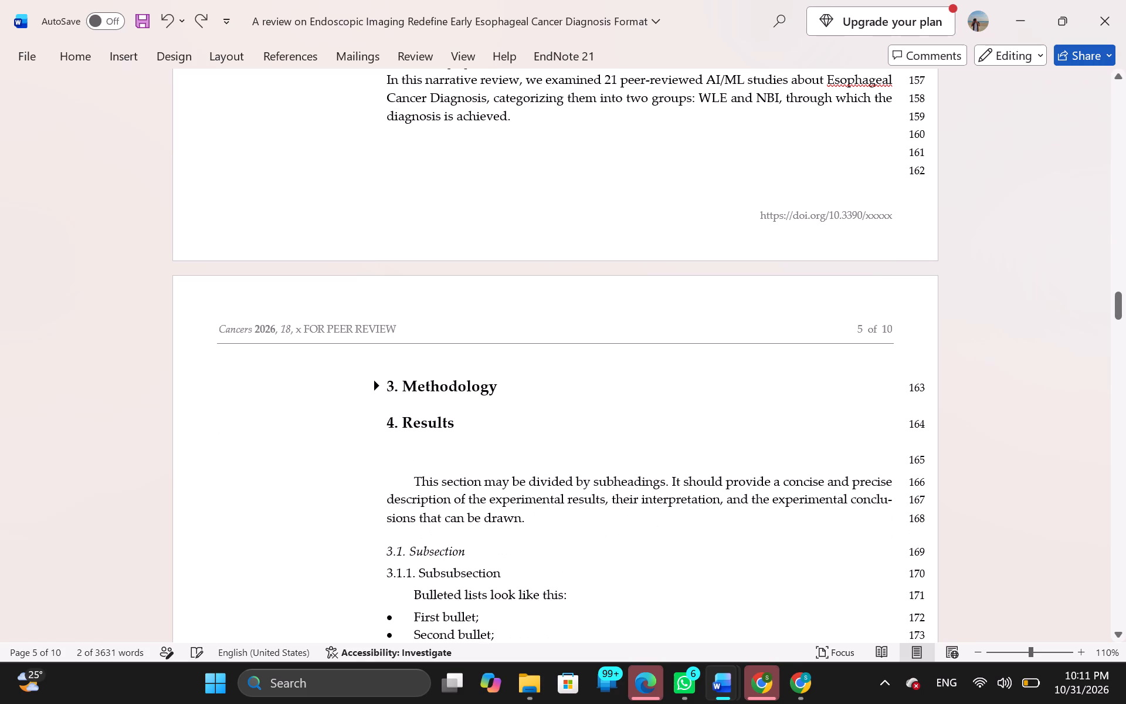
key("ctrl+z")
Look through the manuscript from the Introduction to the Results template text and placeholder figures.
scroll(432, 318, "up", 3)
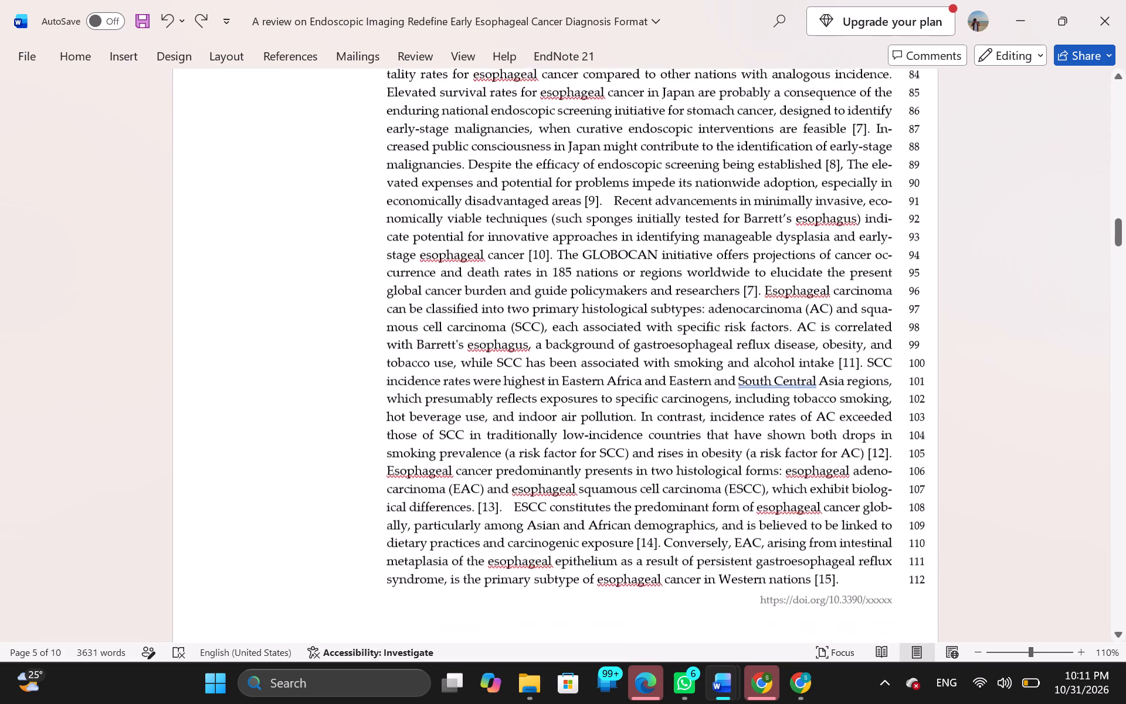
scroll(432, 318, "up", 4)
scroll(408, 401, "down", 4)
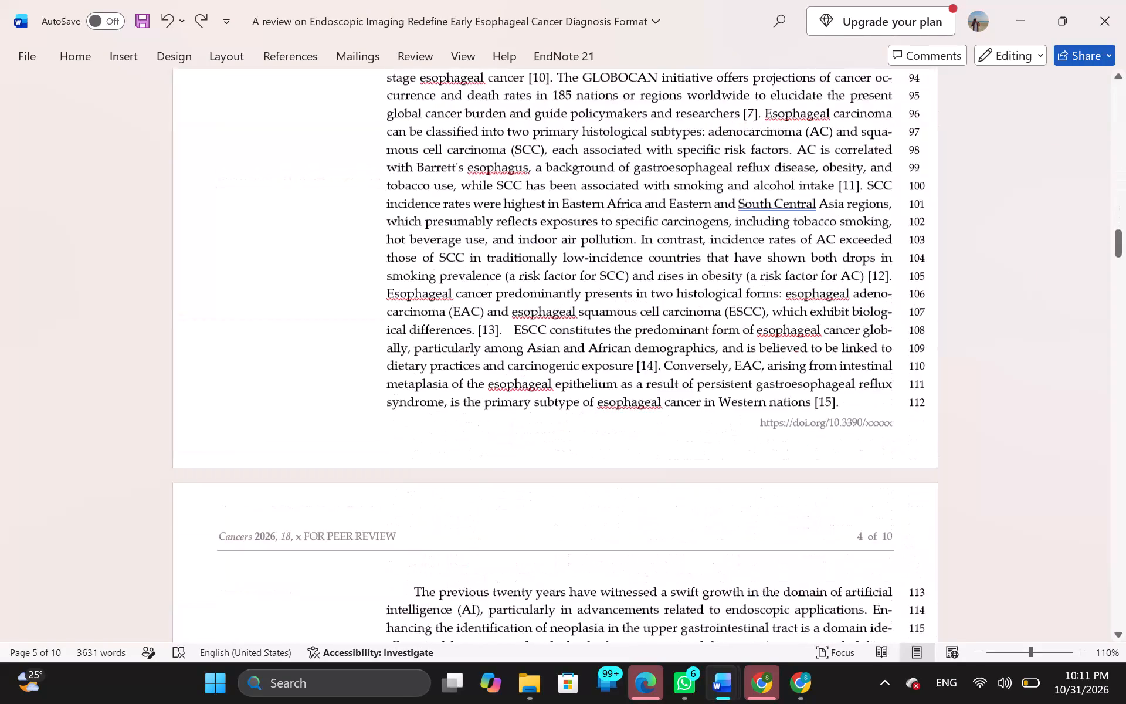
scroll(408, 401, "down", 3)
scroll(417, 424, "up", 2)
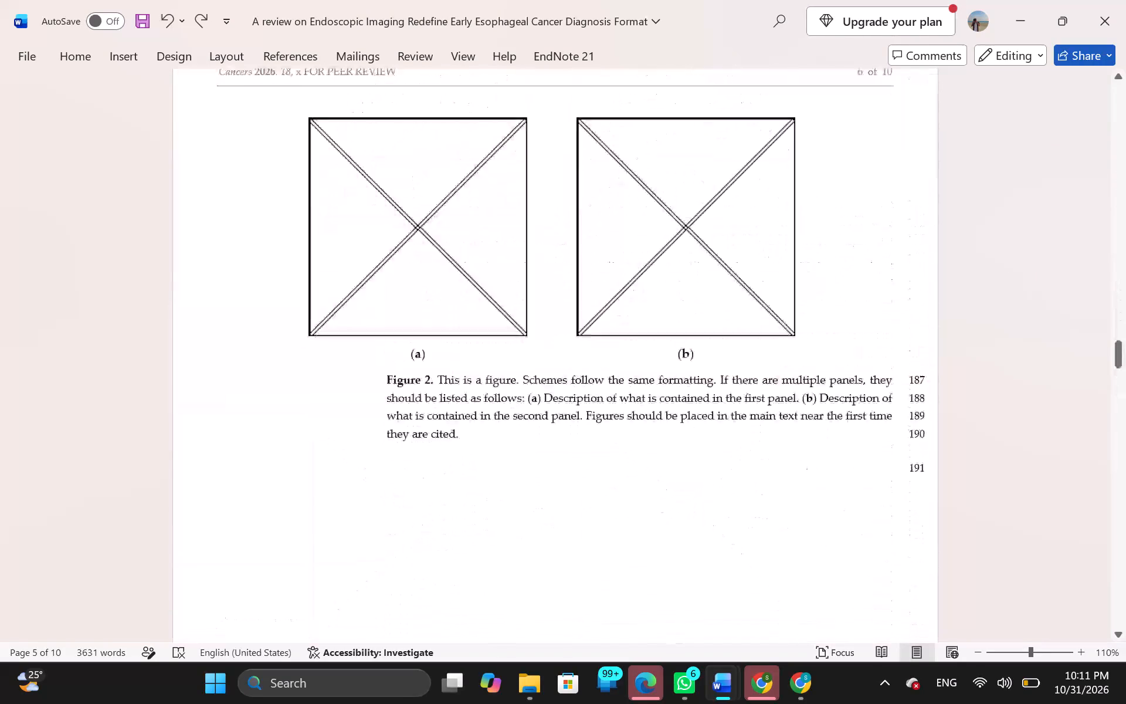
scroll(417, 424, "up", 3)
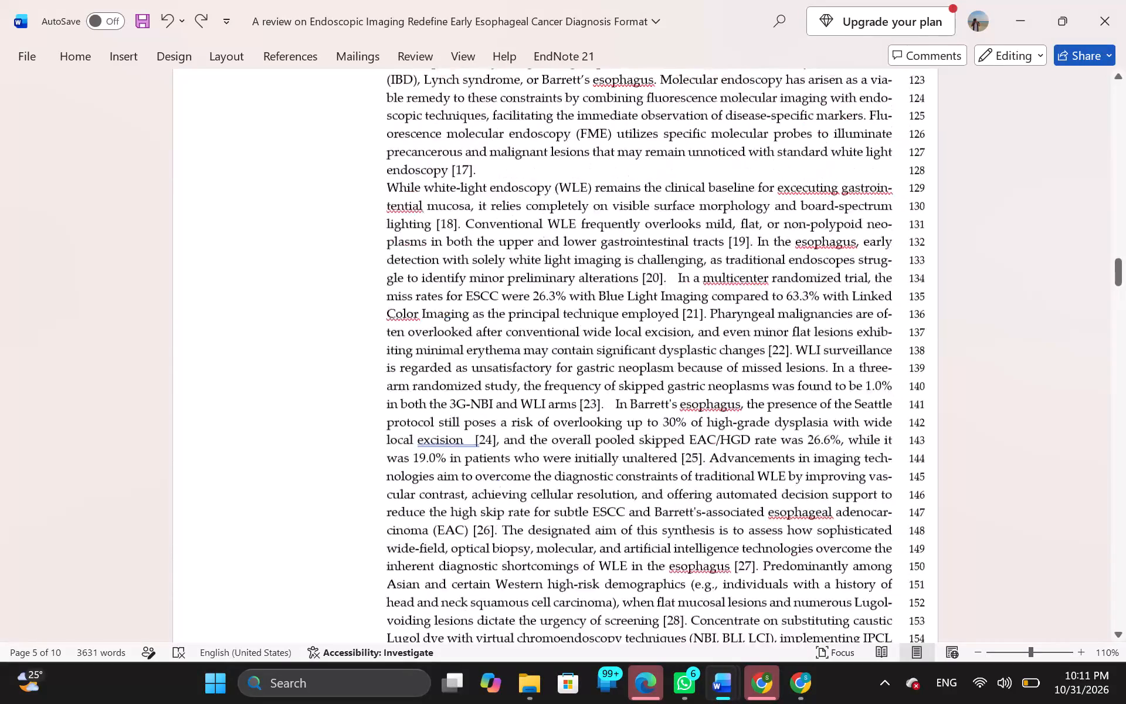
scroll(417, 424, "up", 3)
scroll(417, 424, "down", 1)
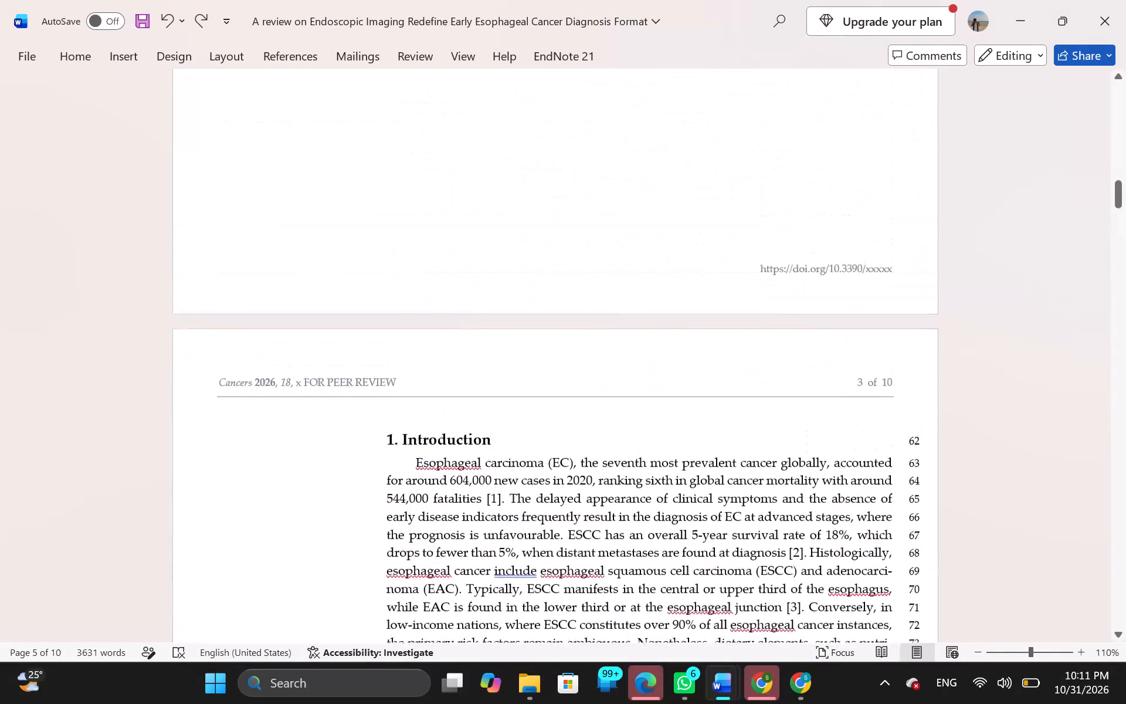
scroll(417, 424, "down", 3)
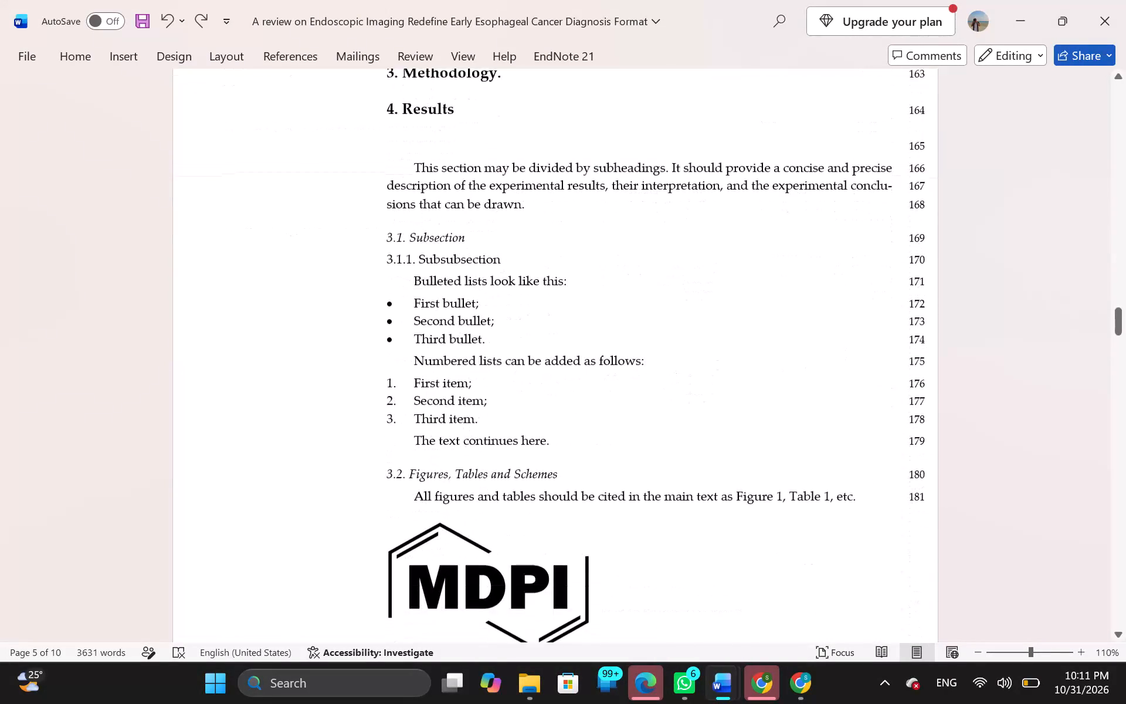
Renumber the Methodology heading as 2.
scroll(417, 424, "up", 2)
left_click(393, 499)
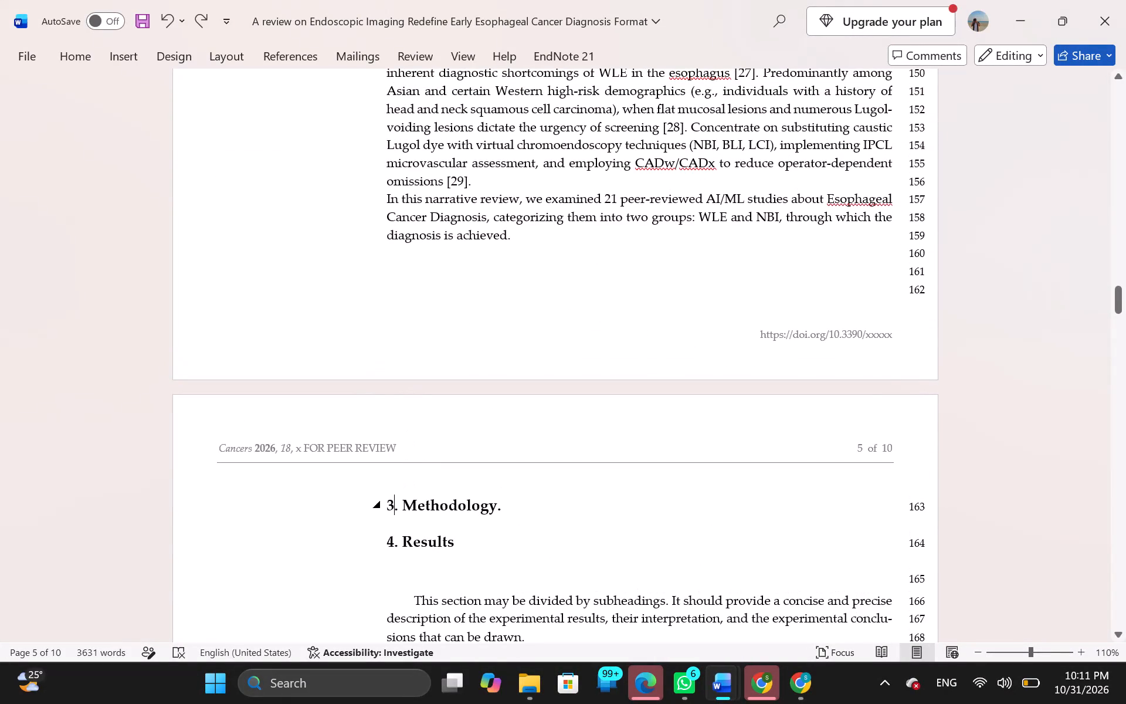
key("BackSpace")
key("2")
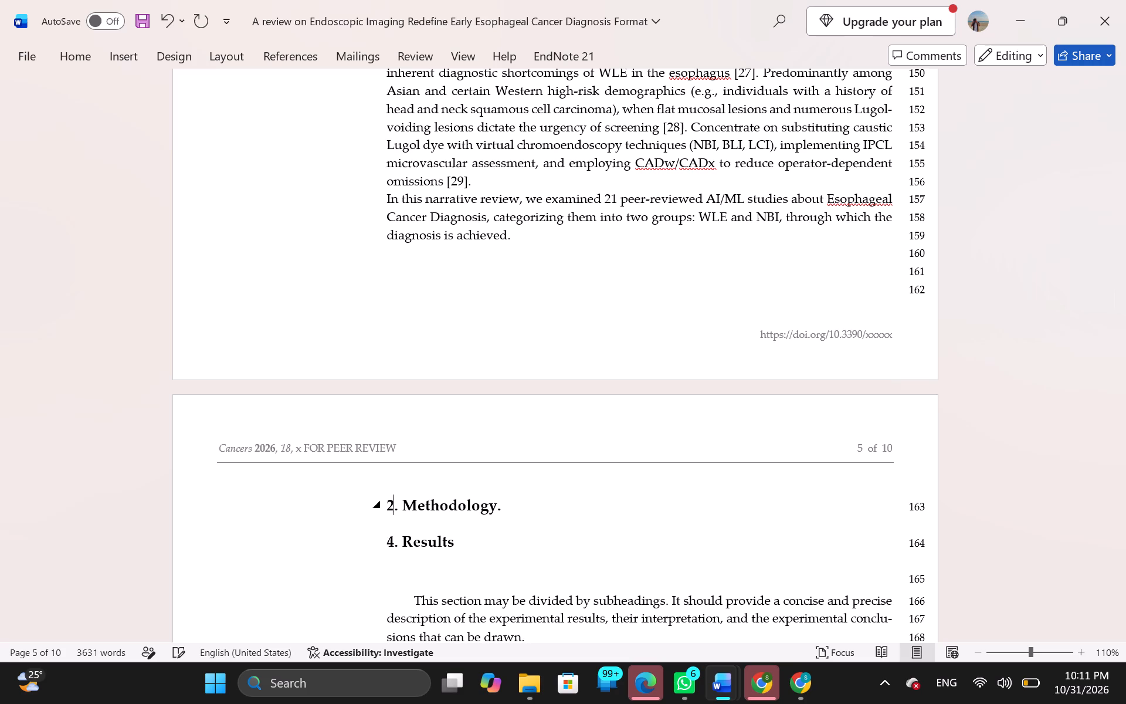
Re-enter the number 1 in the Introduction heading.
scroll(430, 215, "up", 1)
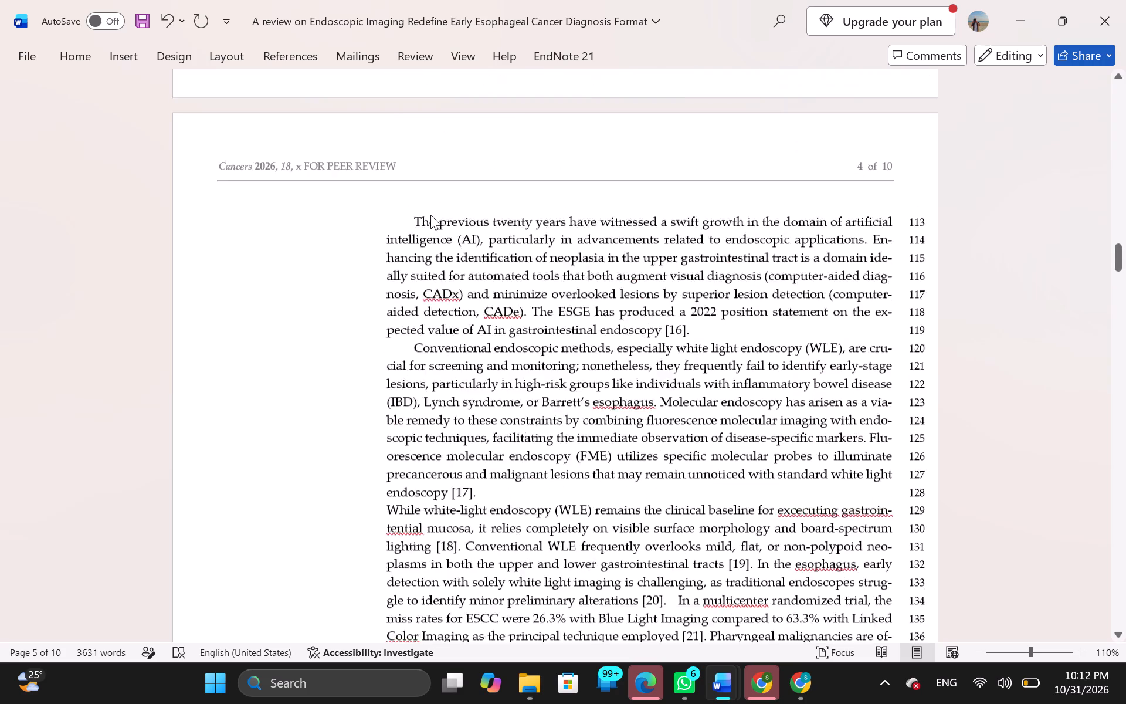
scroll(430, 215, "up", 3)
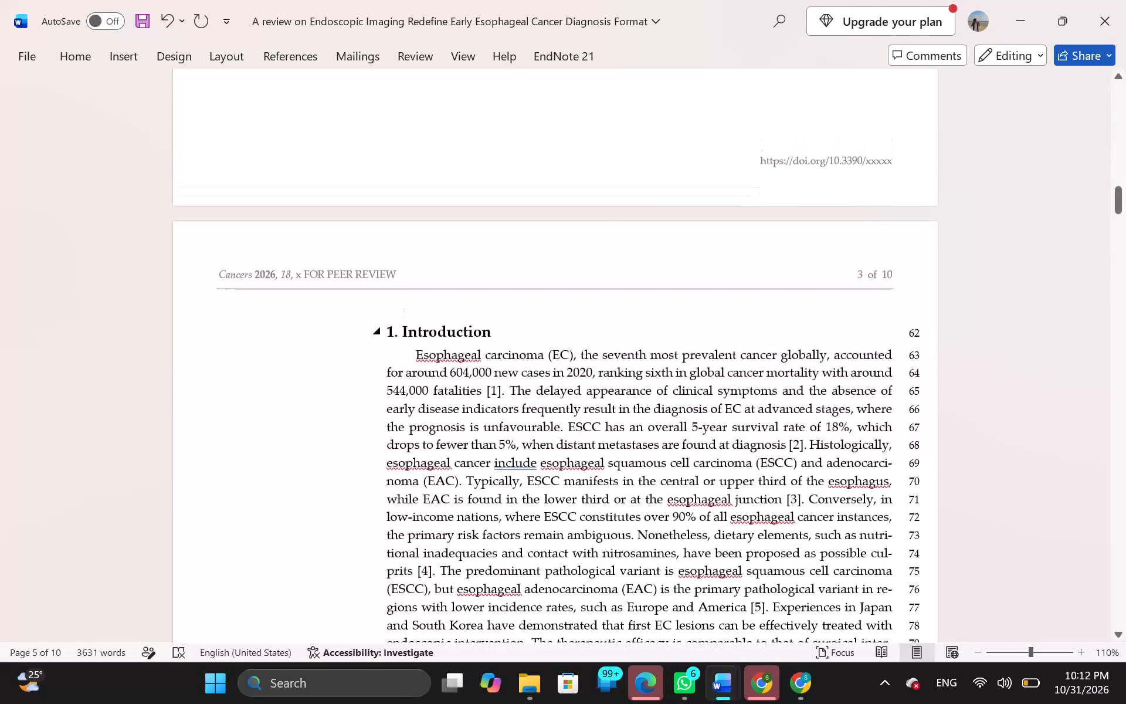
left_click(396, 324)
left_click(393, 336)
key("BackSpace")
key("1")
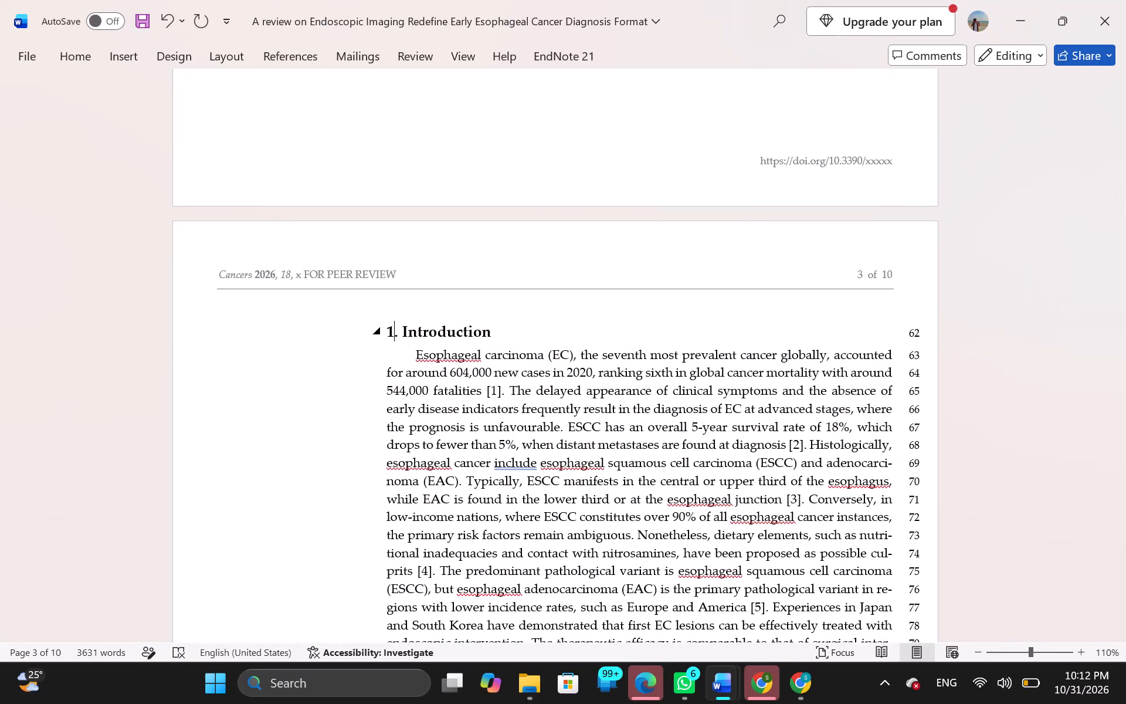
Replace the Introduction heading's number with a newly entered "1." and revert its automatic numbering to plain text.
key("Right")
key("BackSpace")
key("BackSpace")
key("BackSpace")
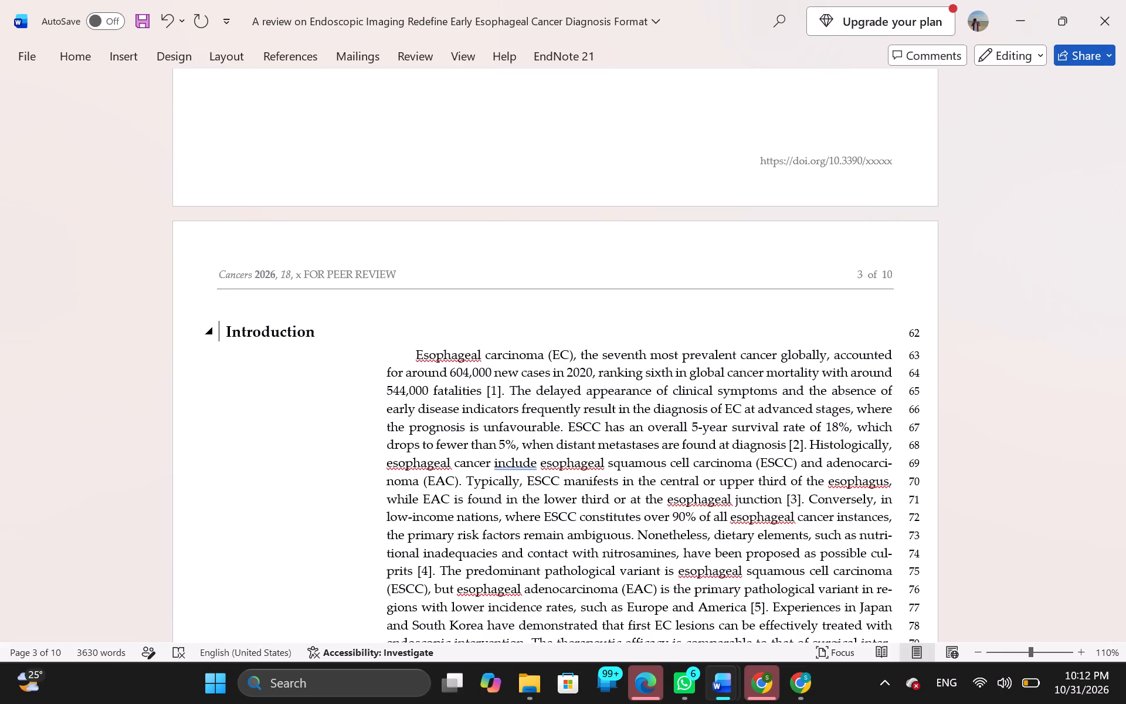
key("ctrl+z")
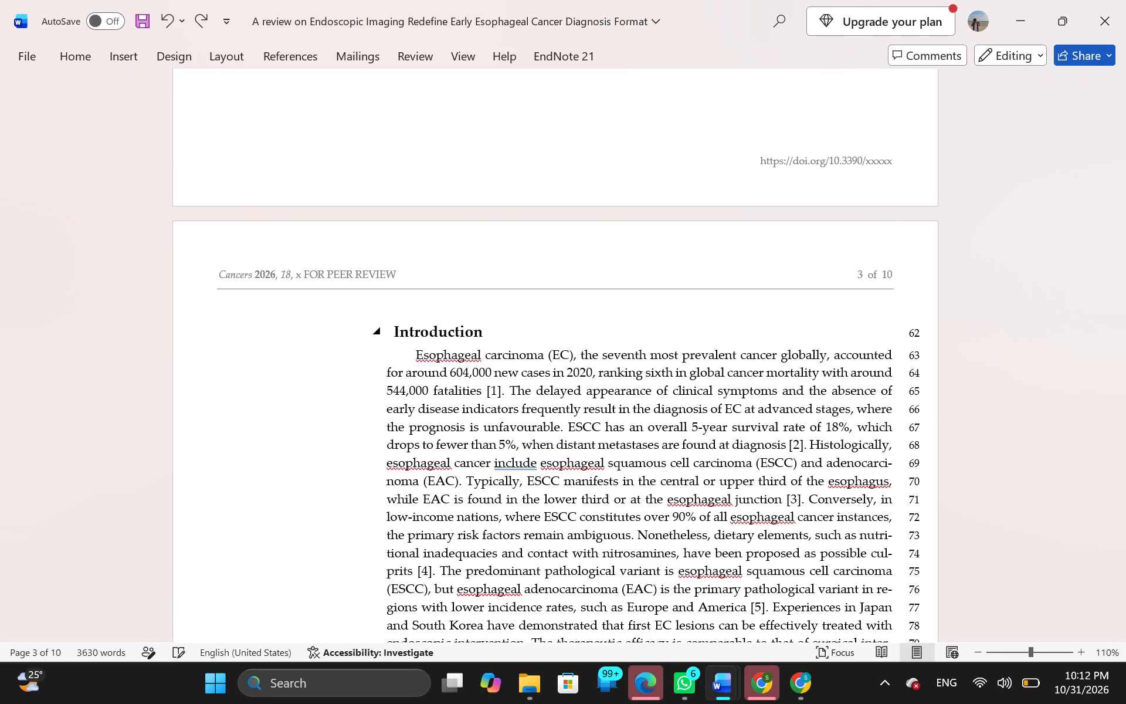
type("1.")
key("space")
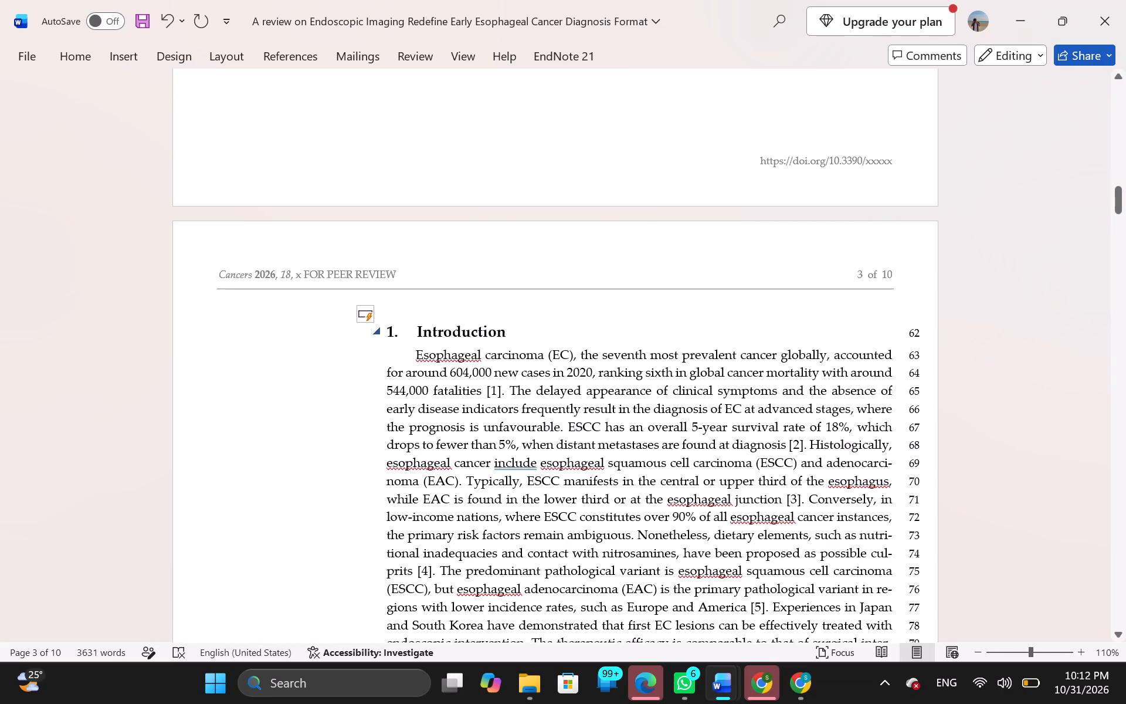
left_click(359, 314)
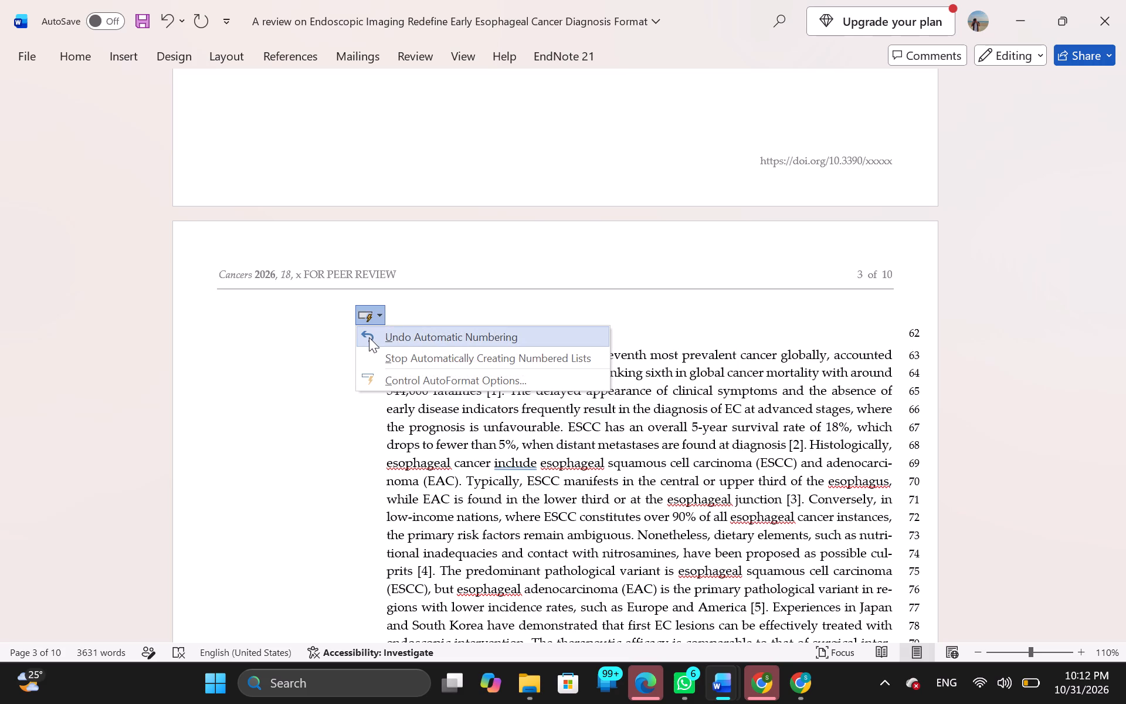
left_click(374, 335)
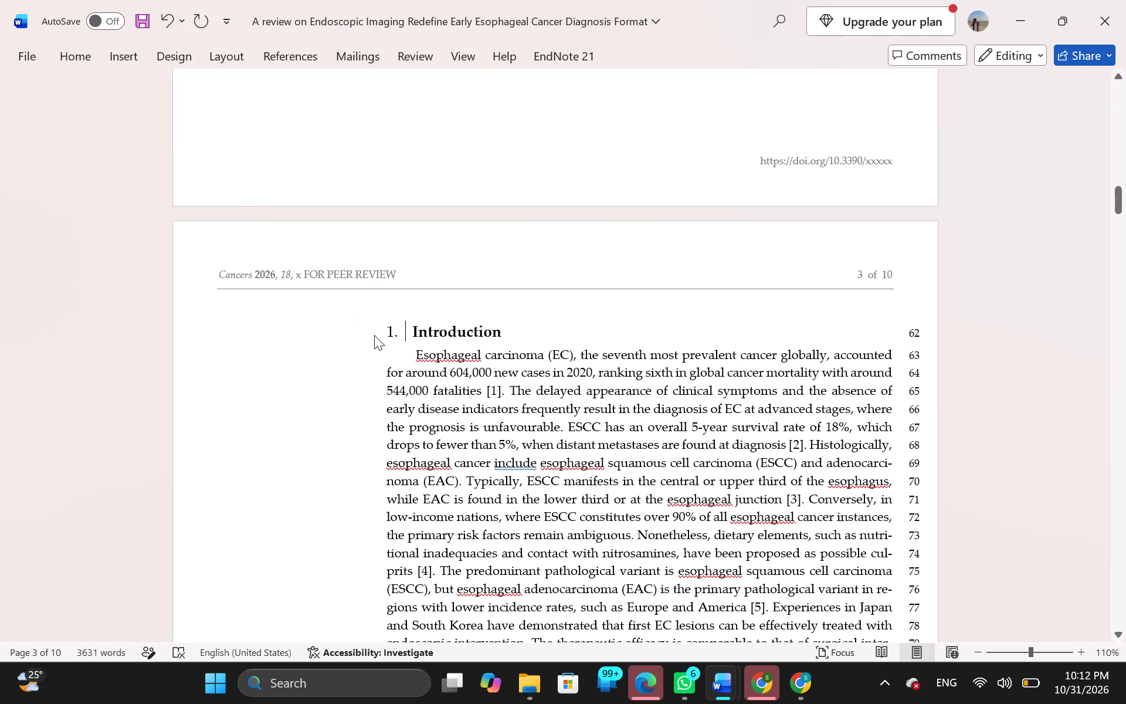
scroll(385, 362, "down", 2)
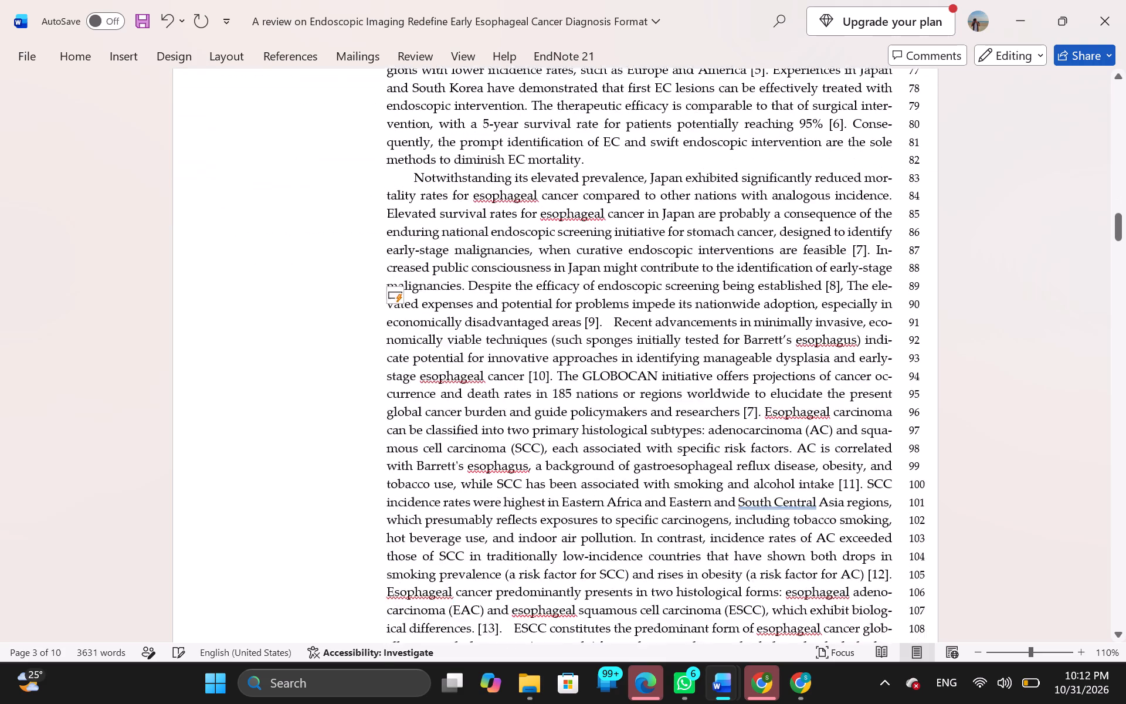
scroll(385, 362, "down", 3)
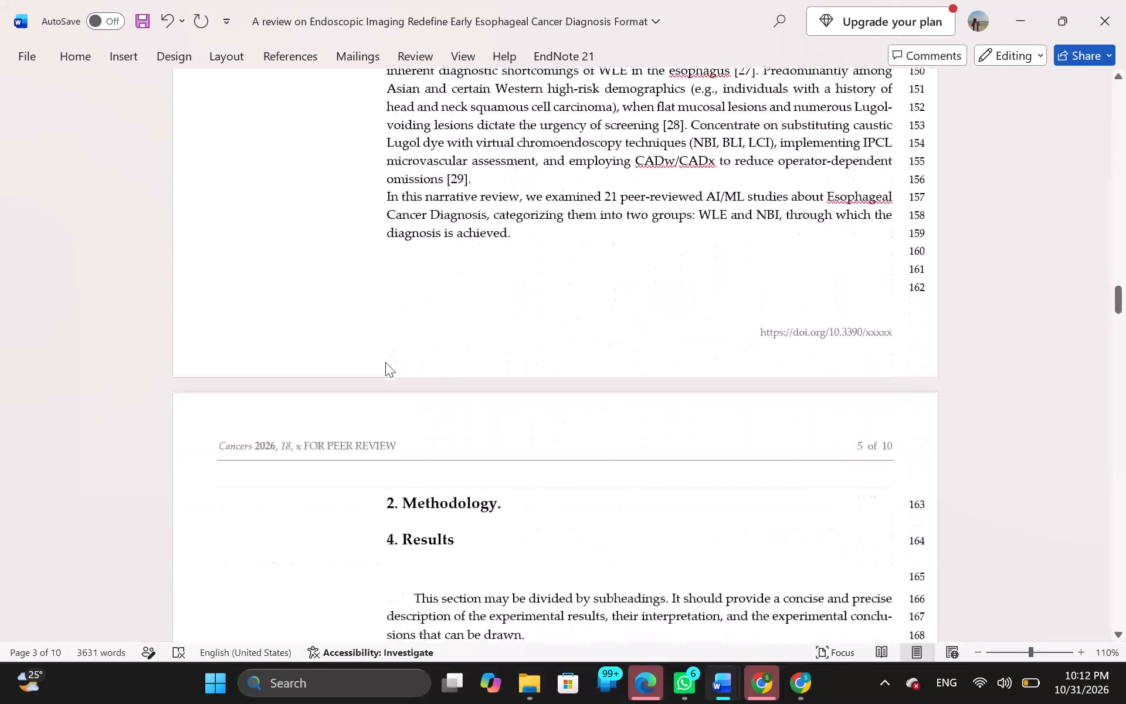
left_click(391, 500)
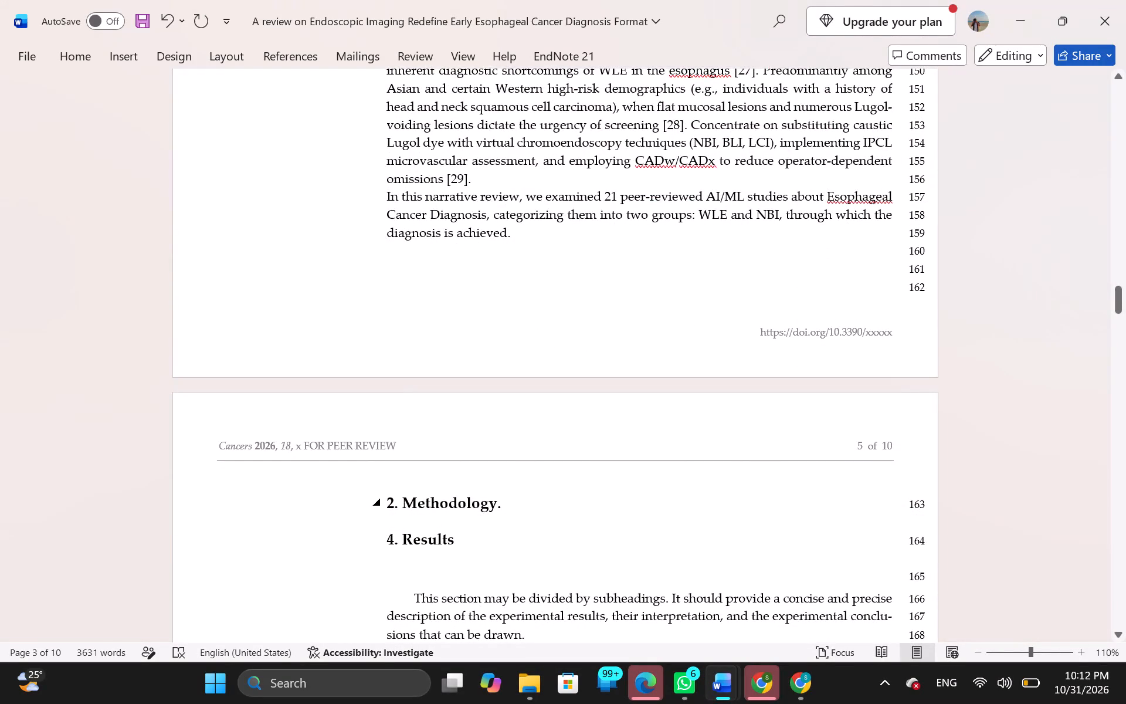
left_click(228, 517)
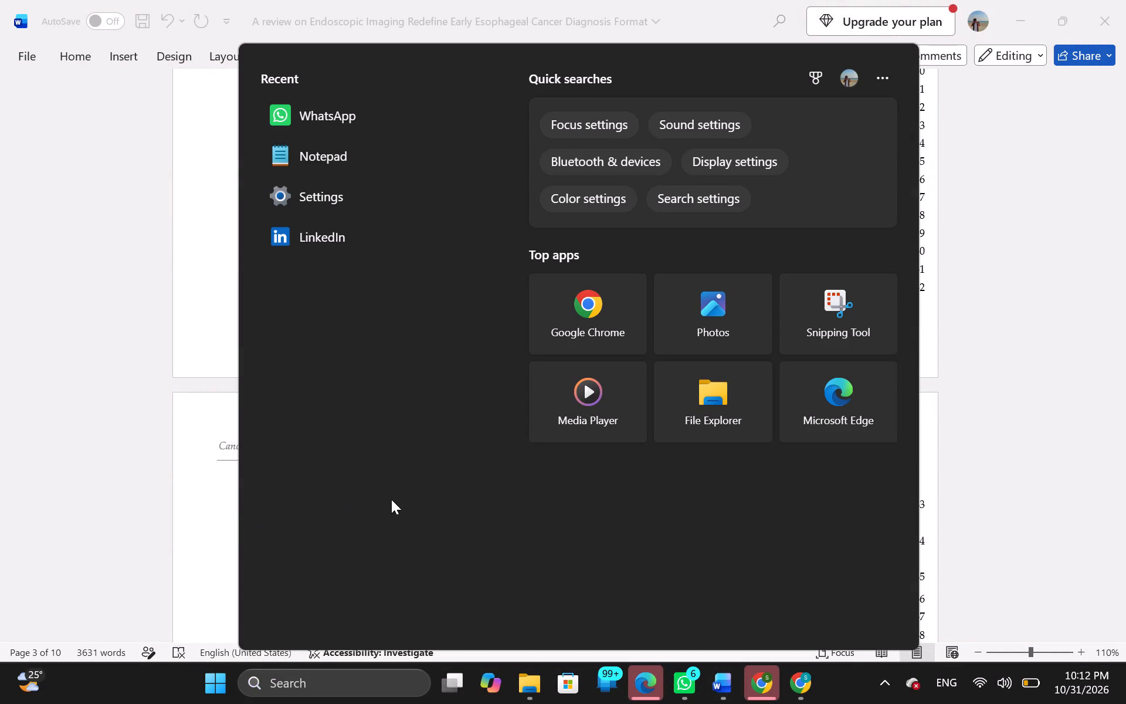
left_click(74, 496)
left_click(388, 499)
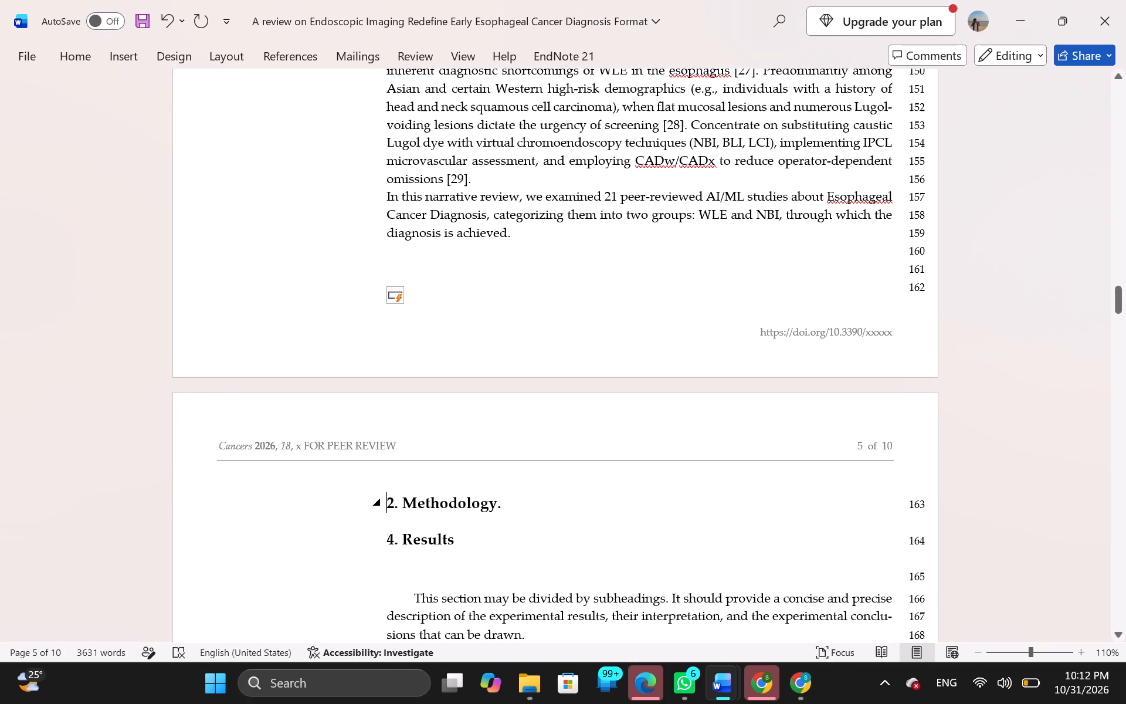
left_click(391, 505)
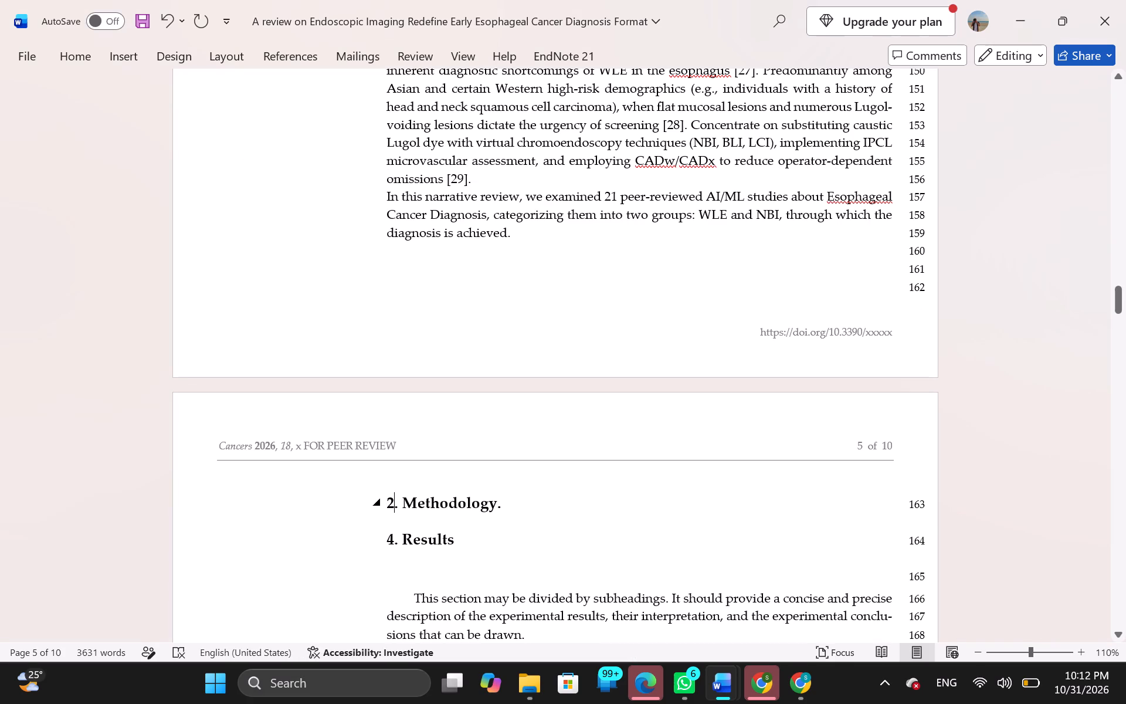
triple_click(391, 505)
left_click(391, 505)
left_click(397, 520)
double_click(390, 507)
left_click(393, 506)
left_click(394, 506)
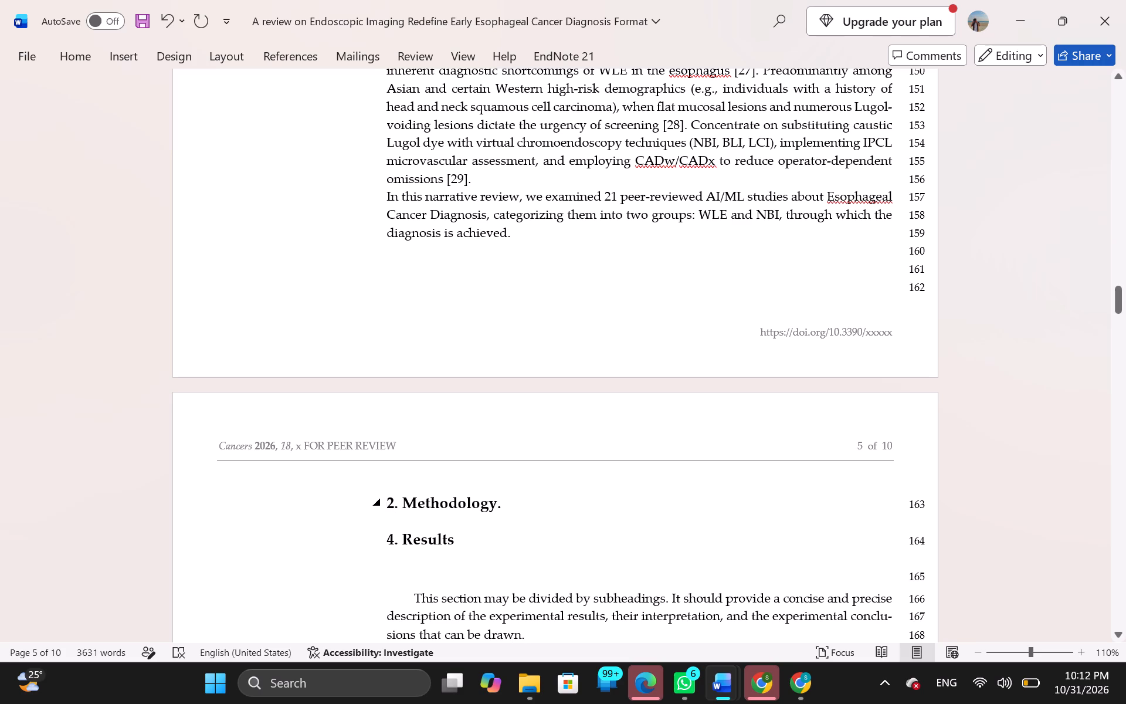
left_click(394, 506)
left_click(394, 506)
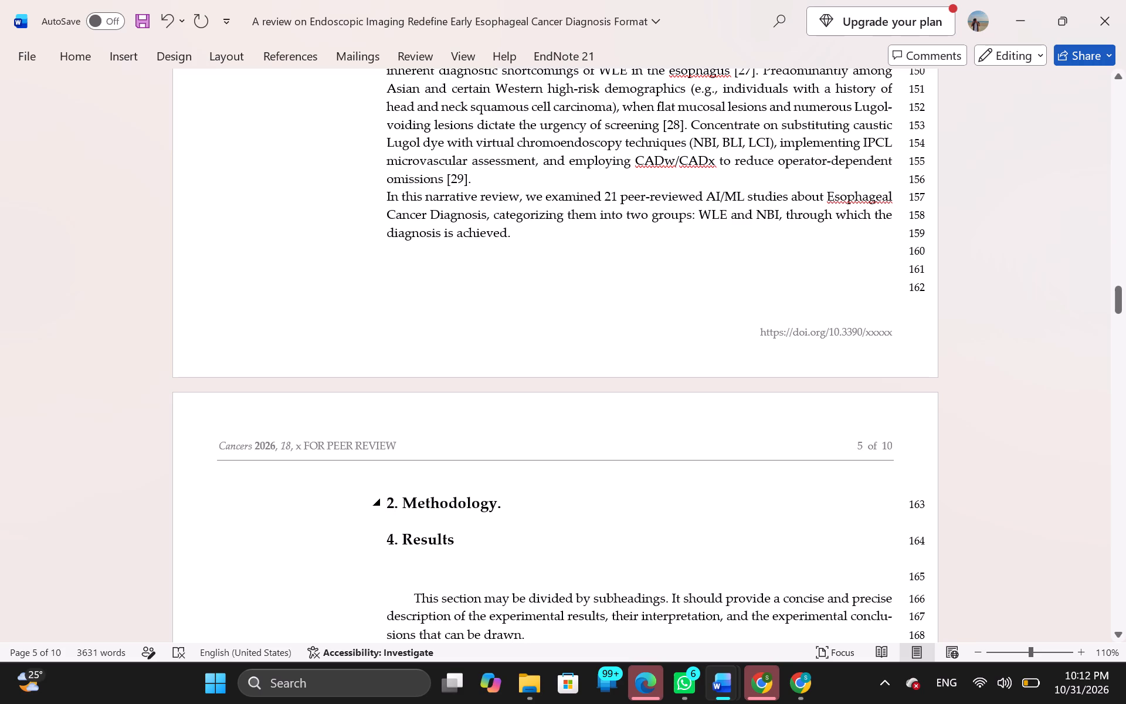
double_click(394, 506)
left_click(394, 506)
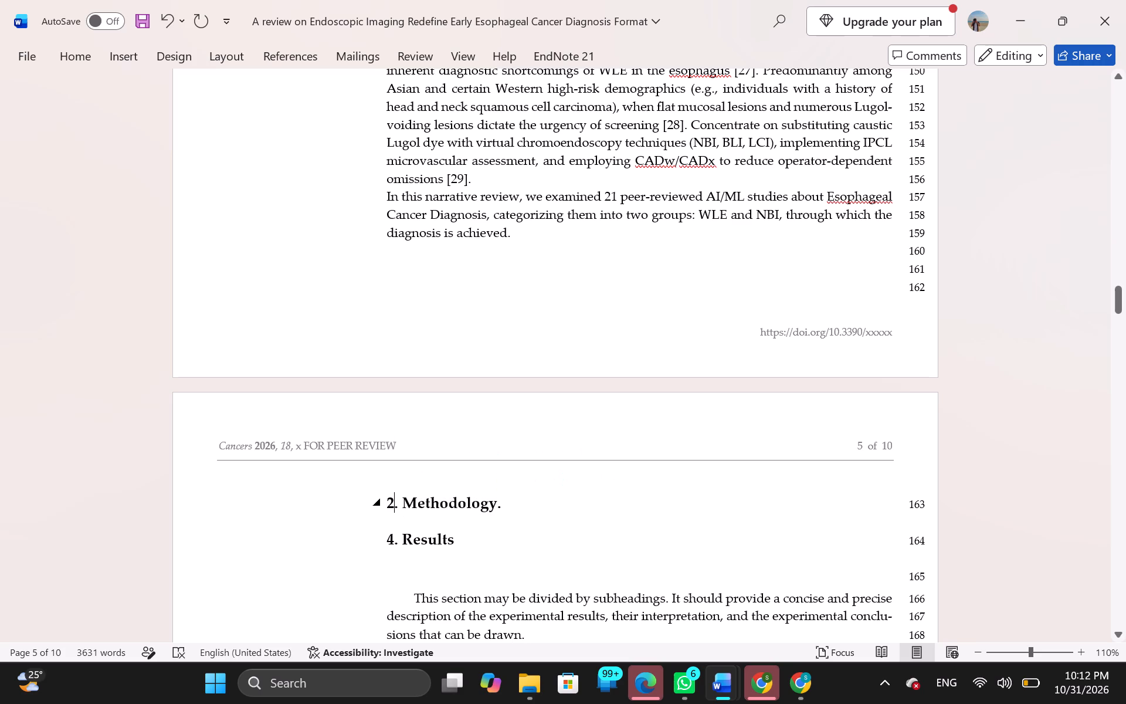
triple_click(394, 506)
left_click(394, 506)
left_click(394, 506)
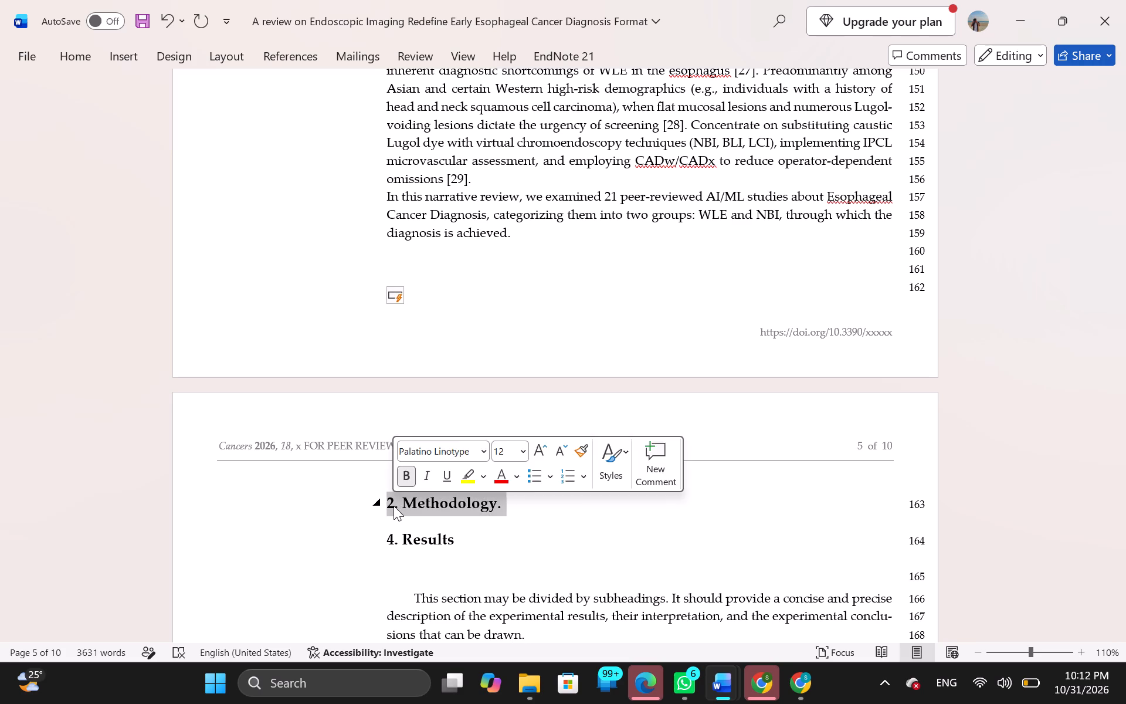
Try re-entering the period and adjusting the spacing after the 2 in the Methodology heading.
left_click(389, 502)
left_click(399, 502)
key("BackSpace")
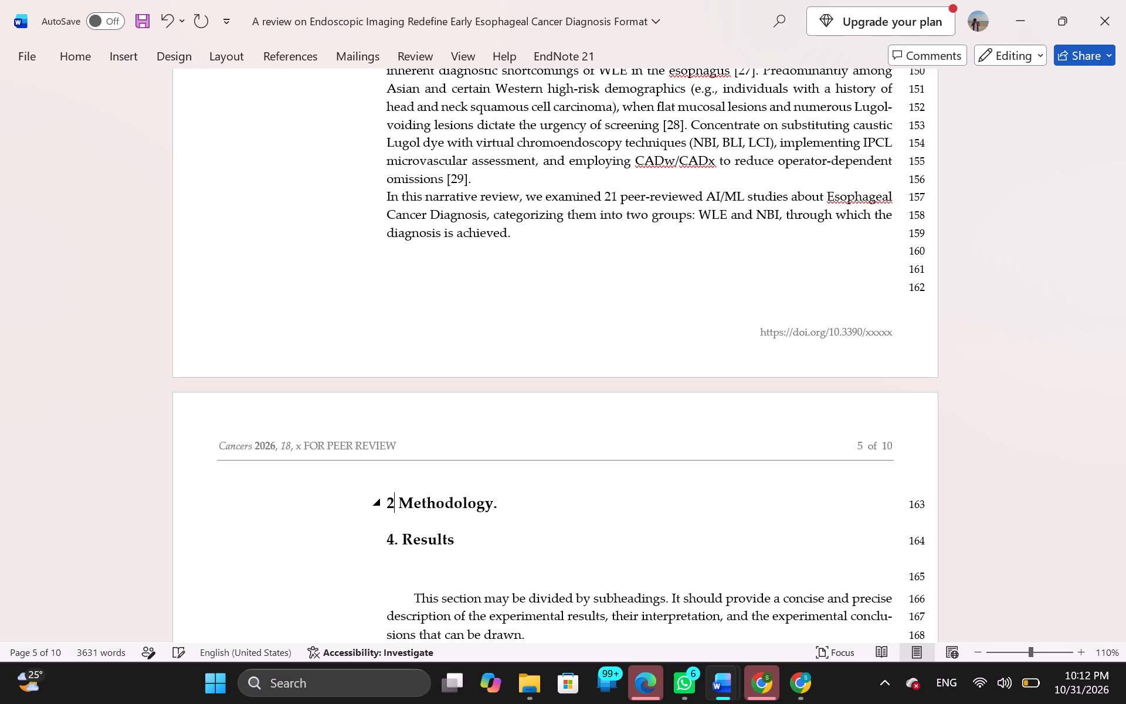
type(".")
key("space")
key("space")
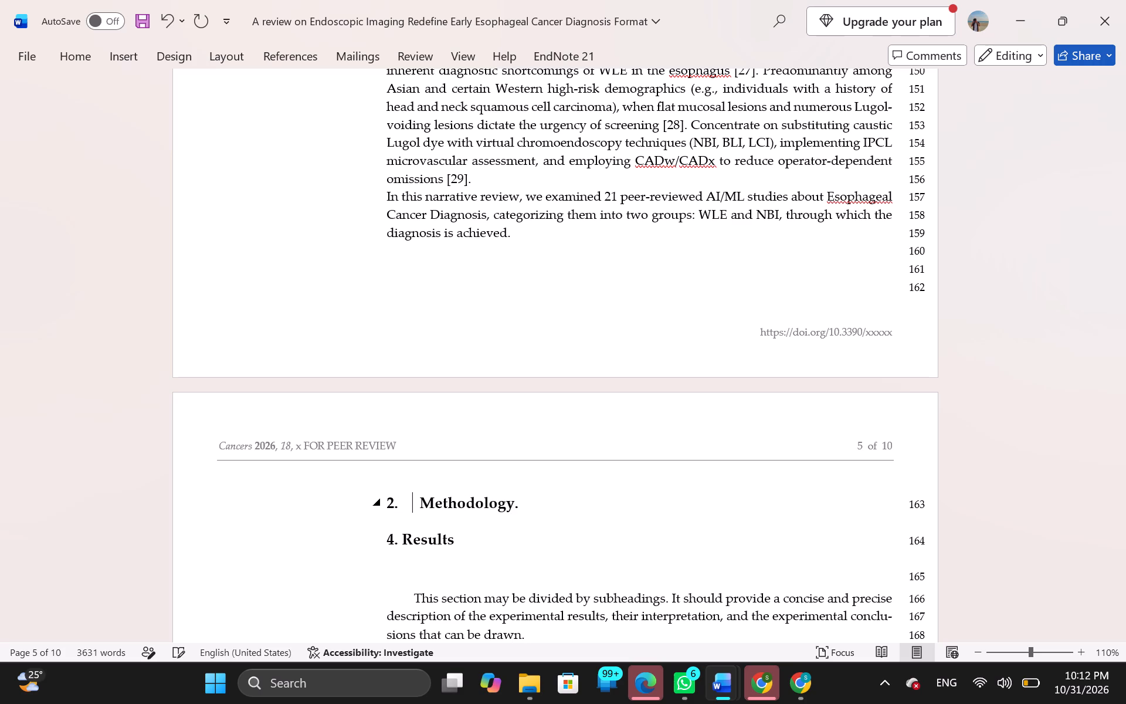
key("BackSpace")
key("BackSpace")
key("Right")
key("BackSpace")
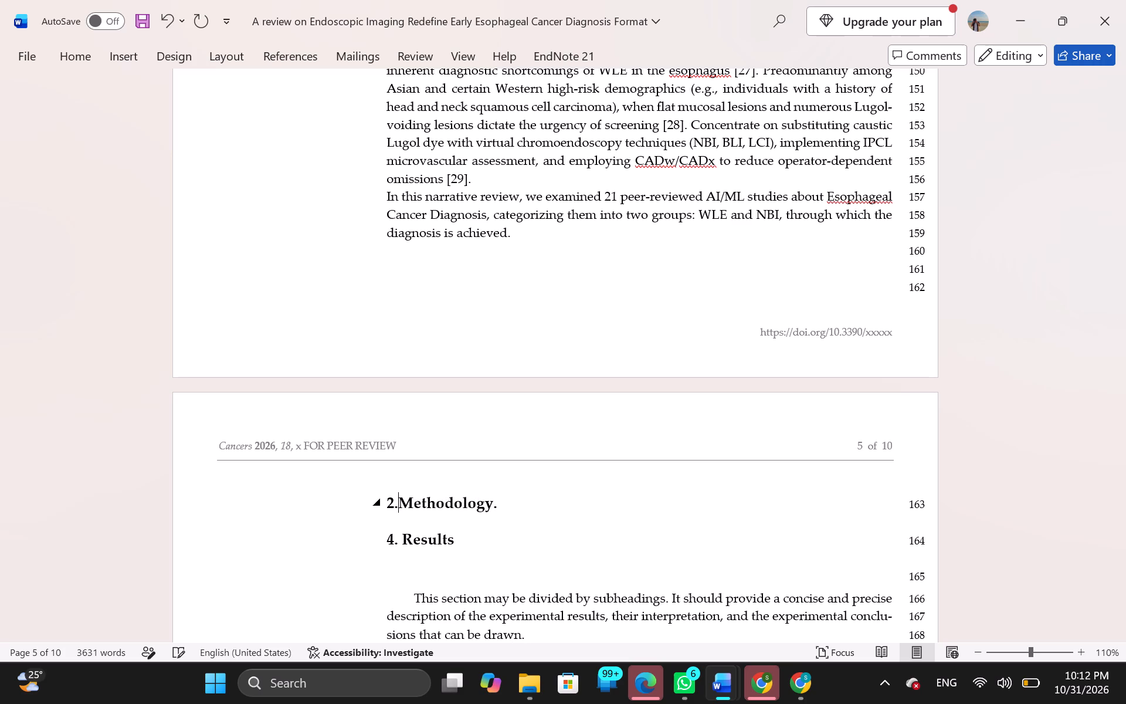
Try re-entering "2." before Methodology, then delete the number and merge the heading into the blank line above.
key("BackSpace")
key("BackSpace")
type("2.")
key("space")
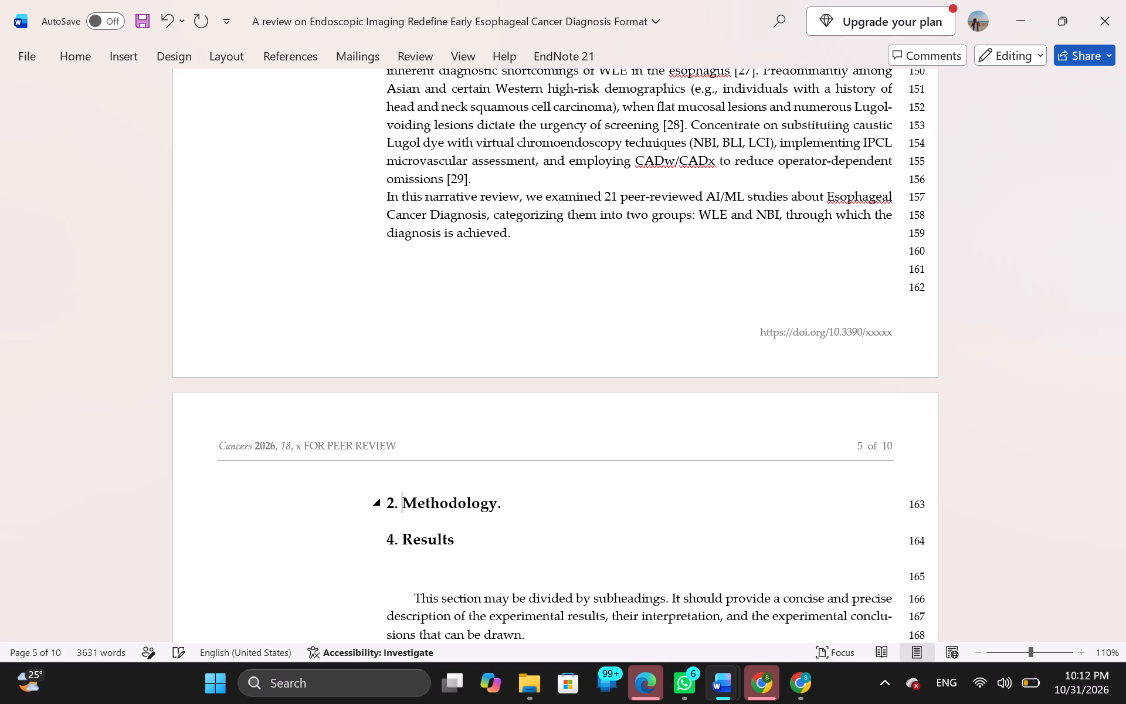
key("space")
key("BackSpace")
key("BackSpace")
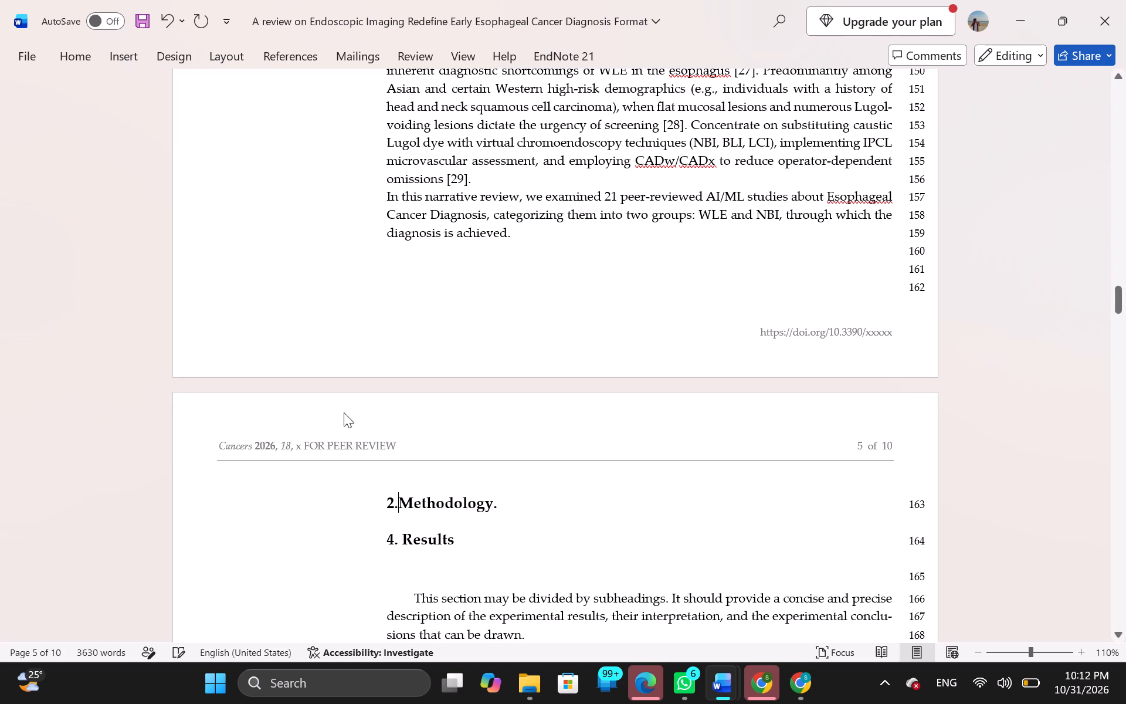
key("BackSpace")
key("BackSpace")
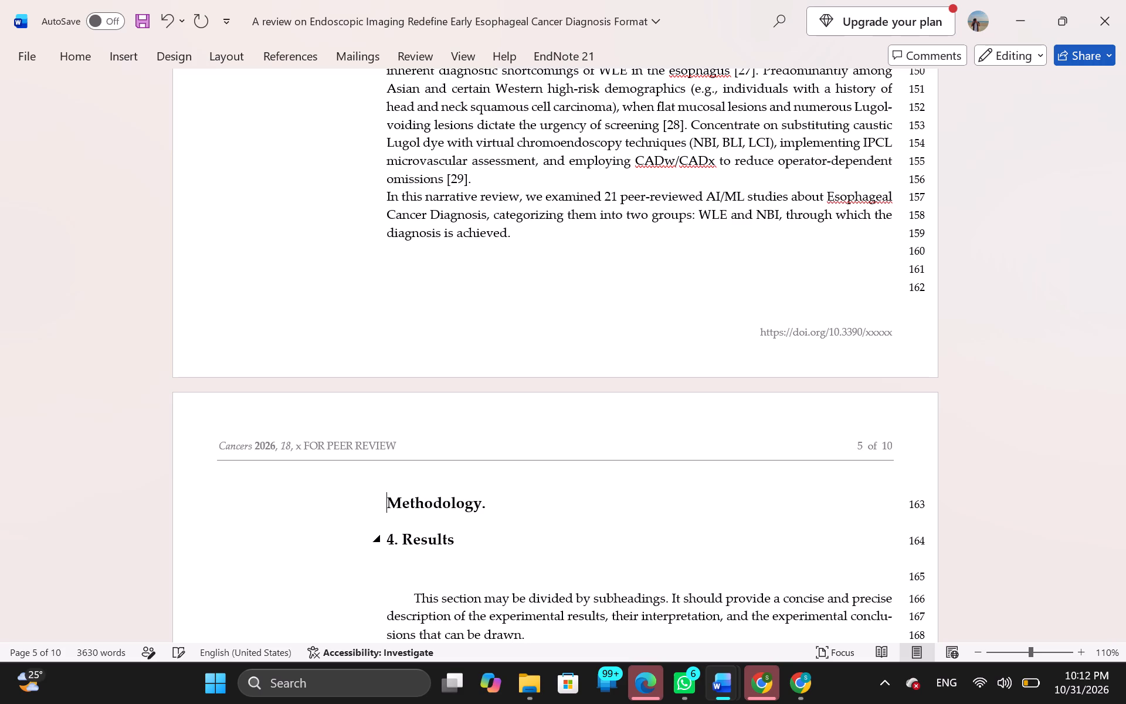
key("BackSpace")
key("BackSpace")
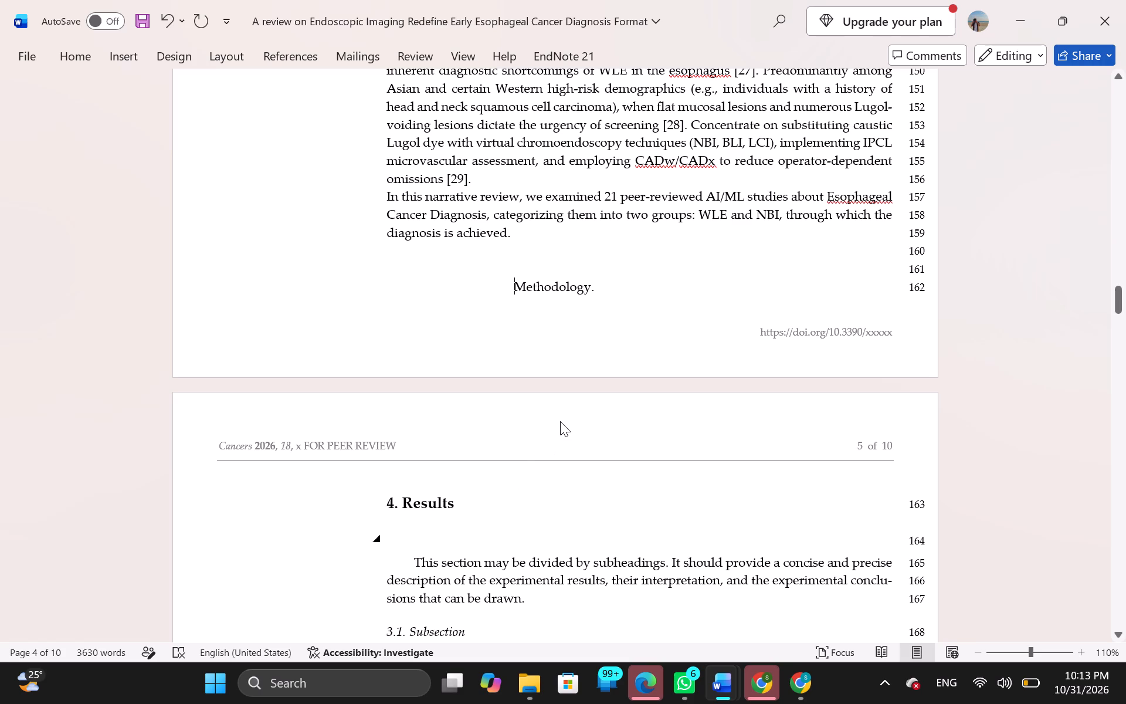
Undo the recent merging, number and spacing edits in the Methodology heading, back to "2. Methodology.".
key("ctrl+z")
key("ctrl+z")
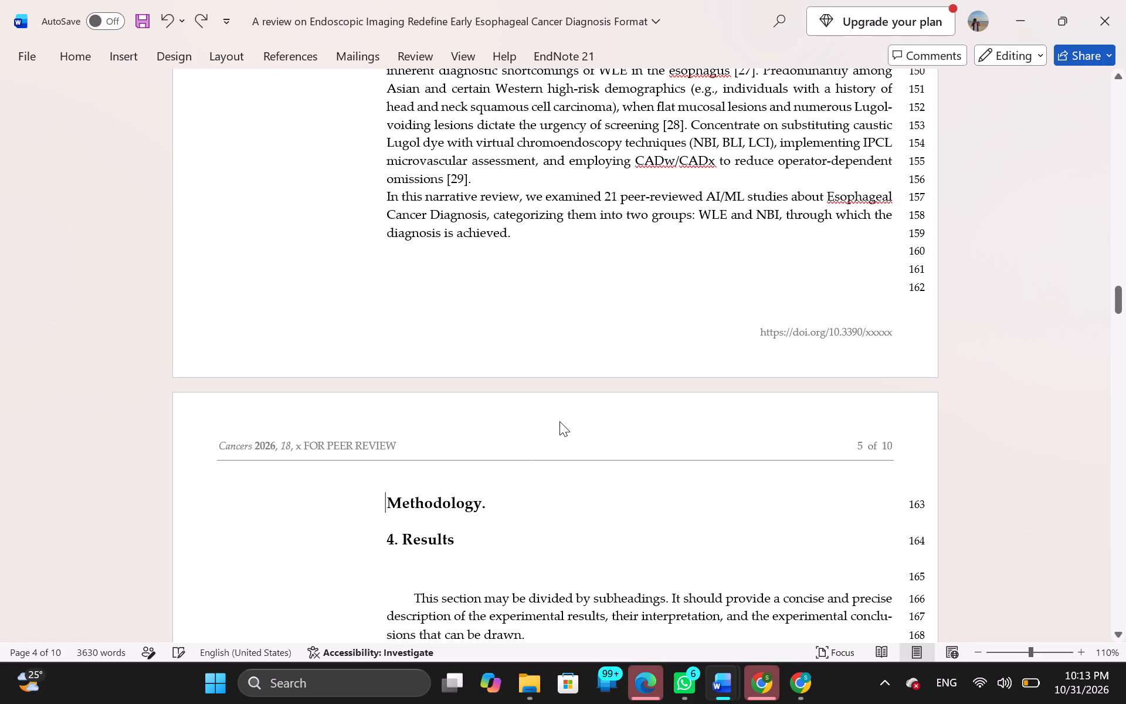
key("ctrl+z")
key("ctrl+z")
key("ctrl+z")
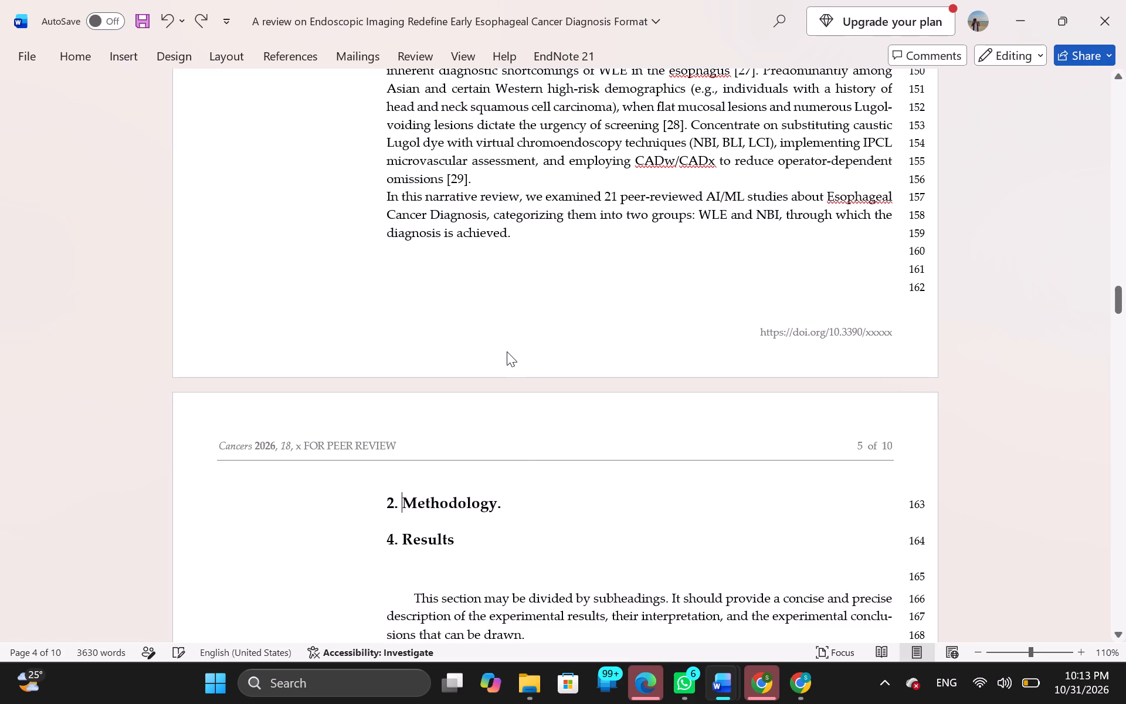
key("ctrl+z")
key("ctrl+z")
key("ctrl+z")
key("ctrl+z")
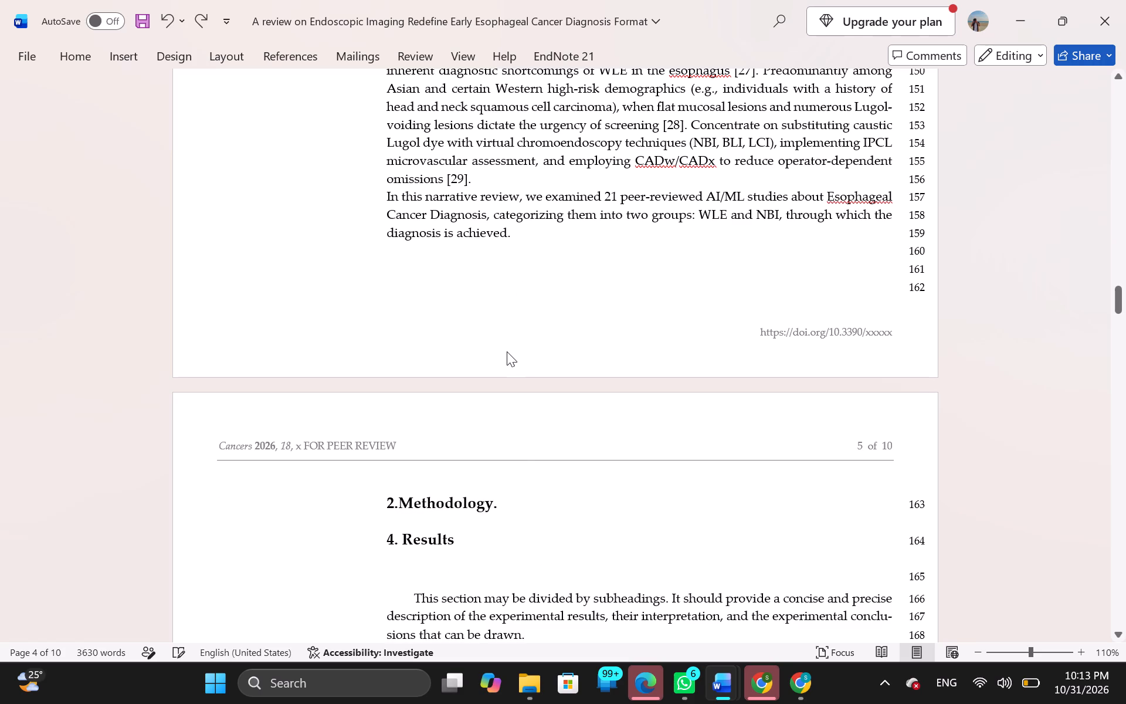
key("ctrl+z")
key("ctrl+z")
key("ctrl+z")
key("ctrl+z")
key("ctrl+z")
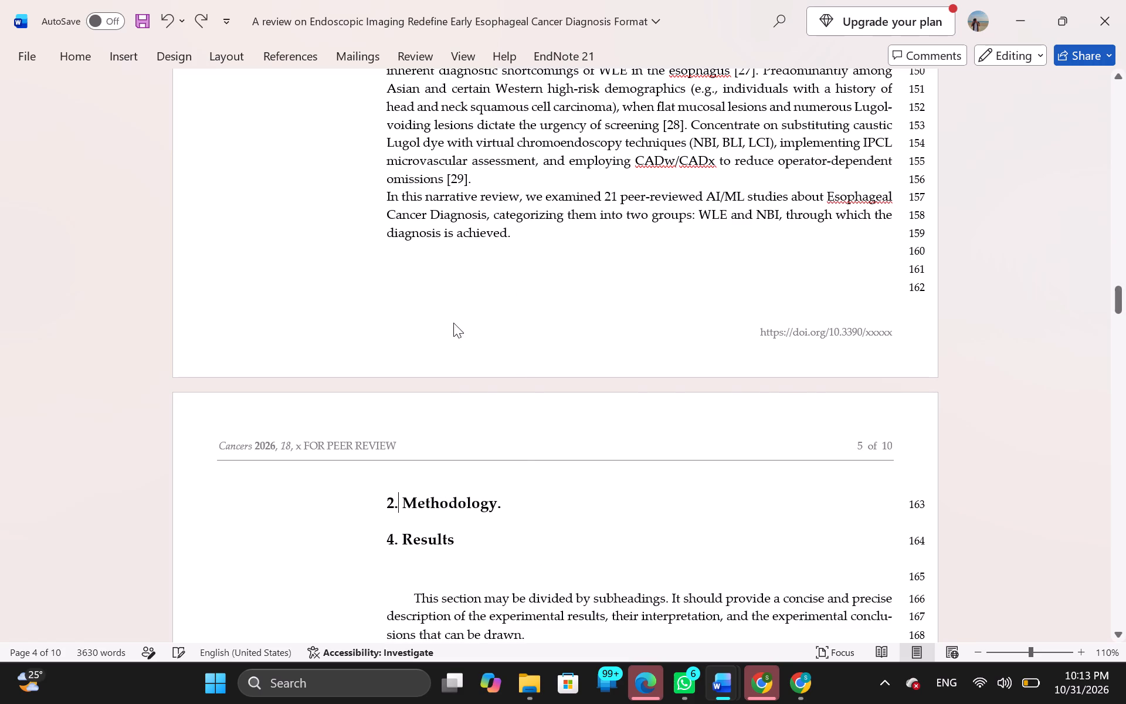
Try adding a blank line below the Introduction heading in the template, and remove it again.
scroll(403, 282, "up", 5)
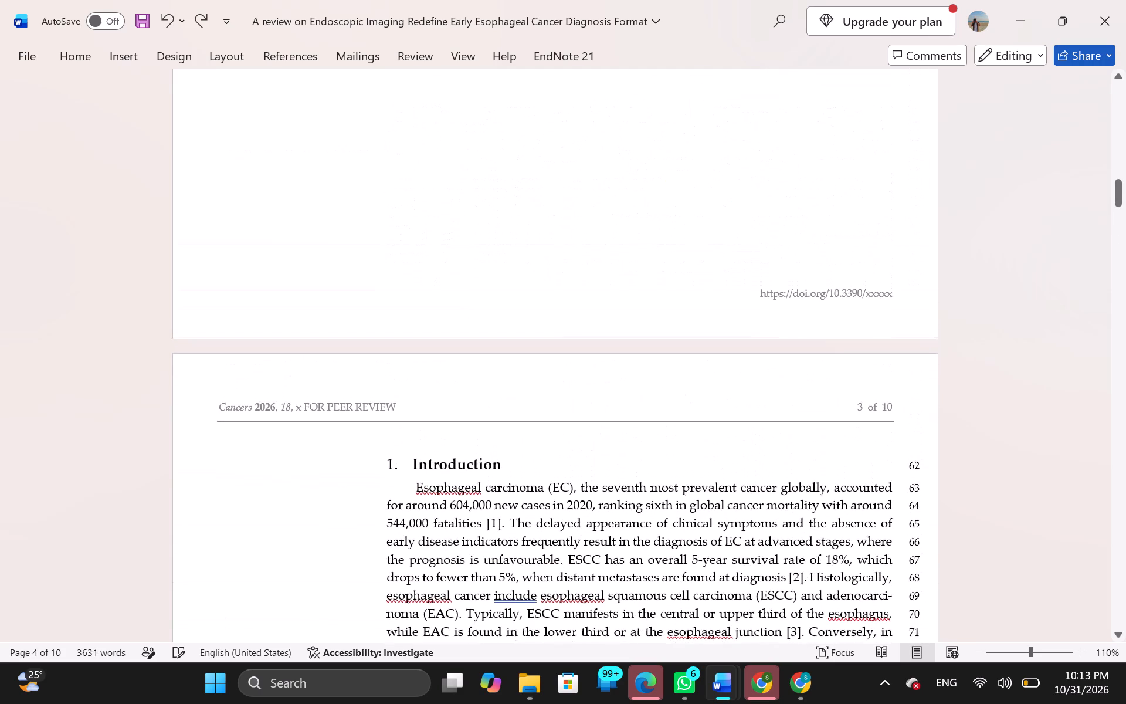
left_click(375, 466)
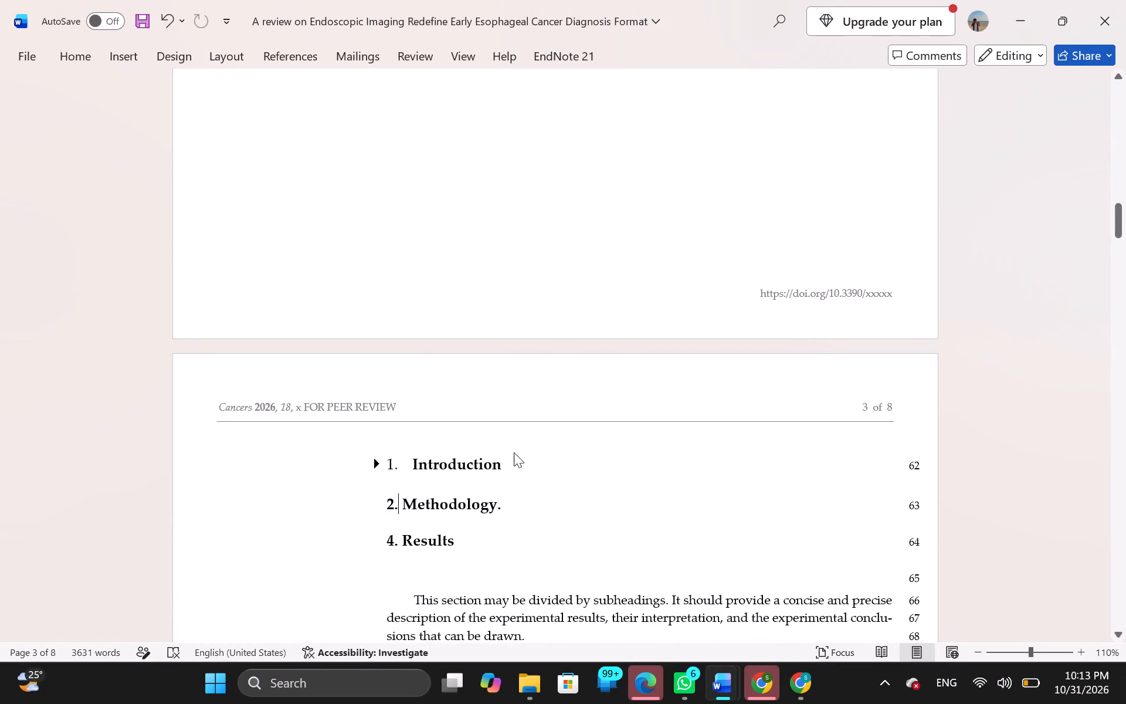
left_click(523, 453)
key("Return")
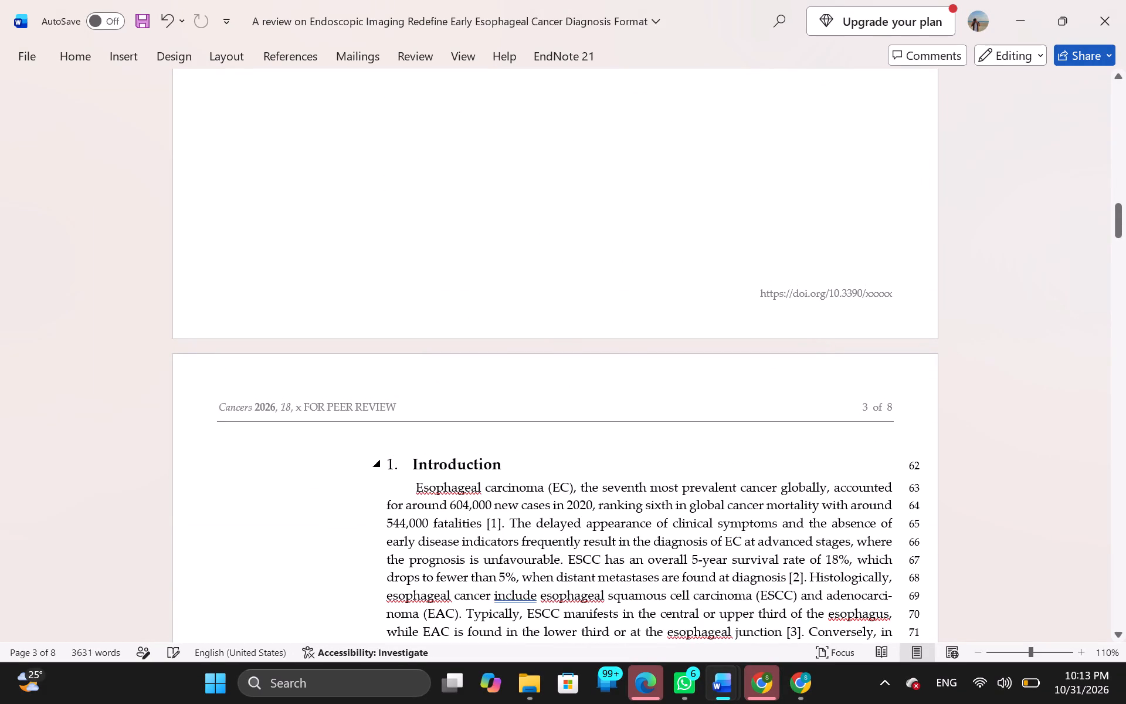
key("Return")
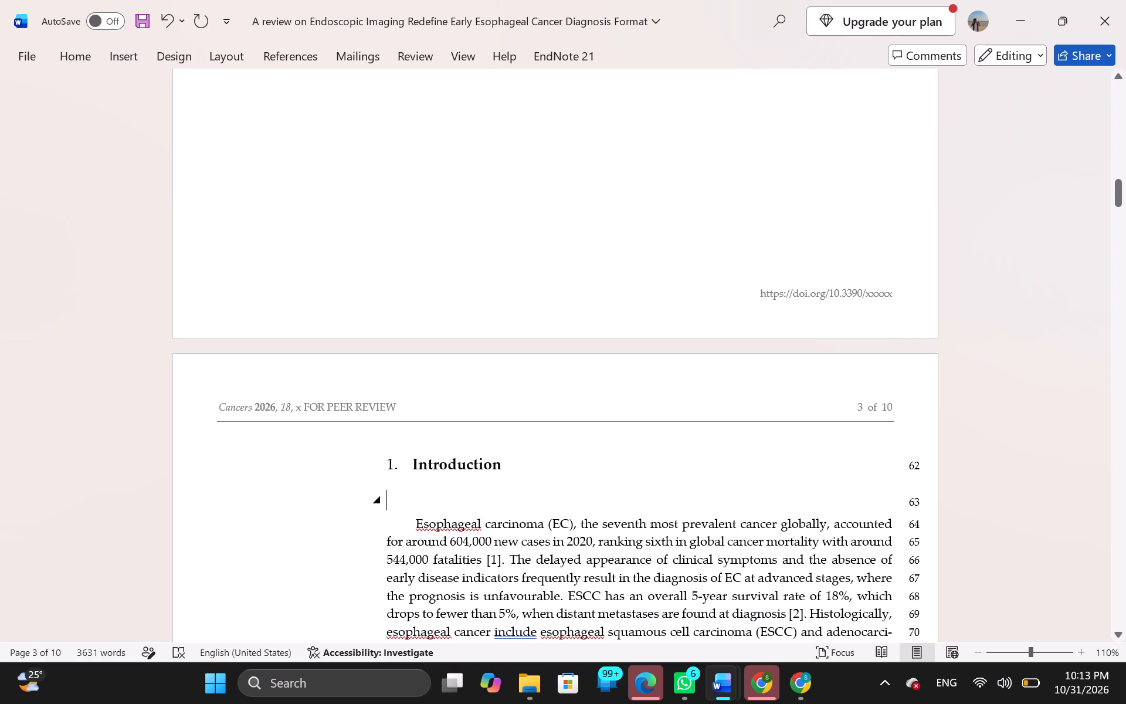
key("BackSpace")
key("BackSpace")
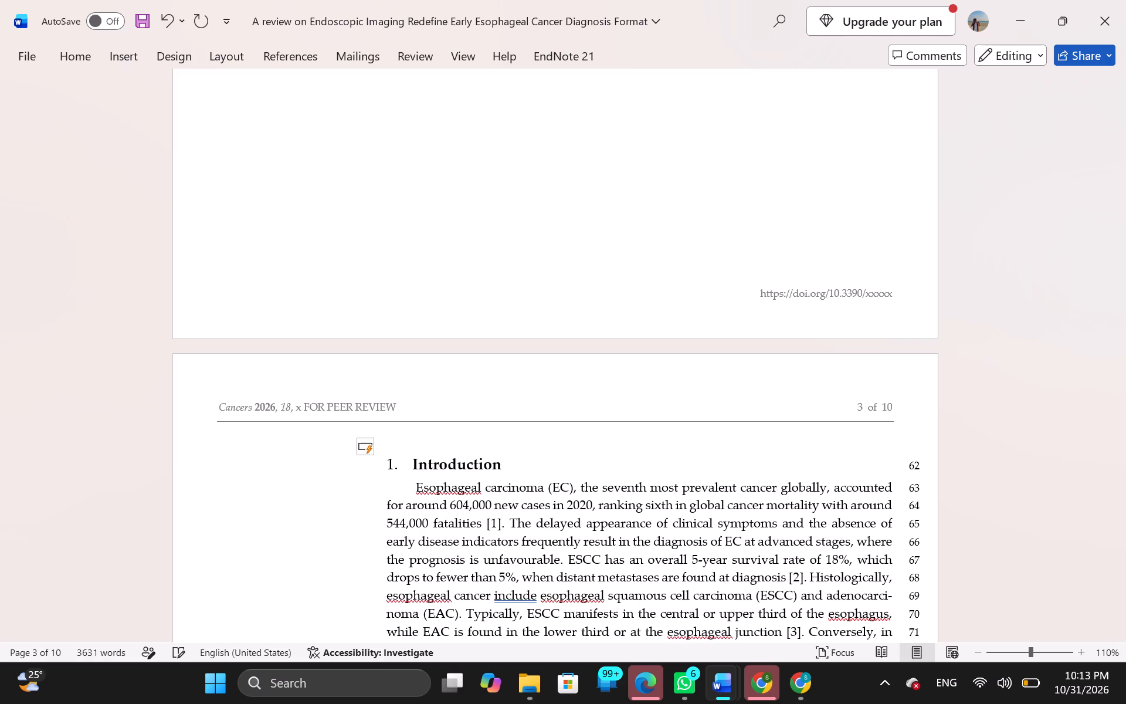
Collapse the body text under the "1. Introduction" heading.
left_click(377, 469)
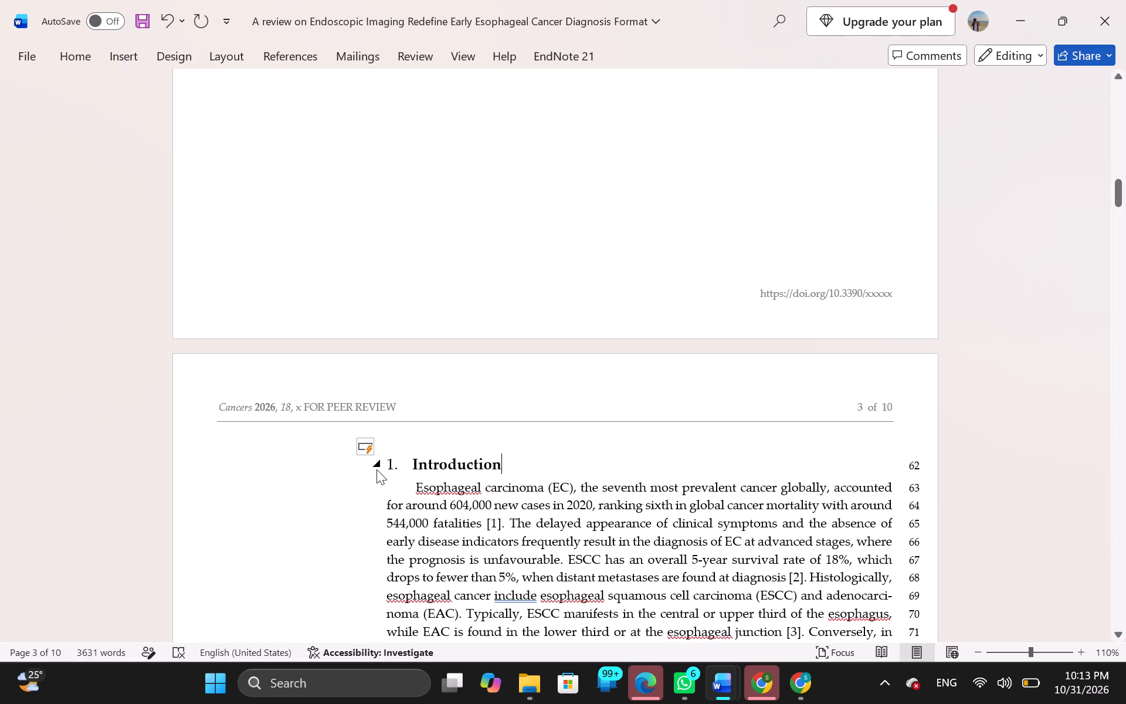
left_click(377, 462)
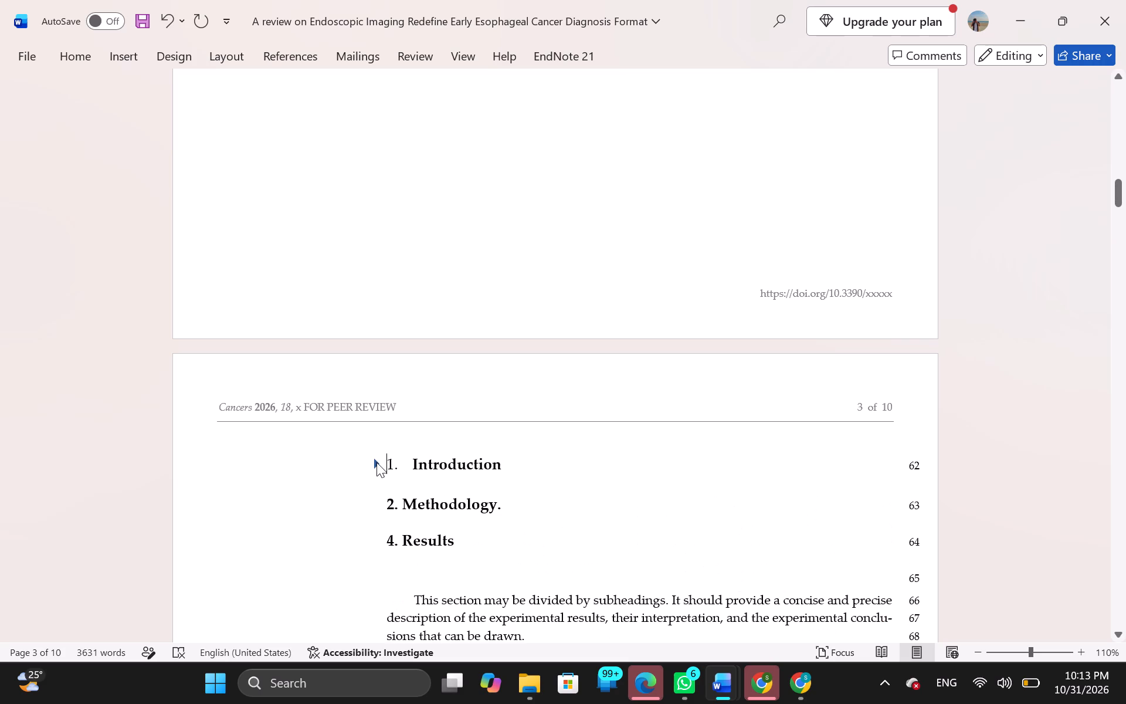
left_click(377, 465)
left_click(377, 465)
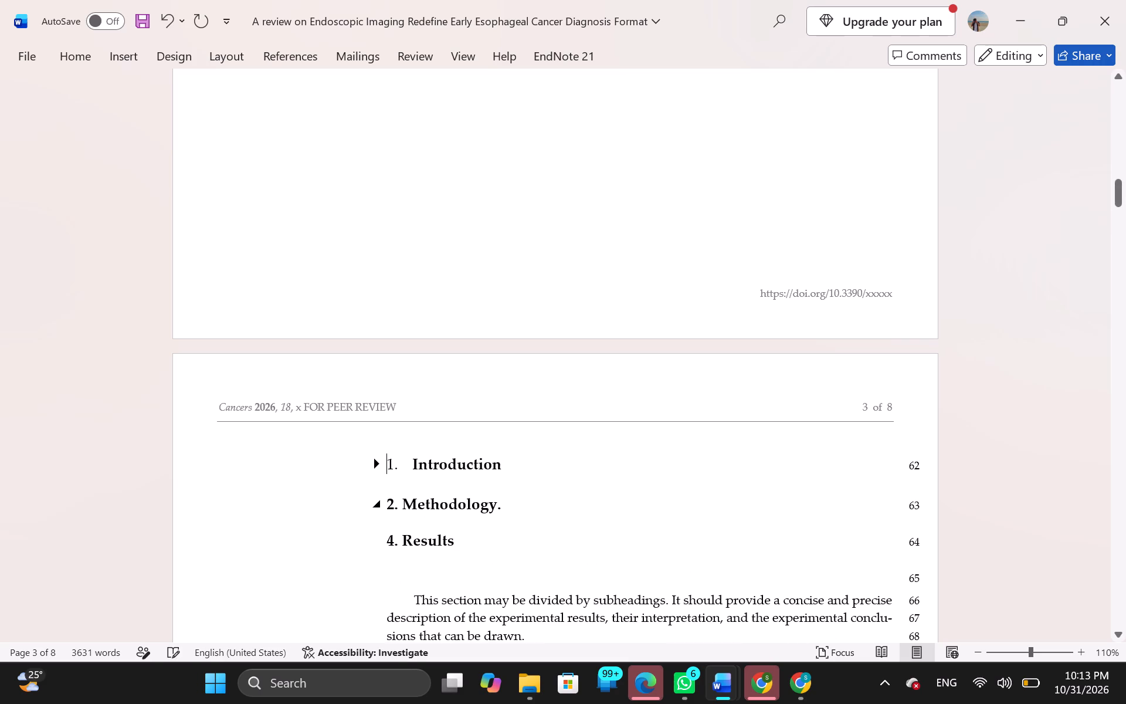
Delete the trailing period after "Methodology" so the heading reads "2. Methodology".
left_click(385, 510)
left_click(377, 506)
left_click(377, 506)
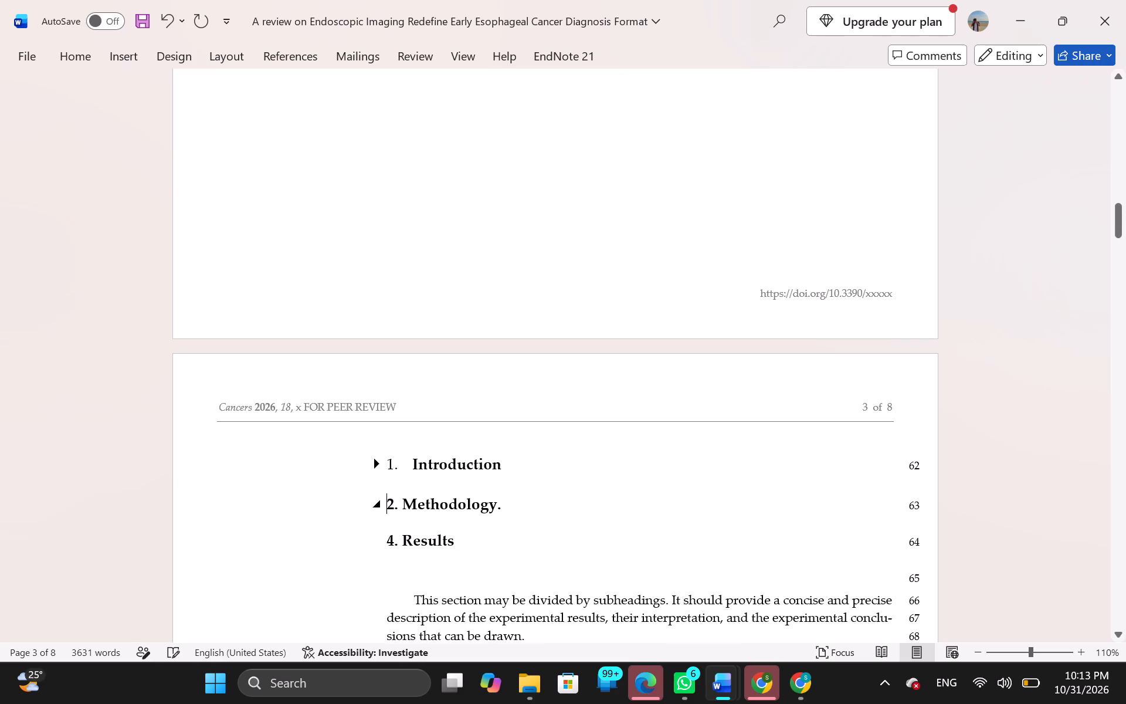
left_click(497, 506)
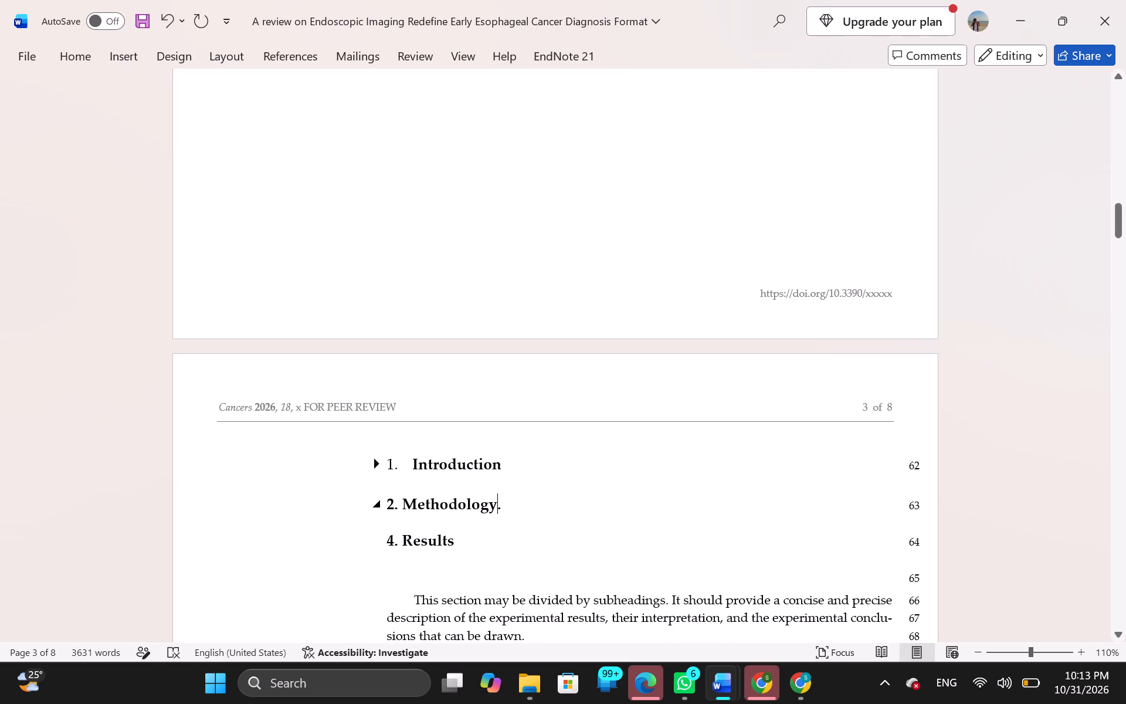
left_click(511, 506)
key("BackSpace")
Capture a screenshot of the page area showing the Introduction, Methodology and Results headings.
key("Print")
left_click_drag(341, 392, 379, 427)
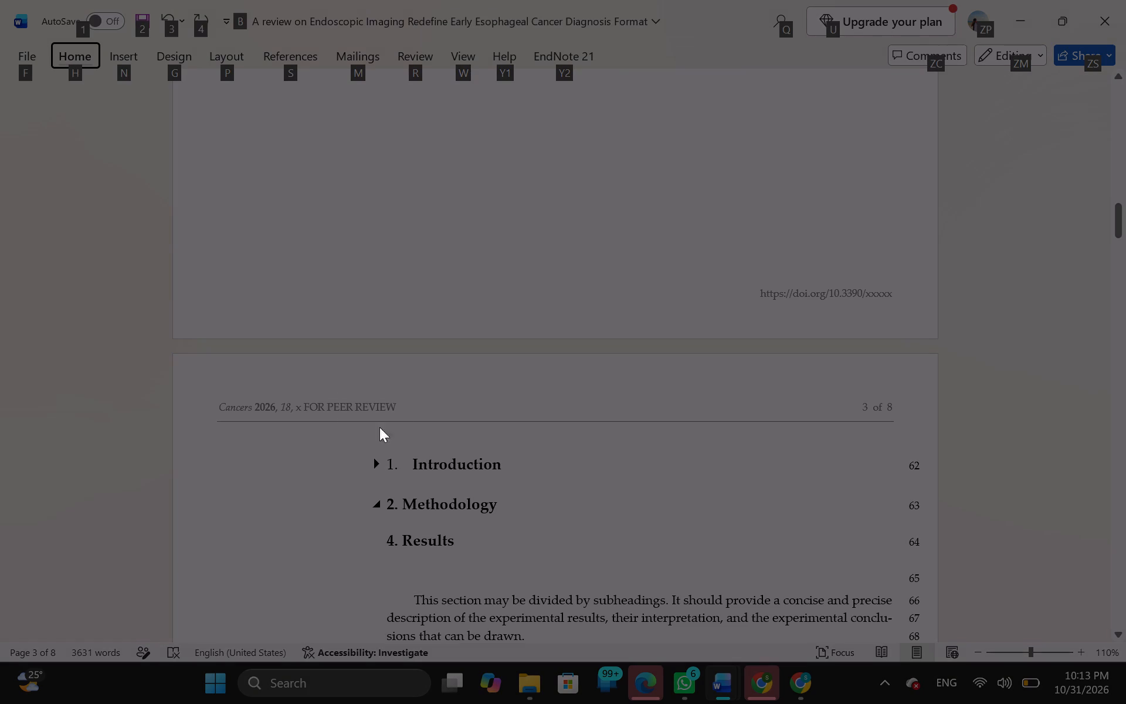
left_click_drag(379, 427, 598, 609)
key("alt+Tab")
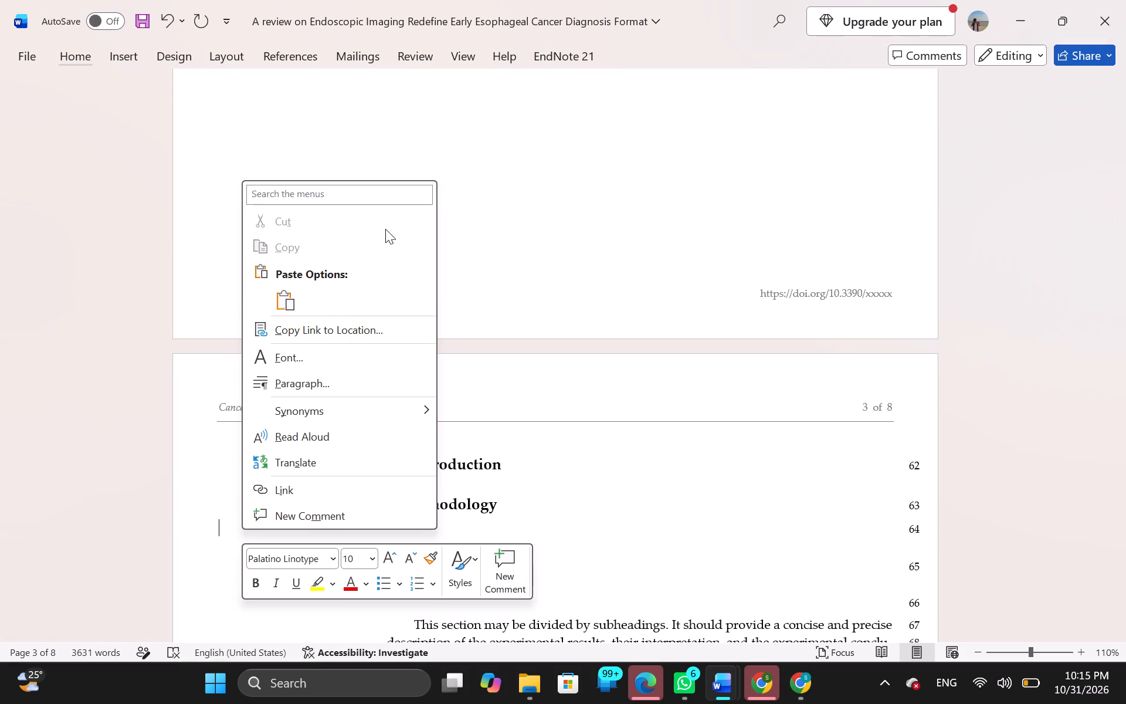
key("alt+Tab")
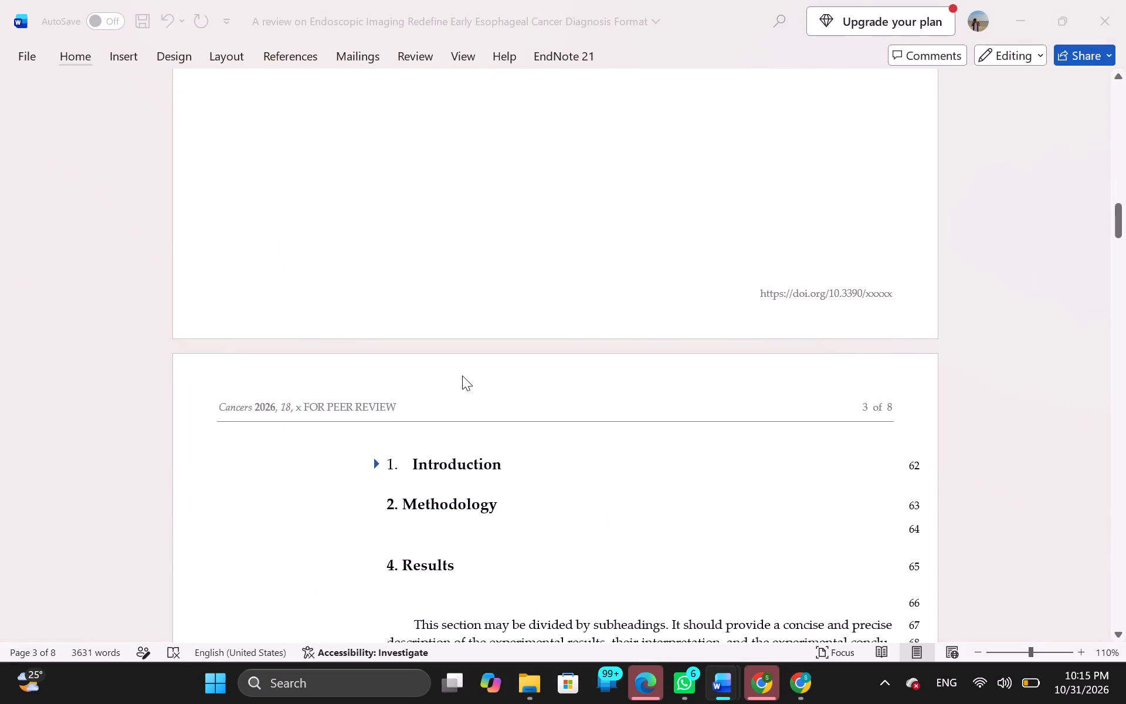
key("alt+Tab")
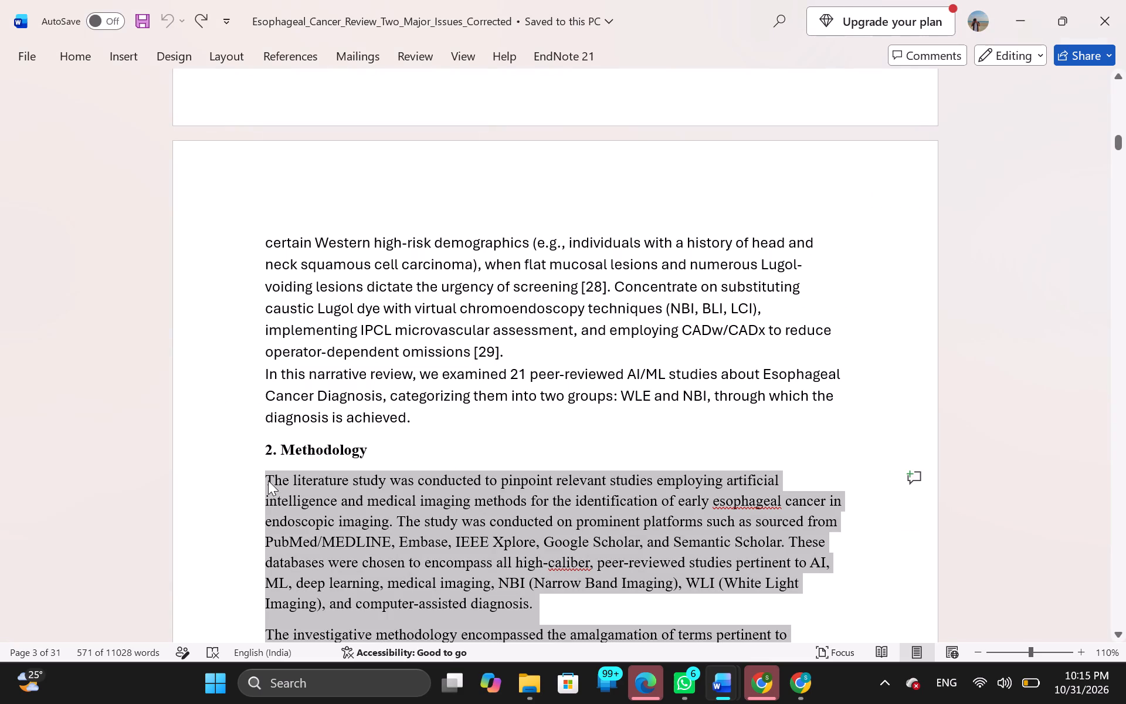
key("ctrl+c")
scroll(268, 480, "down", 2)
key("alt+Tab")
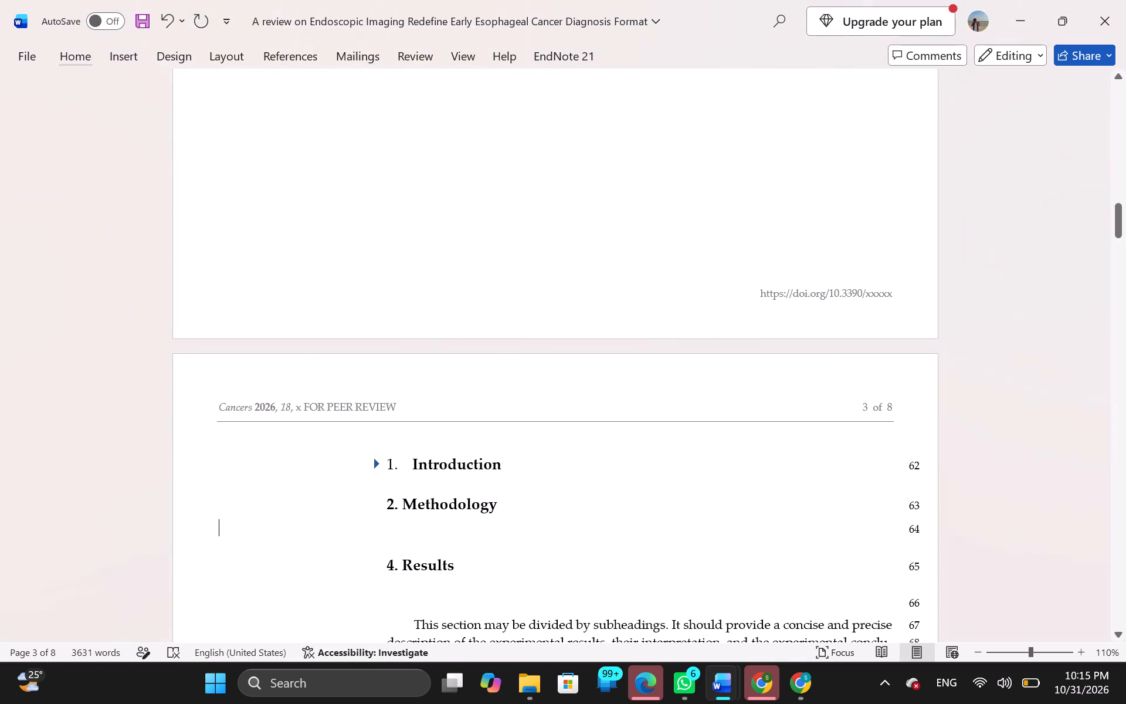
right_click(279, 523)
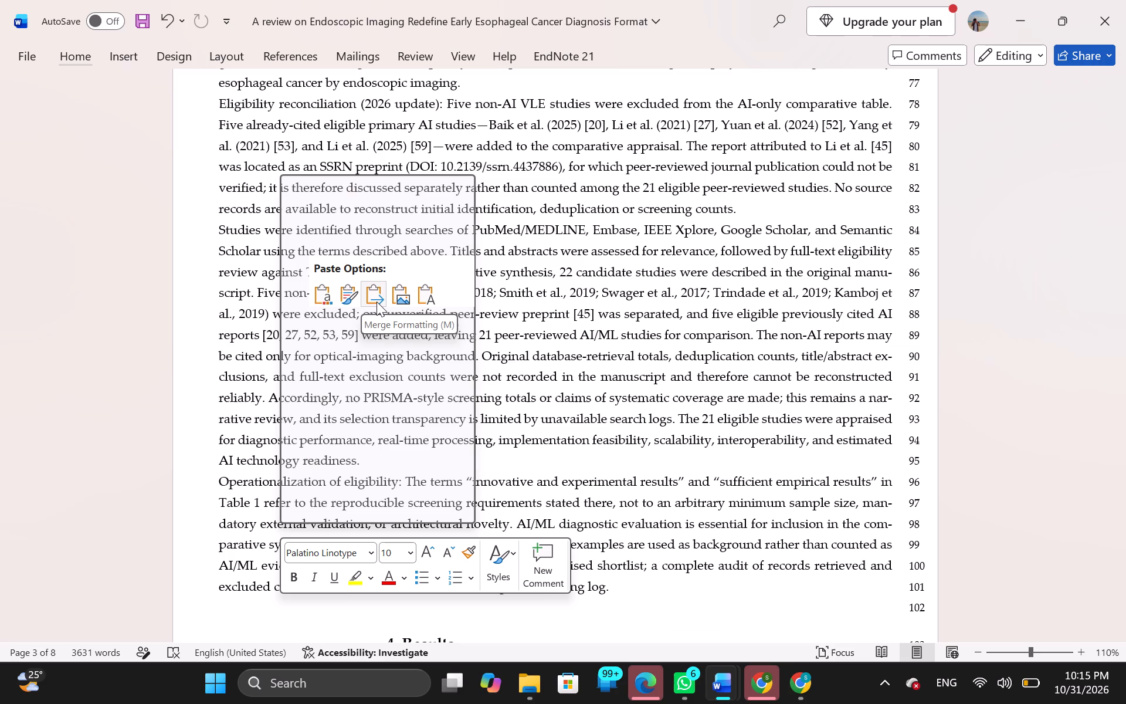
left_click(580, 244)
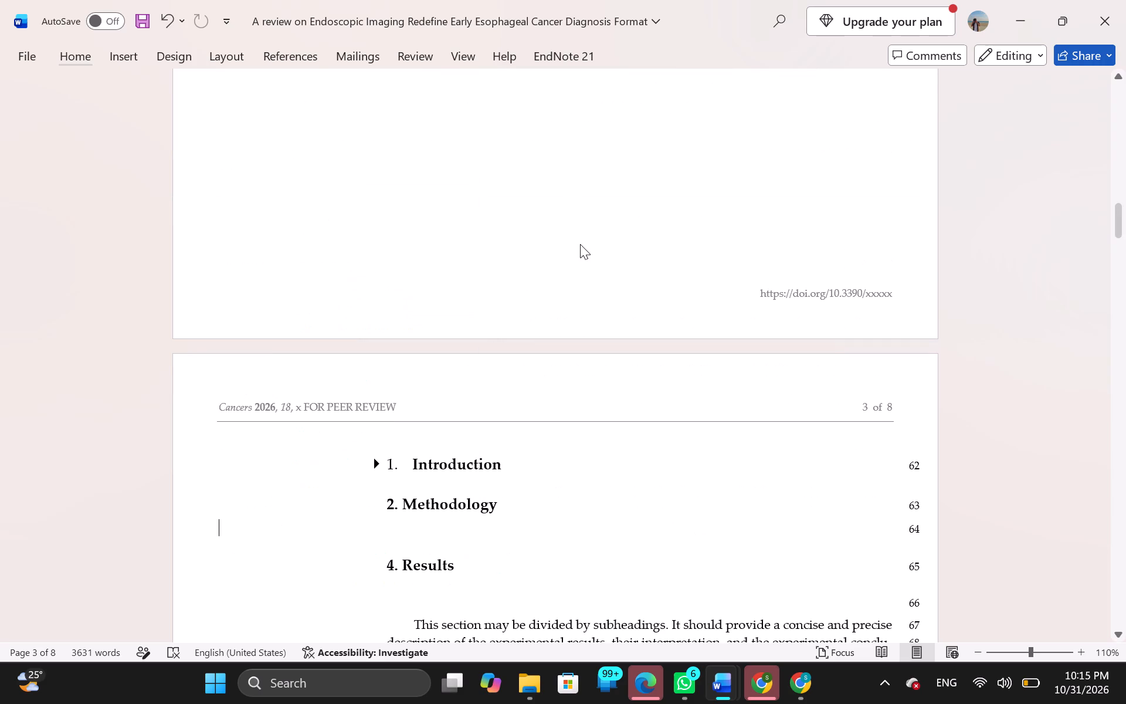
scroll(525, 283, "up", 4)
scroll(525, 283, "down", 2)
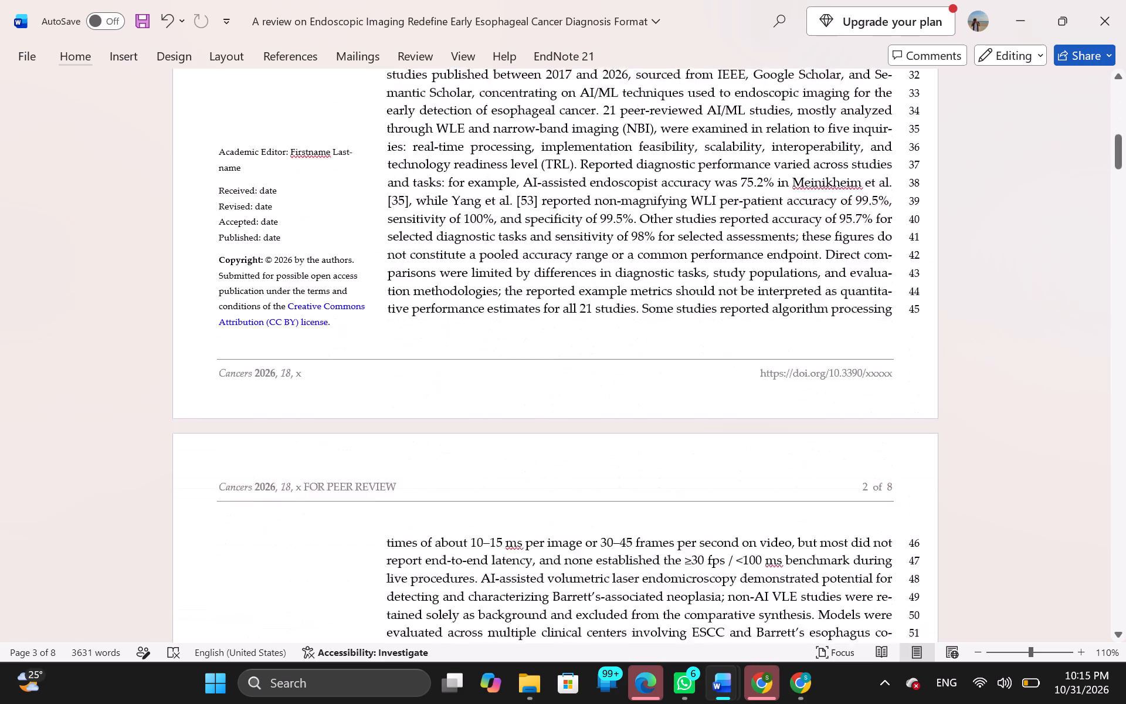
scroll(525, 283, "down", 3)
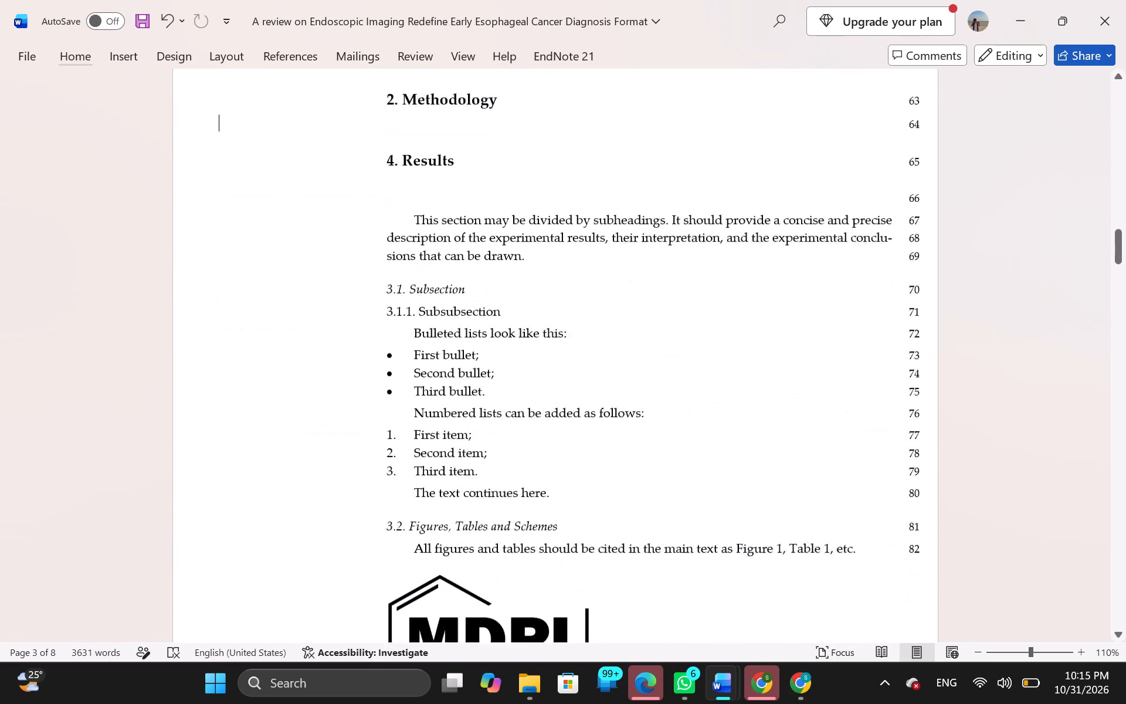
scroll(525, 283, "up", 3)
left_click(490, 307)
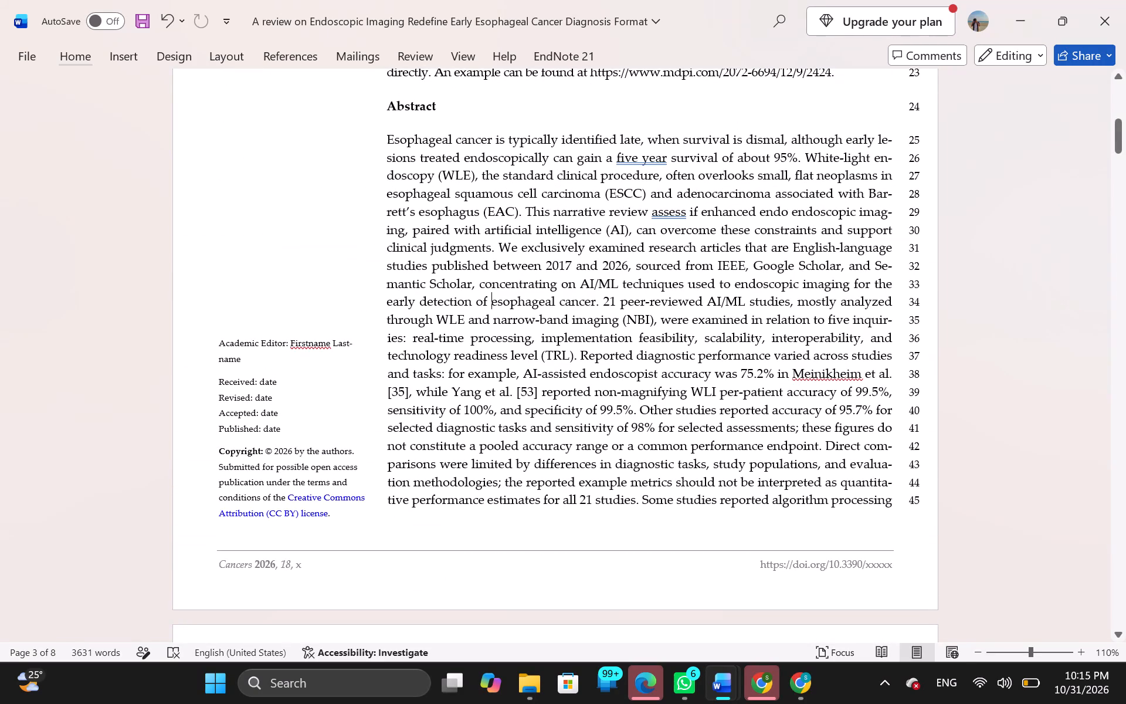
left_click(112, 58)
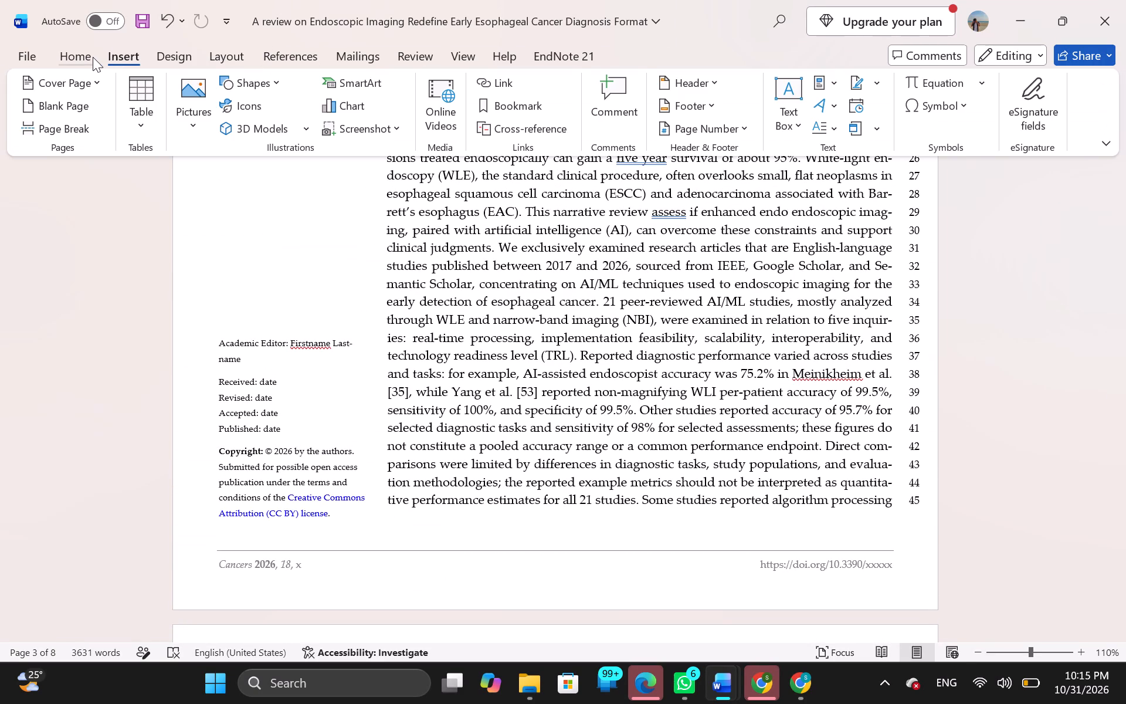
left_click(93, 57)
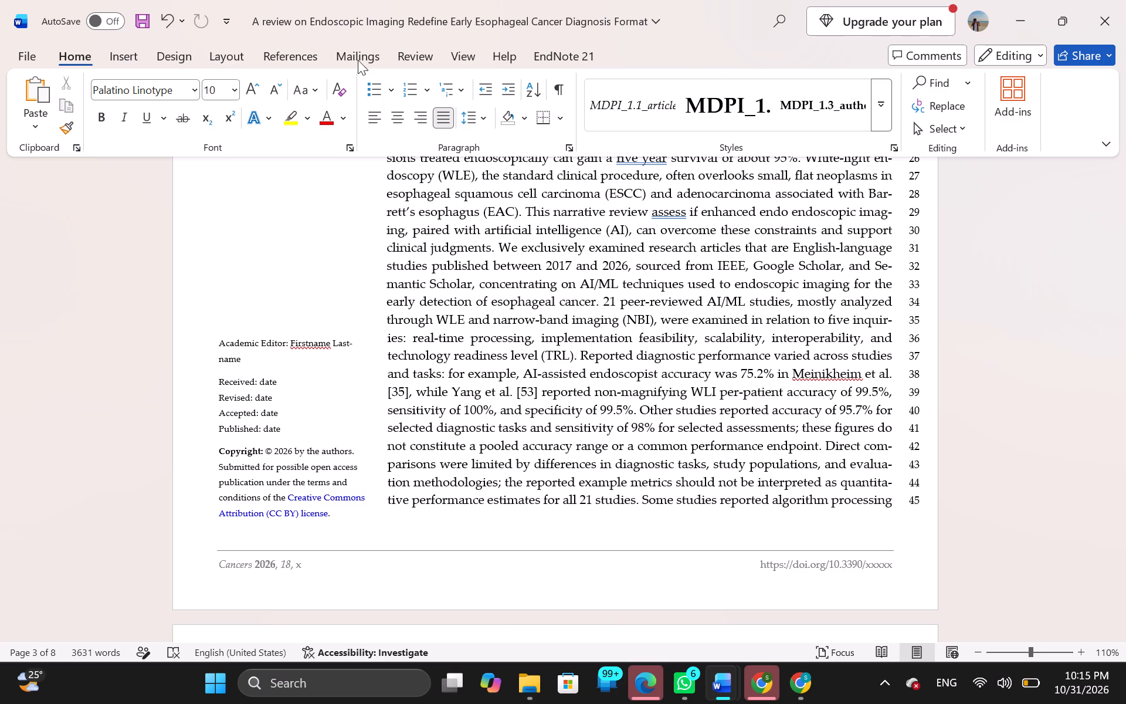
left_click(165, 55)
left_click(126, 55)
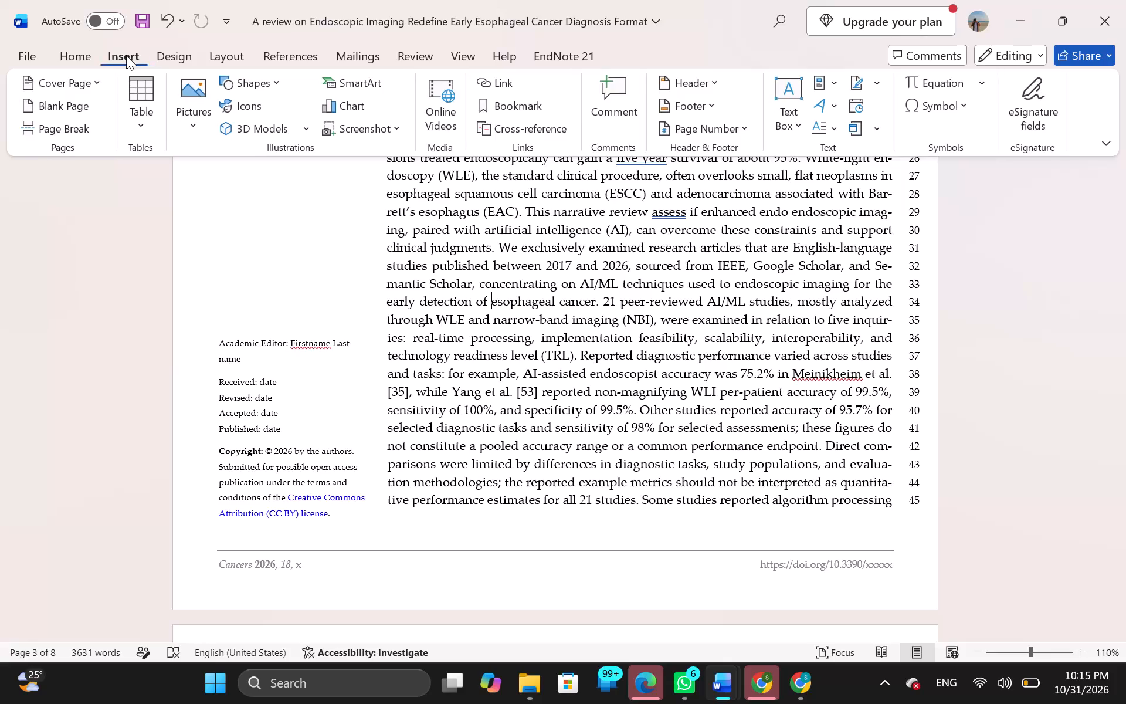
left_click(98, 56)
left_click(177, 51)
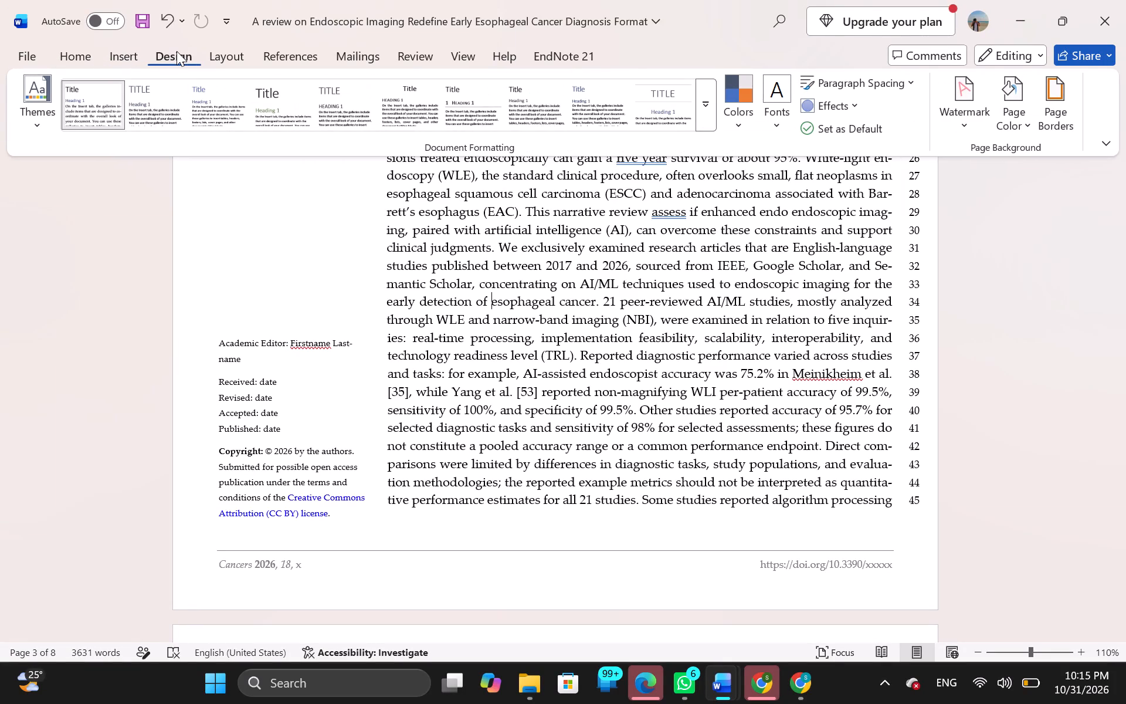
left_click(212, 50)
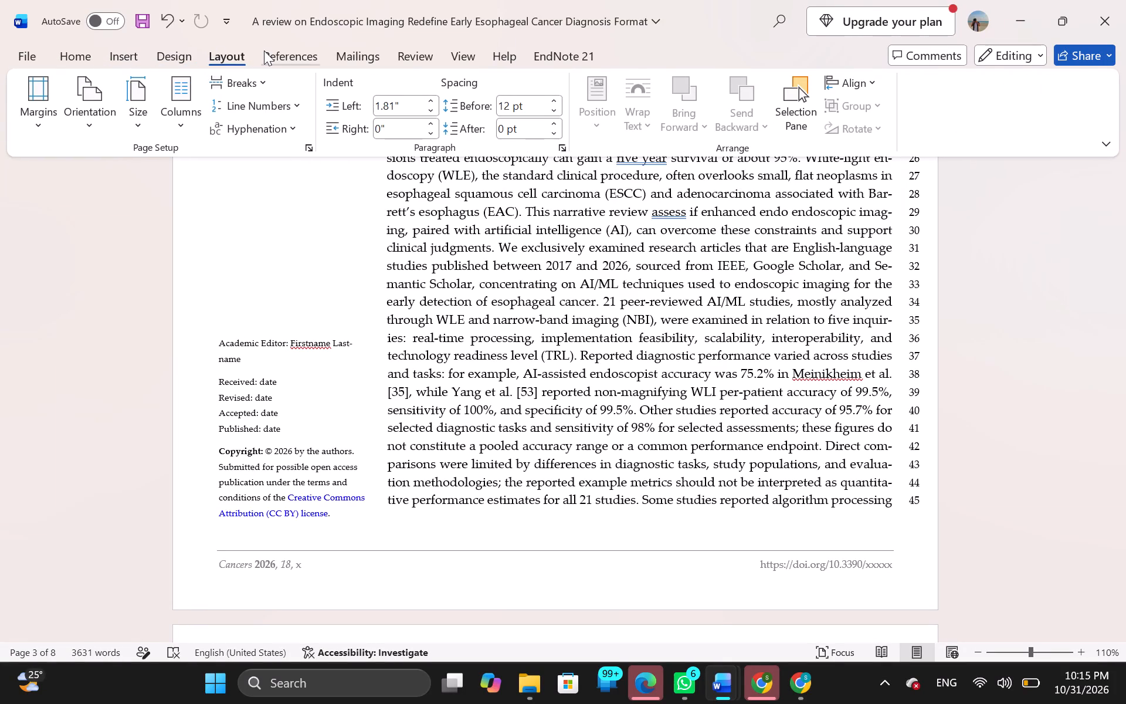
Choose the Custom Margins preset for the template's page margins.
left_click(46, 124)
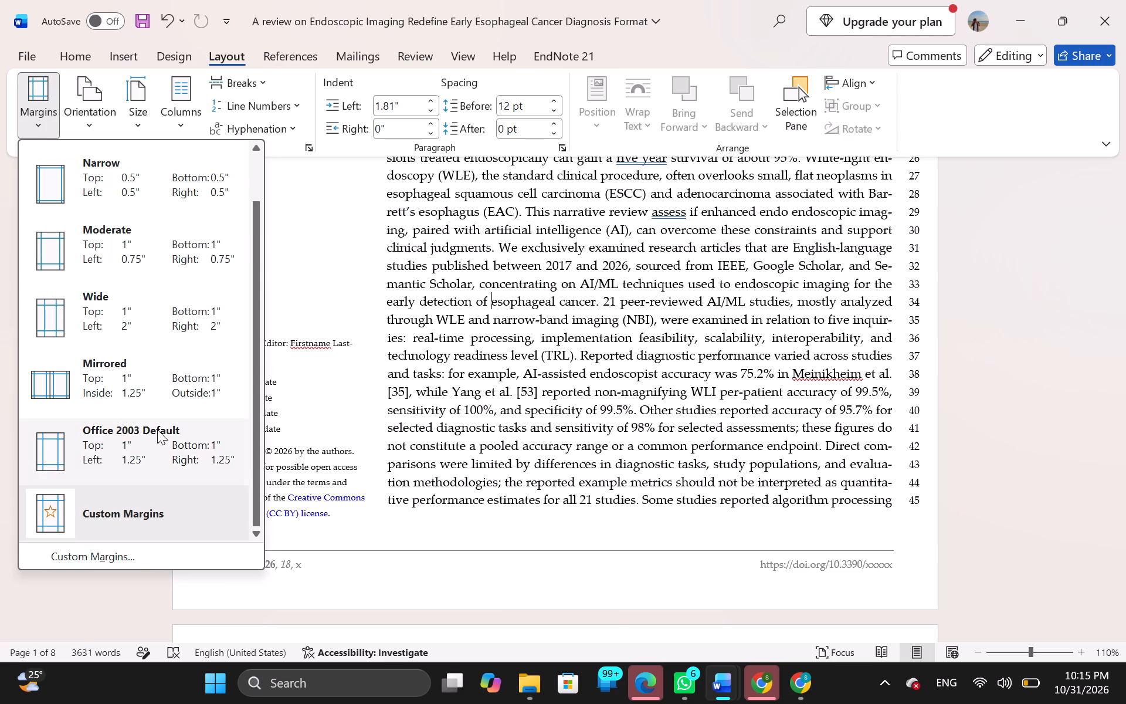
left_click(187, 506)
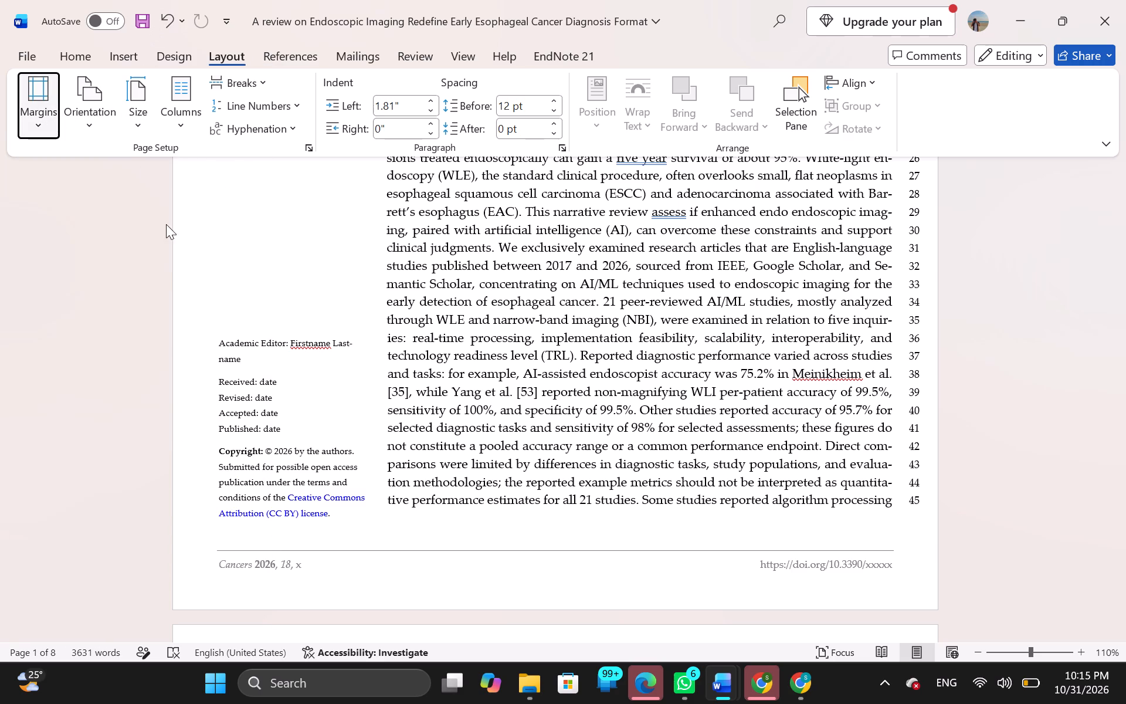
Adjust the Abstract paragraph's left indent to 1.7" and back up to 1.8".
scroll(395, 397, "down", 2)
scroll(395, 397, "up", 1)
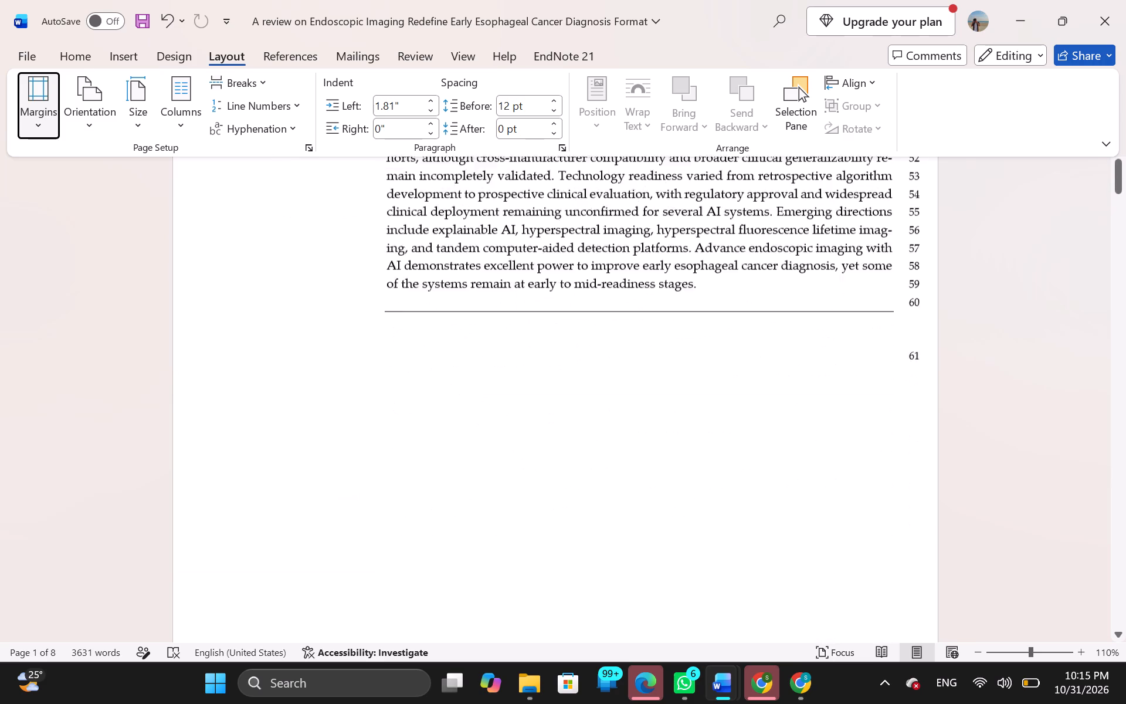
scroll(395, 397, "up", 1)
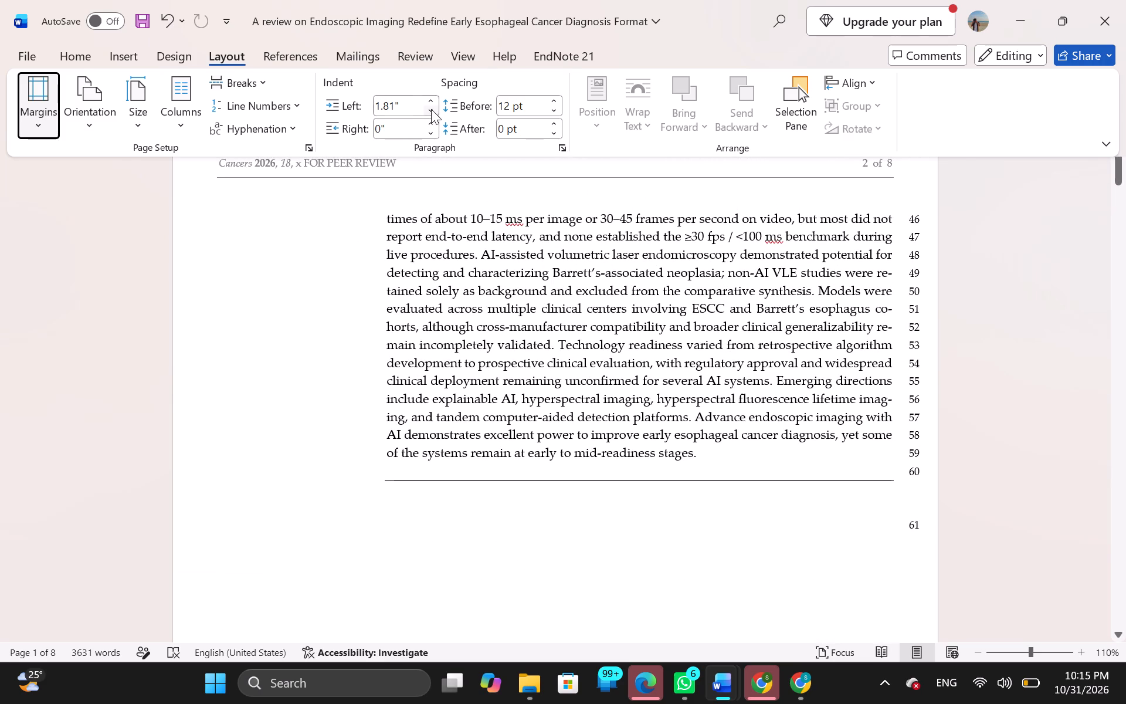
left_click(431, 109)
left_click(429, 99)
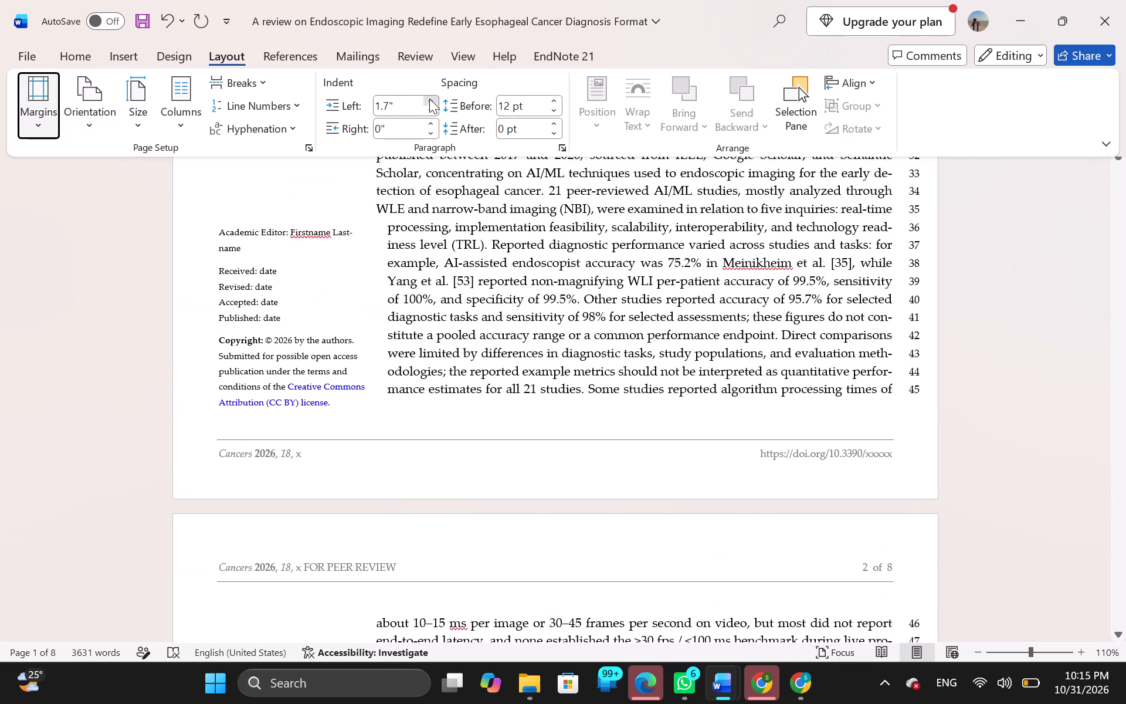
Insert a blank paragraph in Normal style directly below the template's "2. Methodology" heading.
scroll(404, 322, "down", 1)
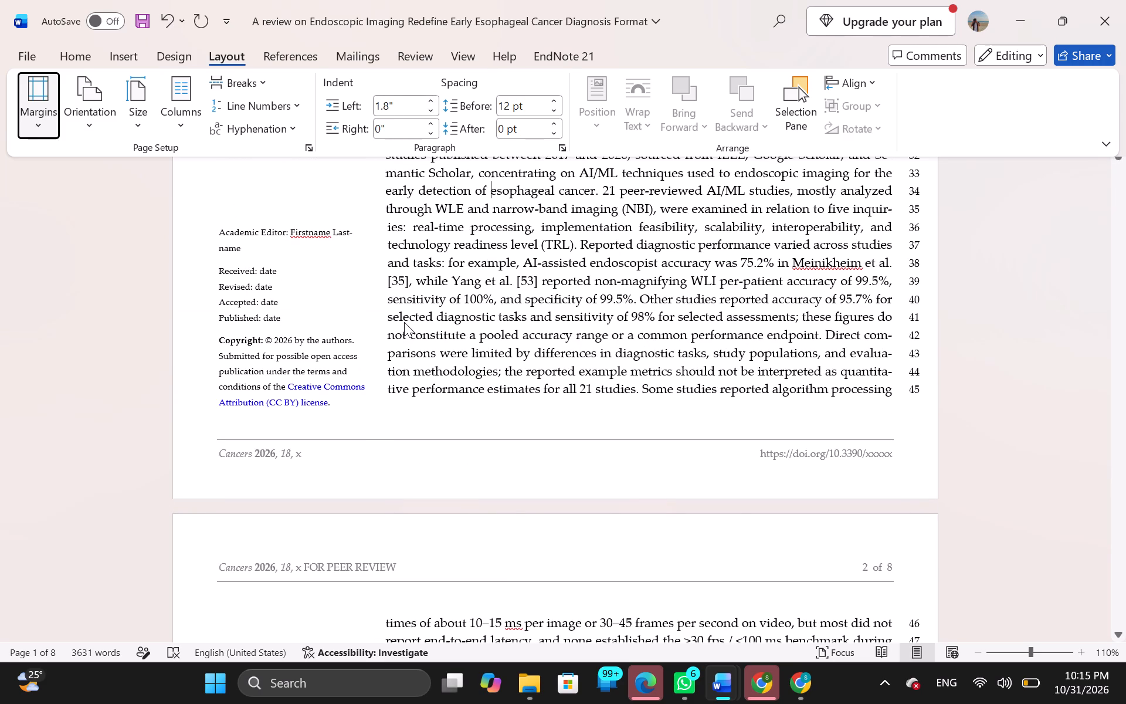
scroll(404, 322, "down", 4)
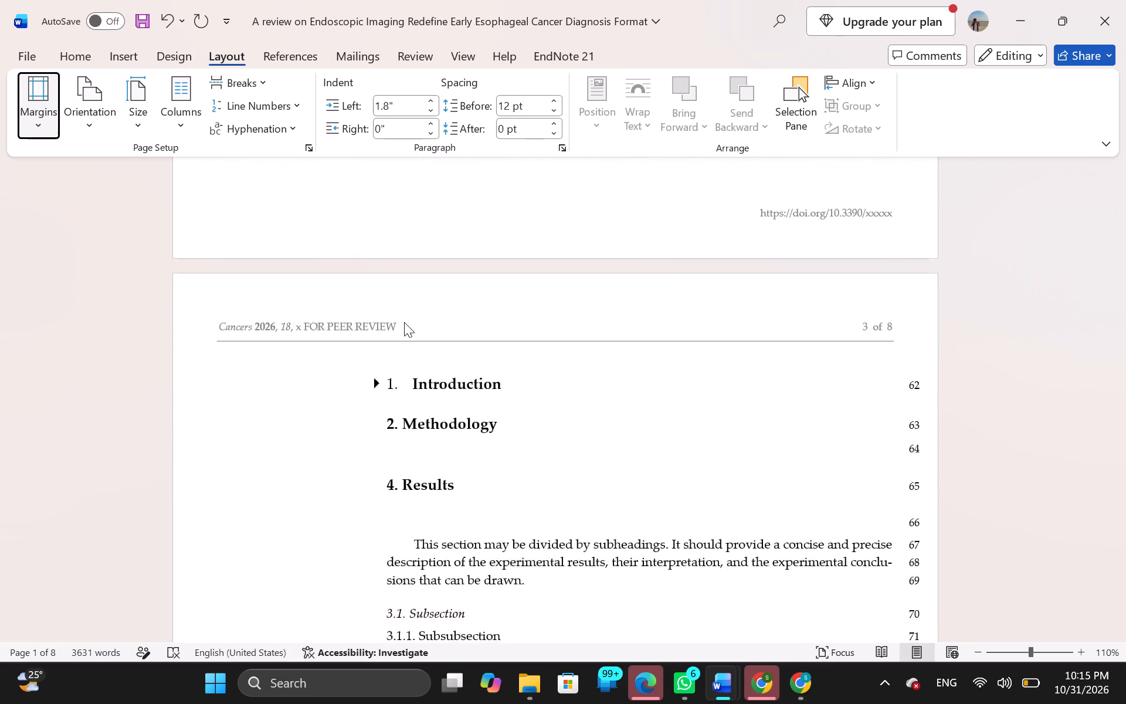
scroll(404, 322, "down", 1)
scroll(404, 322, "up", 1)
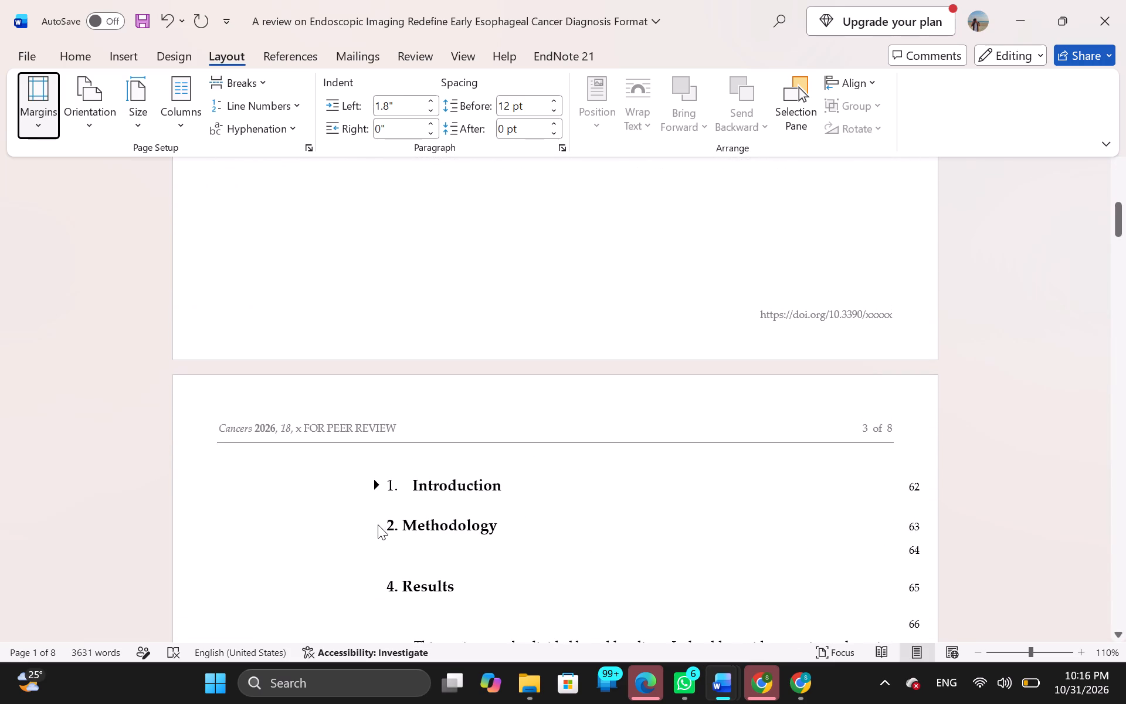
left_click(378, 524)
left_click(369, 528)
left_click(389, 527)
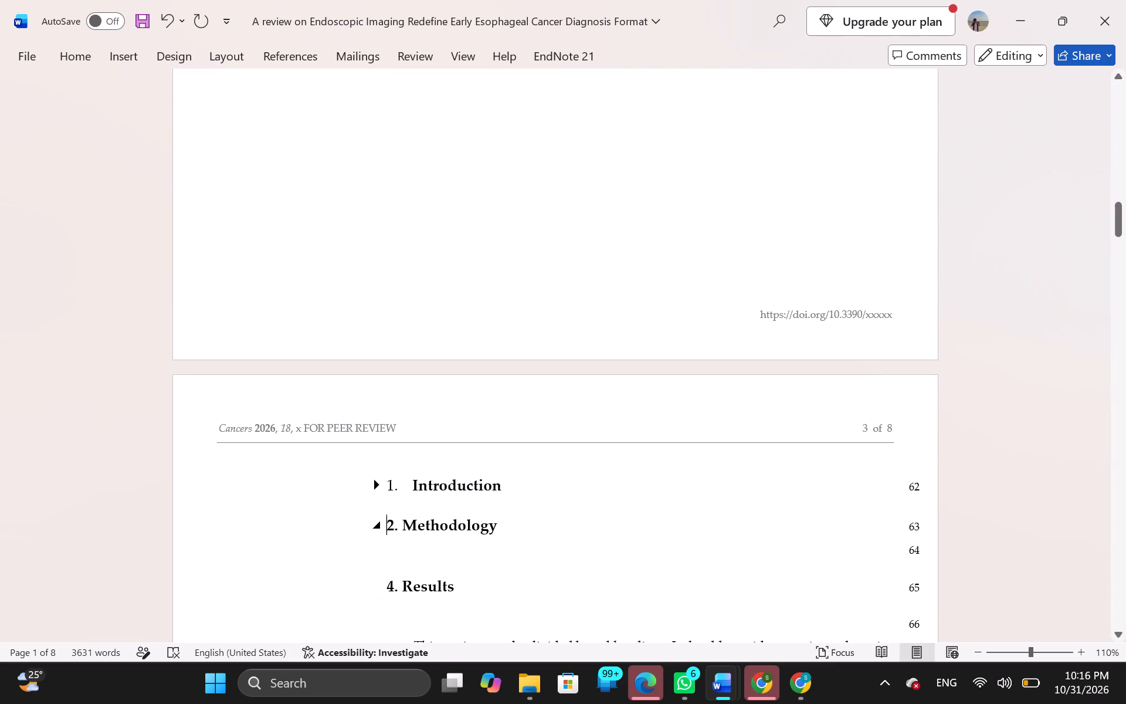
left_click(507, 529)
key("Return")
key("ctrl+shift+n")
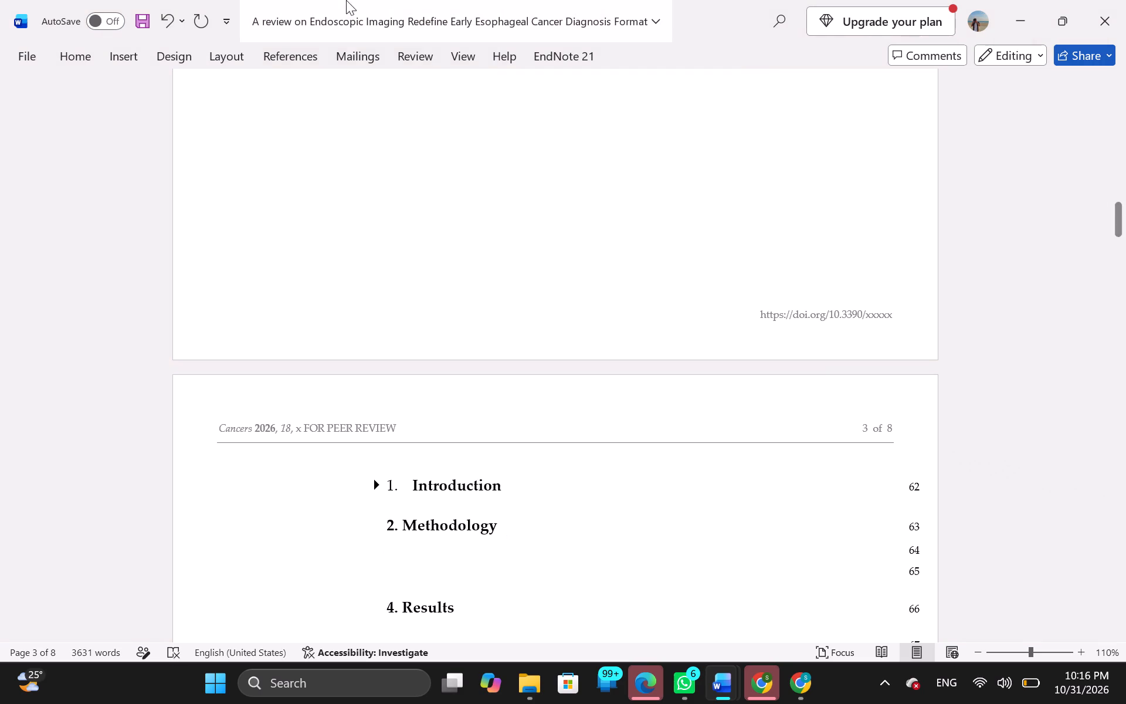
Expand the collapsed Introduction section and check the left indent of its first body paragraph against the blank Methodology line.
left_click(164, 59)
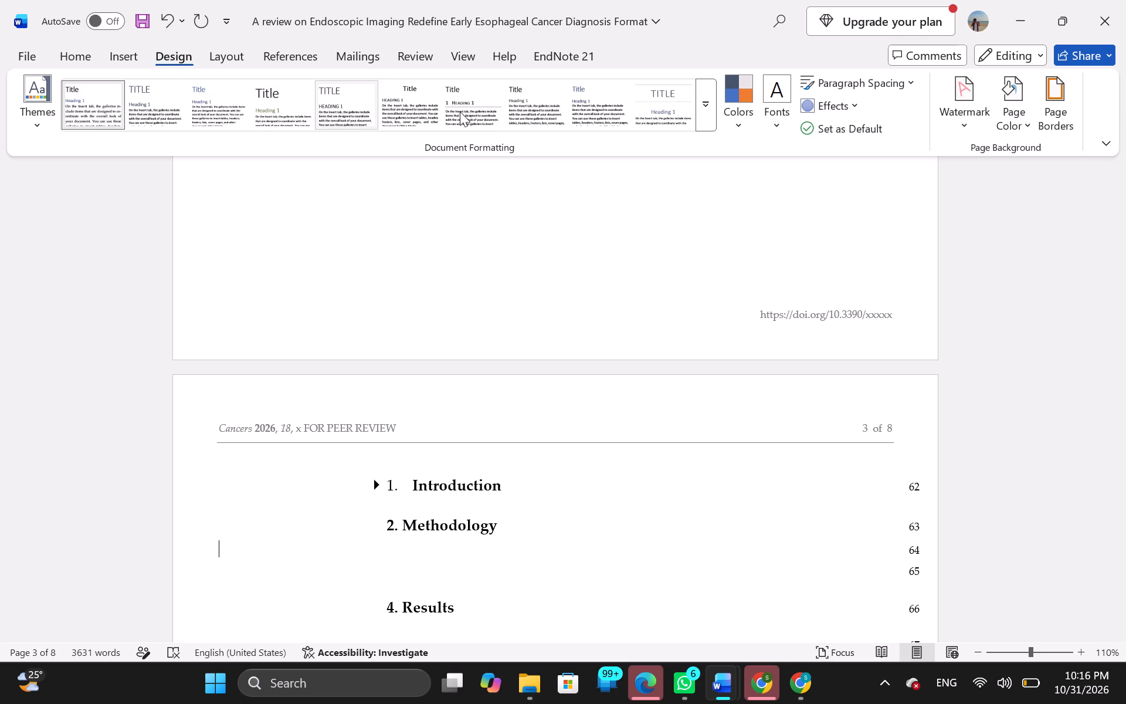
left_click(222, 60)
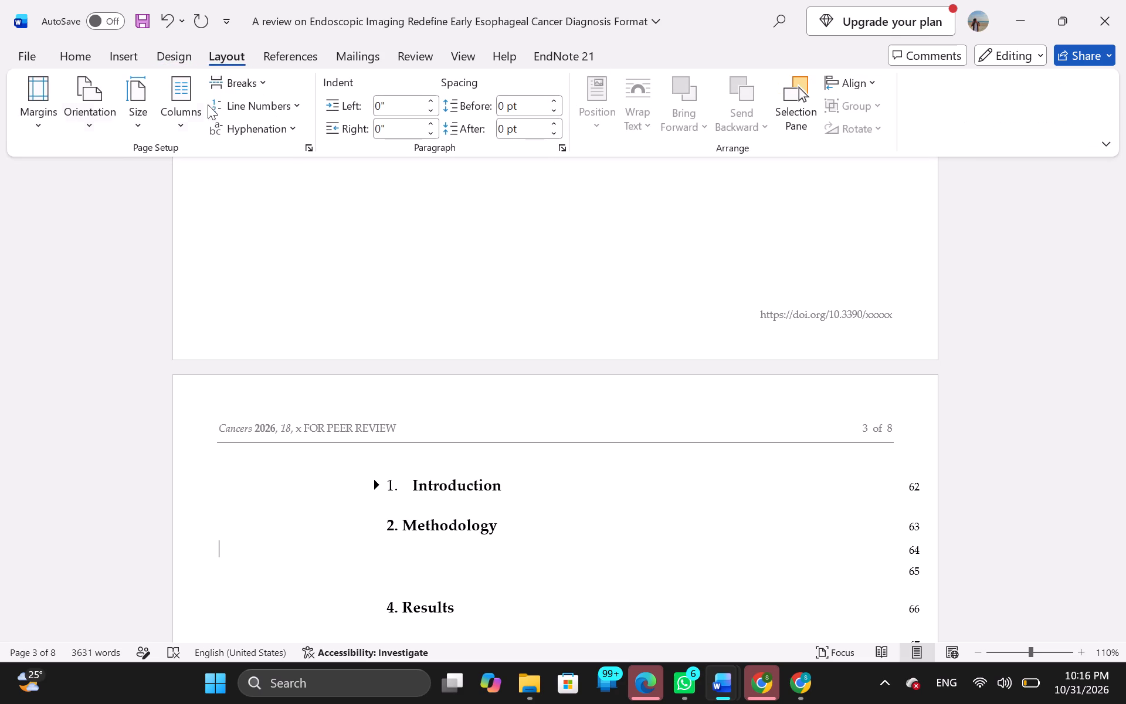
left_click(403, 111)
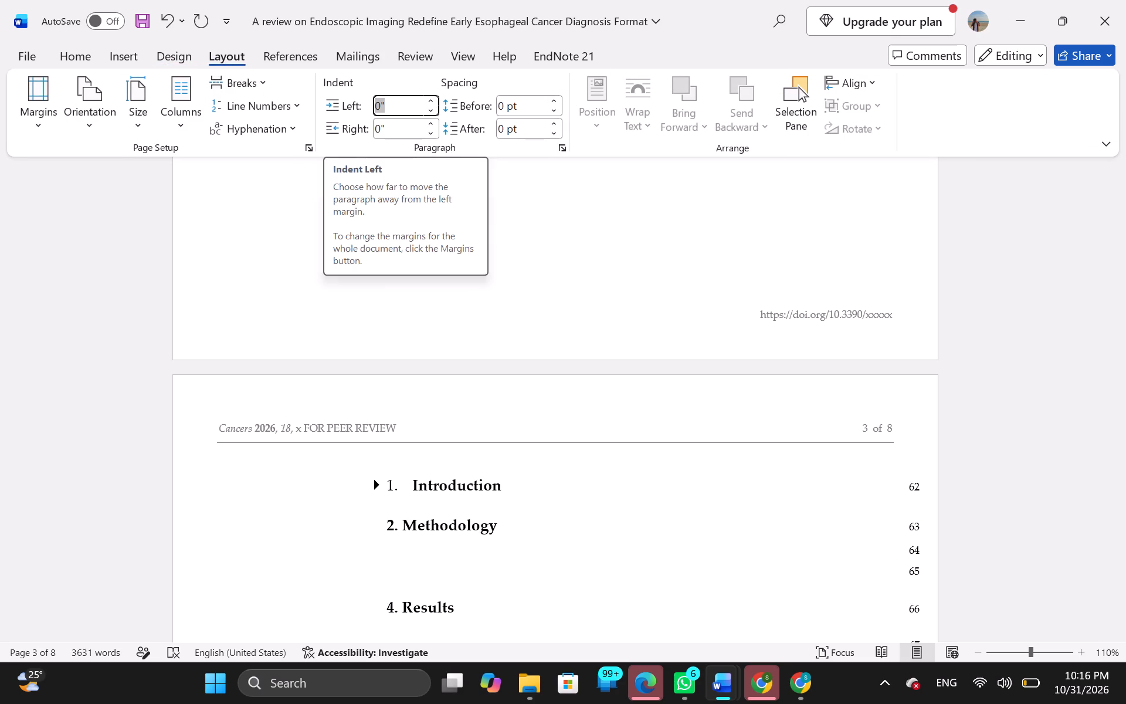
scroll(398, 364, "up", 4)
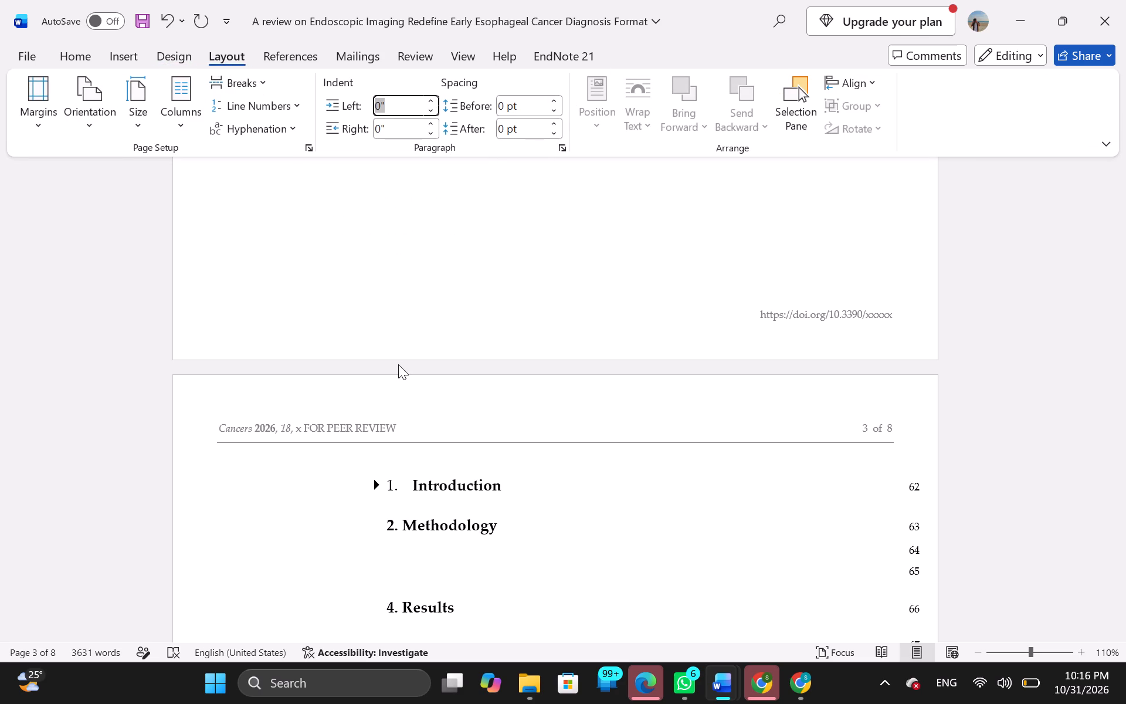
left_click(406, 357)
left_click(372, 480)
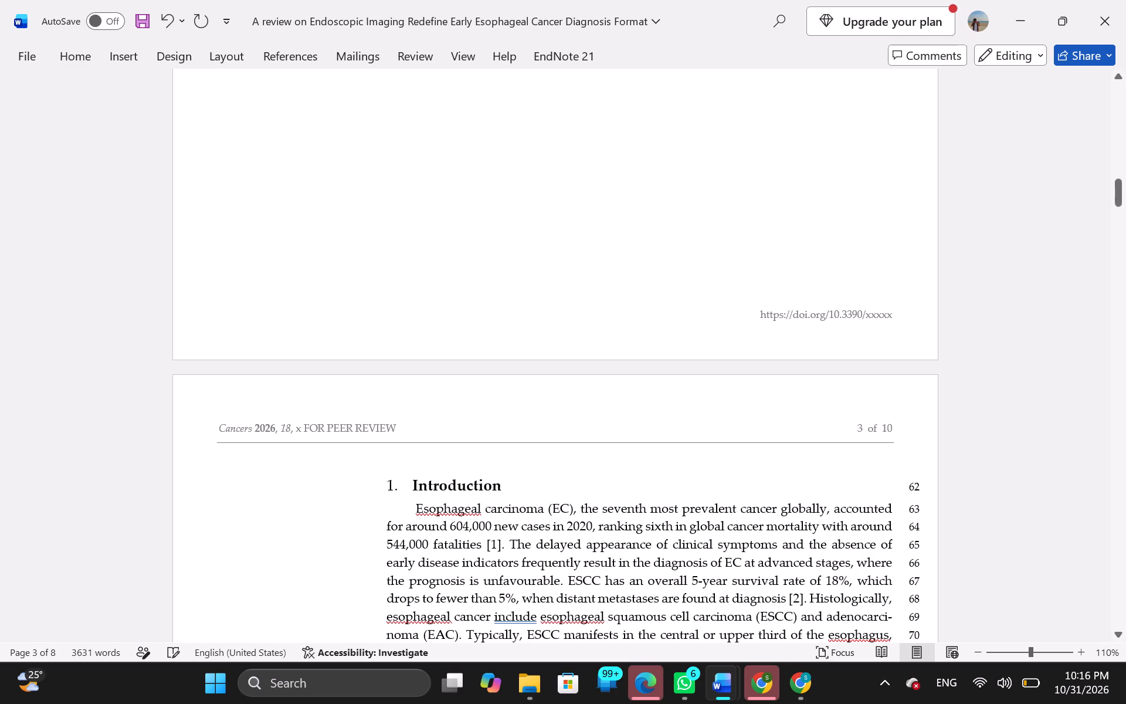
left_click(434, 521)
left_click(364, 59)
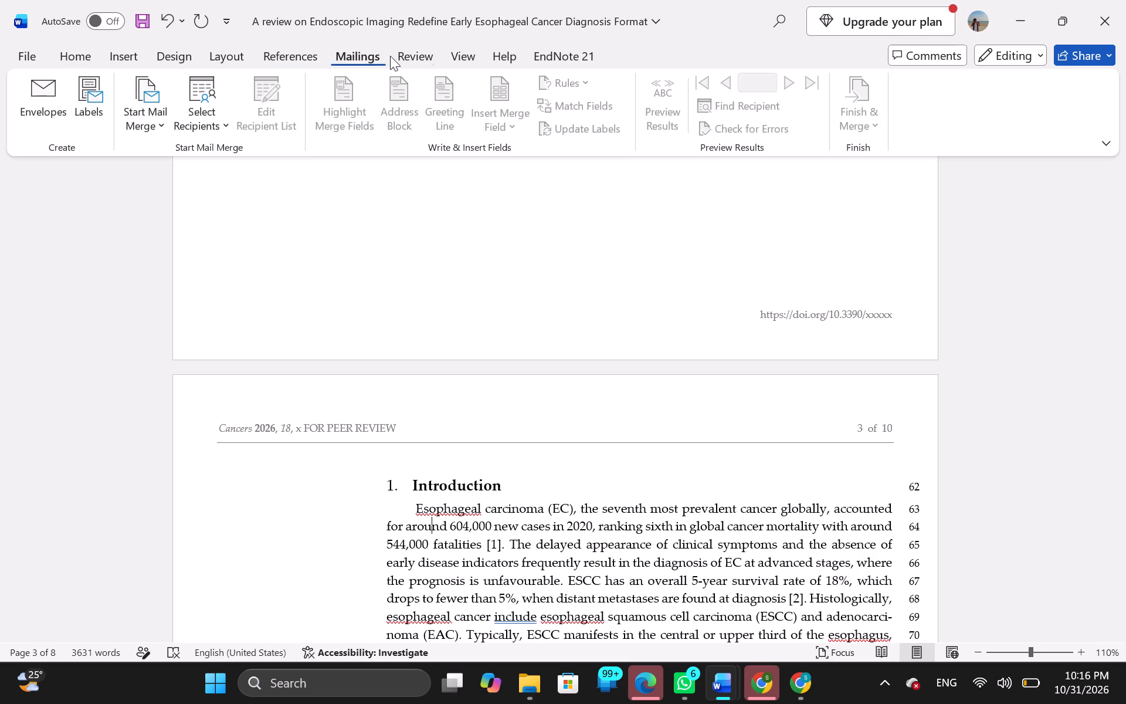
left_click(232, 56)
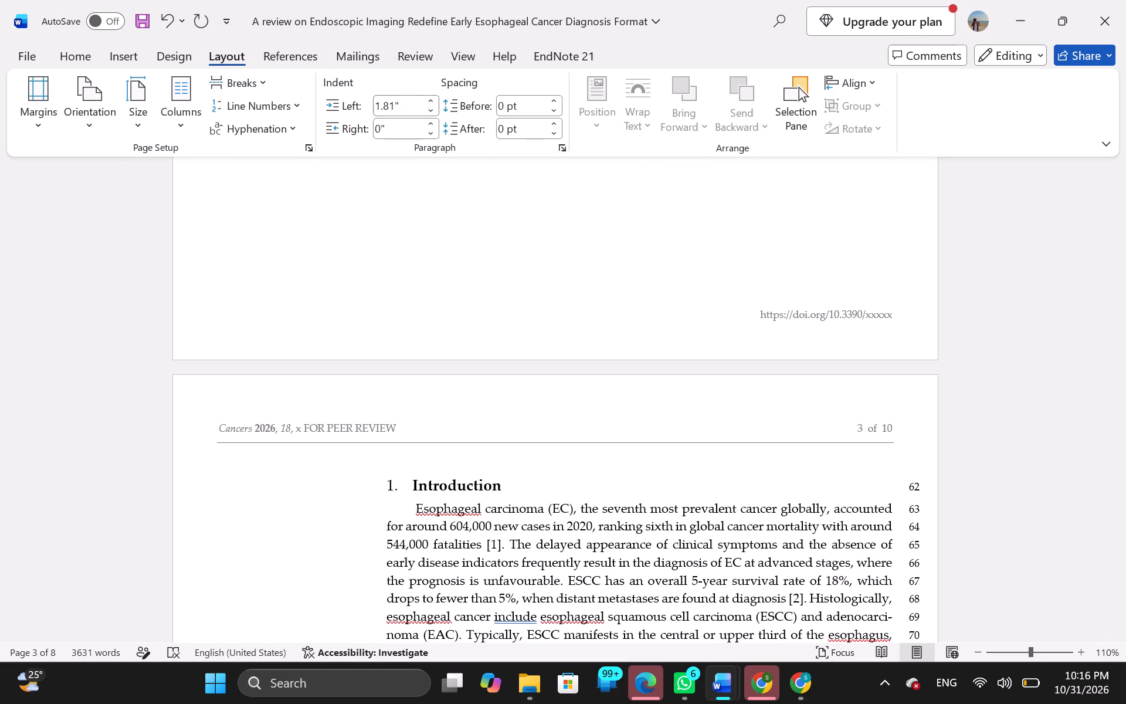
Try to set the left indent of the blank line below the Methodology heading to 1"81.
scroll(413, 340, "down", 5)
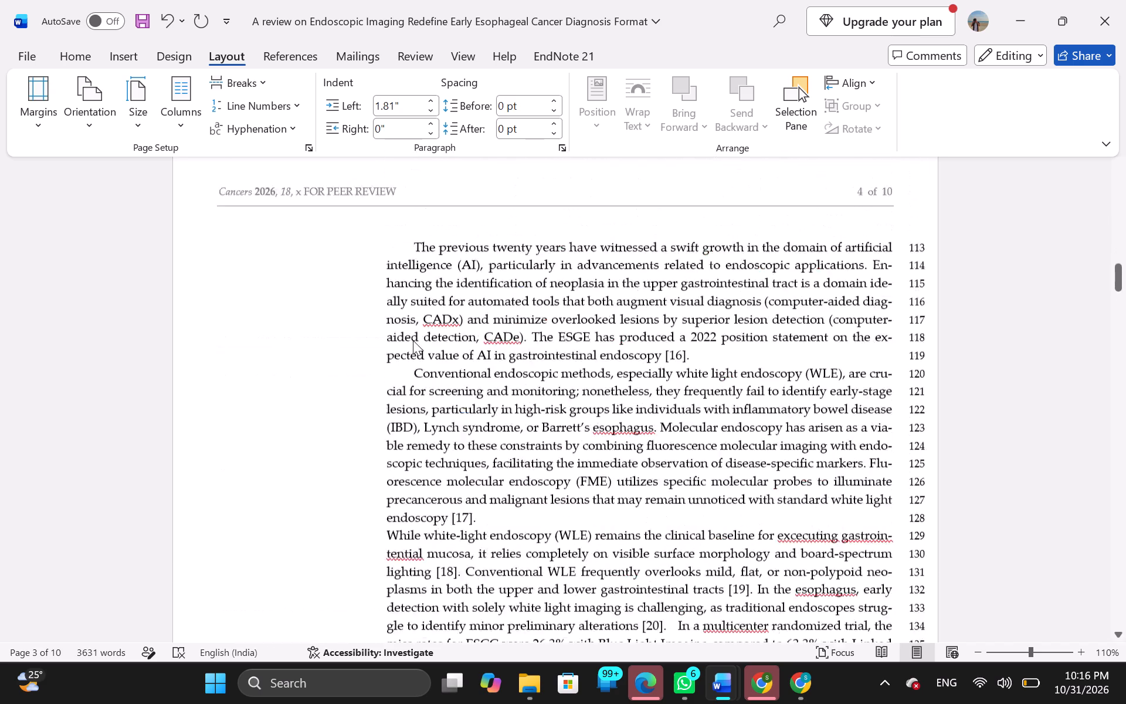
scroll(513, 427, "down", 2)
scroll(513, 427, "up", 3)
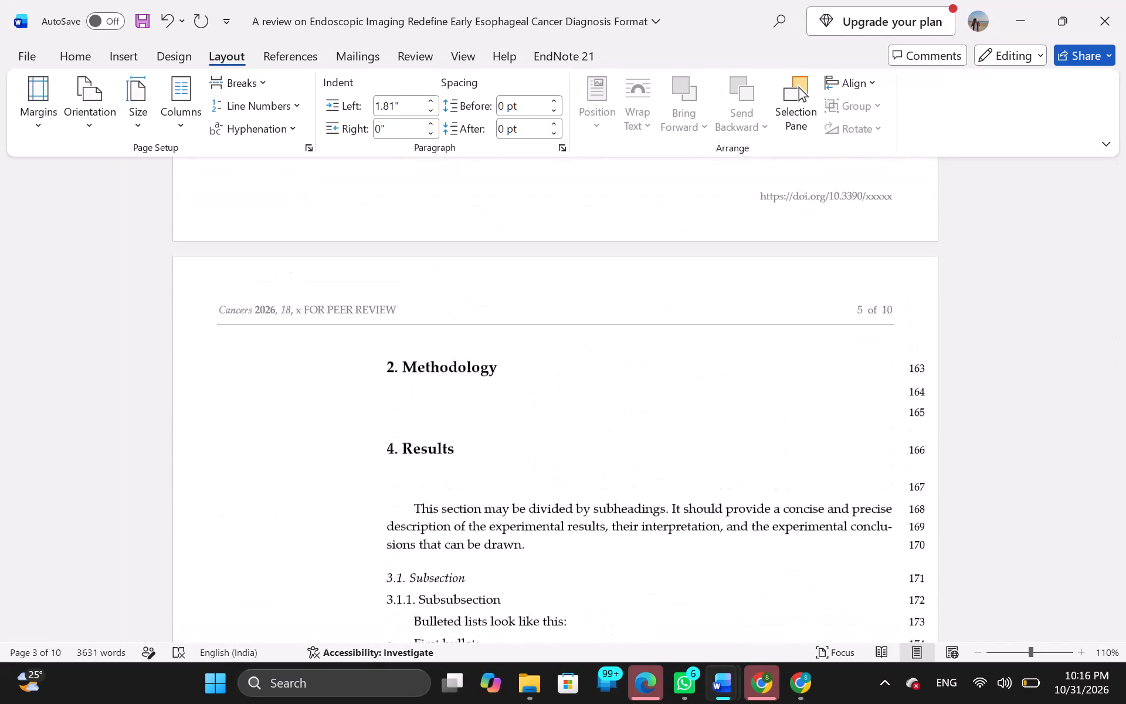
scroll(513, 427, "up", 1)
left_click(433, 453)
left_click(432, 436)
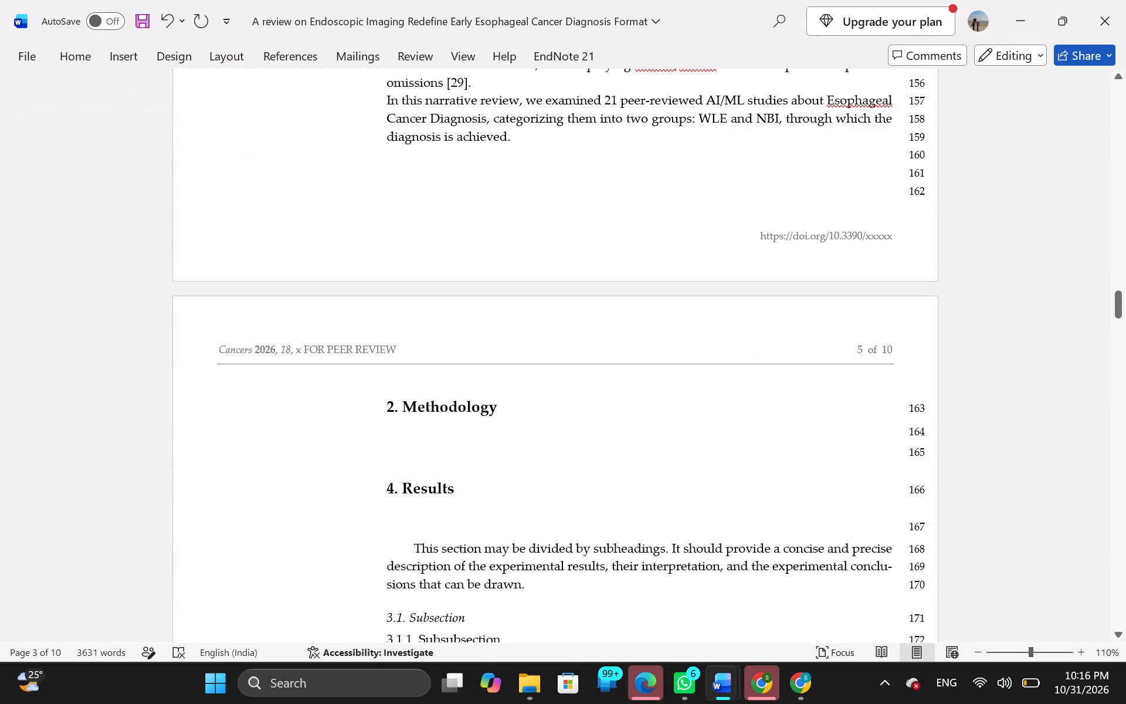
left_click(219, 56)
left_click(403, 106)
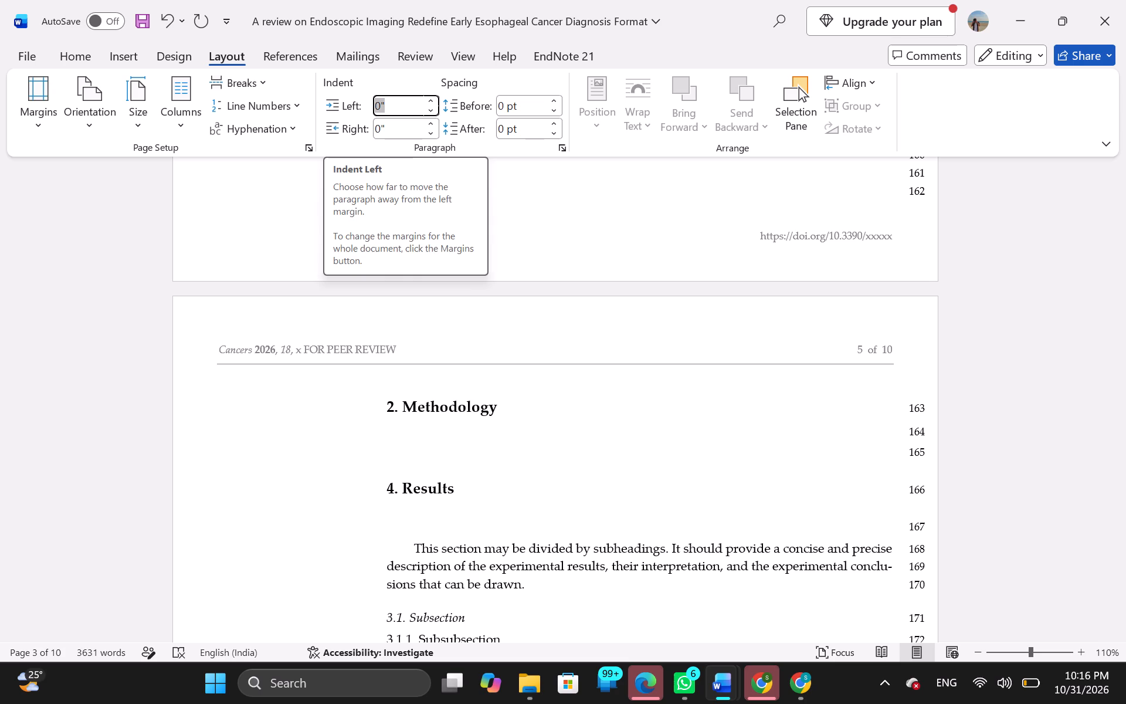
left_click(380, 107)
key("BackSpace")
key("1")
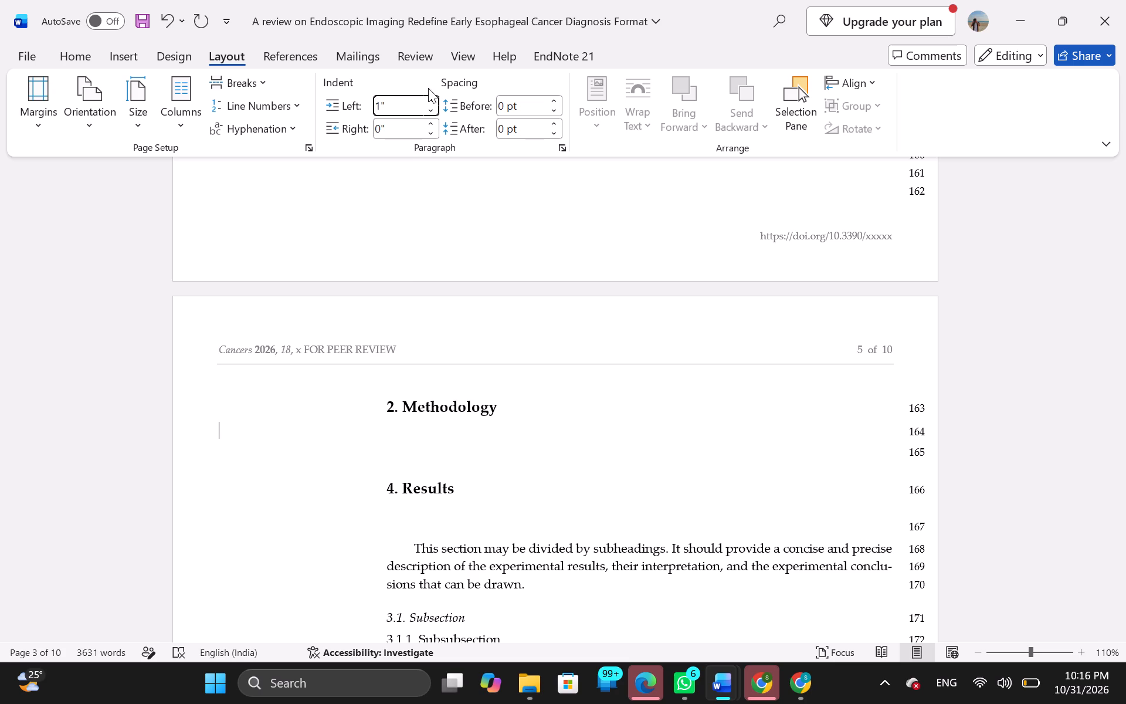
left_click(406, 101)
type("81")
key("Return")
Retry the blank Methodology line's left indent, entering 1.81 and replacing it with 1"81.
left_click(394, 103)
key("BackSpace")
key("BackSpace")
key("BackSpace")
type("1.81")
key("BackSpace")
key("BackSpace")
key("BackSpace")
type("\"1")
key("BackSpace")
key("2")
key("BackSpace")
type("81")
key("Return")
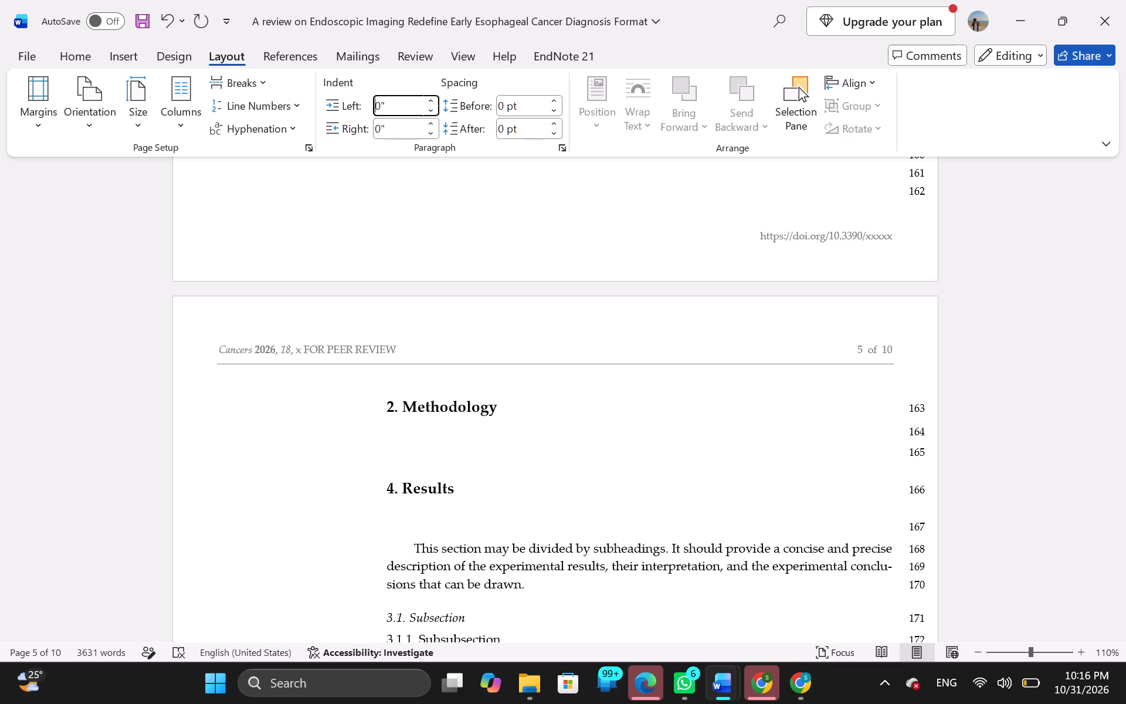
Copy the 1.81" left indent value from the Introduction's body text and apply it to the blank line below the Methodology heading.
scroll(491, 379, "up", 1)
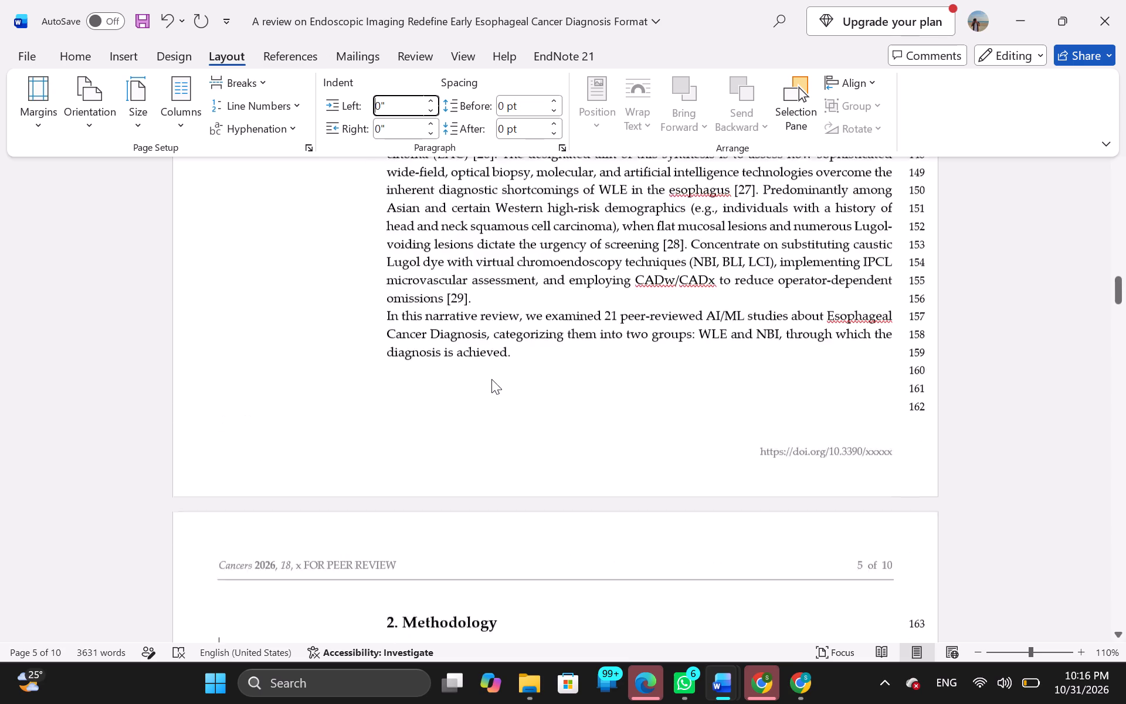
scroll(491, 379, "up", 1)
left_click(477, 387)
left_click(472, 379)
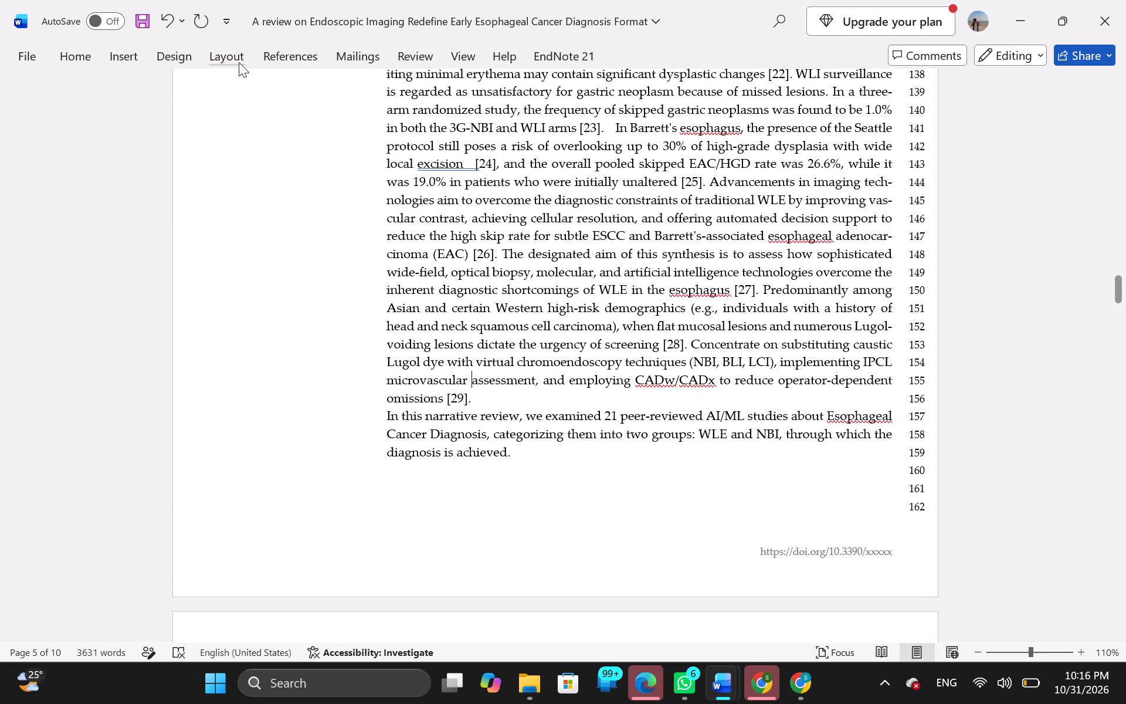
left_click(239, 62)
left_click(408, 107)
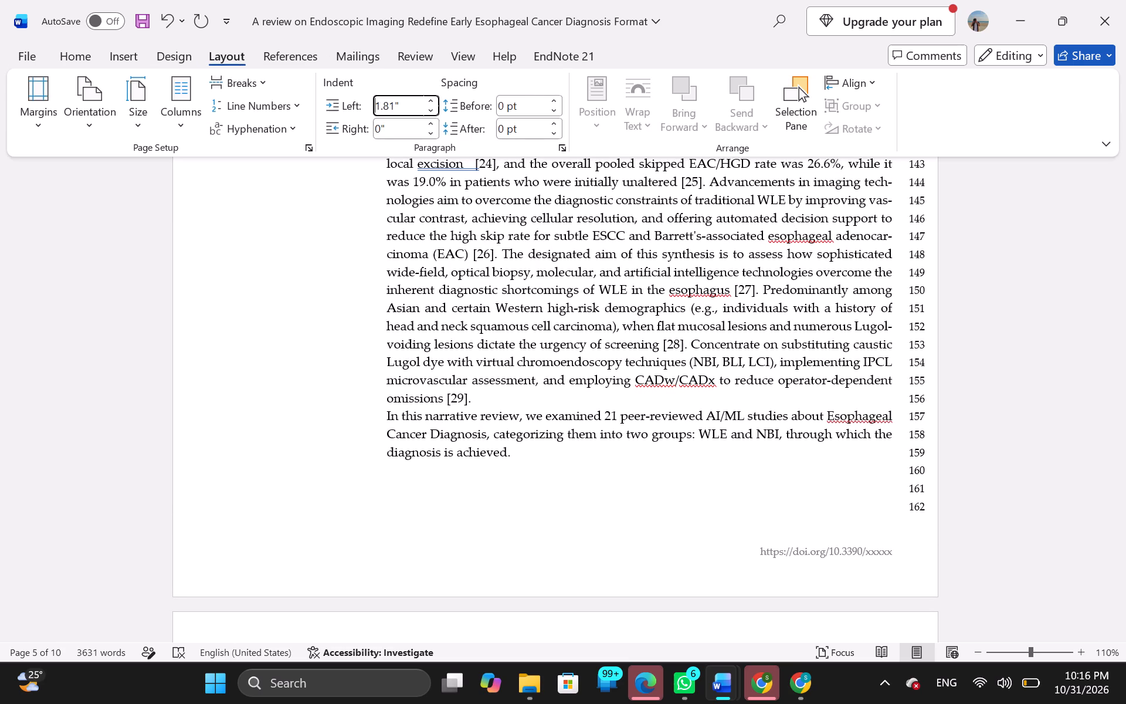
key("ctrl+c")
scroll(521, 391, "down", 1)
left_click(479, 463)
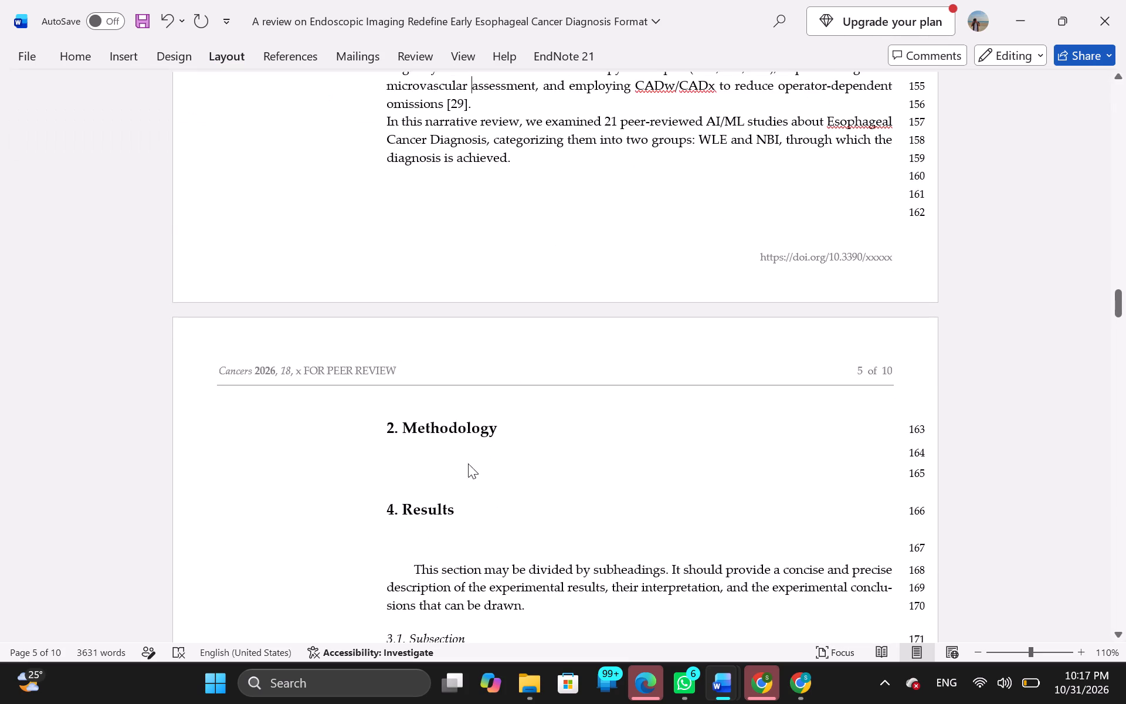
left_click(437, 462)
left_click(403, 453)
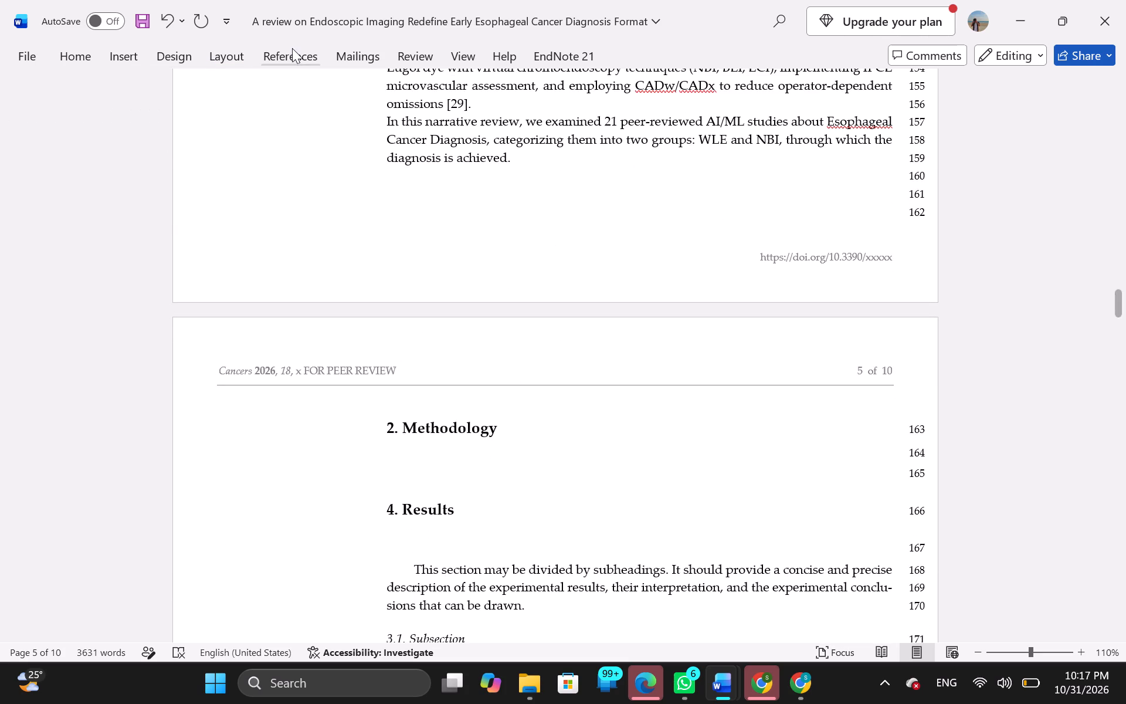
left_click(292, 48)
left_click(367, 56)
left_click(240, 51)
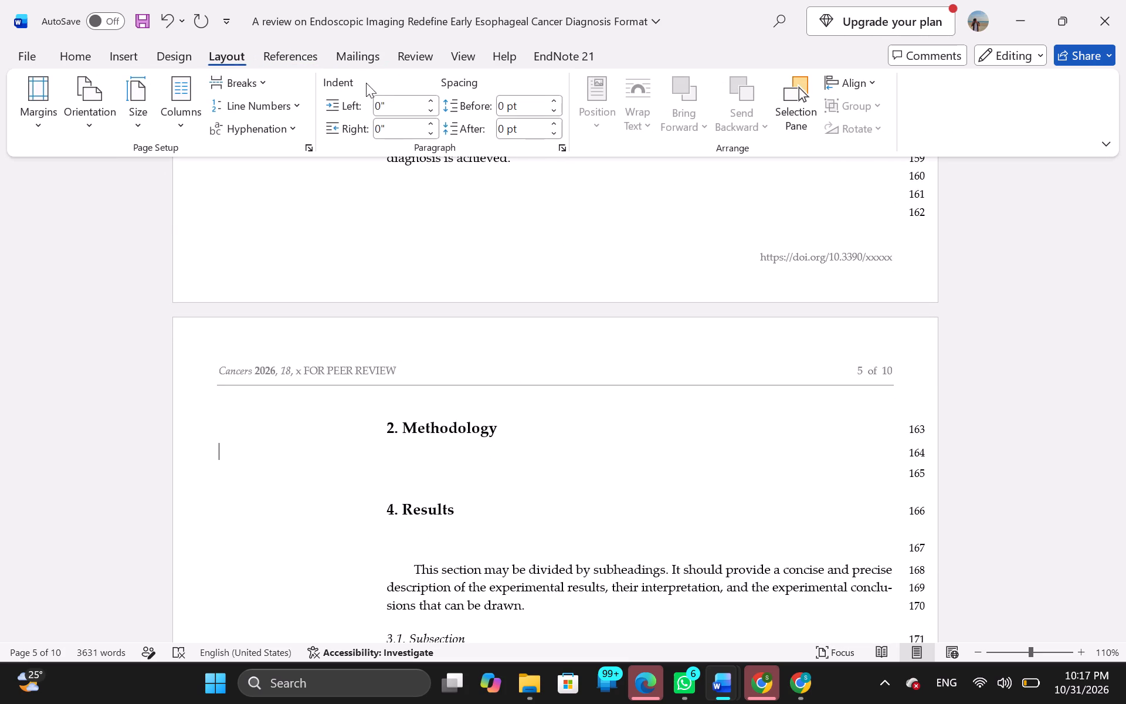
left_click(403, 104)
key("ctrl+v")
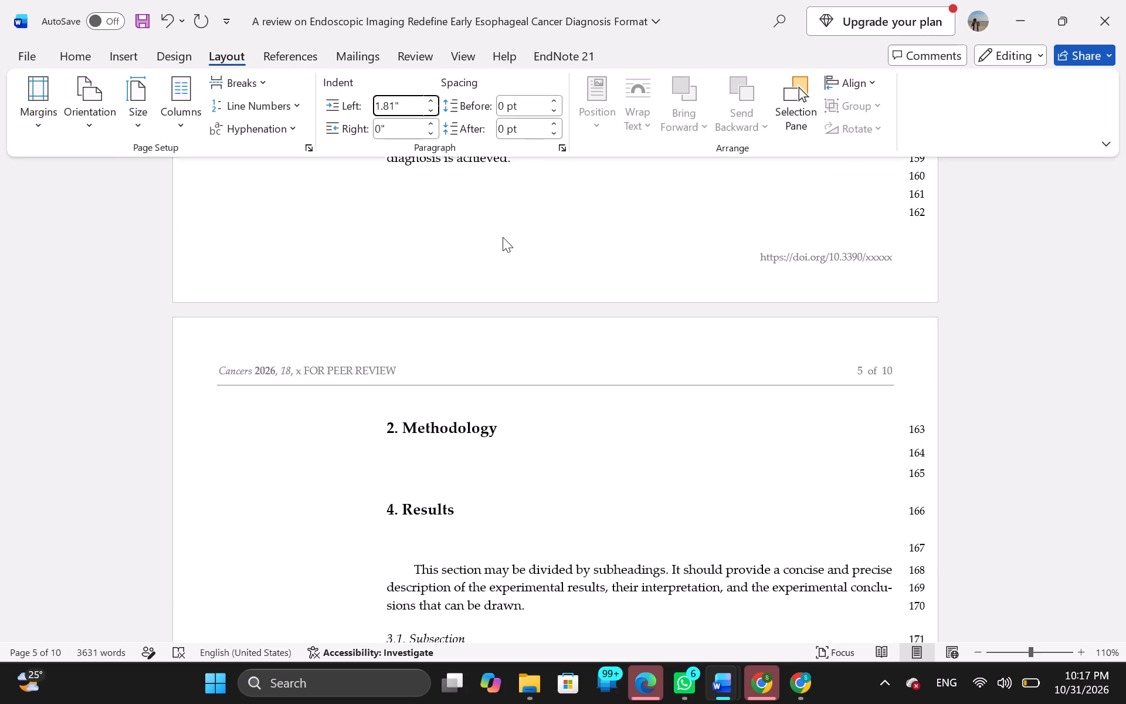
left_click(501, 237)
Copy the selected Methodology text from the corrected review and paste it below the template's Methodology heading with merged formatting.
key("alt+Tab")
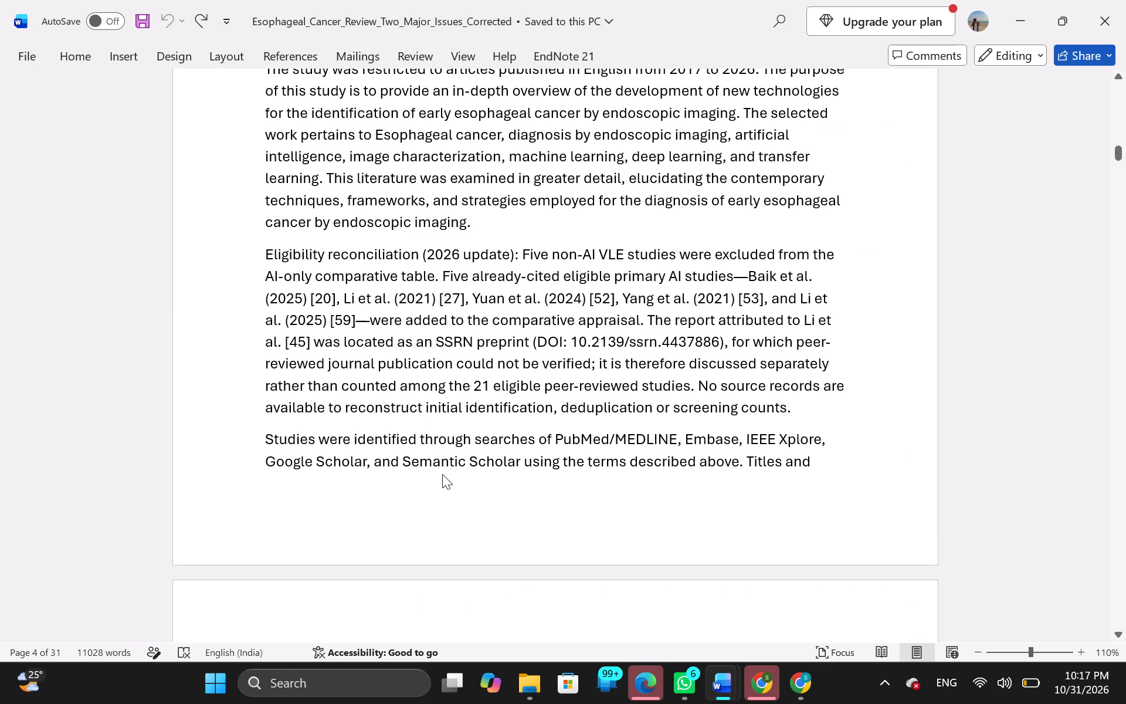
key("ctrl+c")
key("alt+Tab")
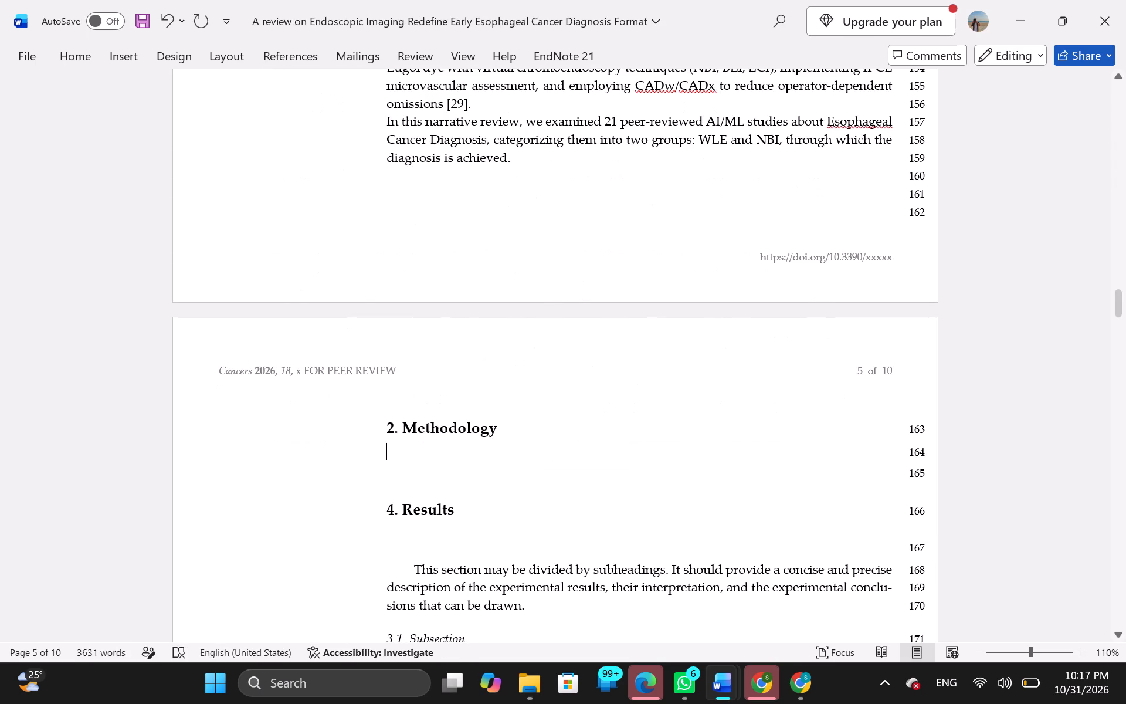
right_click(405, 451)
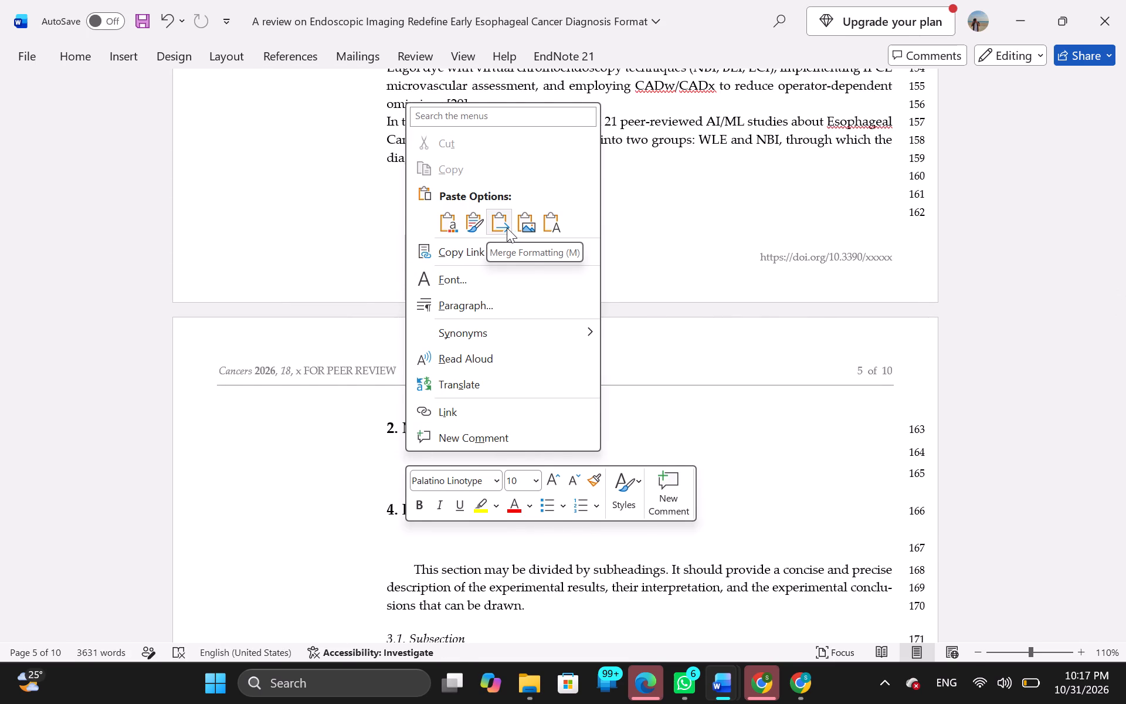
left_click(496, 227)
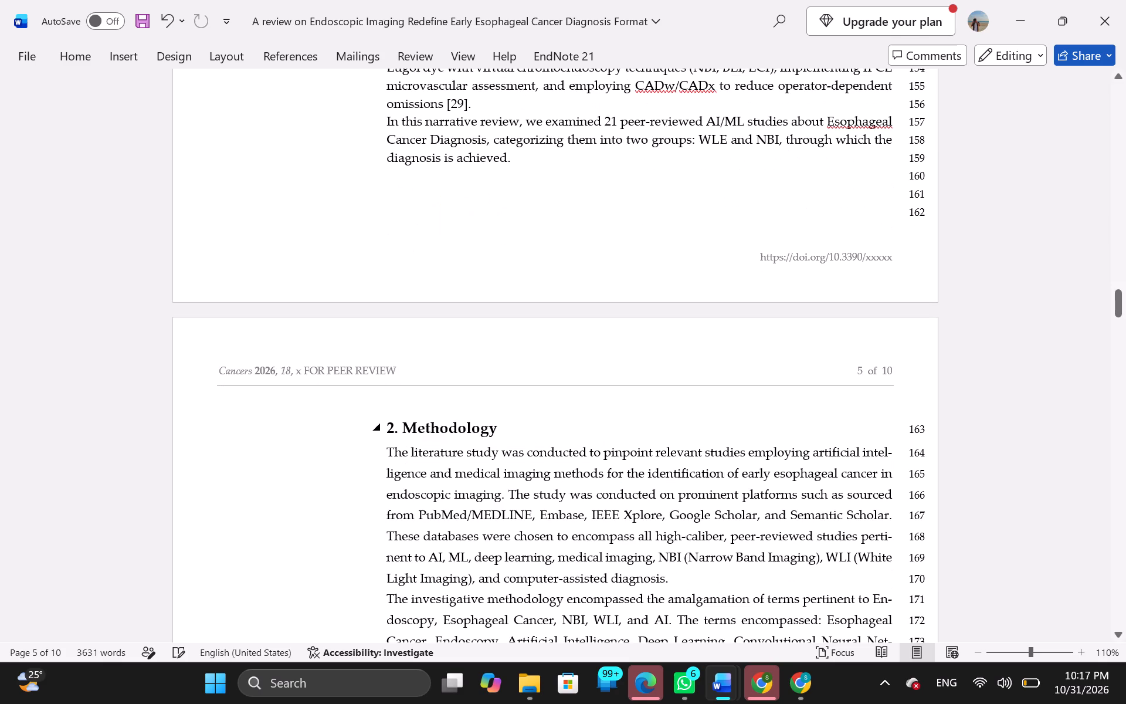
scroll(501, 459, "down", 5)
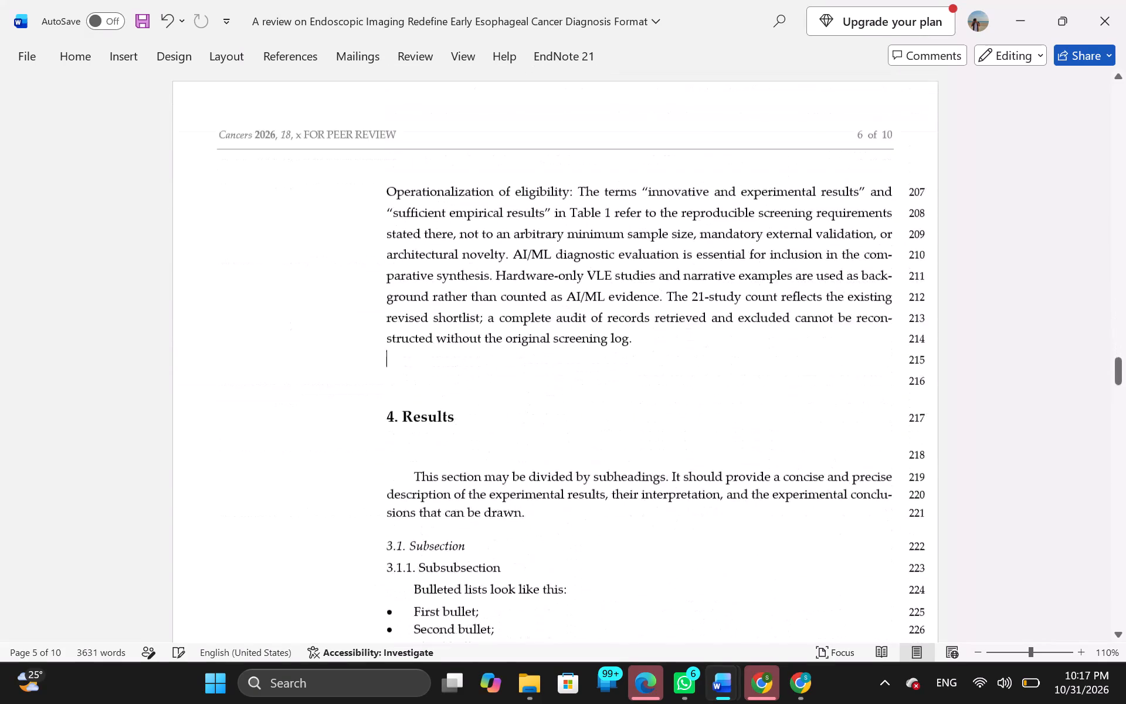
scroll(501, 459, "down", 1)
In the corrected review, copy everything from the 2.2 Inclusion Criteria heading to just before the section 3 heading, and return to the template.
key("alt+Tab")
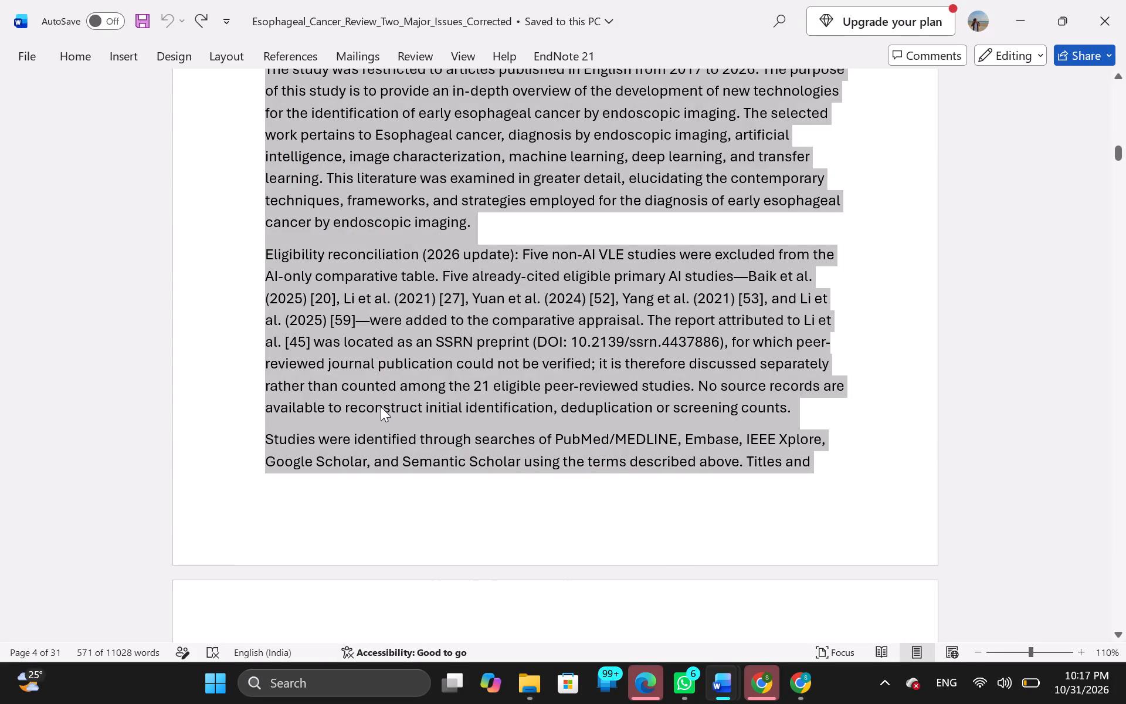
scroll(611, 472, "down", 3)
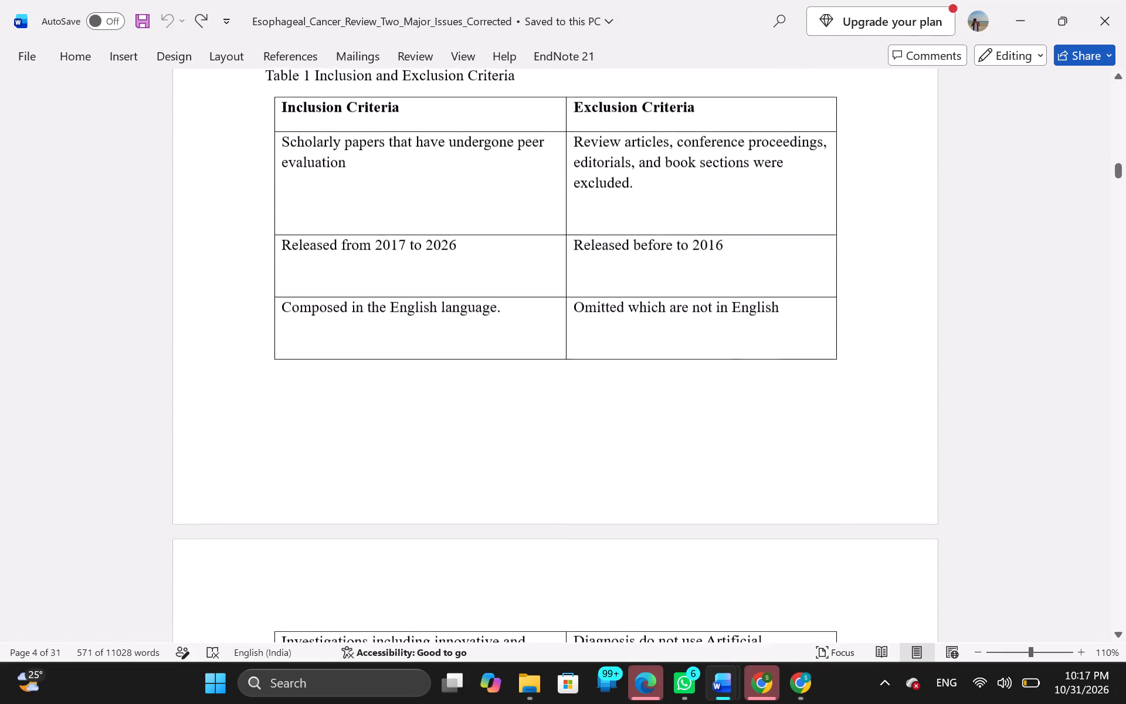
key("alt+Tab")
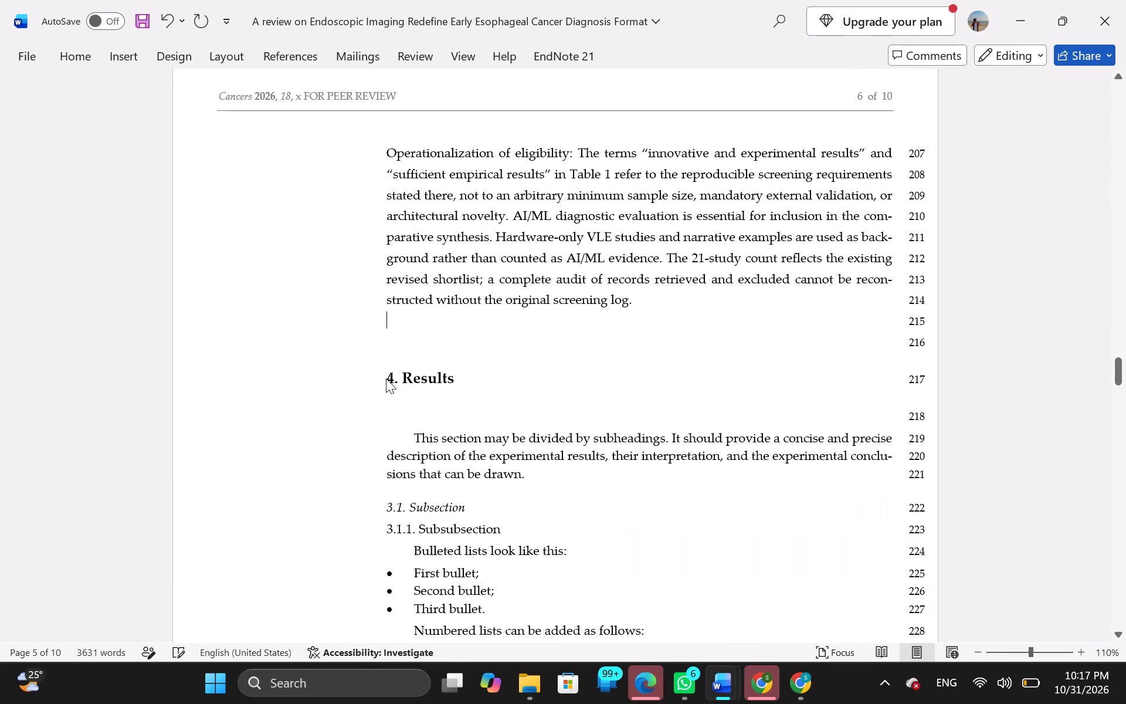
key("alt+Tab")
left_click(266, 316)
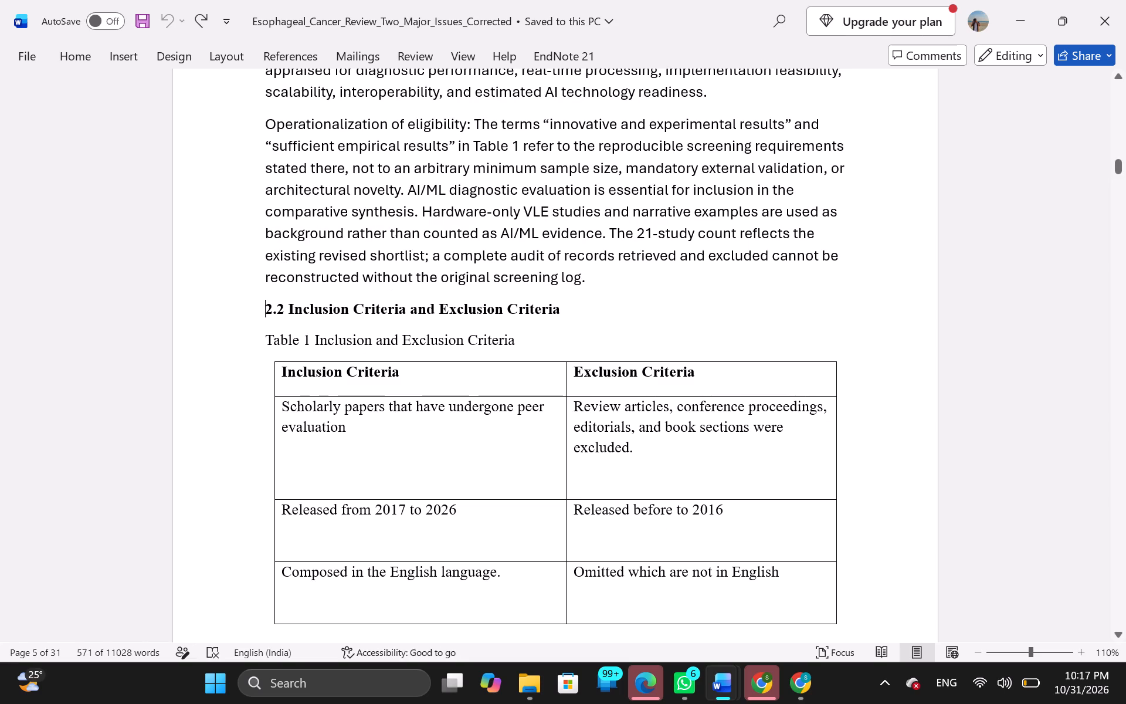
left_click_drag(264, 310, 518, 650)
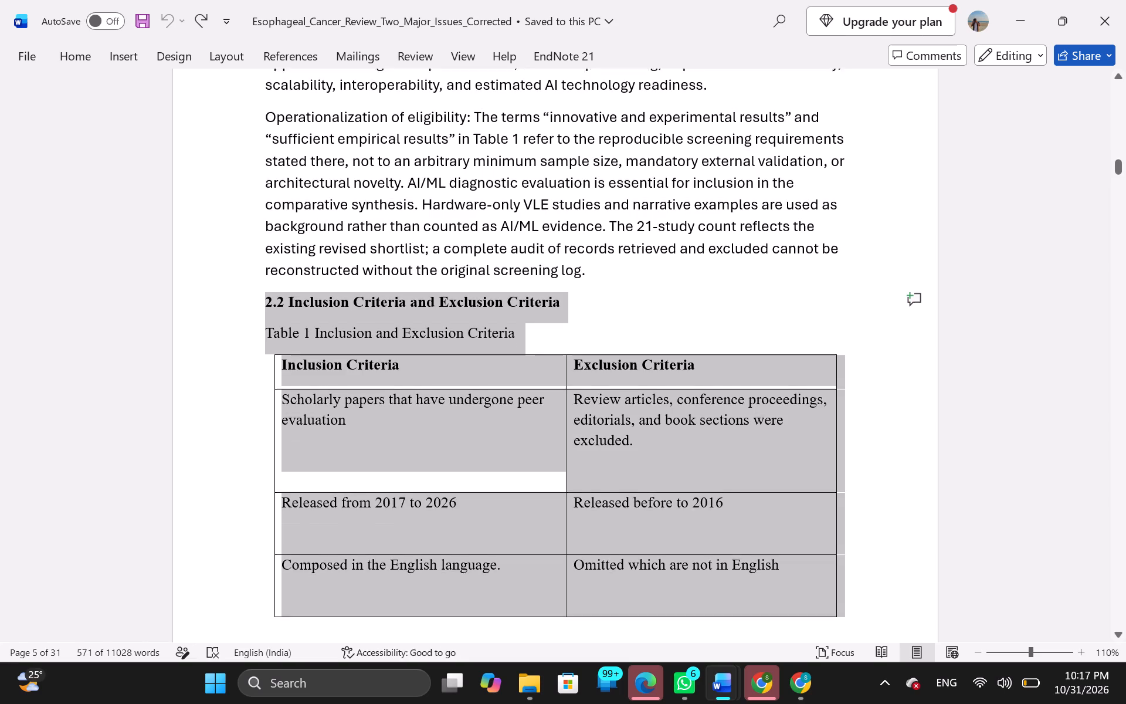
left_click_drag(518, 650, 613, 469)
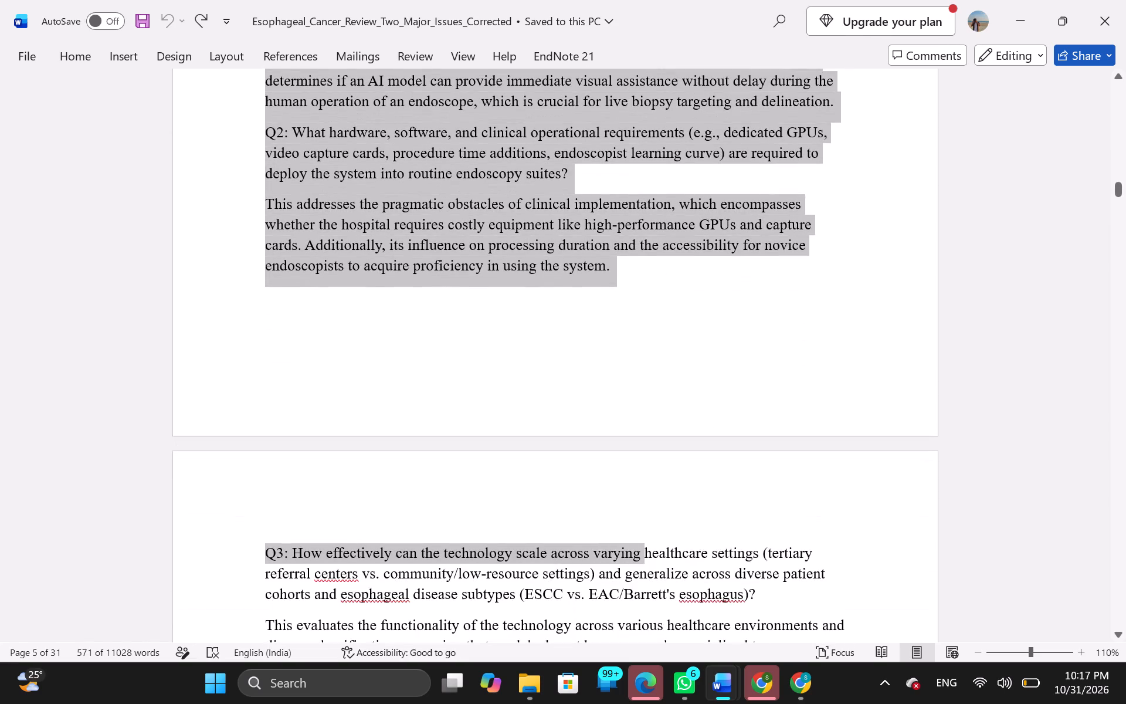
left_click_drag(613, 469, 550, 121)
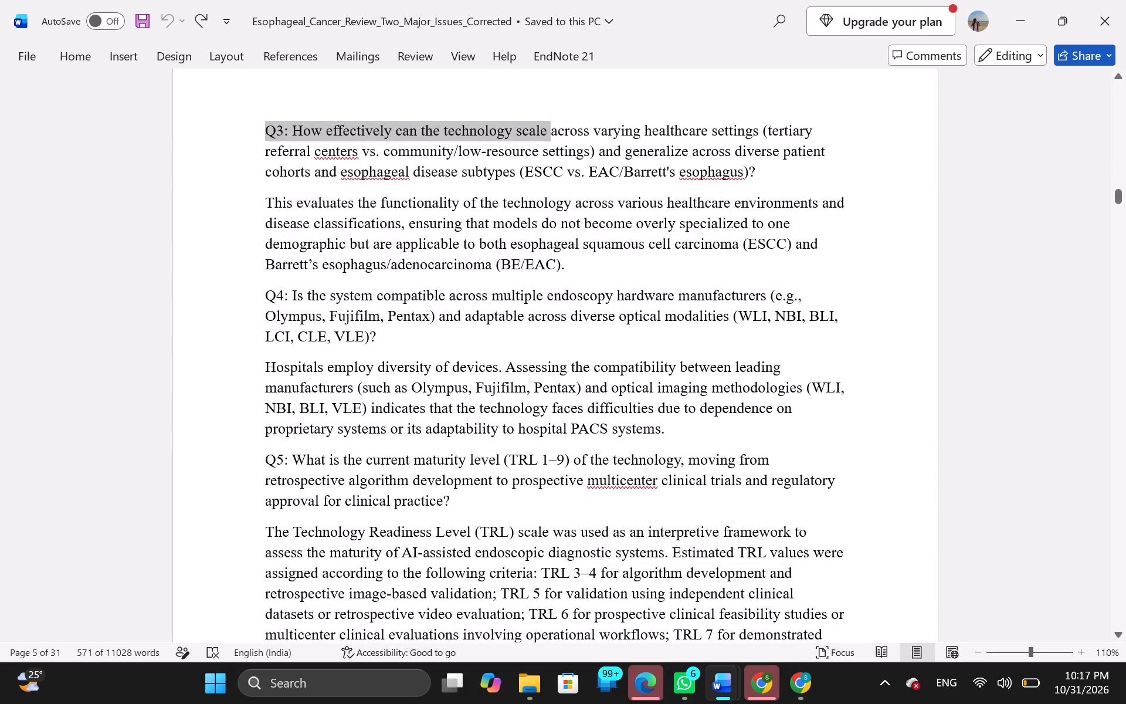
left_click_drag(550, 121, 620, 543)
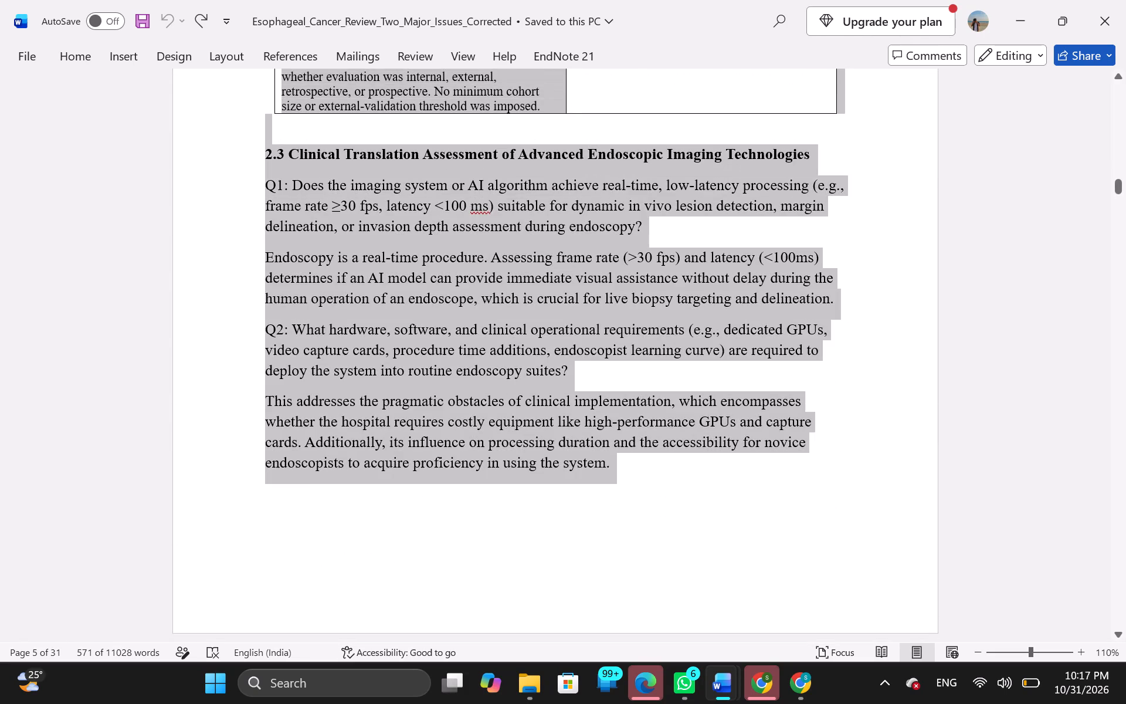
left_click_drag(620, 543, 615, 663)
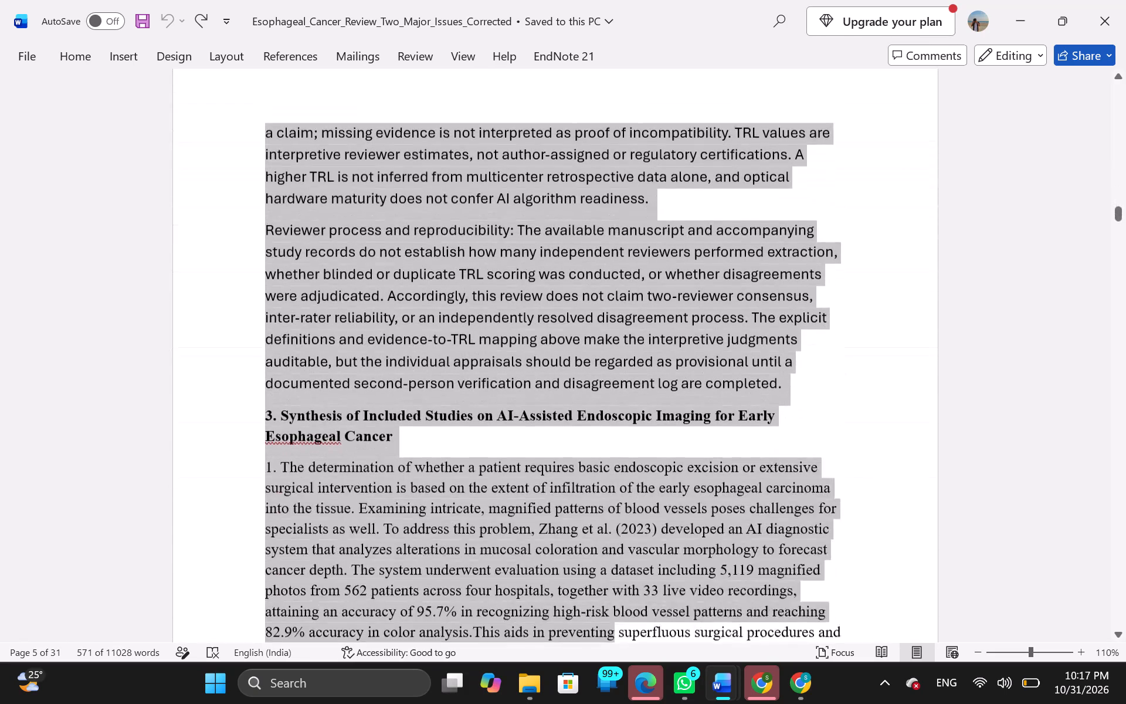
left_click_drag(615, 663, 635, 694)
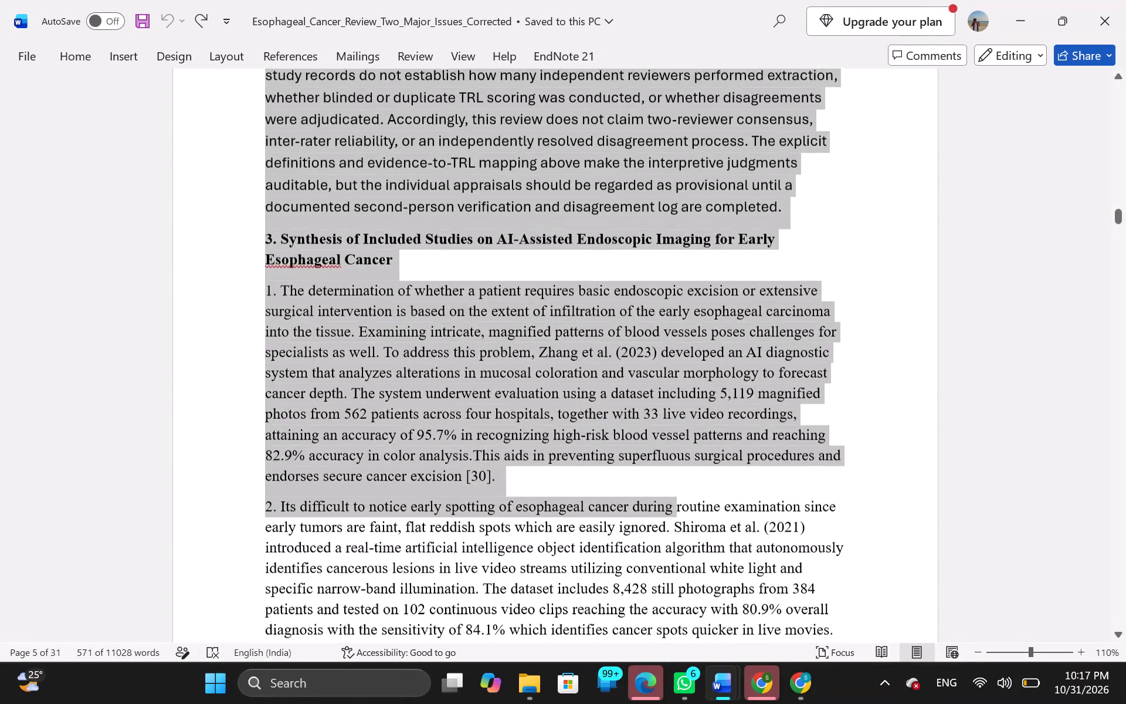
left_click_drag(635, 694, 576, 703)
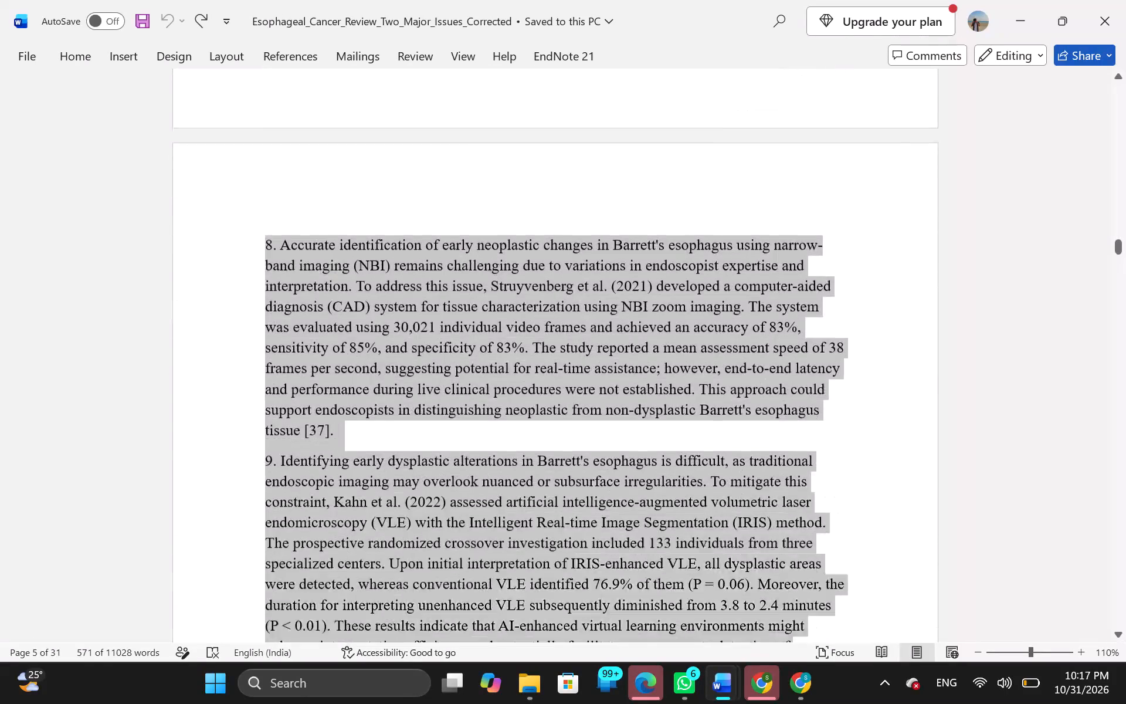
left_click_drag(576, 703, 585, 677)
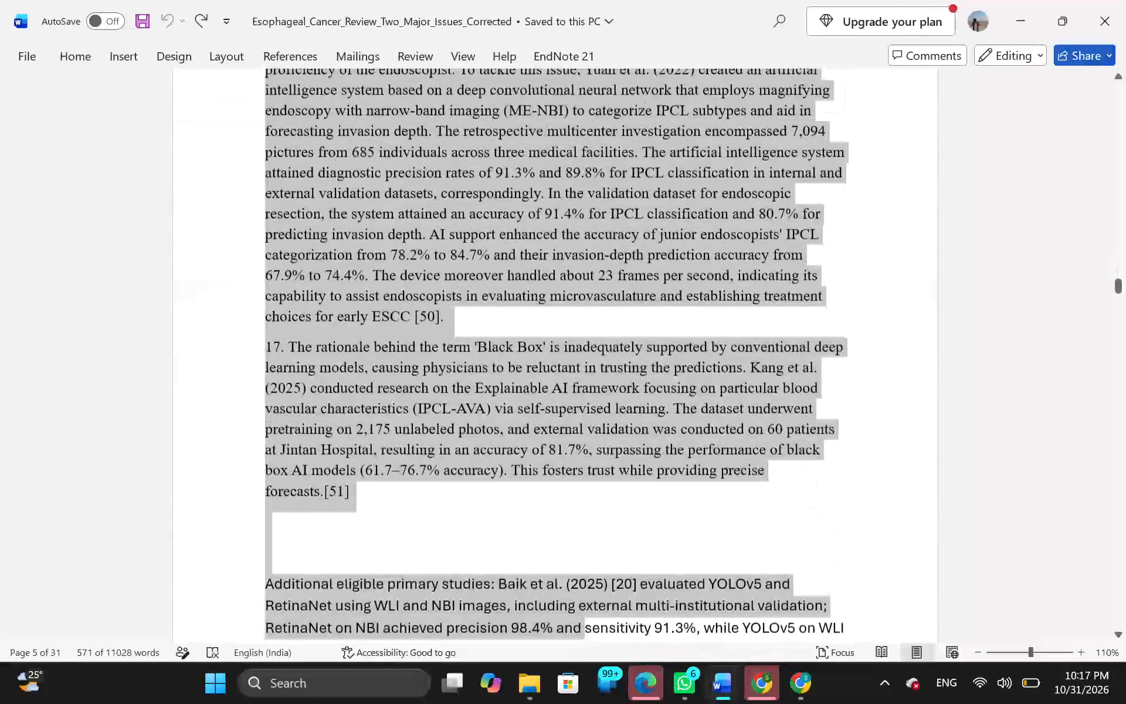
left_click_drag(585, 677, 585, 662)
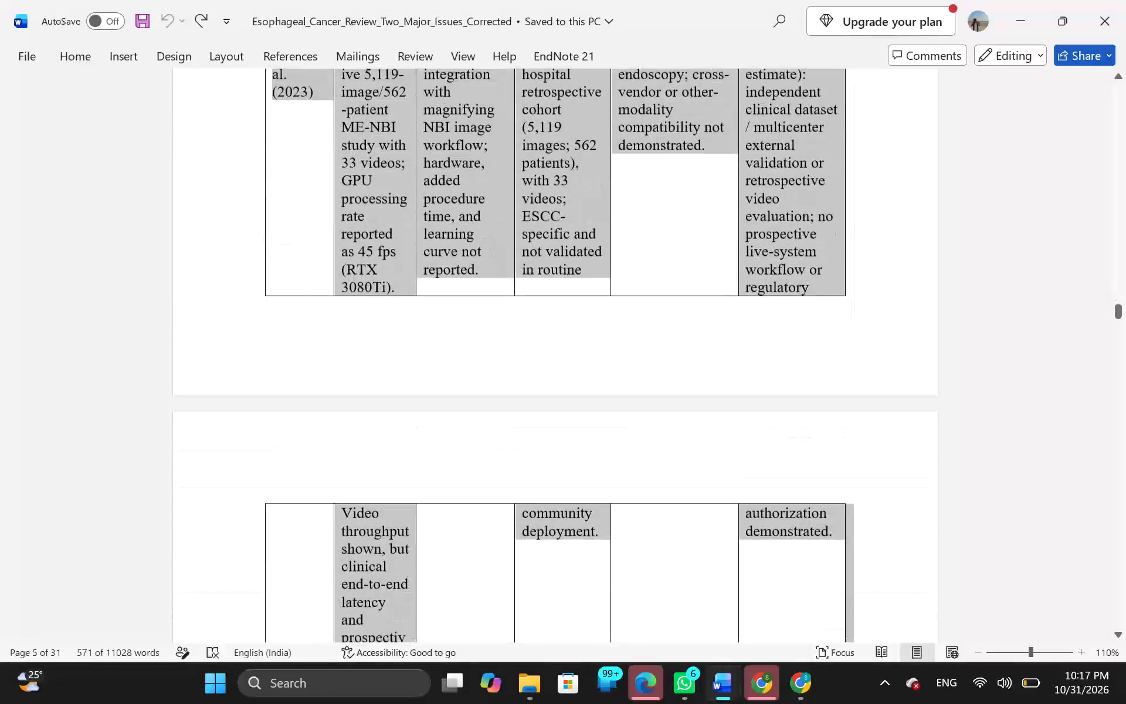
left_click_drag(585, 662, 575, 684)
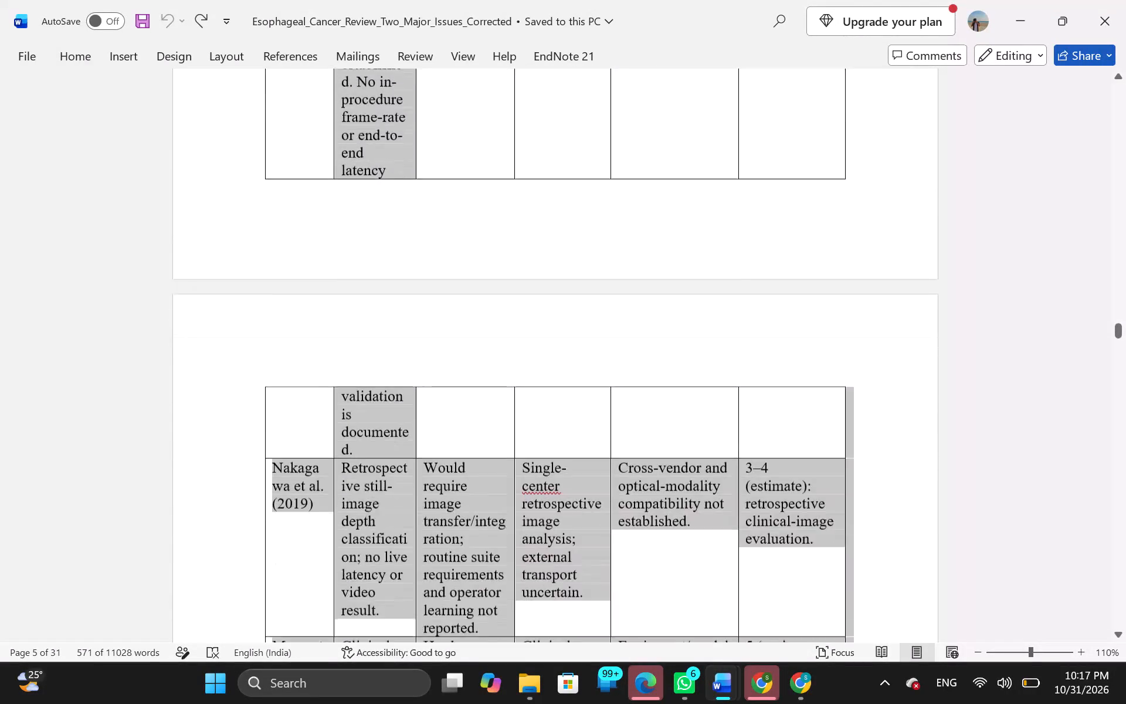
left_click_drag(575, 684, 513, 34)
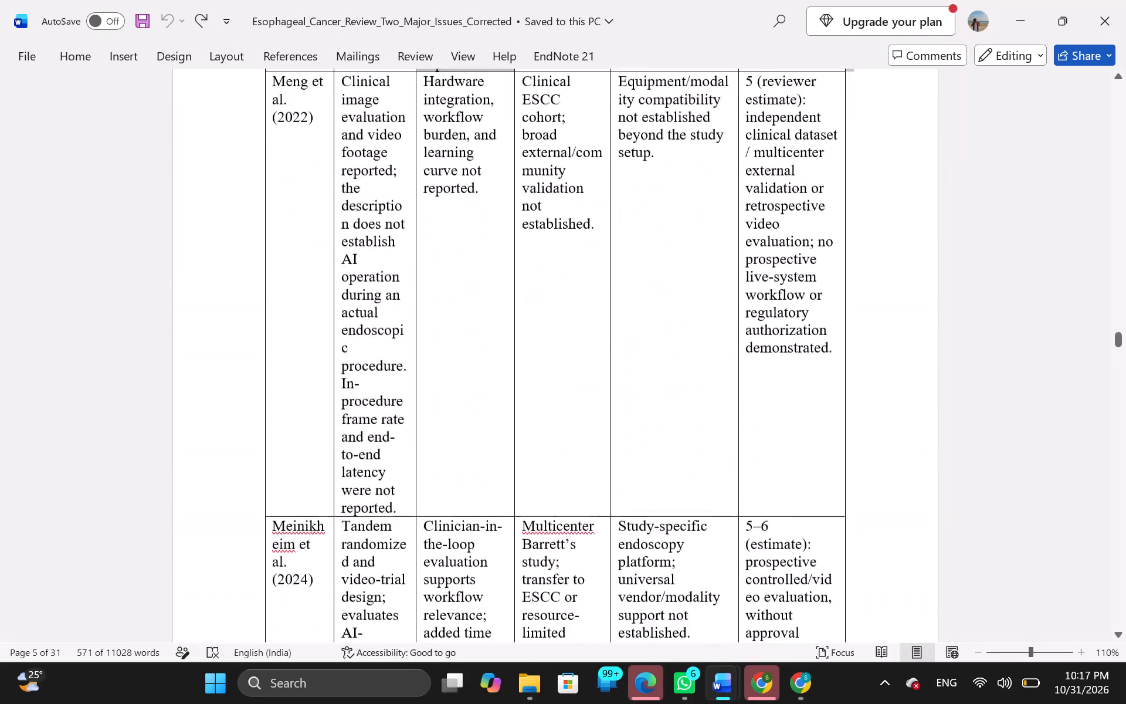
left_click_drag(513, 34, 498, 0)
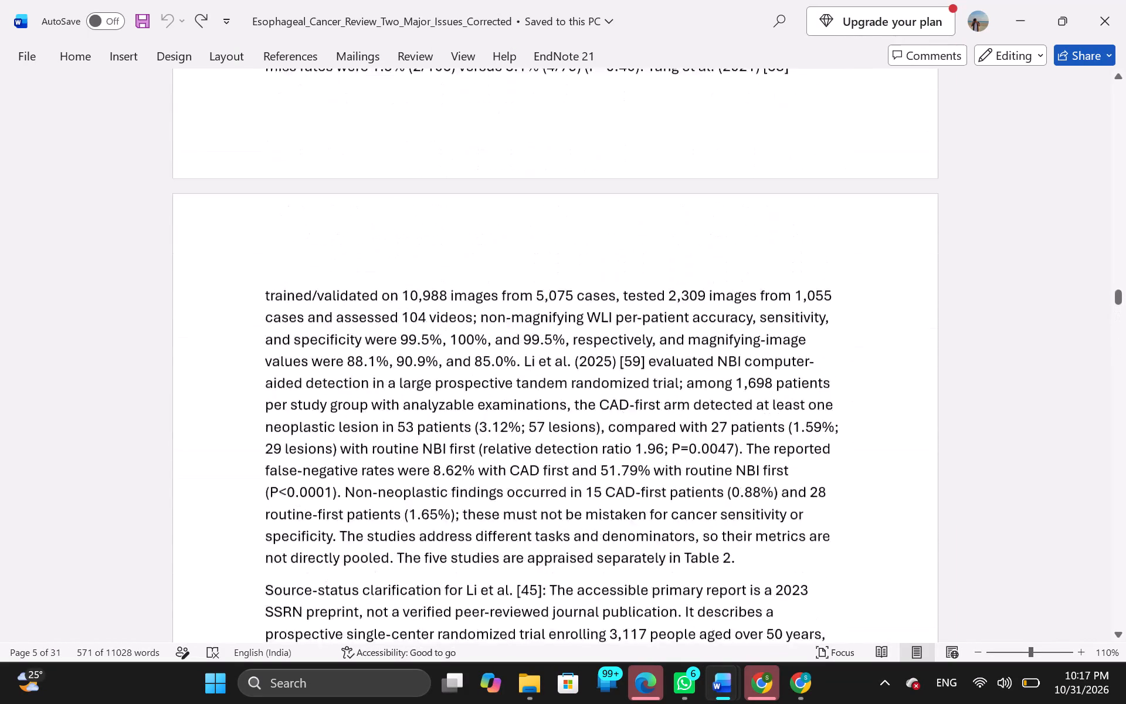
left_click_drag(498, 0, 514, 42)
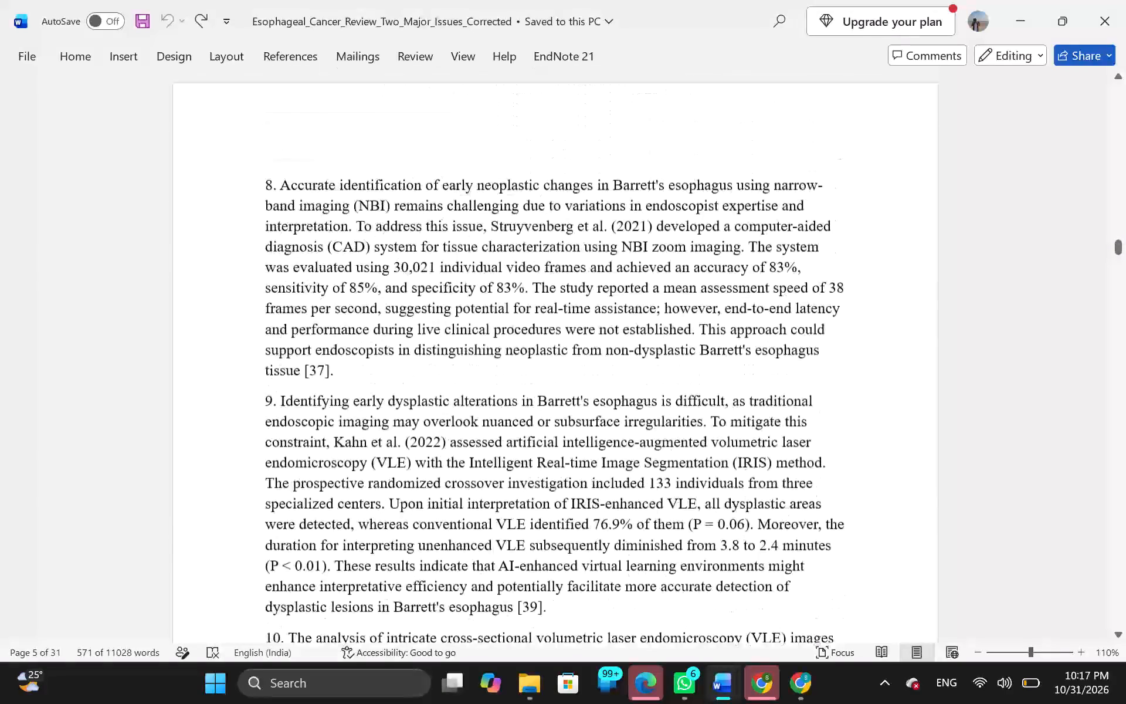
left_click_drag(514, 42, 510, 25)
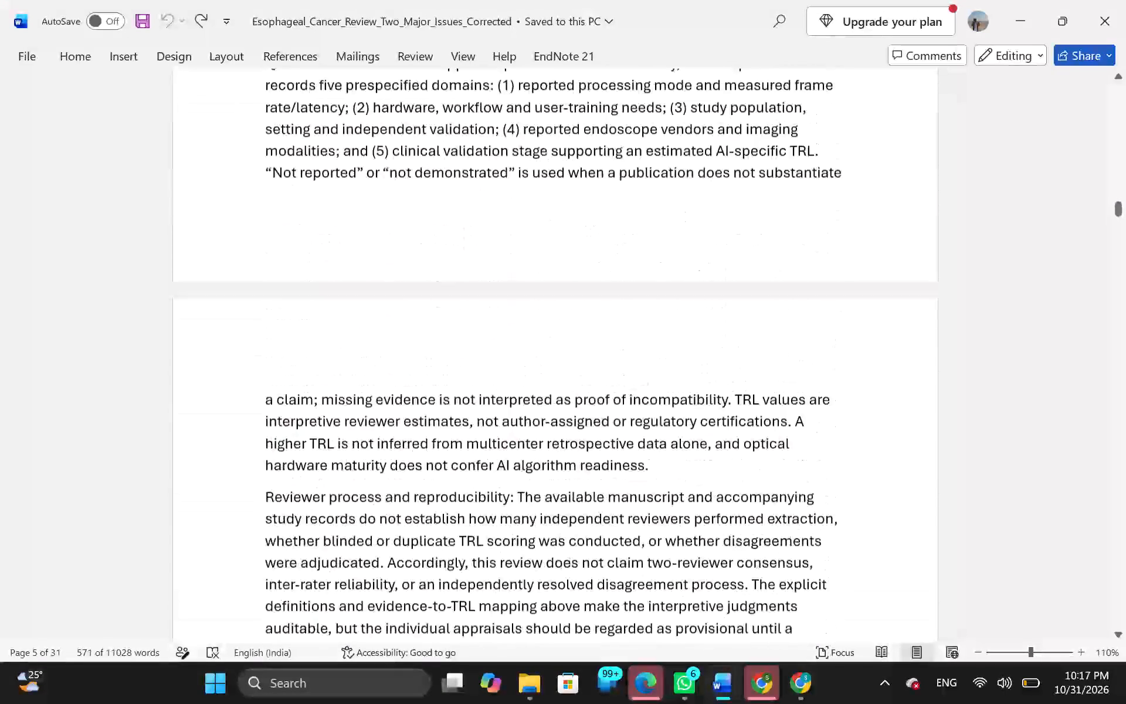
left_click_drag(510, 25, 553, 652)
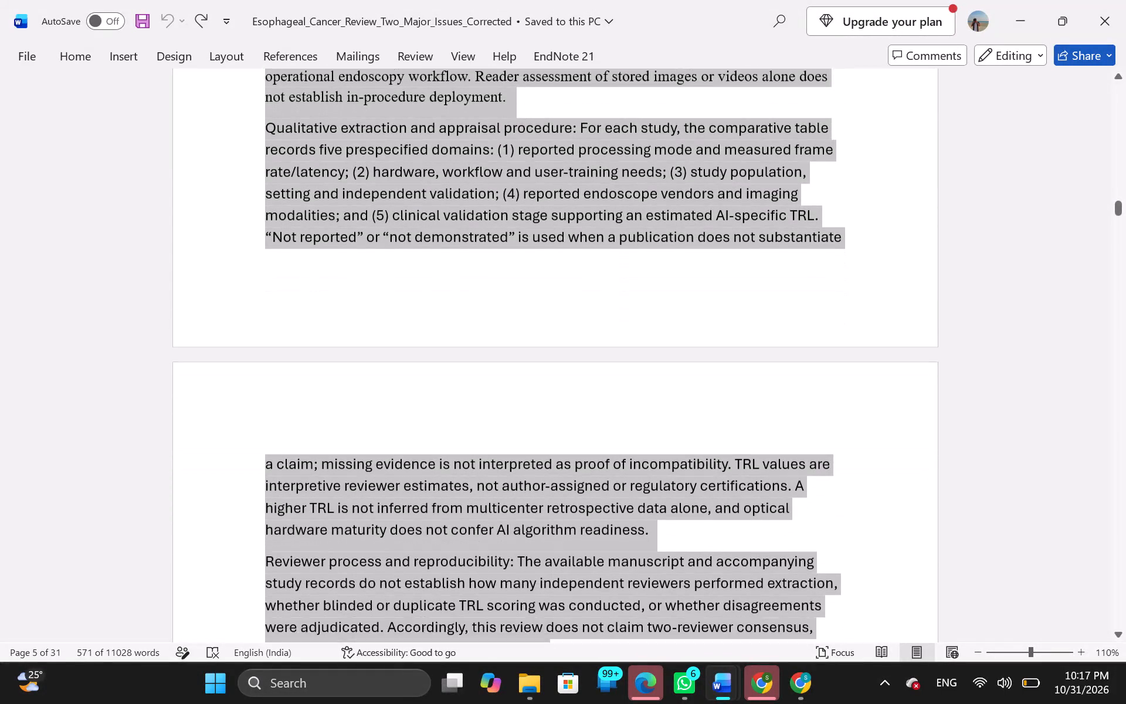
left_click_drag(553, 652, 775, 493)
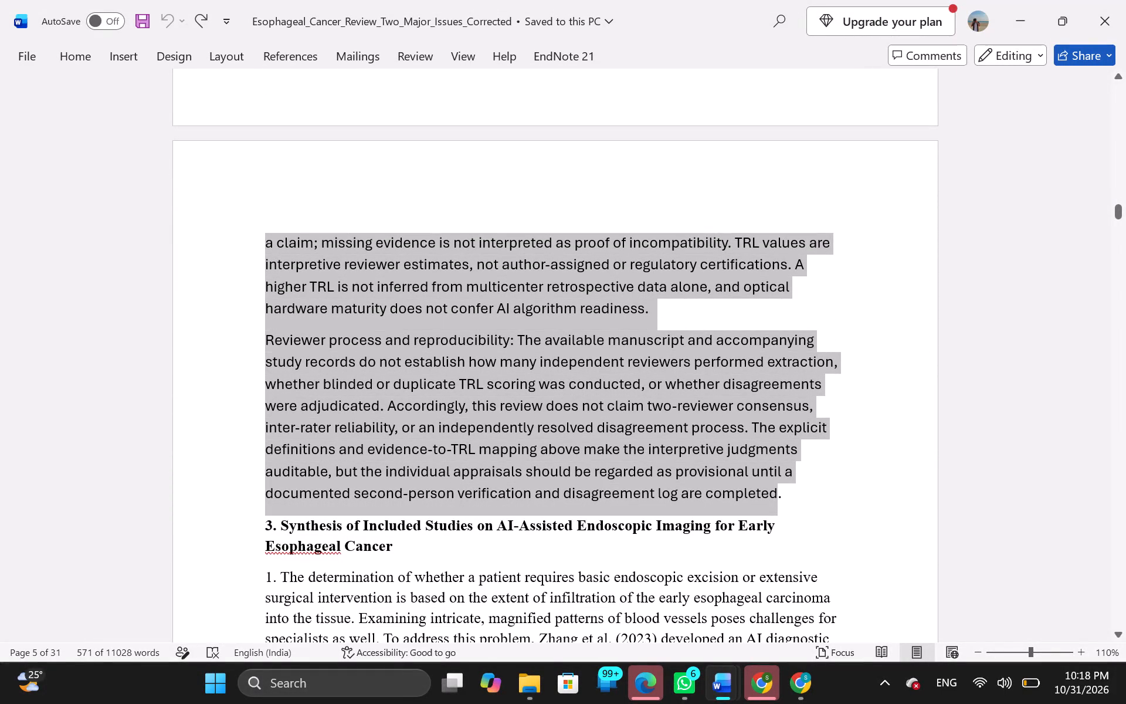
left_click_drag(775, 493, 786, 495)
key("ctrl+c")
key("alt+Tab")
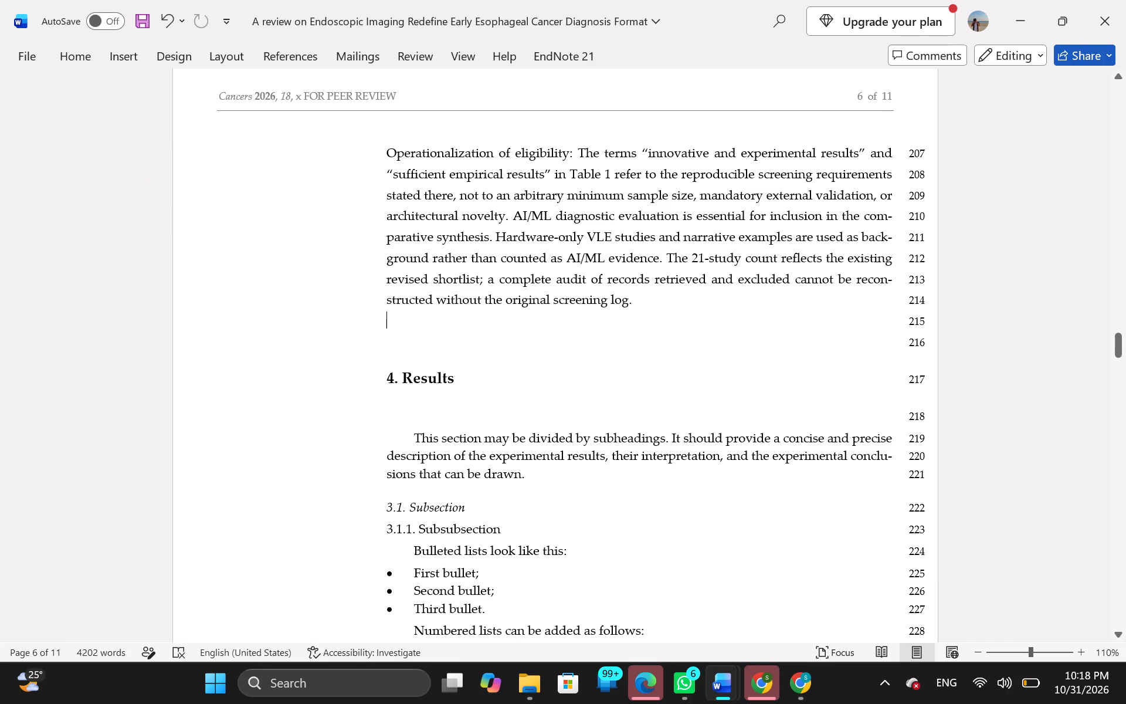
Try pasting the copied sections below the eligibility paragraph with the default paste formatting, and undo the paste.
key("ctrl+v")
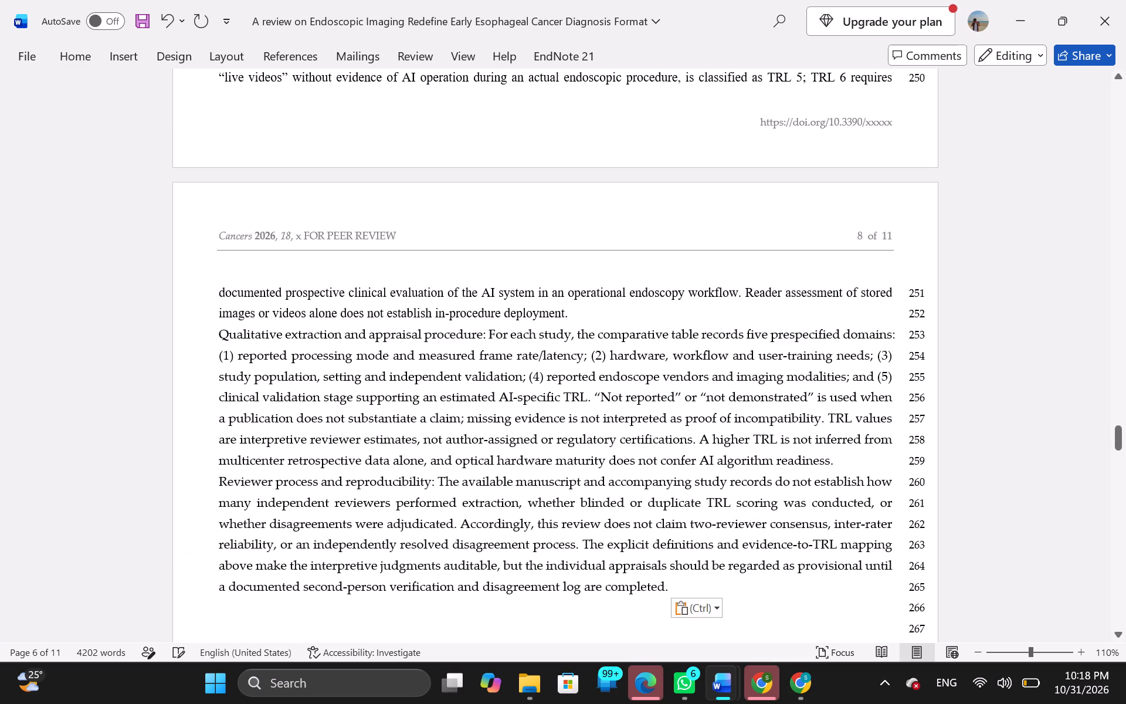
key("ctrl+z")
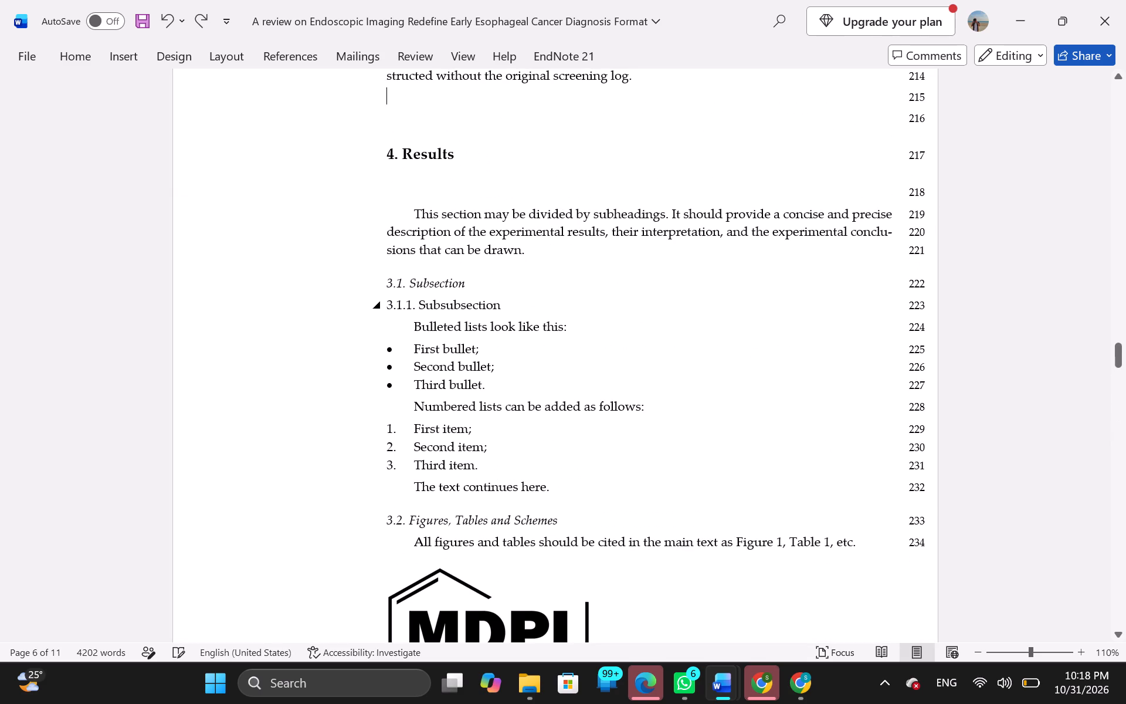
Paste sections 2.2 and 2.3, including Table 1, on the blank line after the eligibility paragraph with merged formatting.
right_click(401, 96)
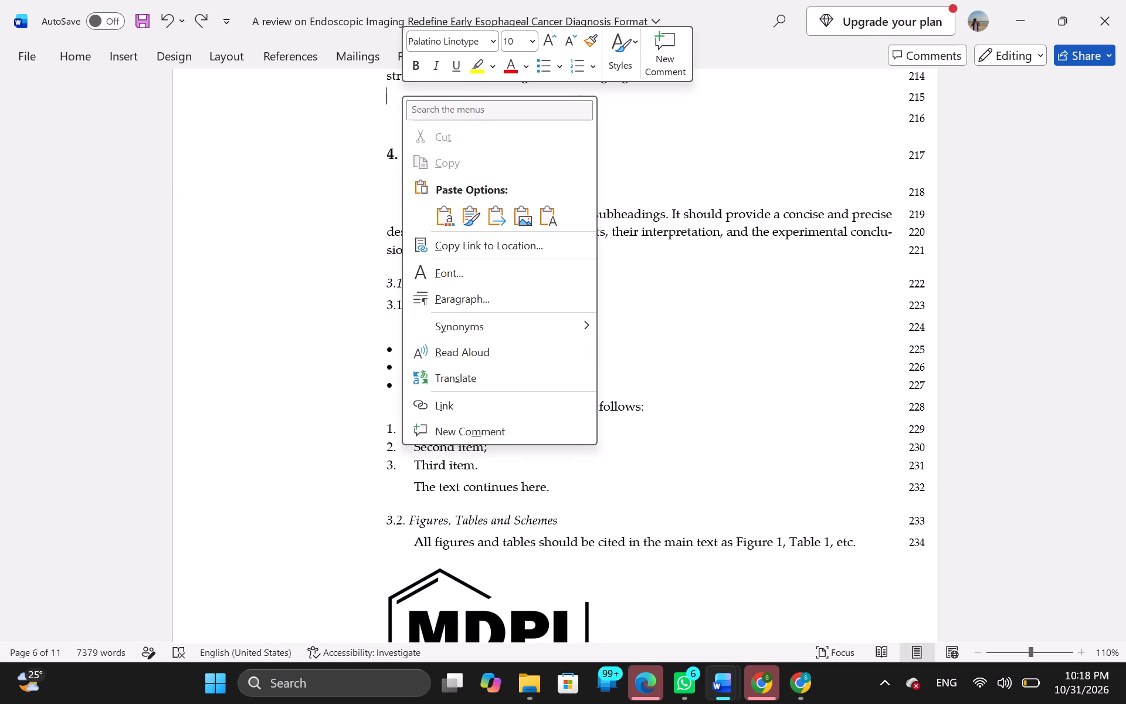
left_click(500, 224)
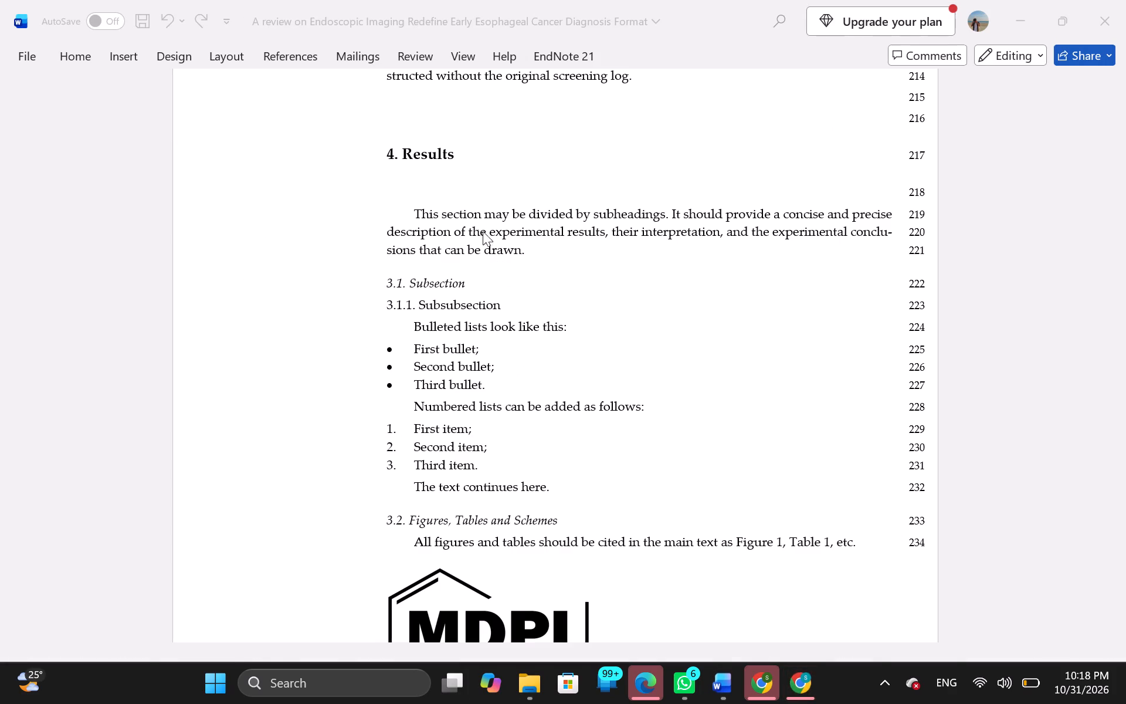
left_click(402, 106)
right_click(402, 96)
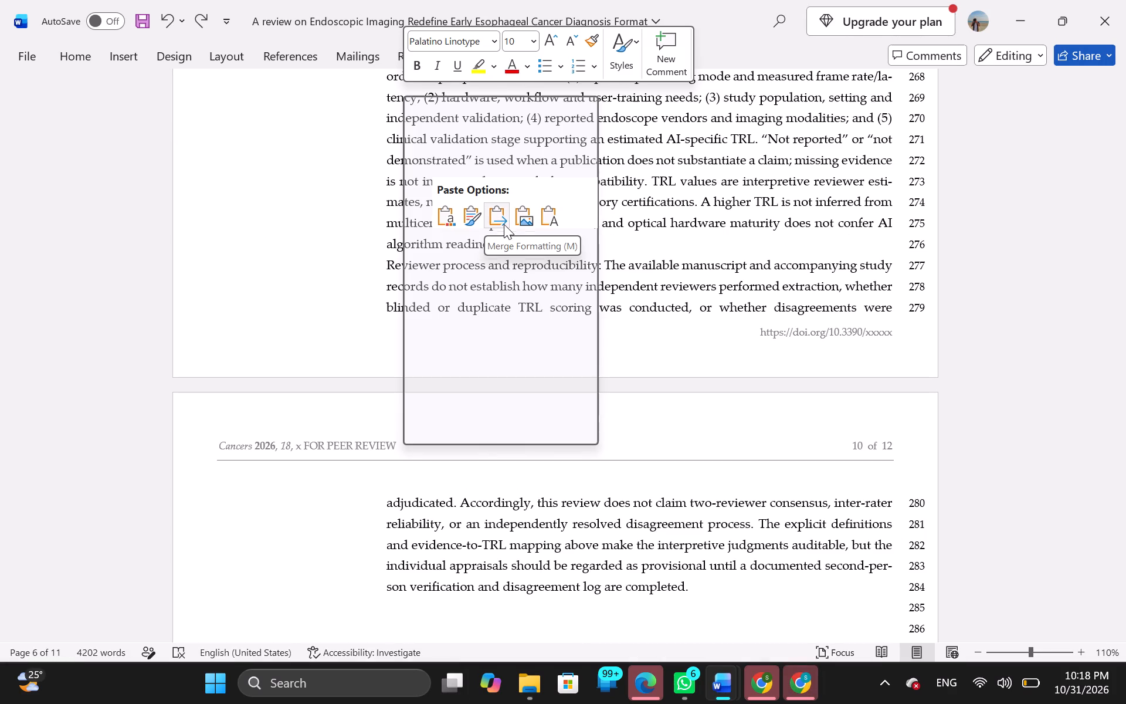
left_click(504, 224)
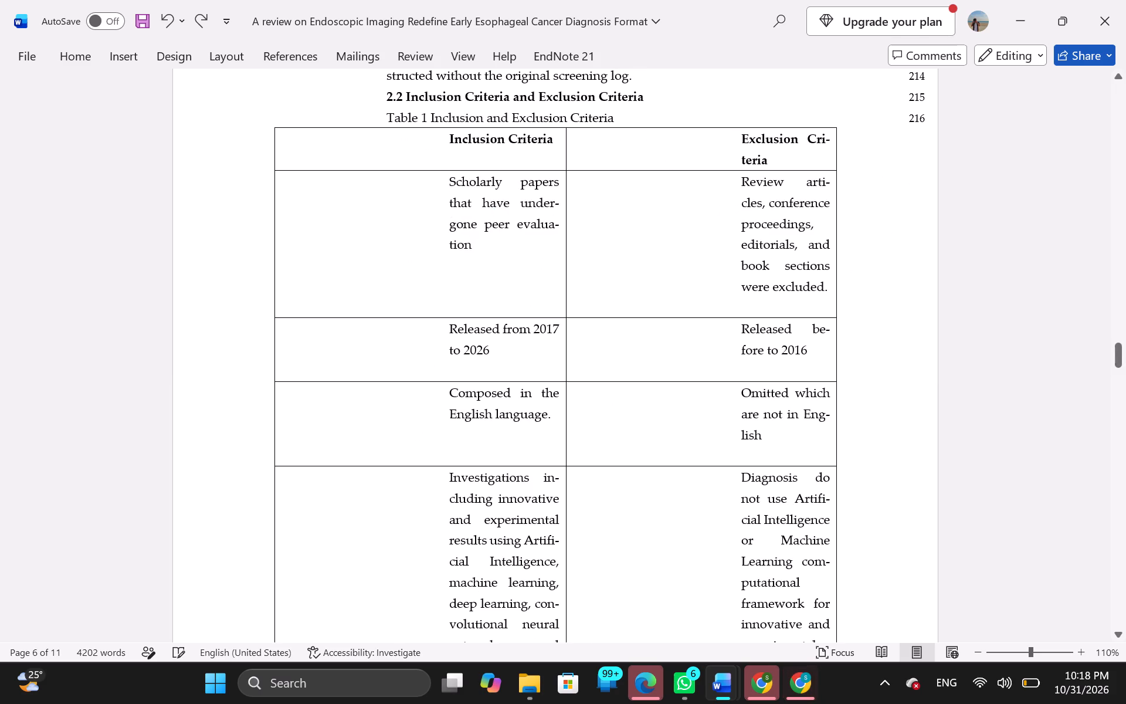
scroll(548, 292, "up", 2)
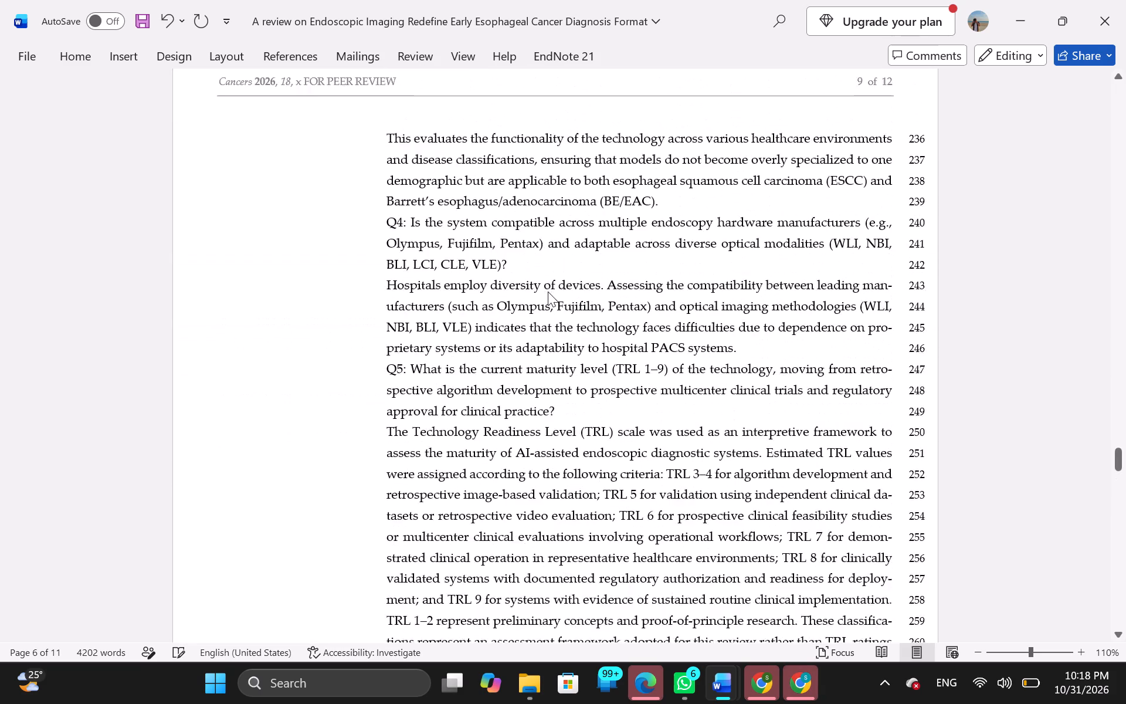
scroll(548, 292, "up", 5)
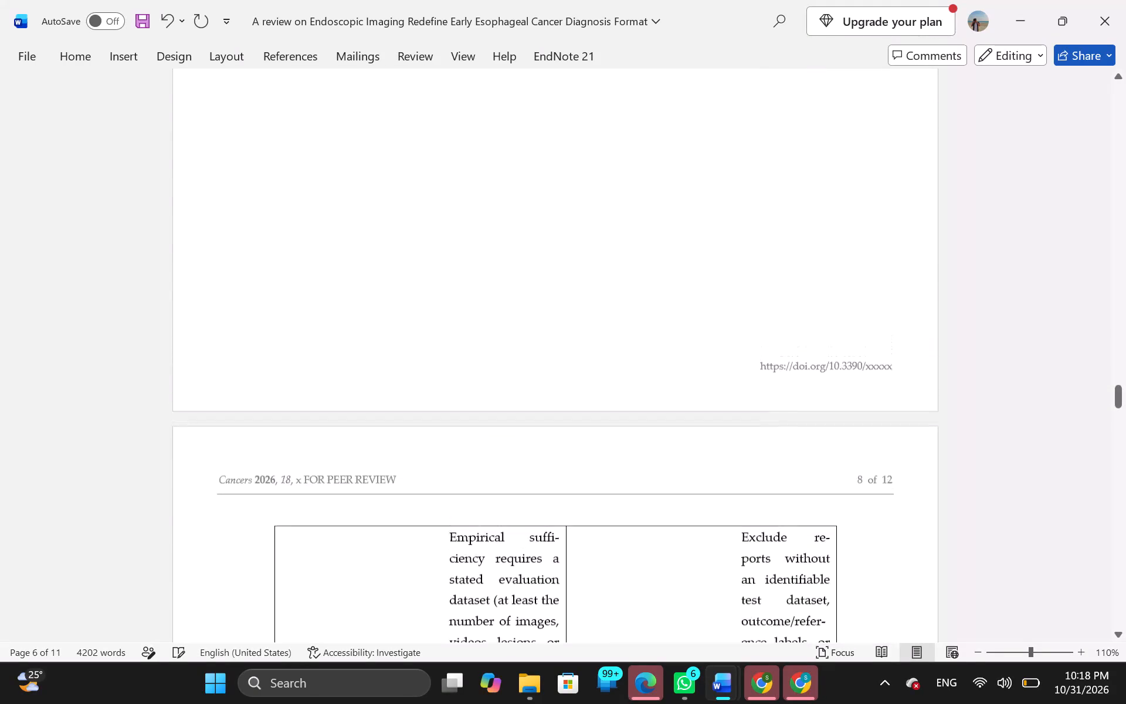
Look over the pasted Methodology text and Table 1 to check their layout in the template.
scroll(548, 292, "up", 4)
scroll(548, 292, "down", 1)
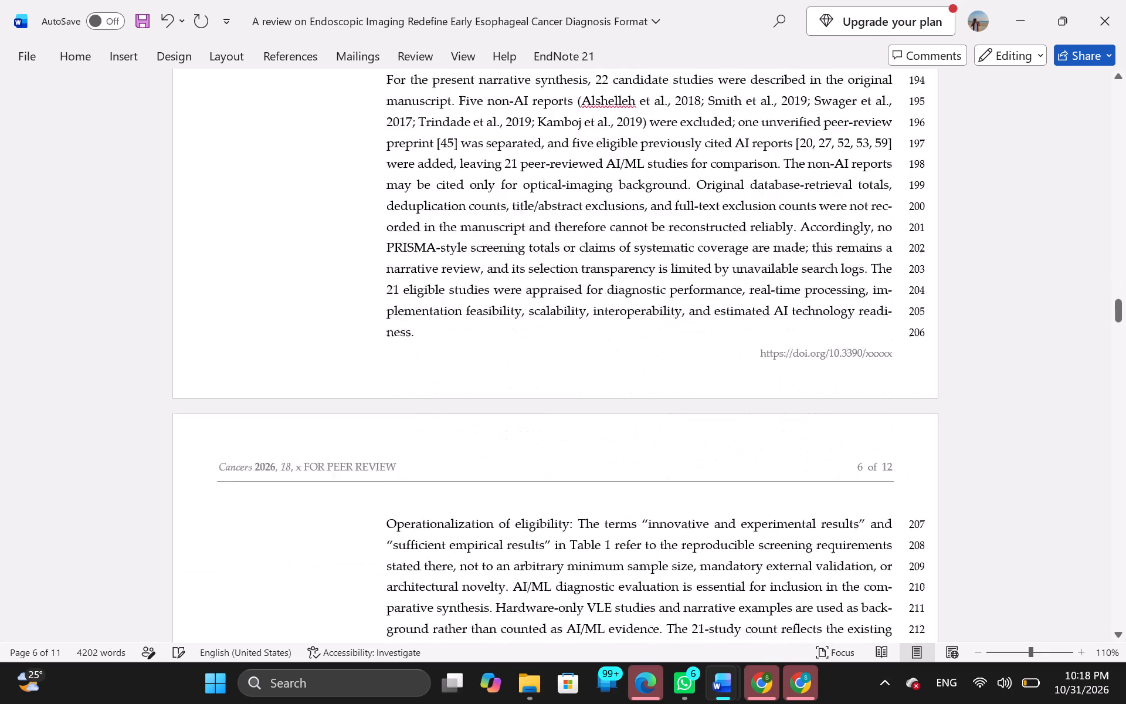
scroll(548, 292, "down", 2)
scroll(548, 292, "up", 3)
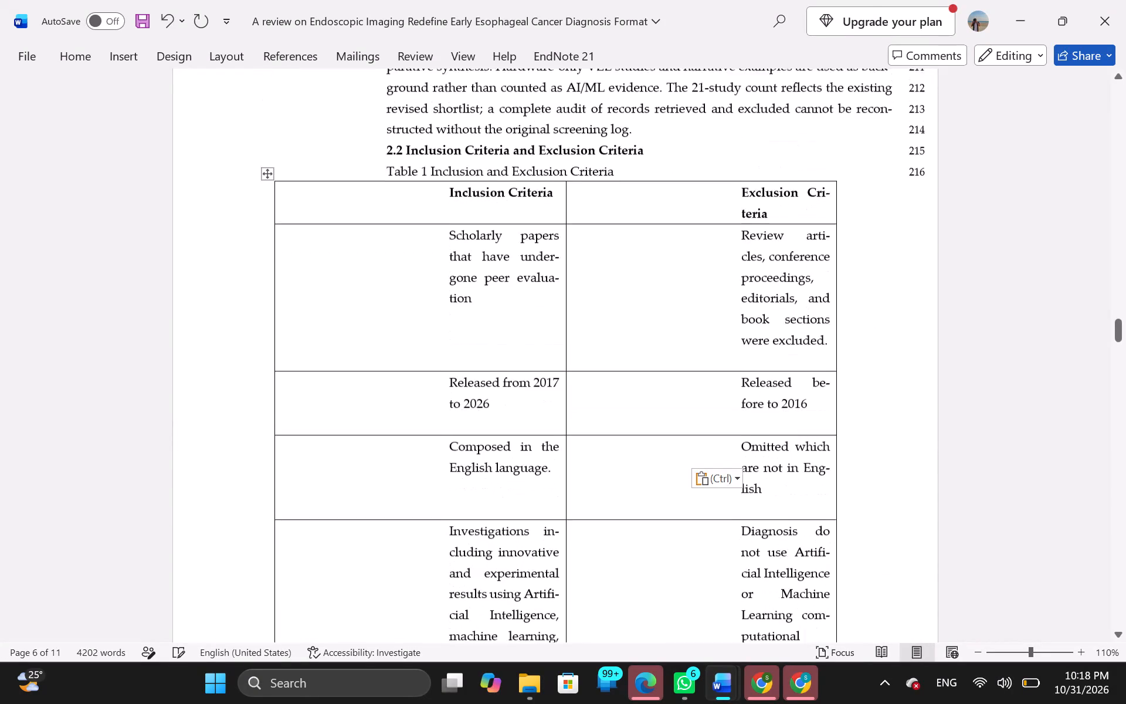
scroll(548, 292, "up", 2)
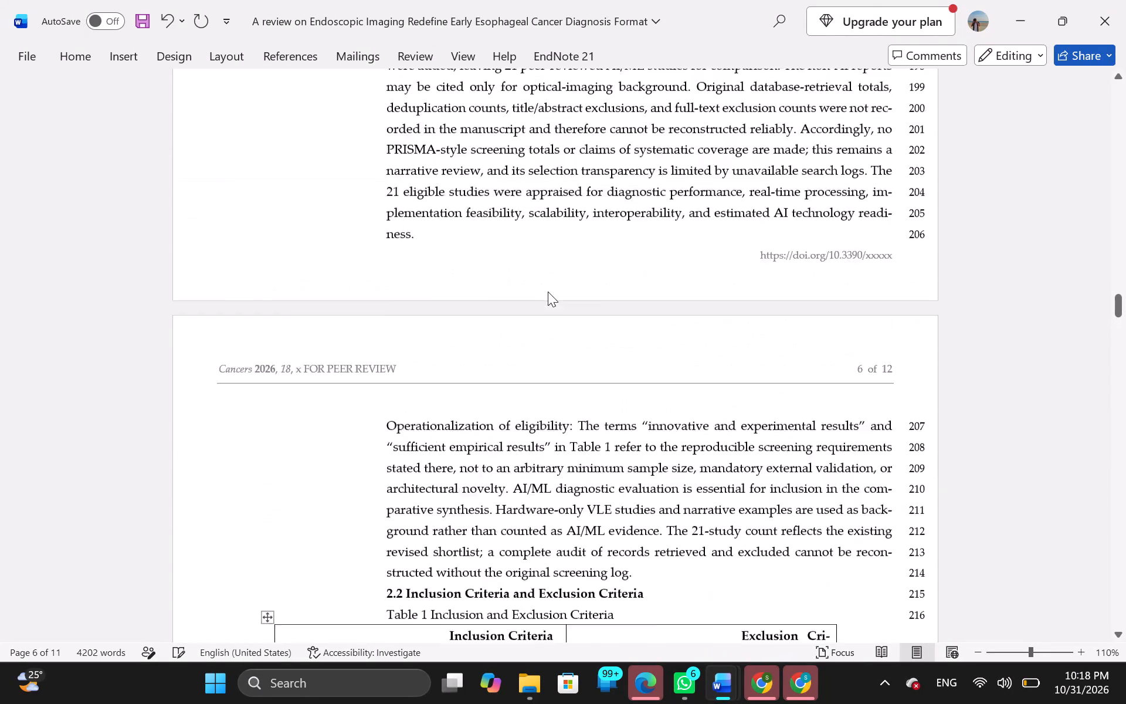
scroll(548, 292, "up", 4)
scroll(548, 292, "down", 1)
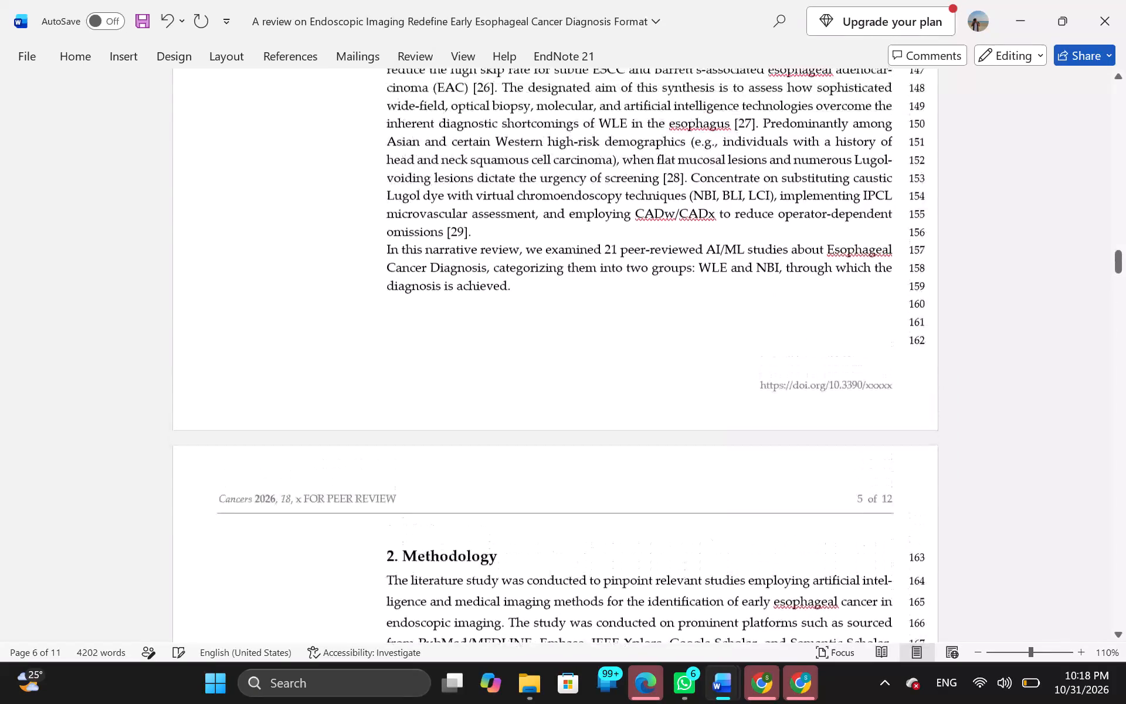
scroll(548, 292, "down", 4)
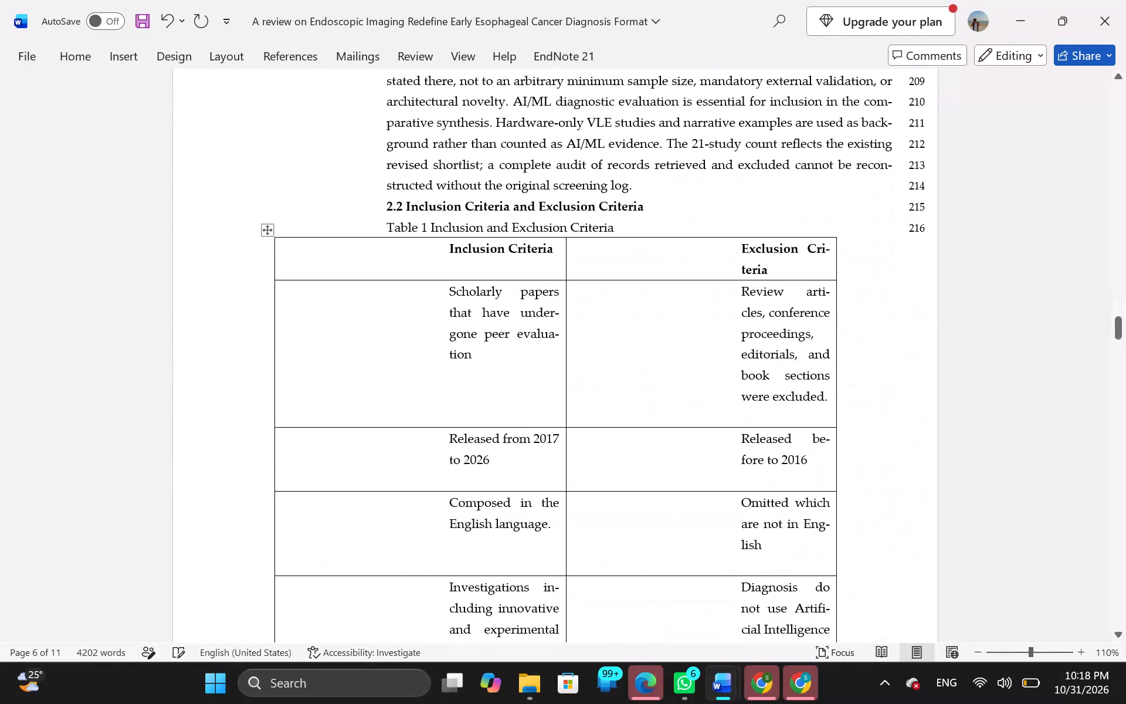
Select all the cells of Table 1, Inclusion and Exclusion Criteria, and set their left paragraph indent to 0.
left_click(392, 251)
left_click(226, 250)
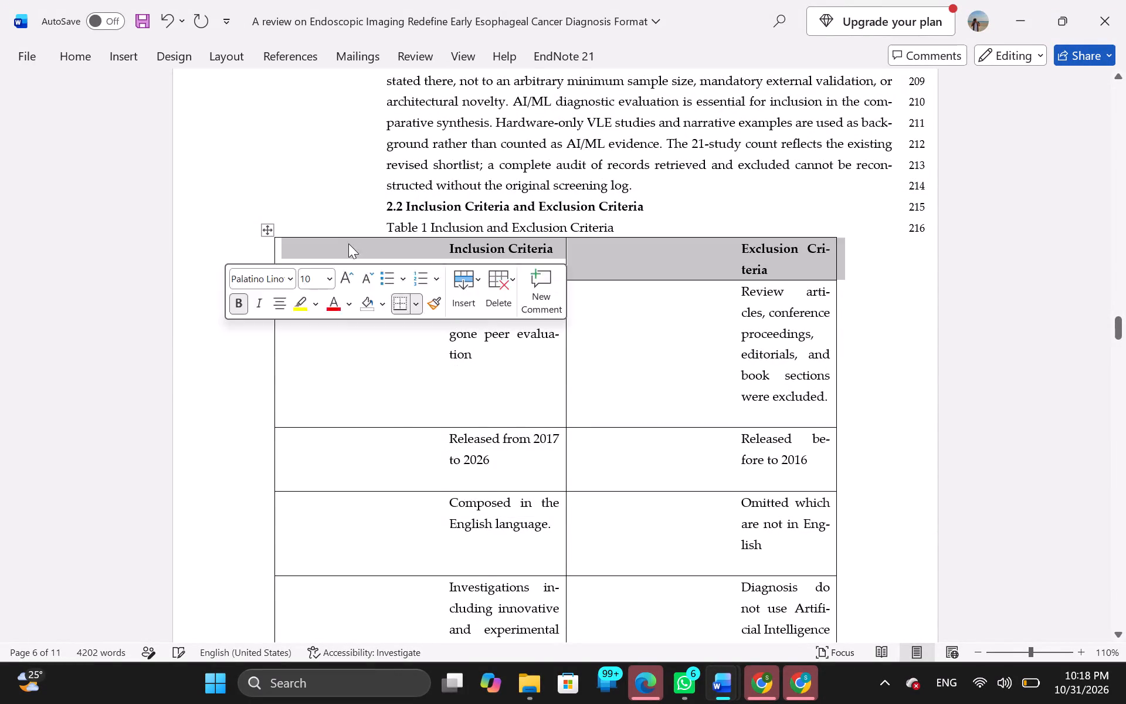
left_click(351, 241)
left_click(340, 226)
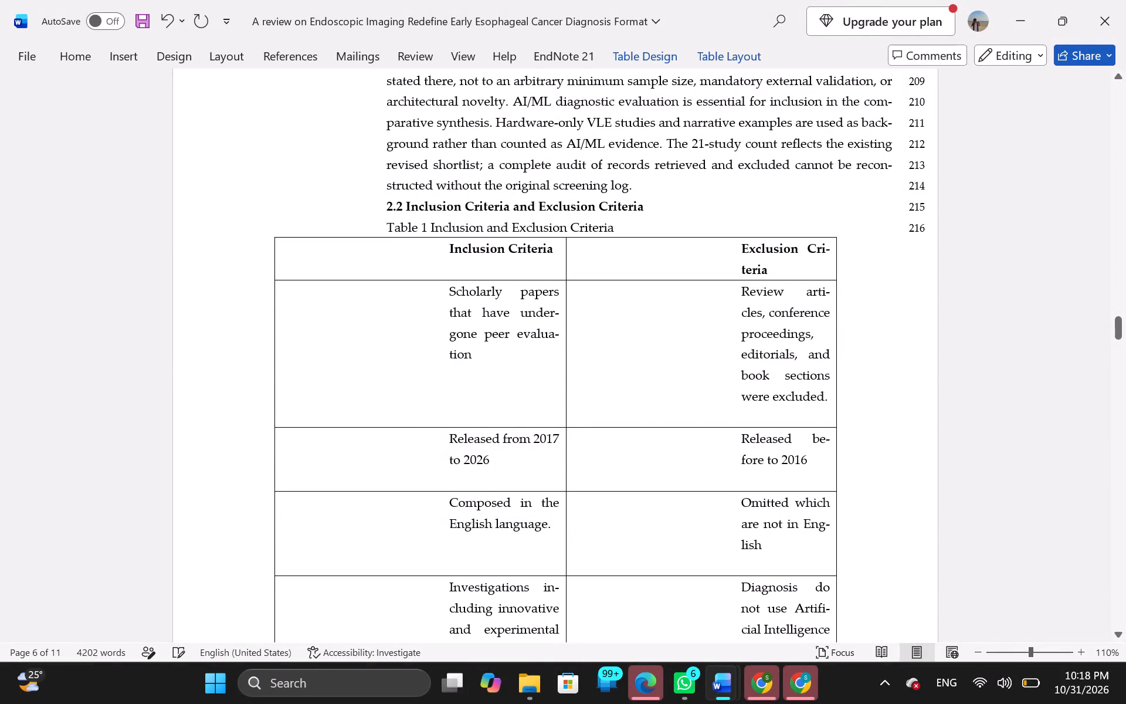
left_click(389, 248)
left_click_drag(439, 247, 602, 512)
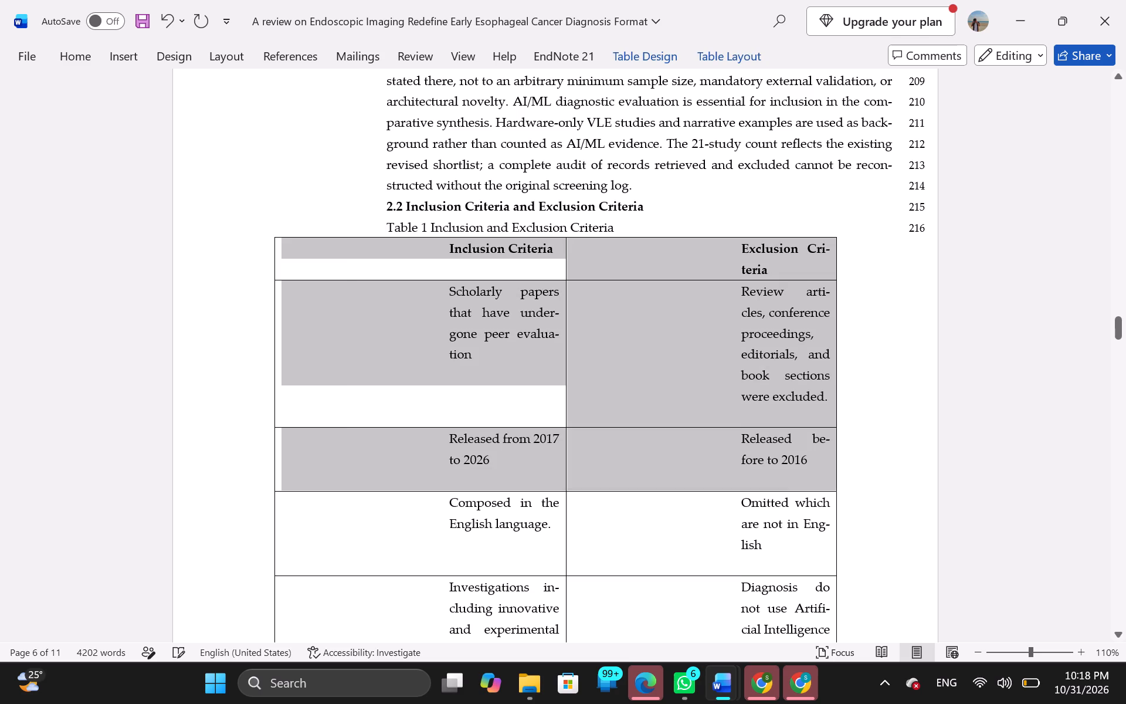
left_click_drag(602, 512, 637, 669)
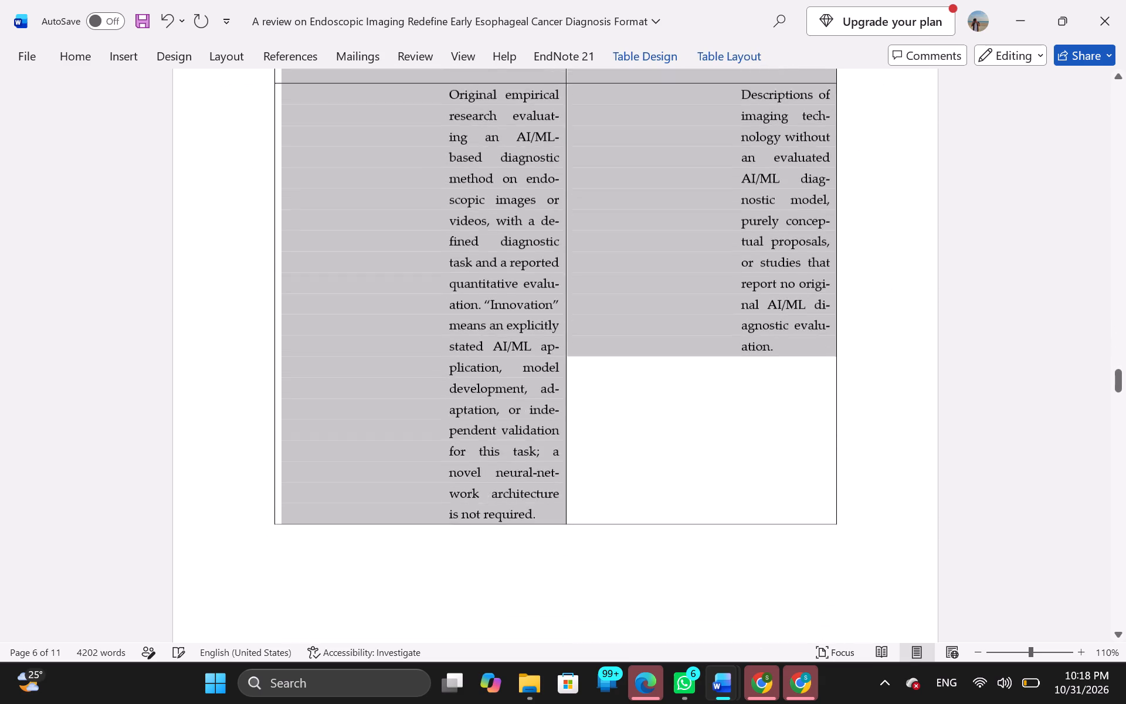
left_click_drag(637, 669, 660, 454)
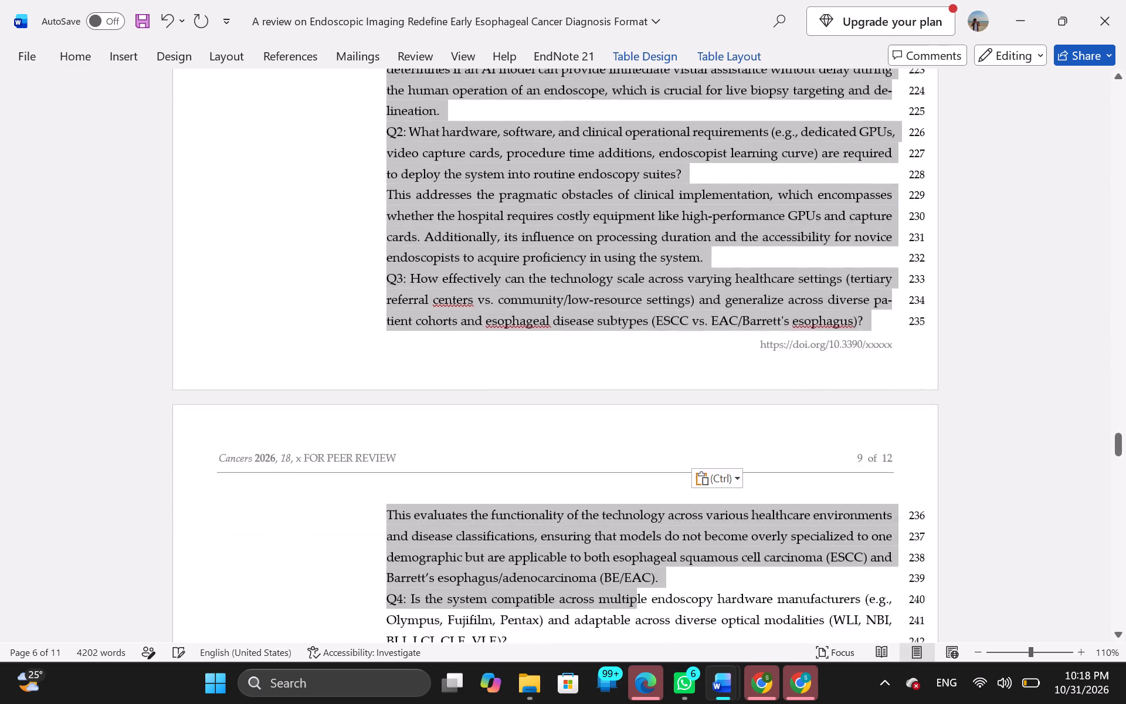
left_click_drag(660, 454, 742, 92)
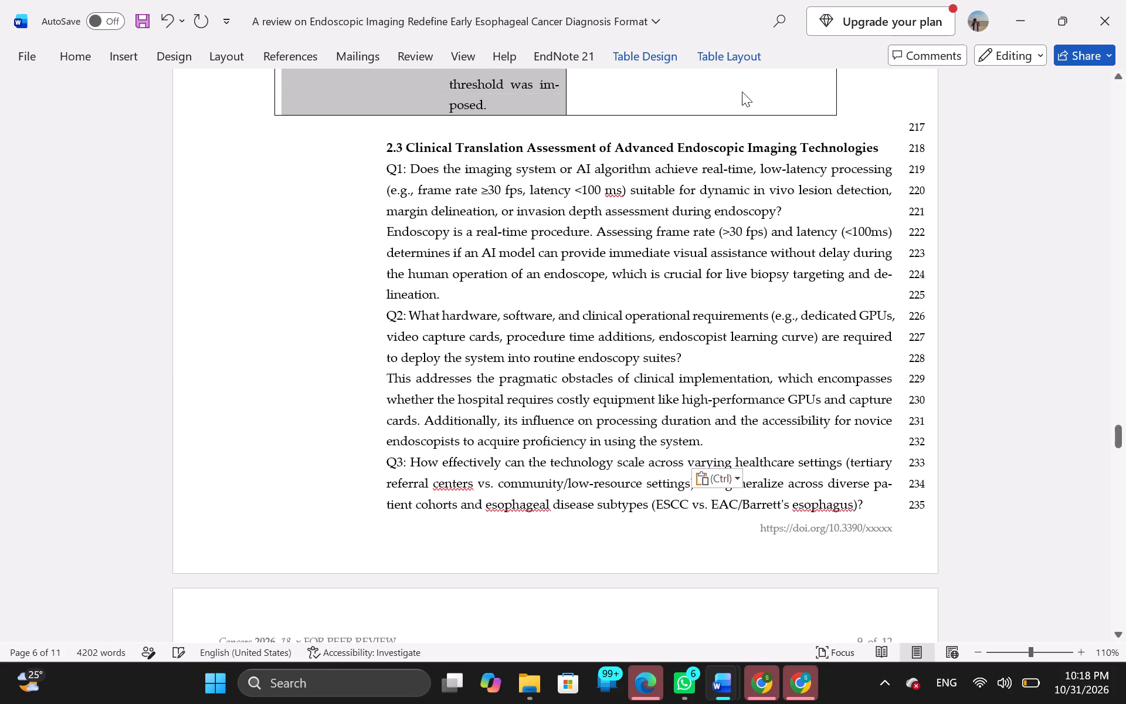
left_click_drag(742, 92, 796, 495)
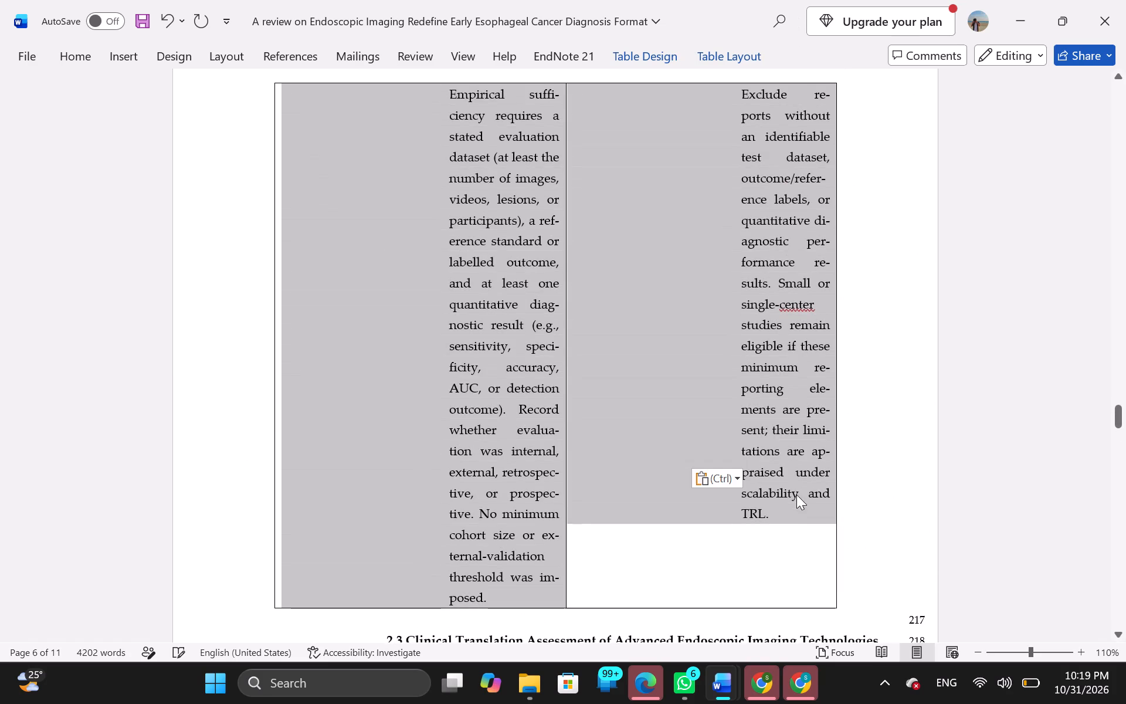
left_click_drag(796, 495, 794, 505)
left_click(228, 57)
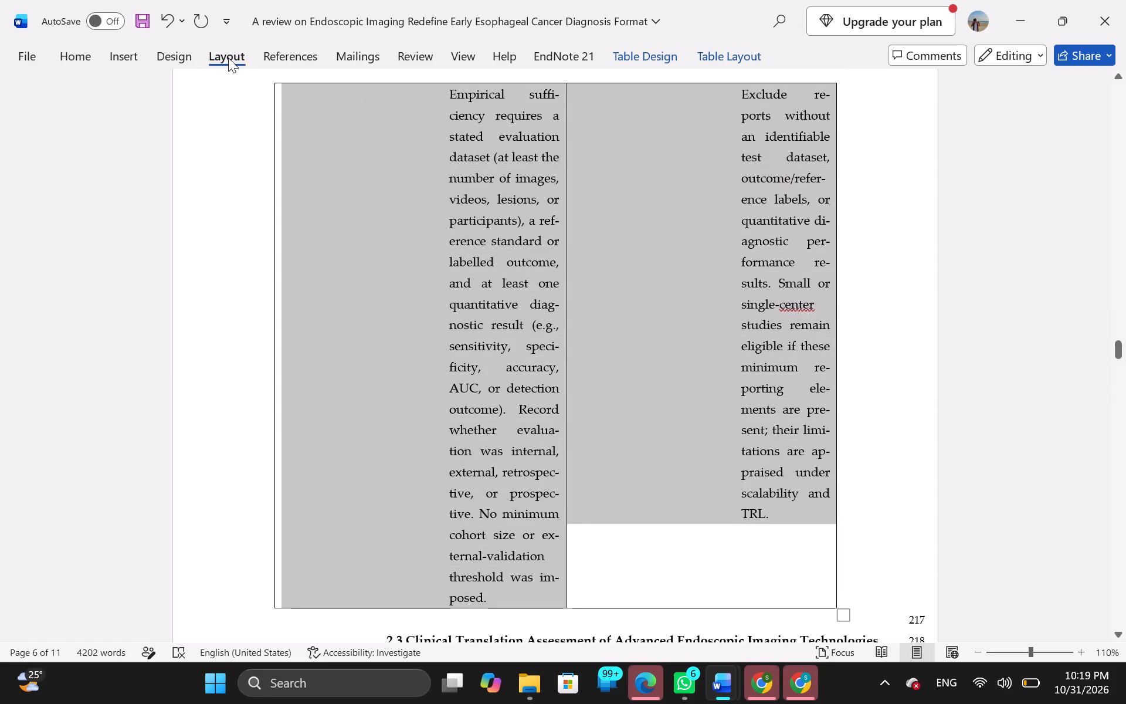
left_click(409, 106)
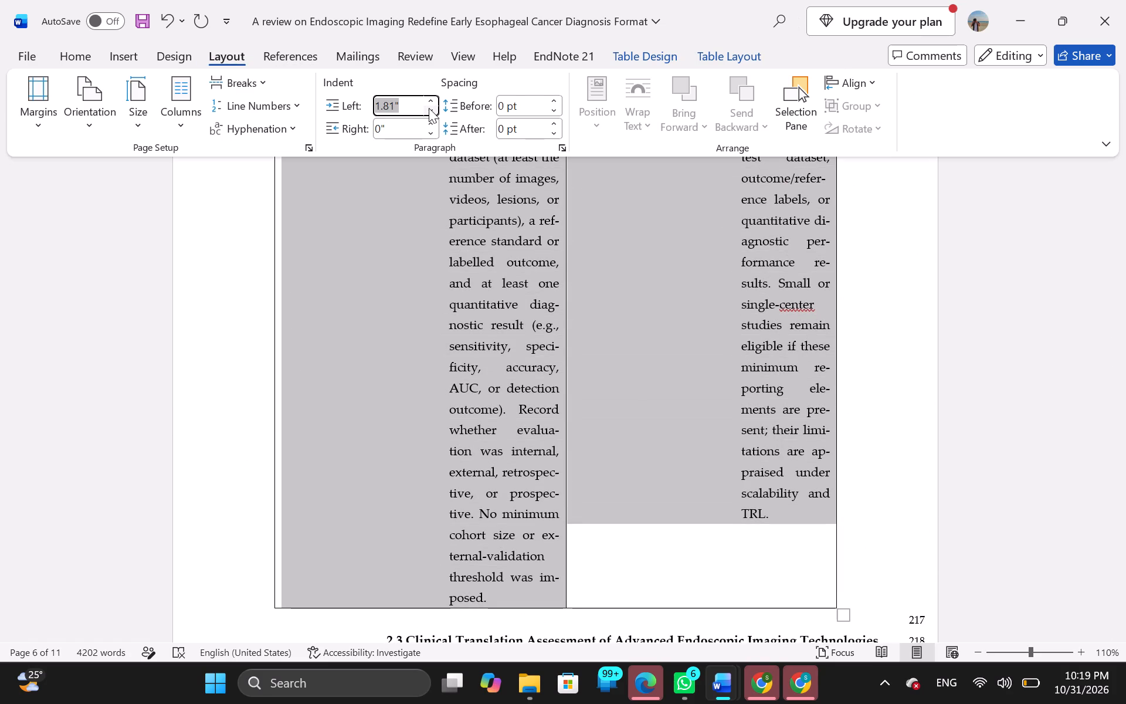
key("BackSpace")
key("0")
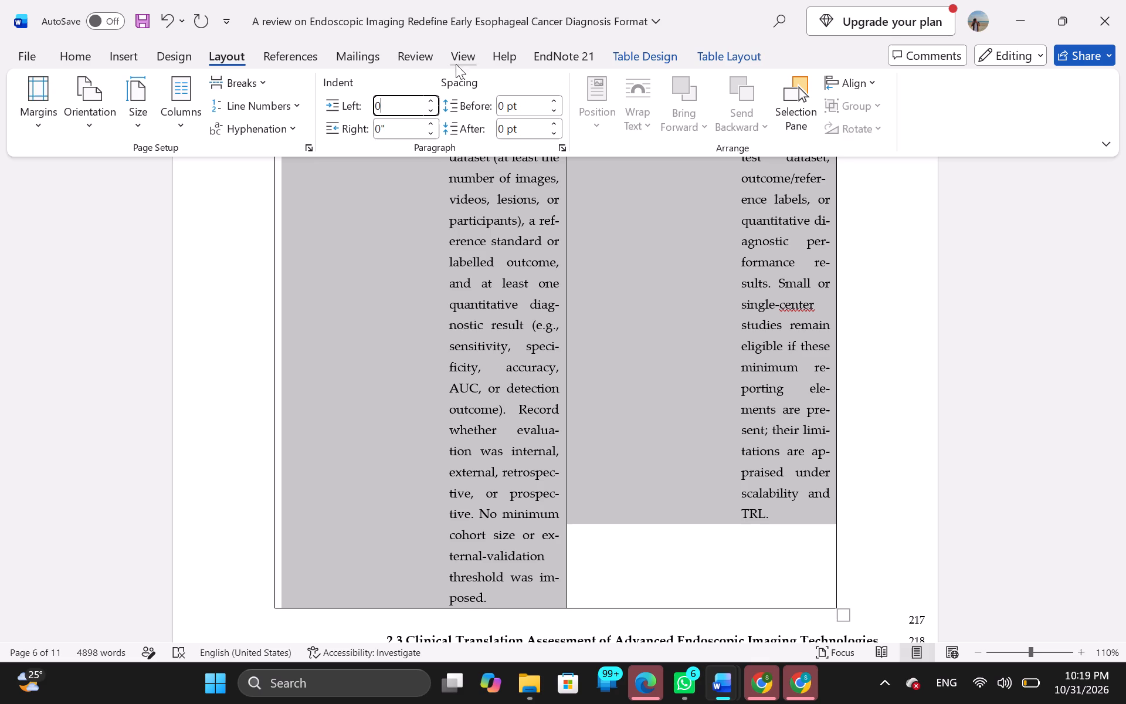
Center the text in all the cells of Table 1, check the table and clear the selection.
left_click(153, 49)
left_click(131, 52)
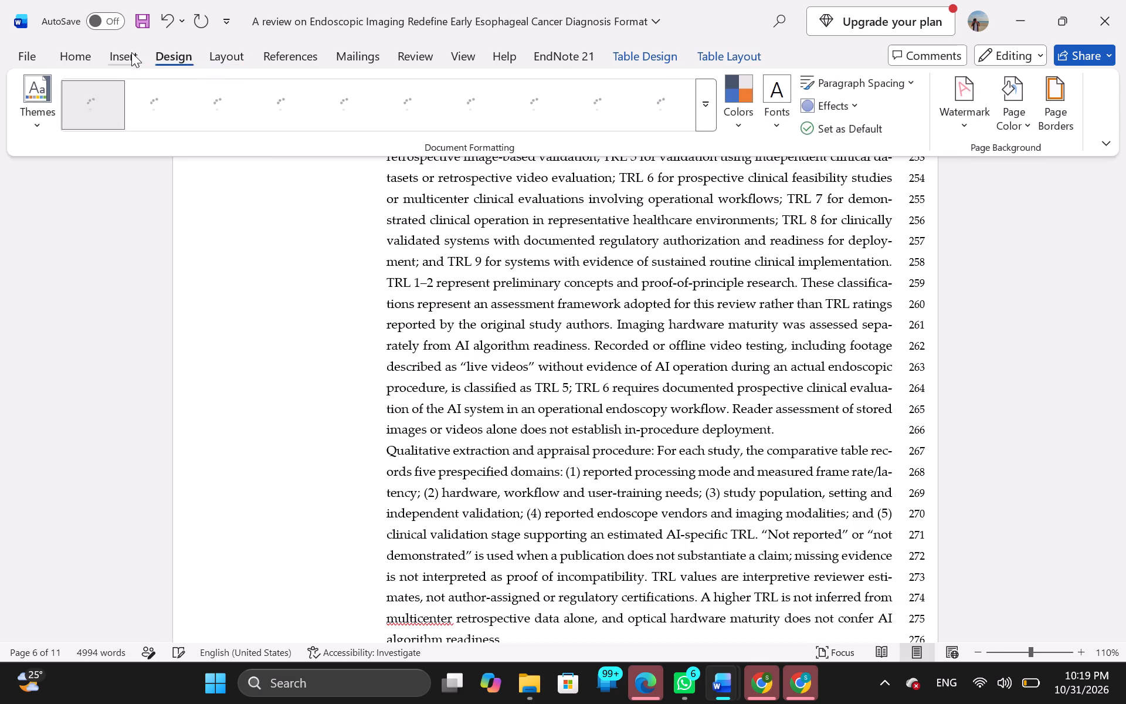
left_click(97, 55)
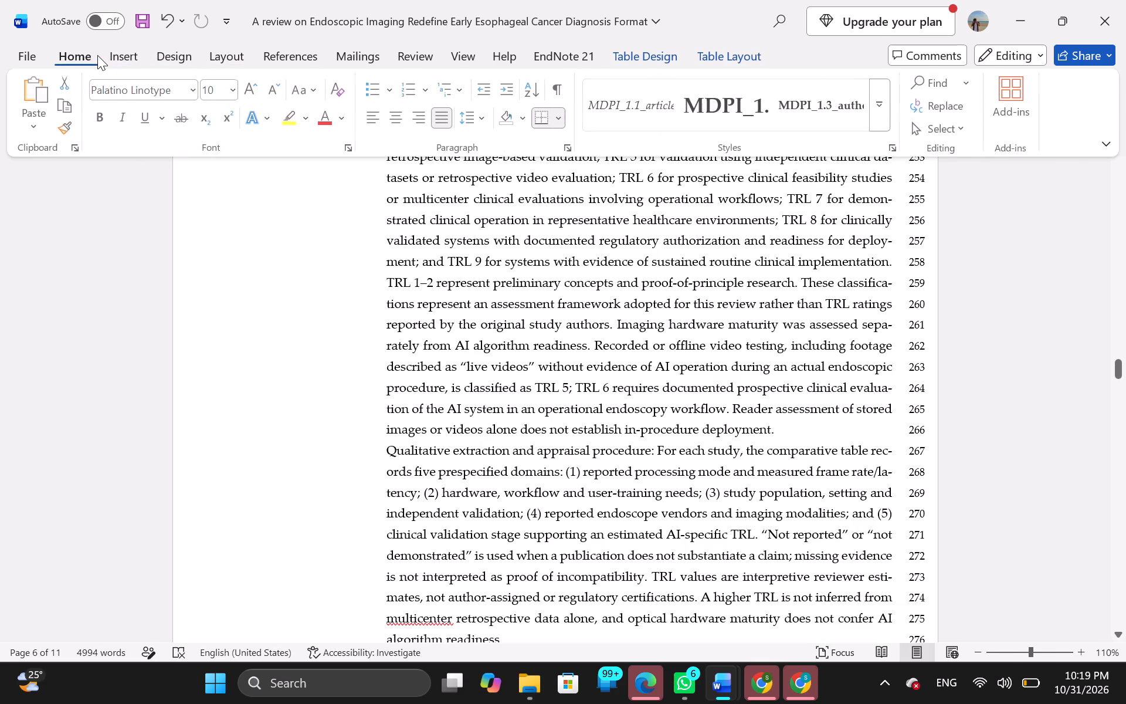
left_click(128, 59)
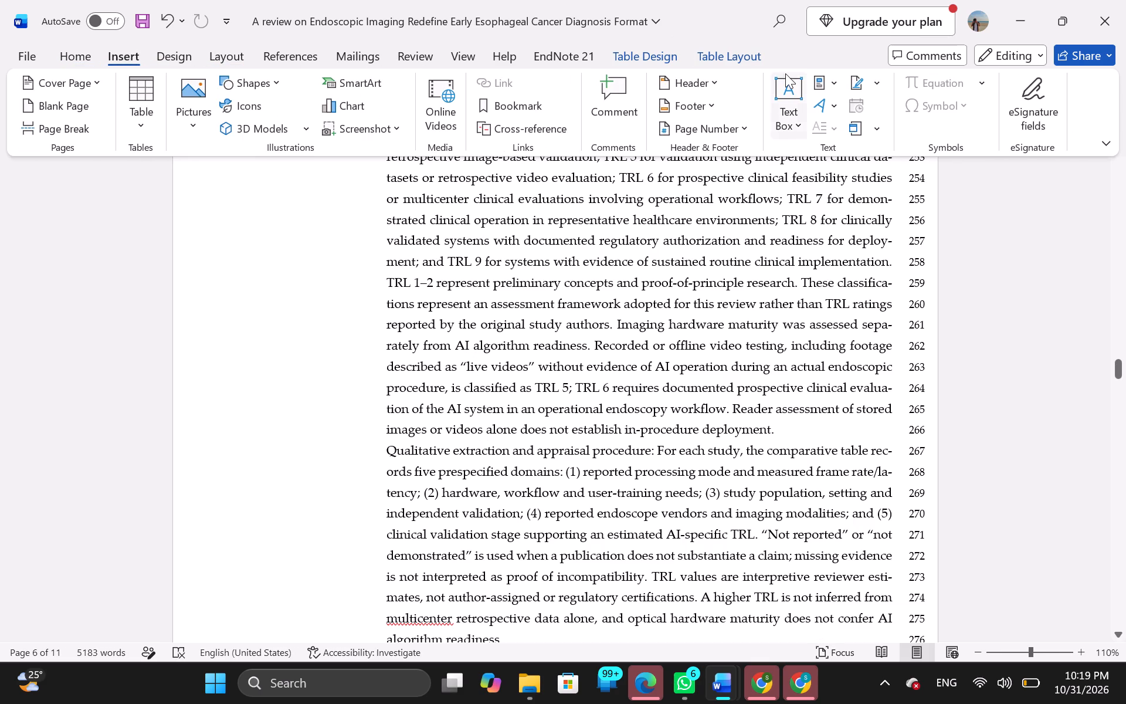
left_click(153, 53)
left_click(60, 58)
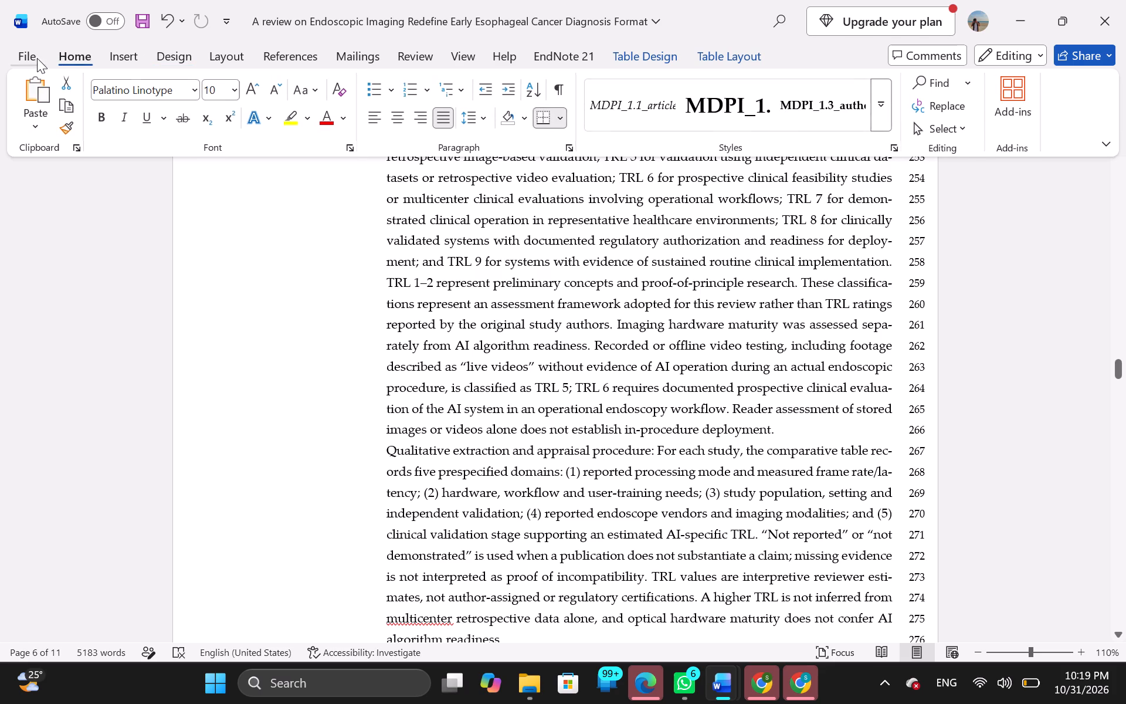
left_click(394, 113)
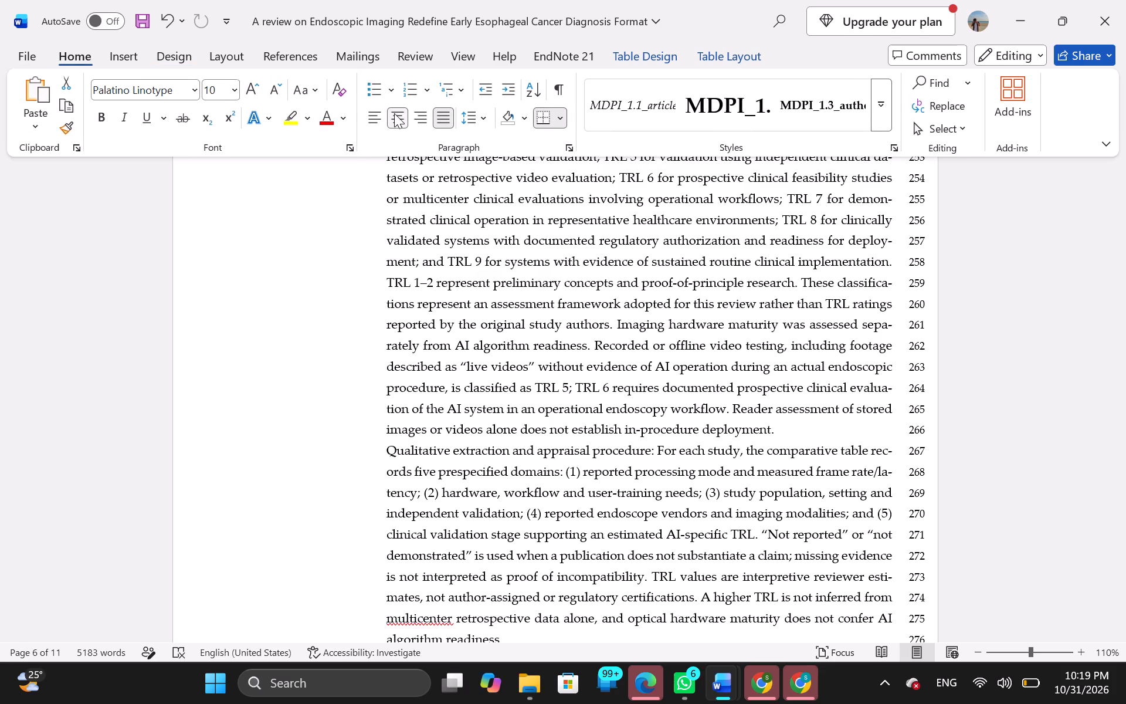
scroll(503, 224, "down", 3)
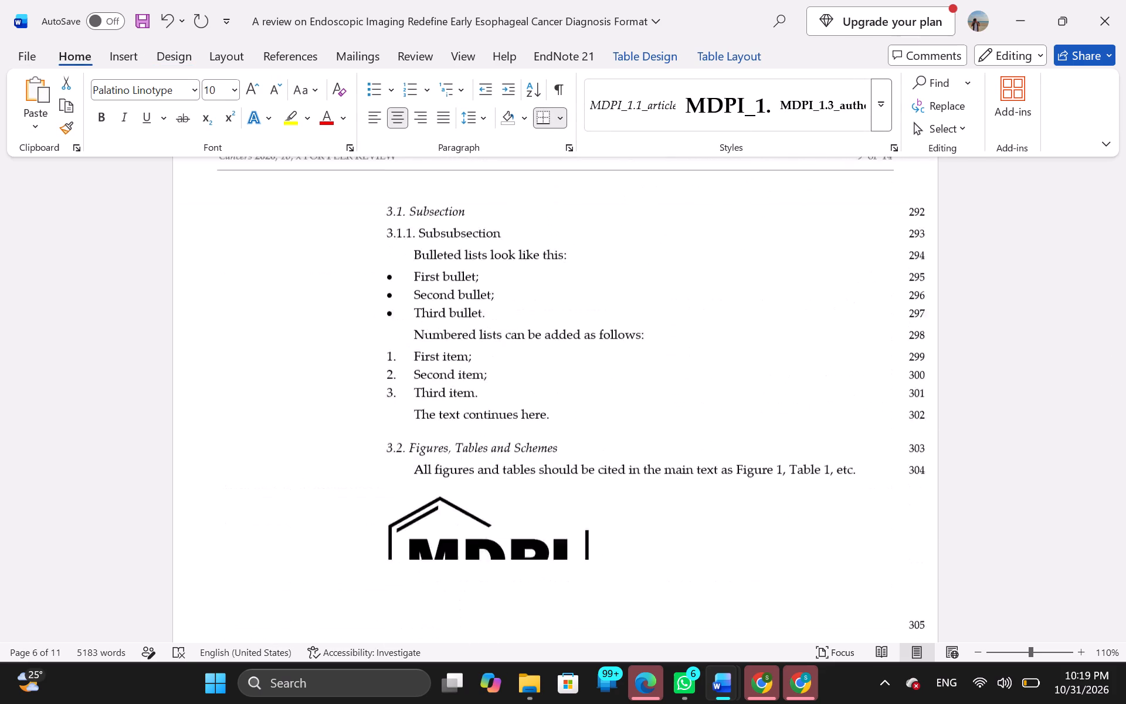
scroll(503, 224, "up", 6)
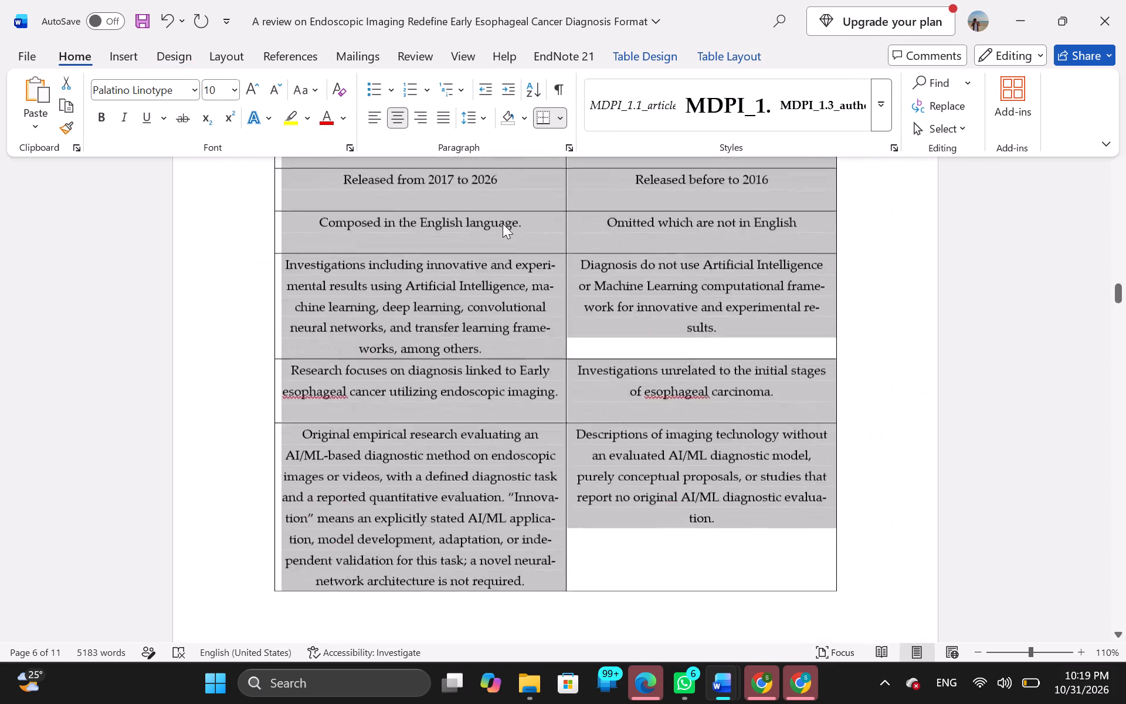
scroll(503, 224, "up", 1)
left_click(958, 300)
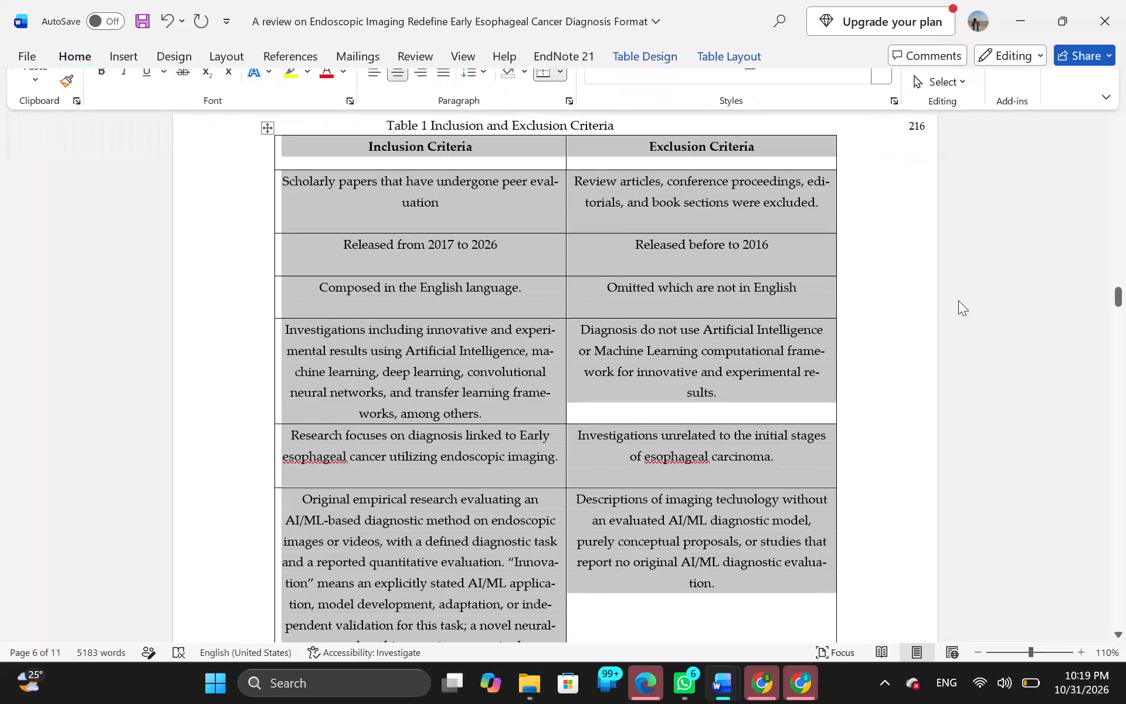
left_click(1018, 279)
Review the reformatted Table 1 and the Methodology text before and after it.
scroll(995, 280, "down", 1)
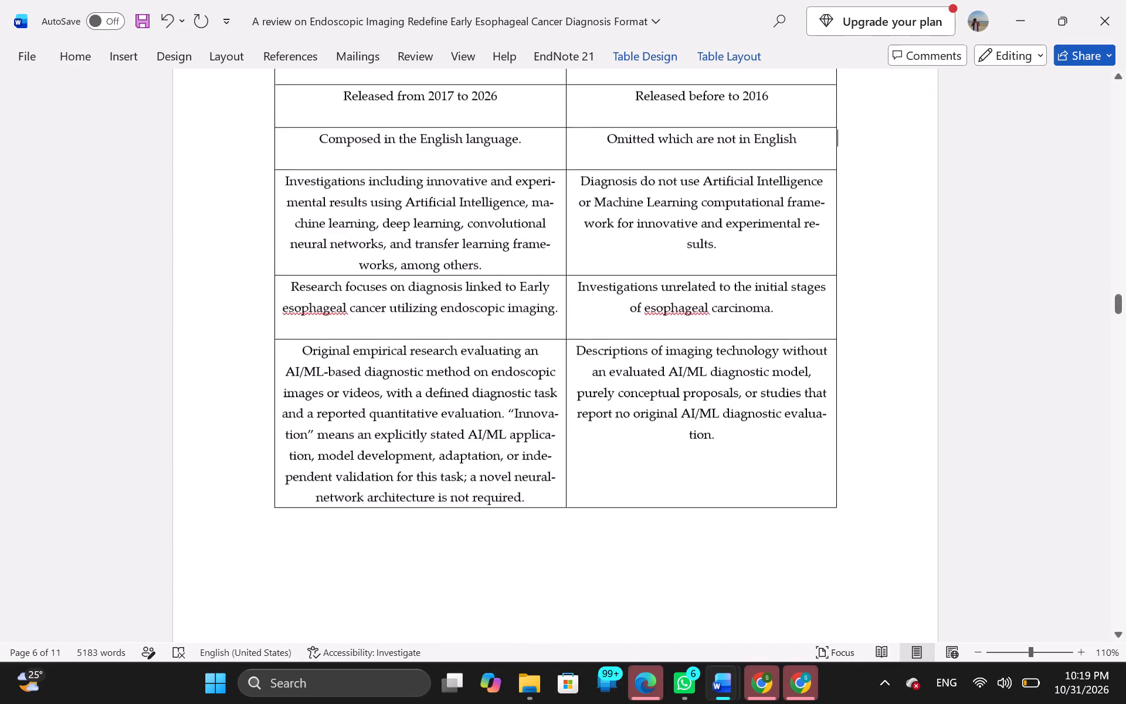
scroll(995, 280, "down", 4)
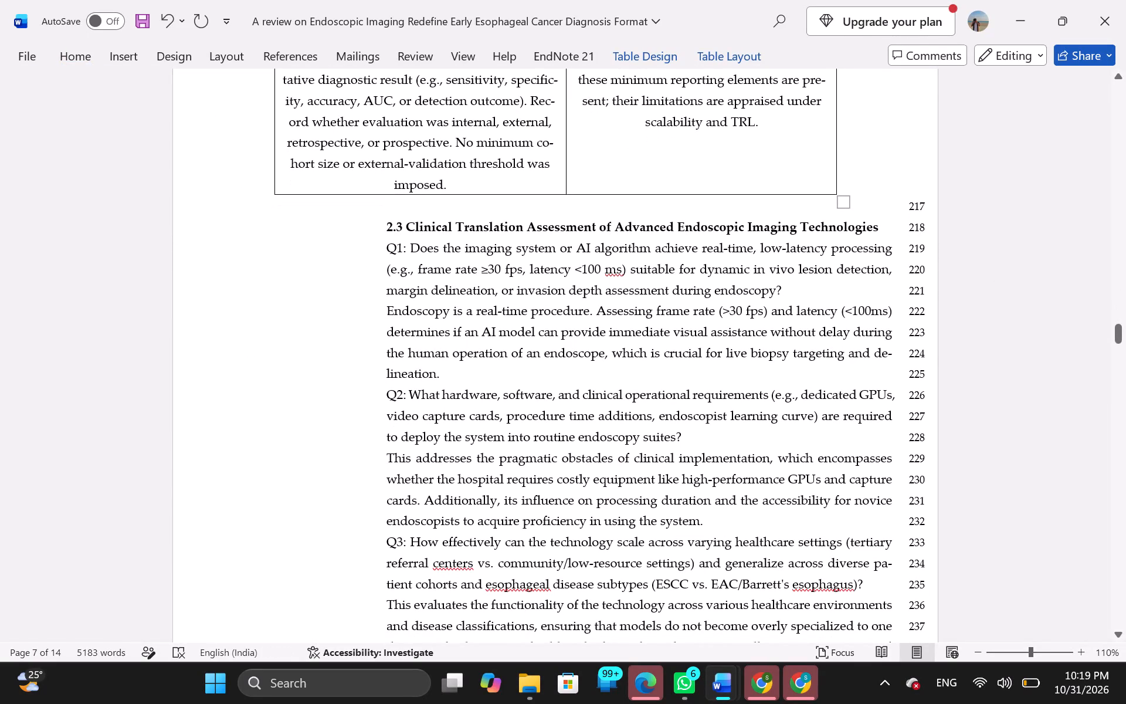
scroll(403, 233, "up", 3)
scroll(403, 233, "right", 1)
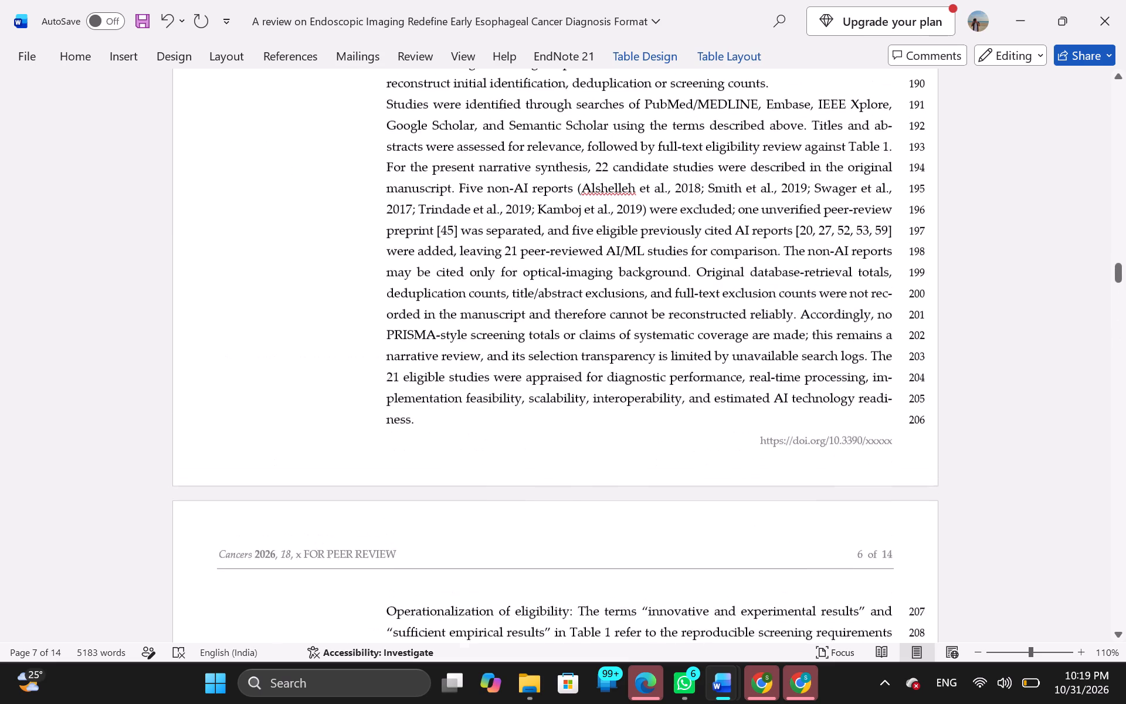
scroll(403, 233, "right", 3)
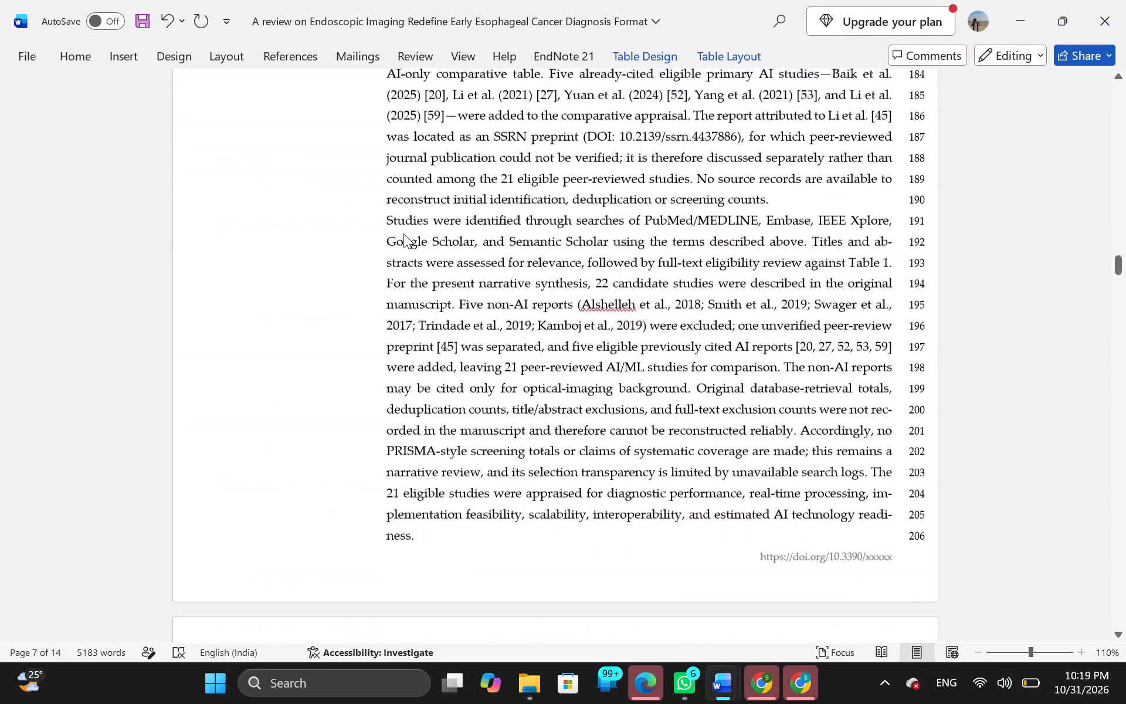
scroll(403, 233, "right", 2)
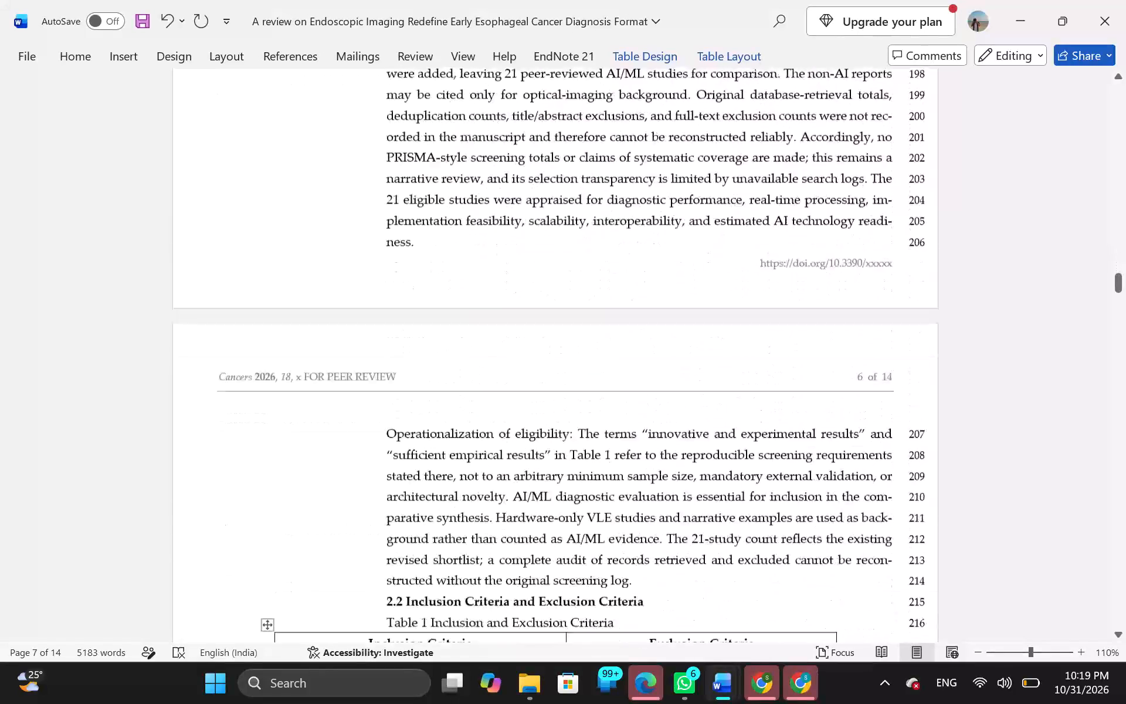
scroll(403, 233, "right", 2)
Delete the two blank lines between the end of section 2.3 and the "4. Results" heading.
scroll(403, 233, "down", 1)
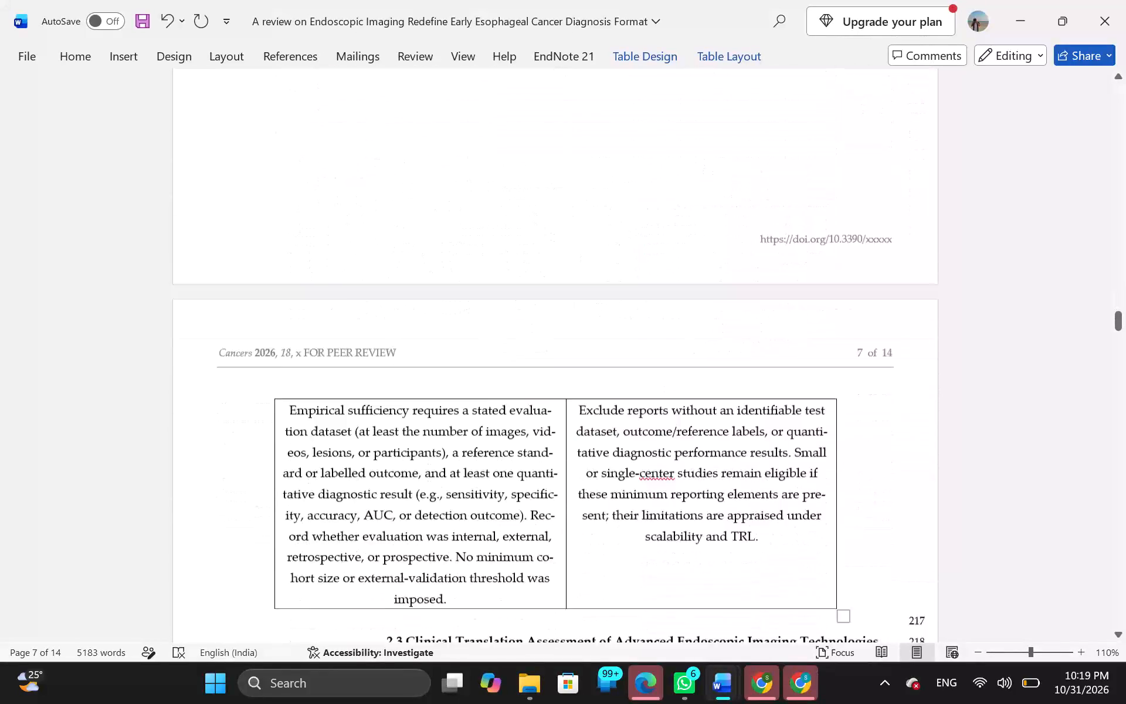
scroll(403, 233, "down", 4)
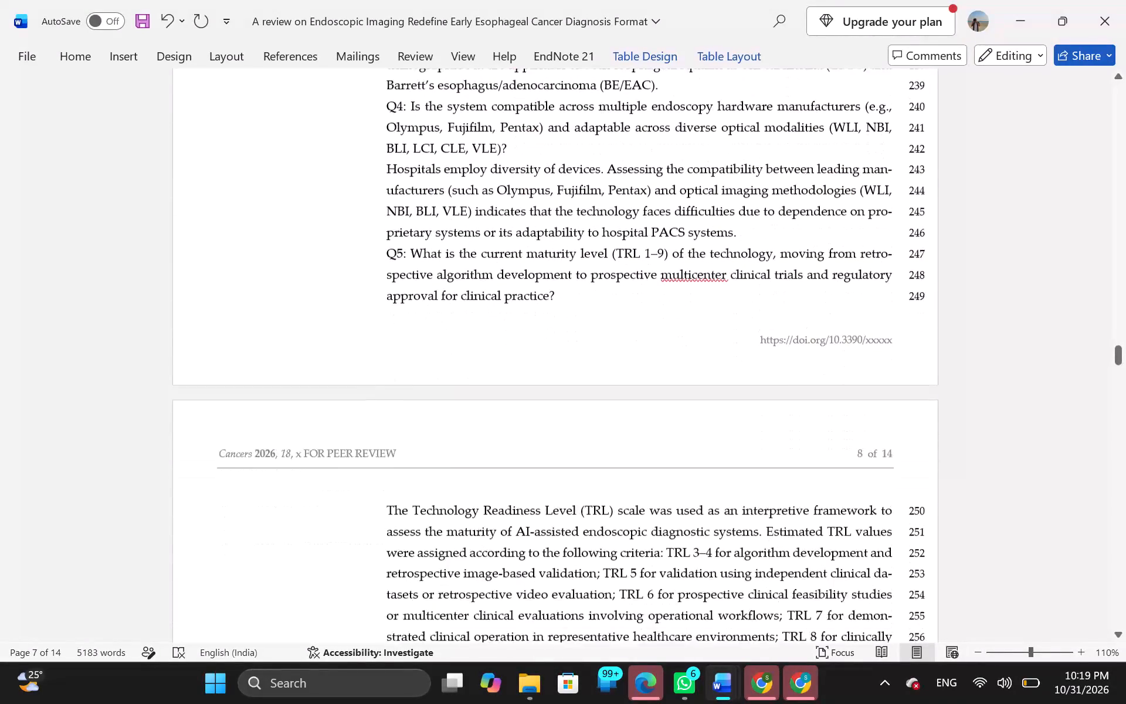
scroll(403, 233, "down", 3)
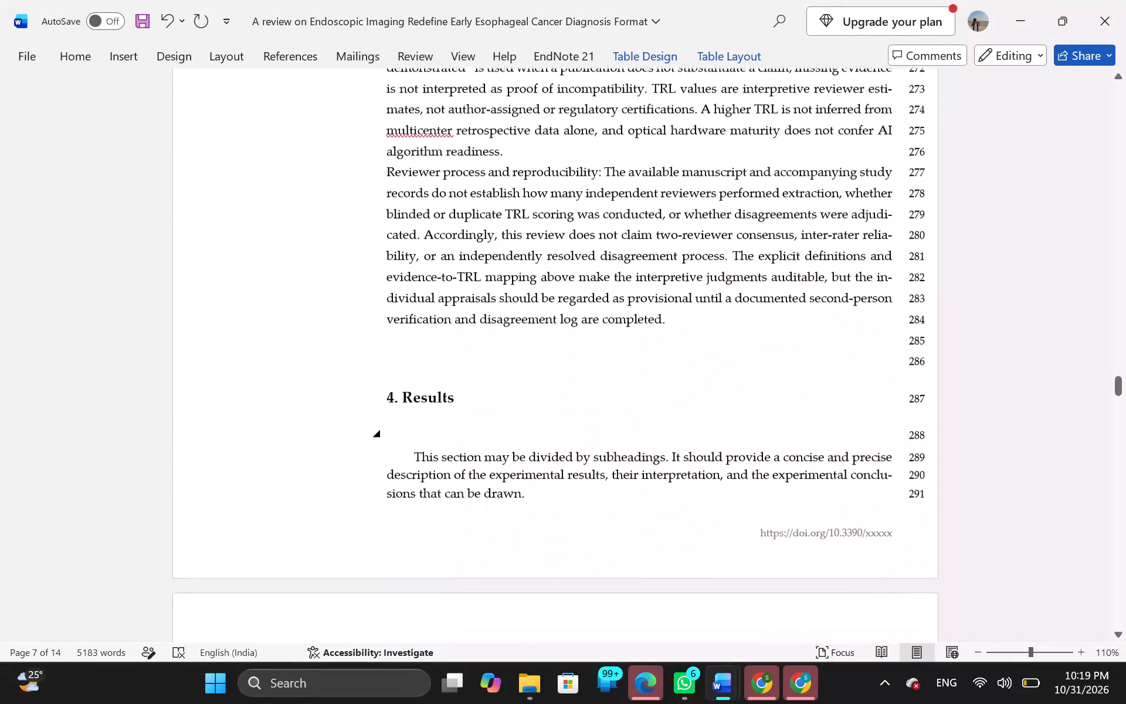
left_click(445, 363)
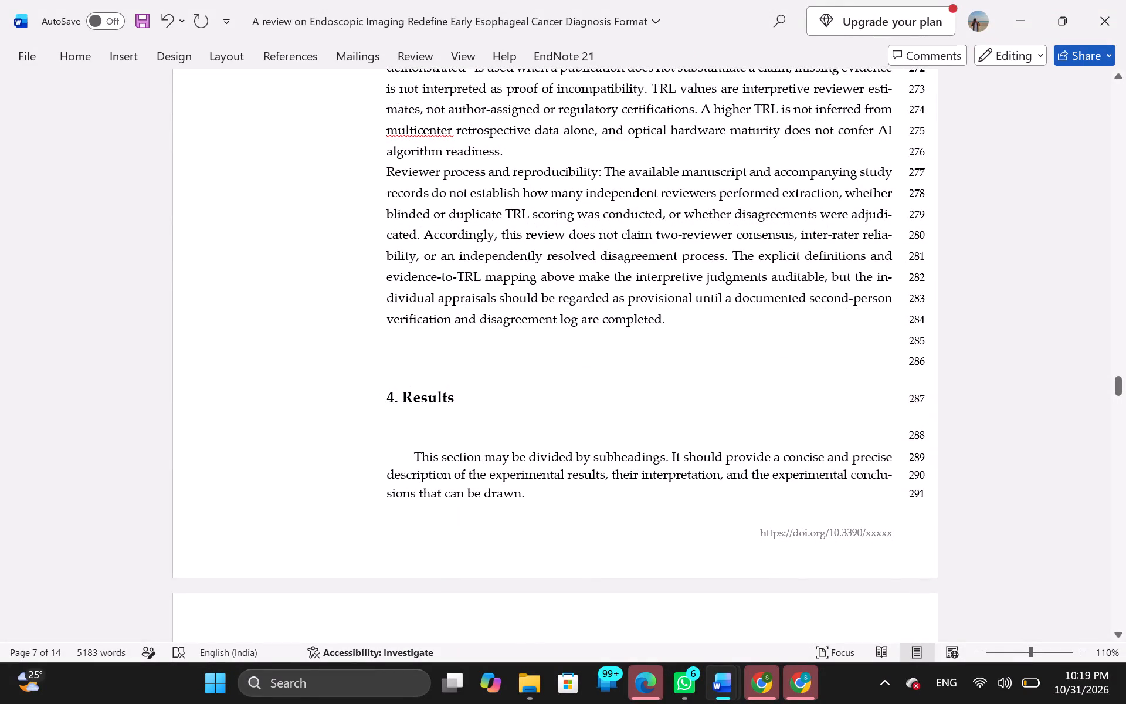
key("BackSpace")
key("BackSpace")
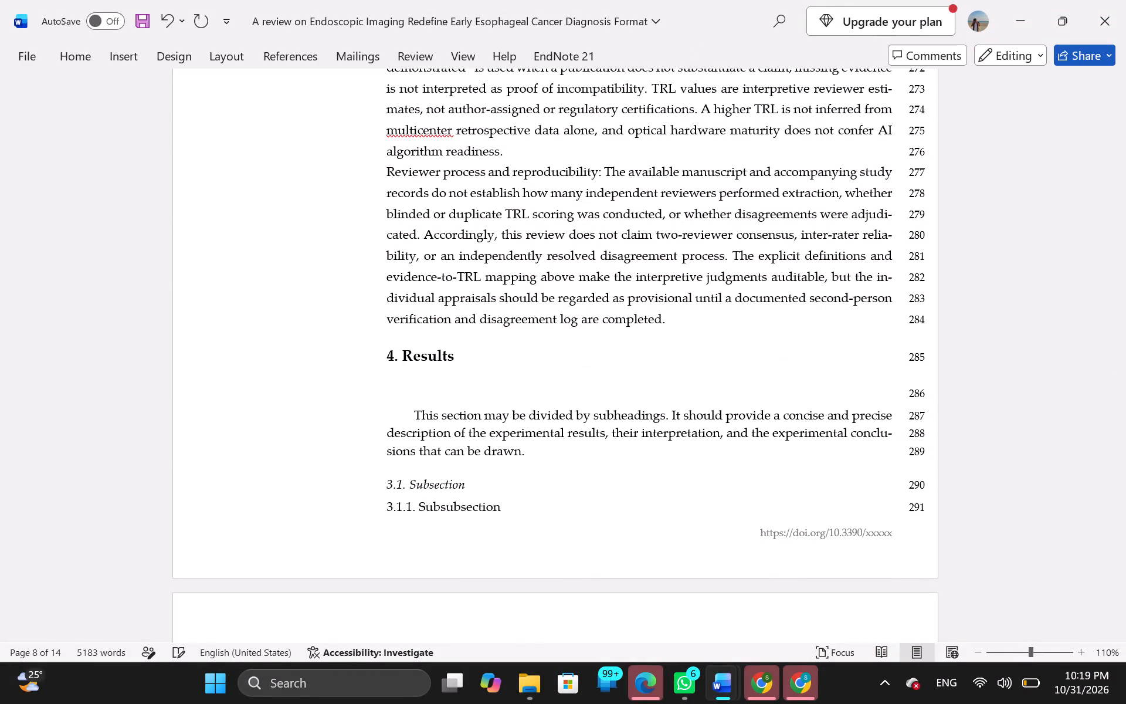
Delete the text of the "4. Results" heading and renumber the heading as "3.".
left_click(470, 366)
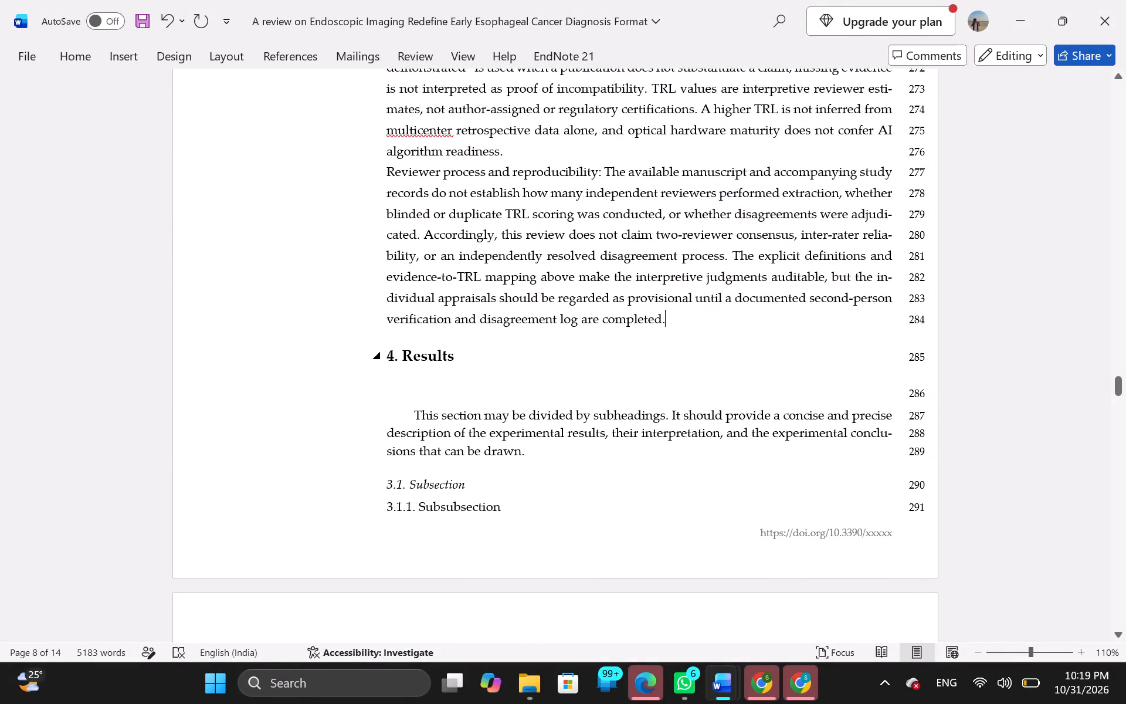
key("BackSpace")
key("BackSpace")
key("BackSpace")
key("BackSpace")
key("BackSpace")
key("BackSpace")
key("BackSpace")
key("BackSpace")
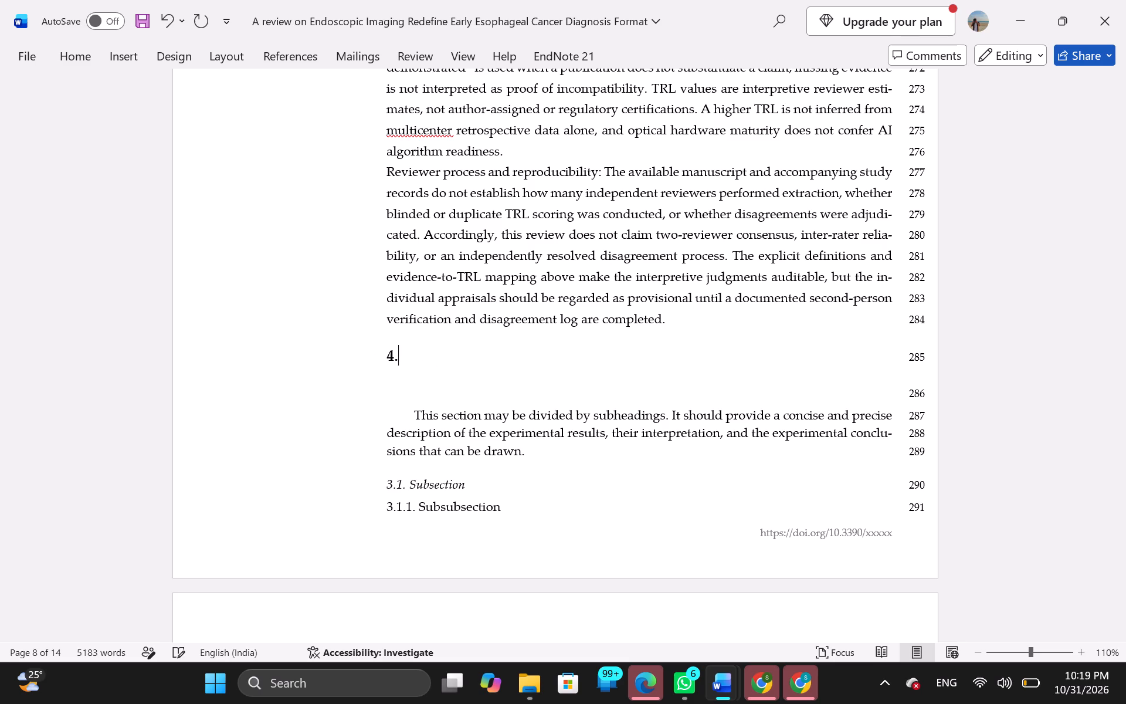
key("BackSpace")
key("BackSpace")
type("3.")
Copy the title "Synthesis of Included Studies on AI-Assisted Endoscopic Imaging for Early Esophageal Cancer" from the corrected review into the template's "3." heading.
key("alt+Tab")
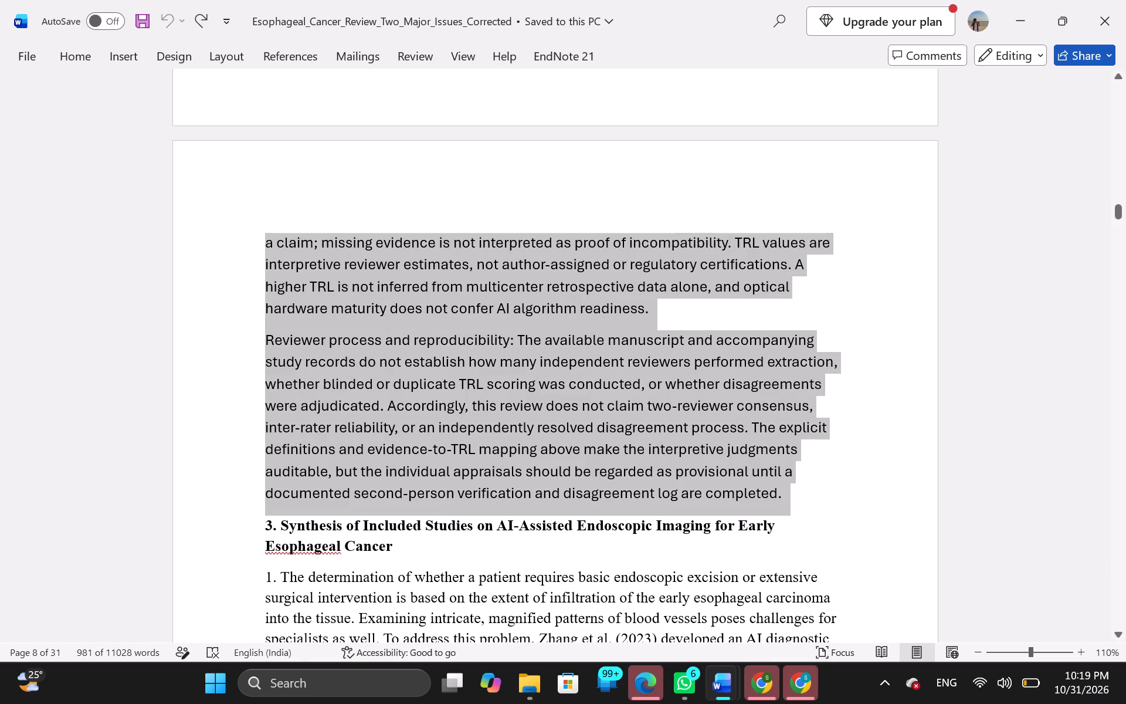
left_click_drag(399, 551, 281, 524)
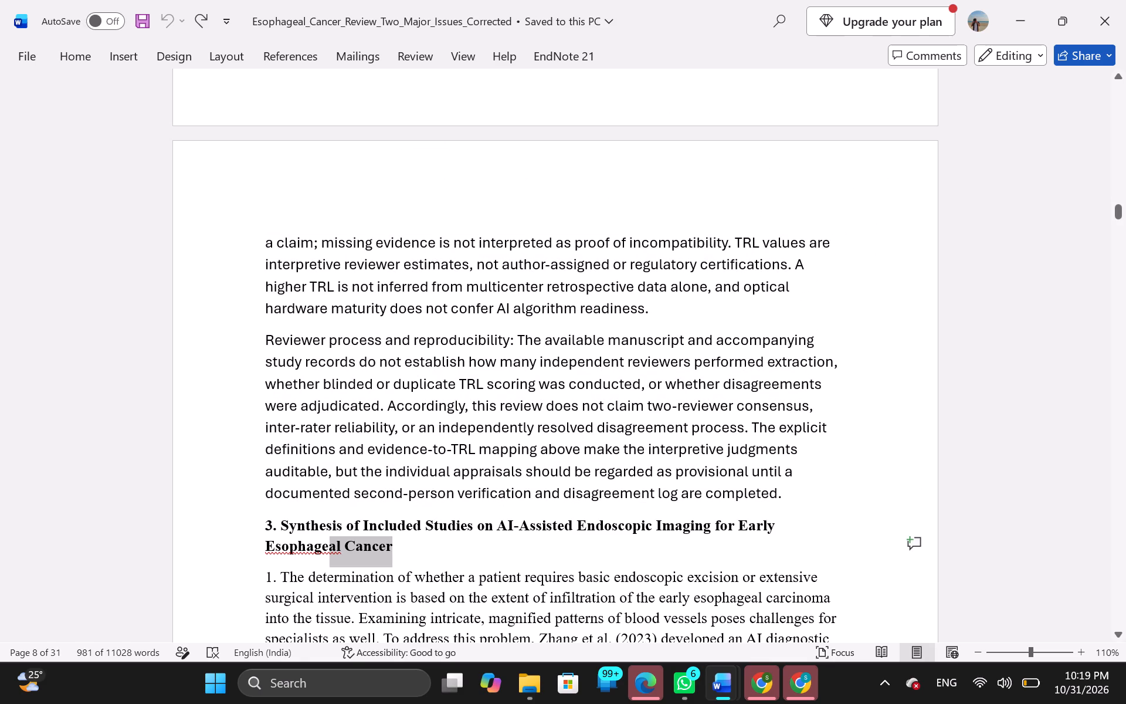
left_click_drag(281, 524, 282, 524)
key("ctrl+c")
key("alt+Tab")
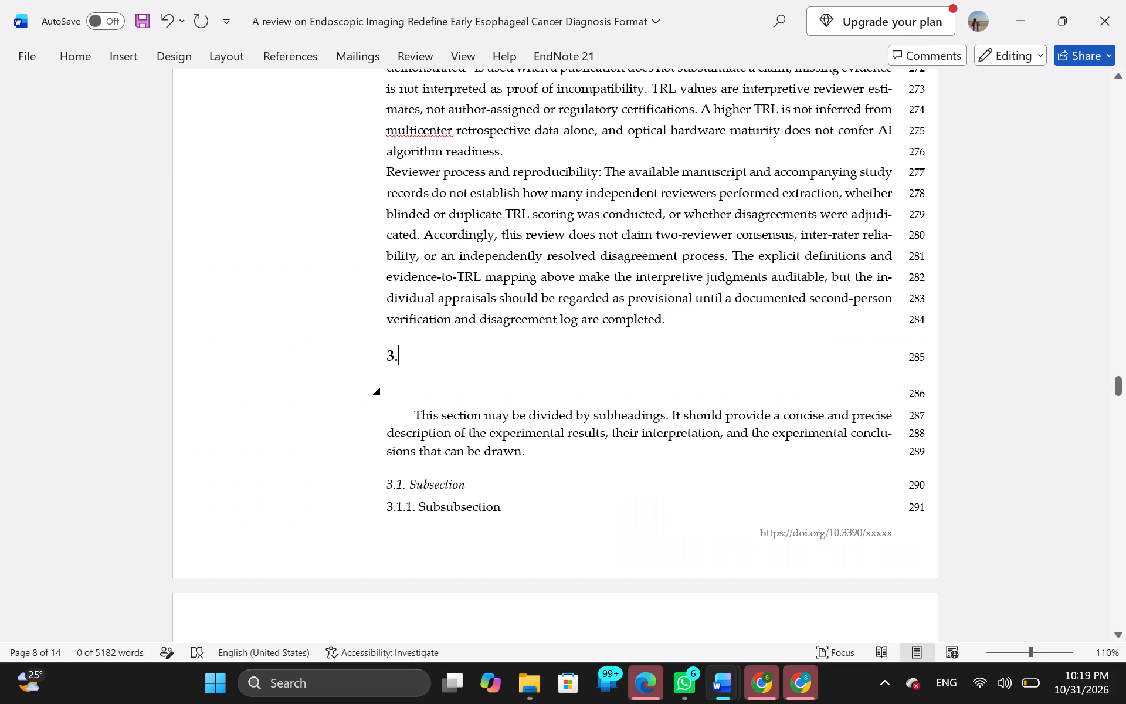
key("space")
key("ctrl+v")
key("alt+grave")
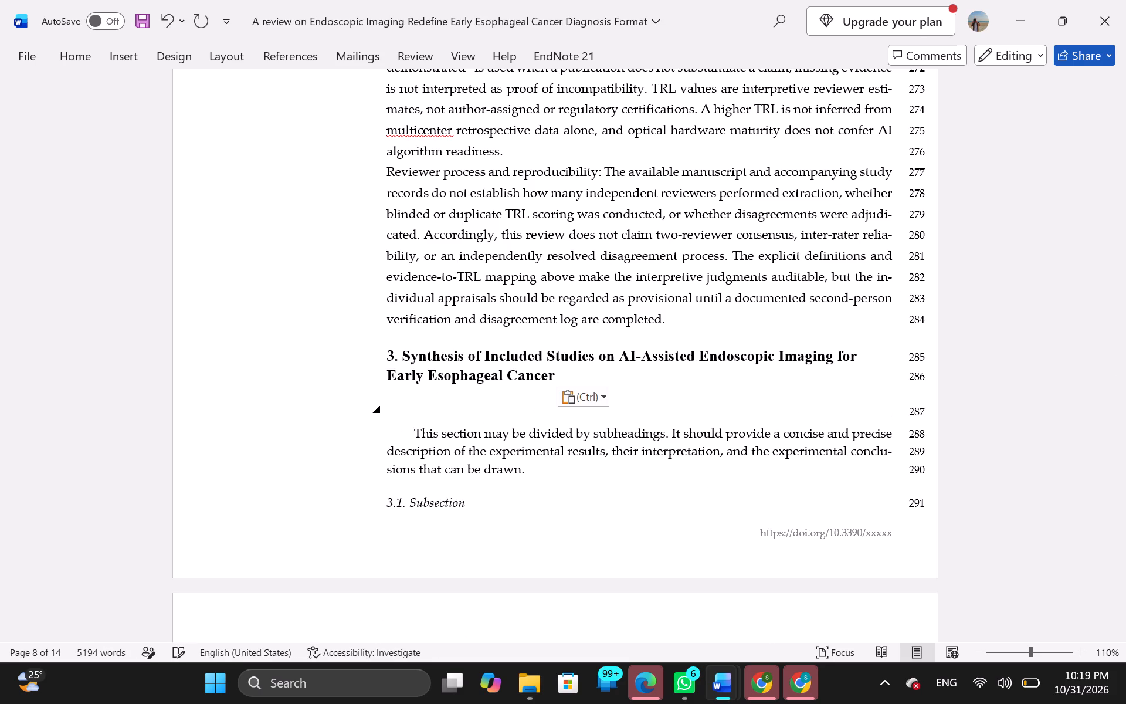
Add an empty line below the section 3 heading and reset it to the Normal style.
key("Return")
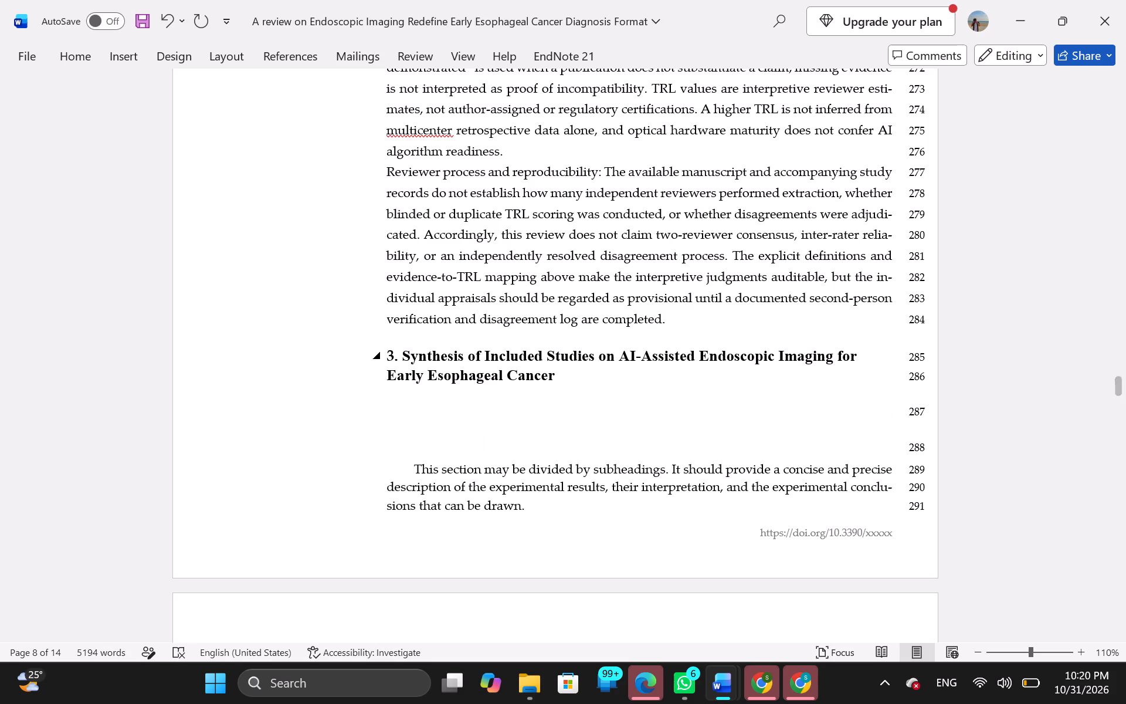
key("ctrl+shift+n")
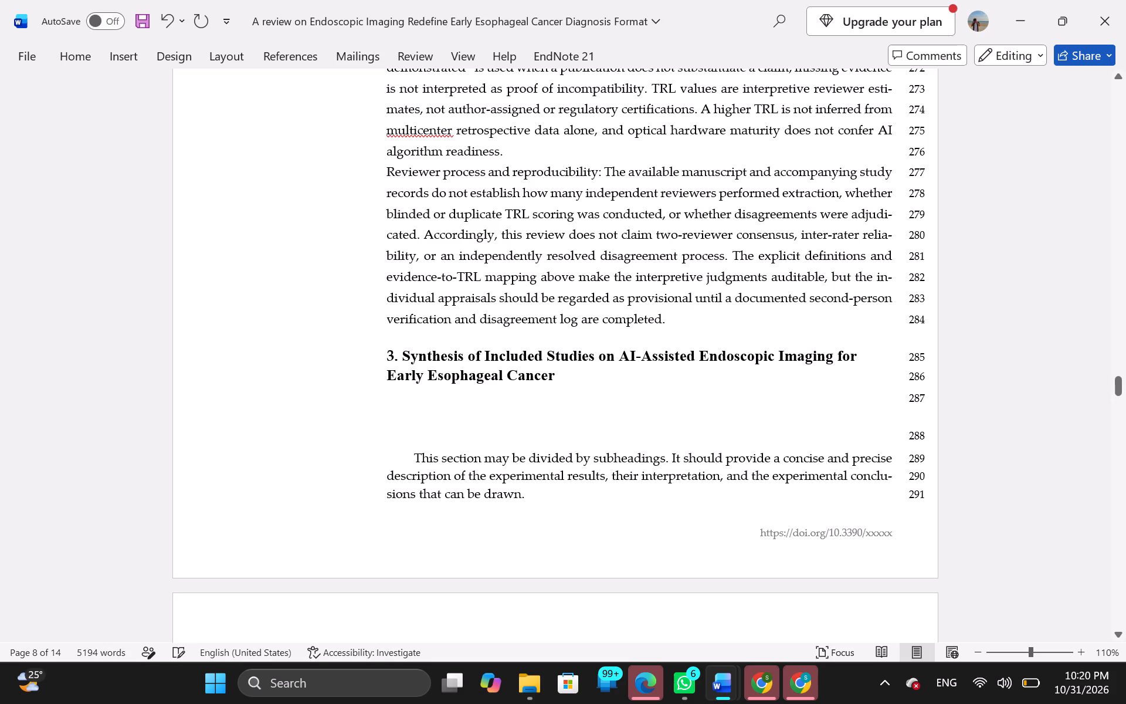
Set the left paragraph indent of the empty line below the section 3 heading to 1.81".
right_click(447, 398)
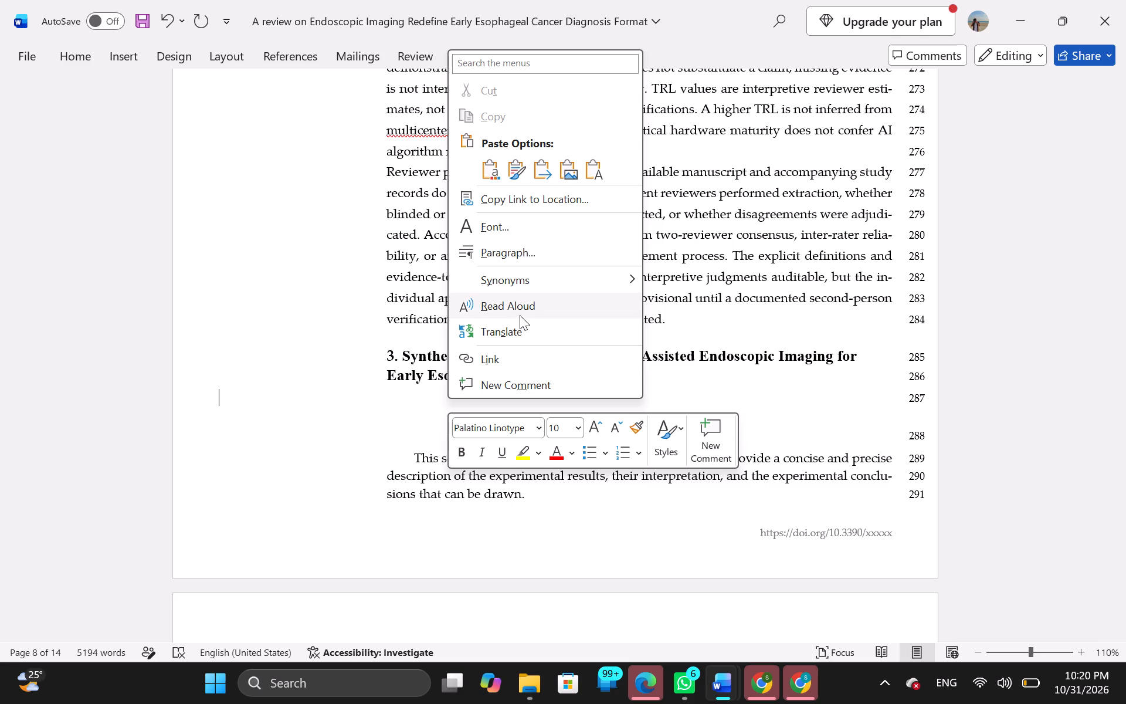
left_click(394, 390)
left_click(406, 450)
left_click(365, 418)
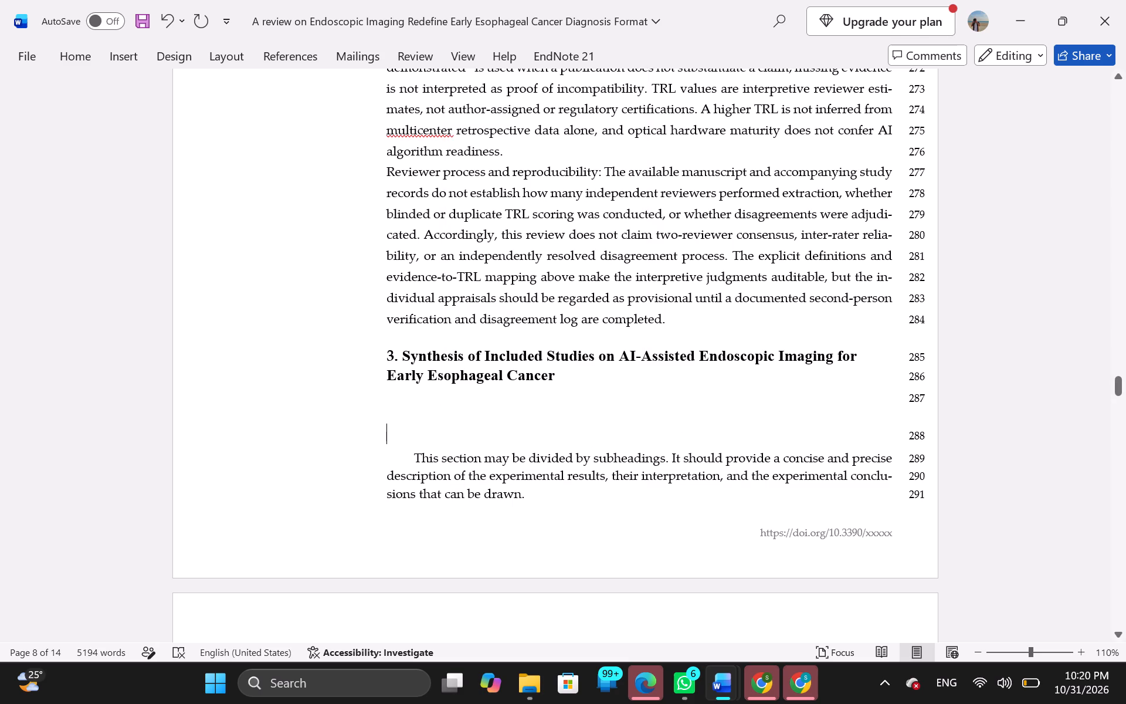
left_click(398, 392)
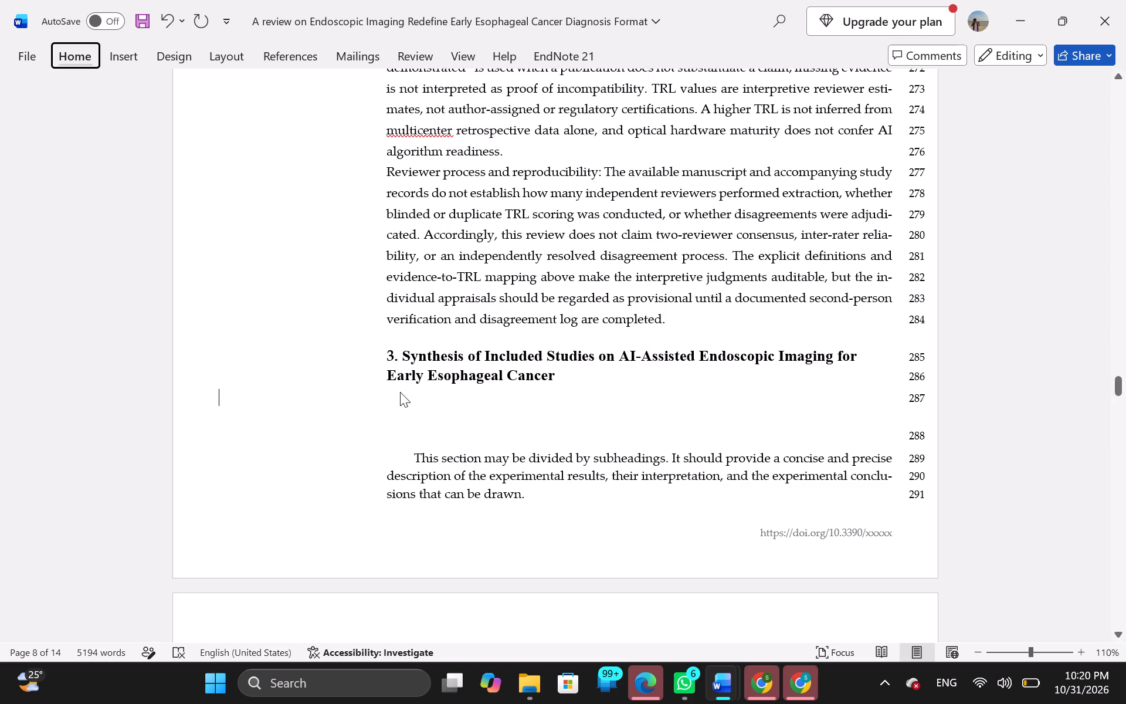
left_click(524, 304)
left_click(82, 53)
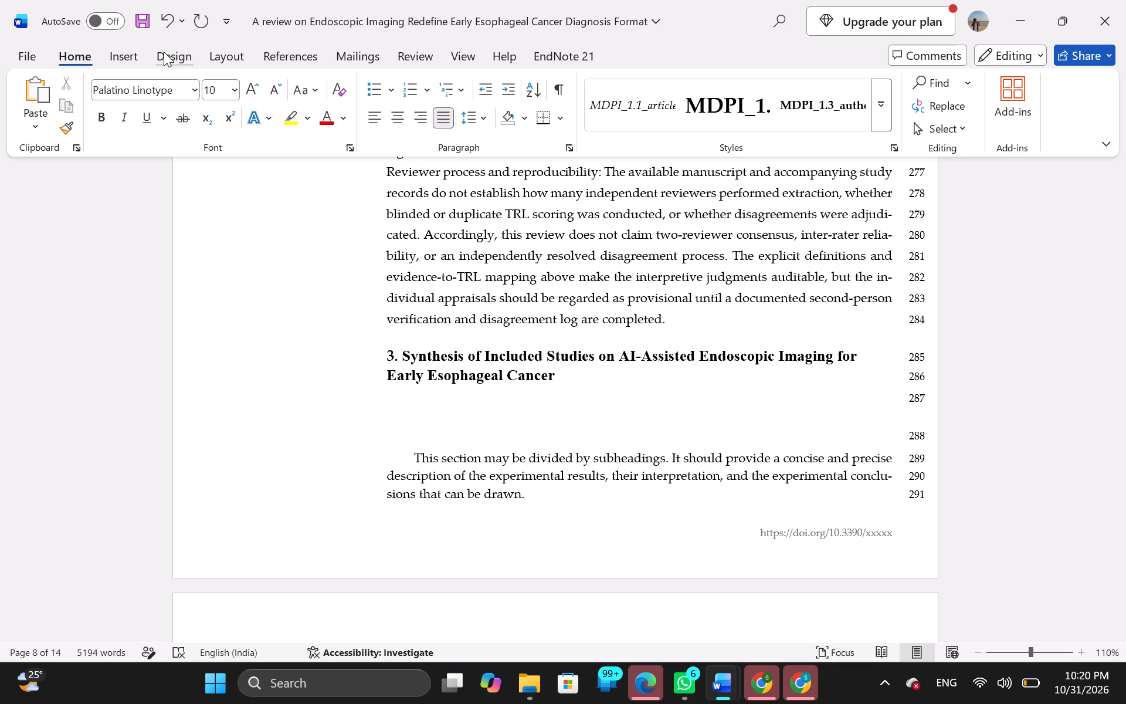
left_click(307, 400)
left_click(306, 395)
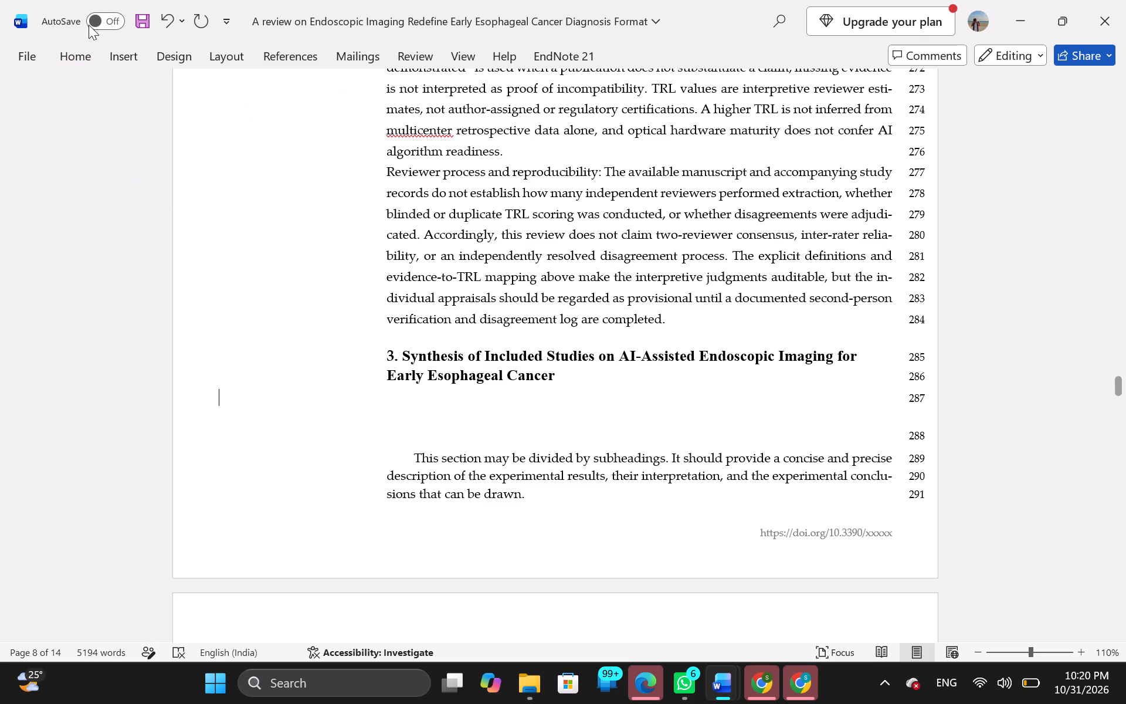
left_click(86, 49)
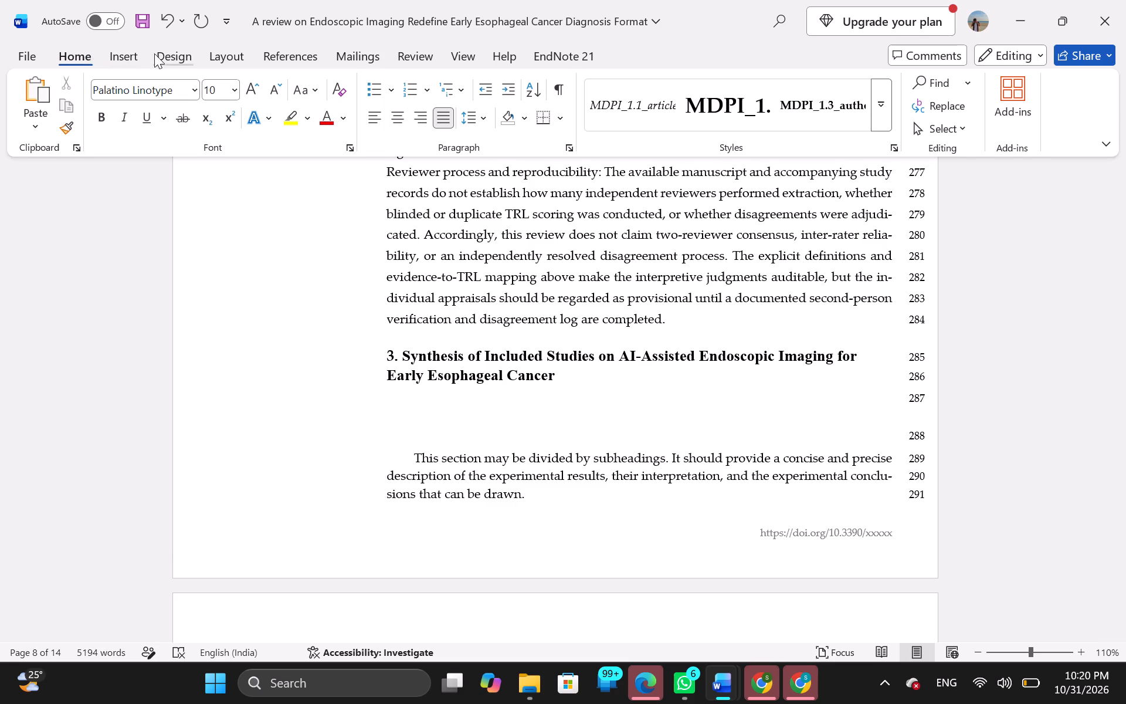
left_click(218, 56)
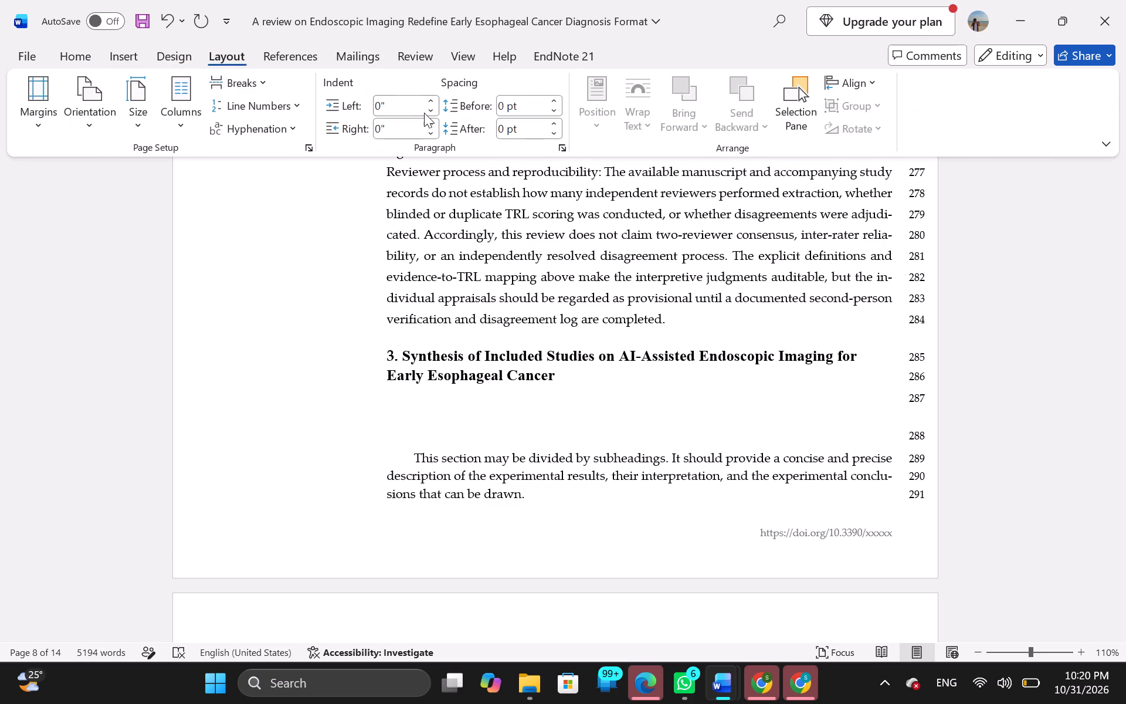
left_click(405, 101)
left_click(379, 109)
key("BackSpace")
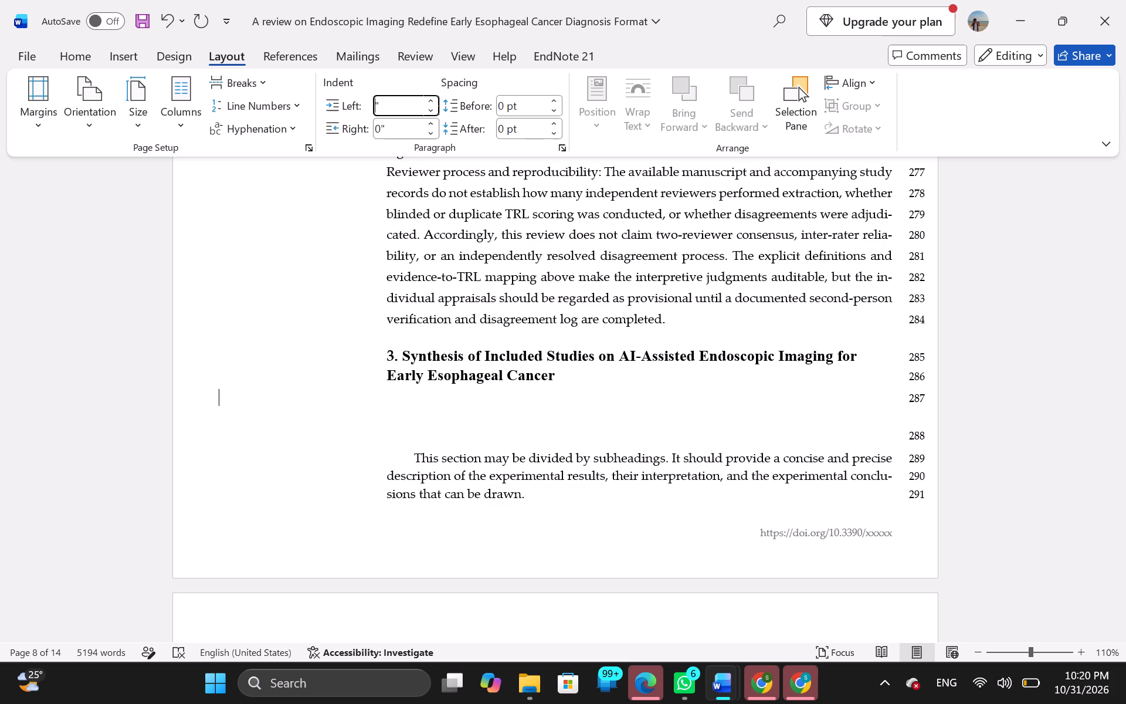
type("1.81")
key("Return")
Copy the section 3 content, from study 1 through the end of Table 2, from the corrected review into the indented line, adopting the template's formatting.
key("alt+Tab")
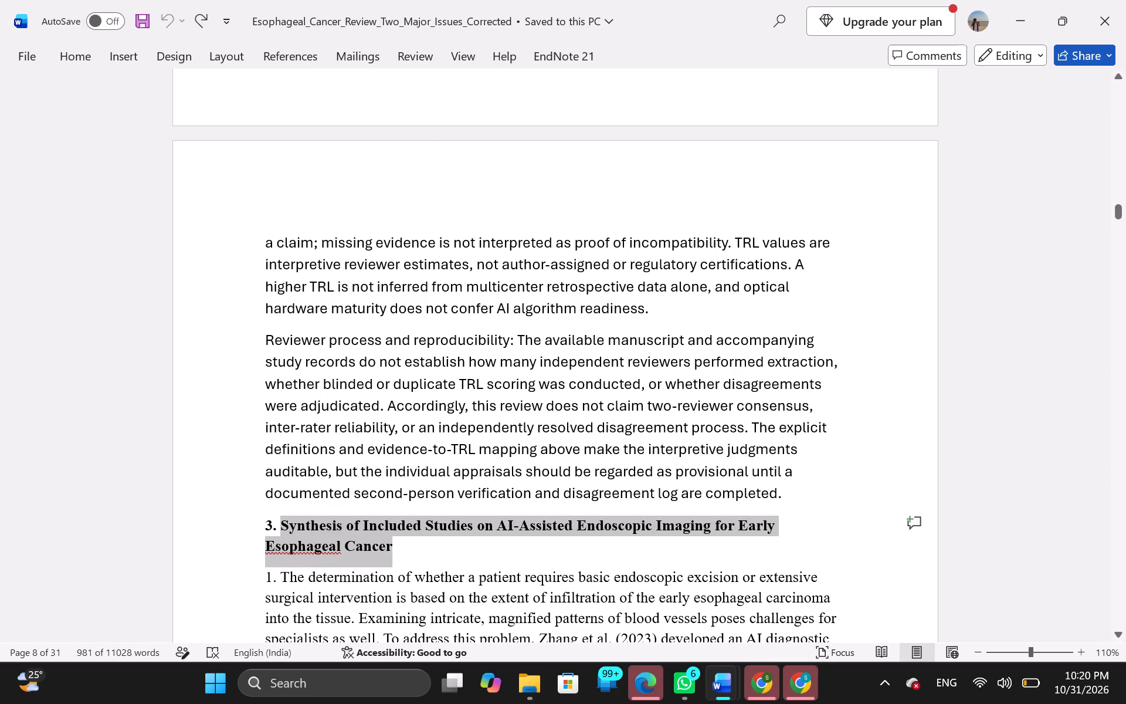
left_click(269, 574)
left_click_drag(259, 576, 460, 677)
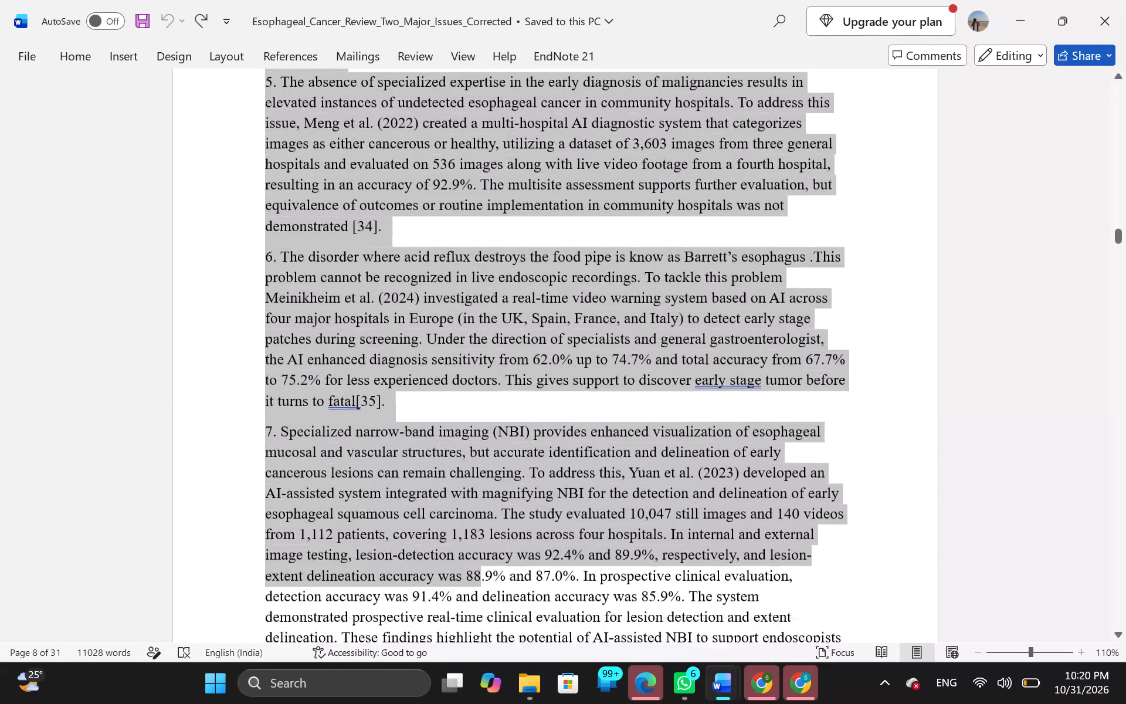
left_click_drag(460, 677, 486, 635)
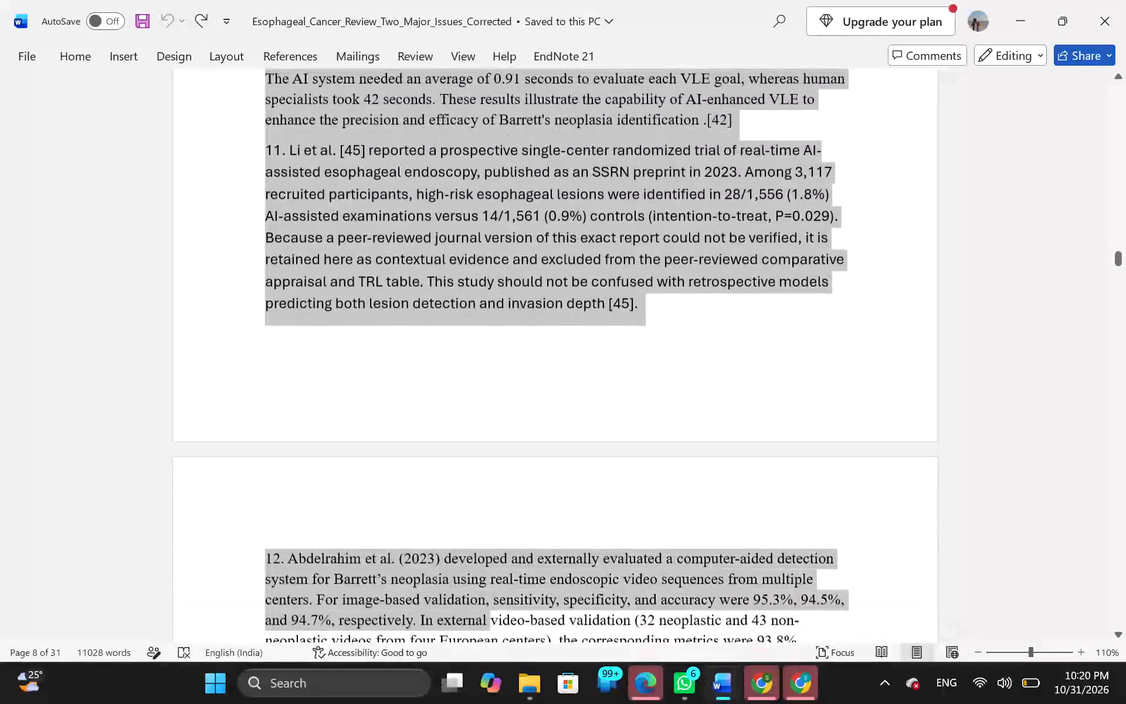
left_click_drag(486, 635, 488, 642)
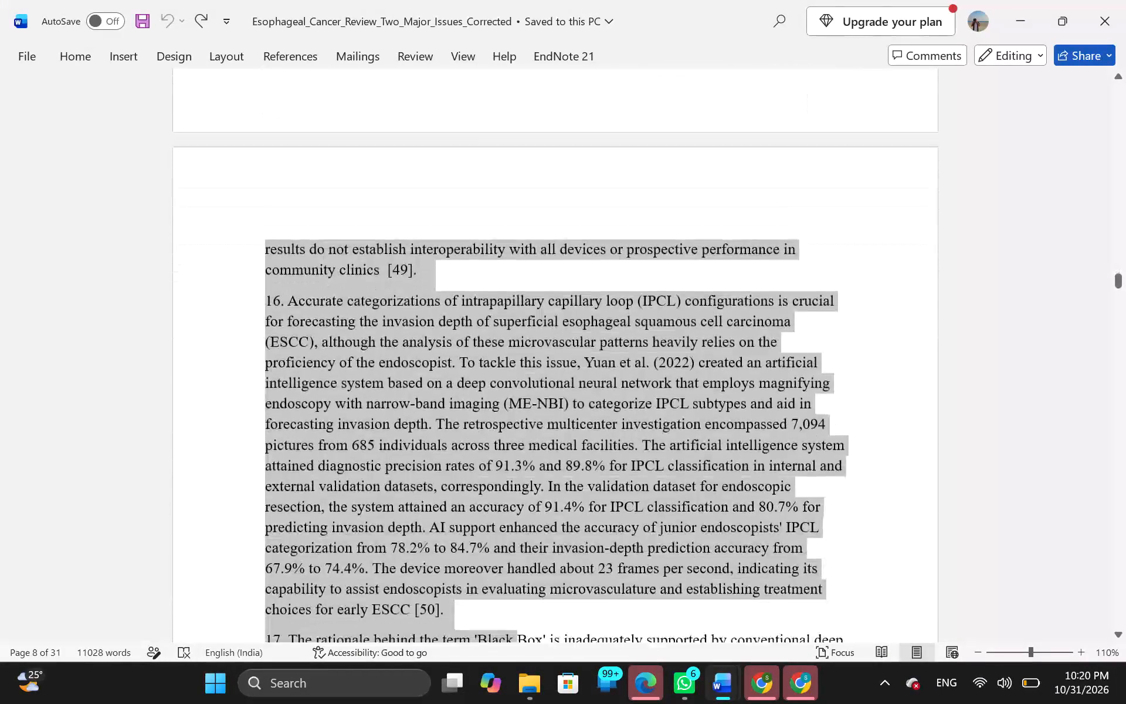
left_click_drag(488, 642, 516, 513)
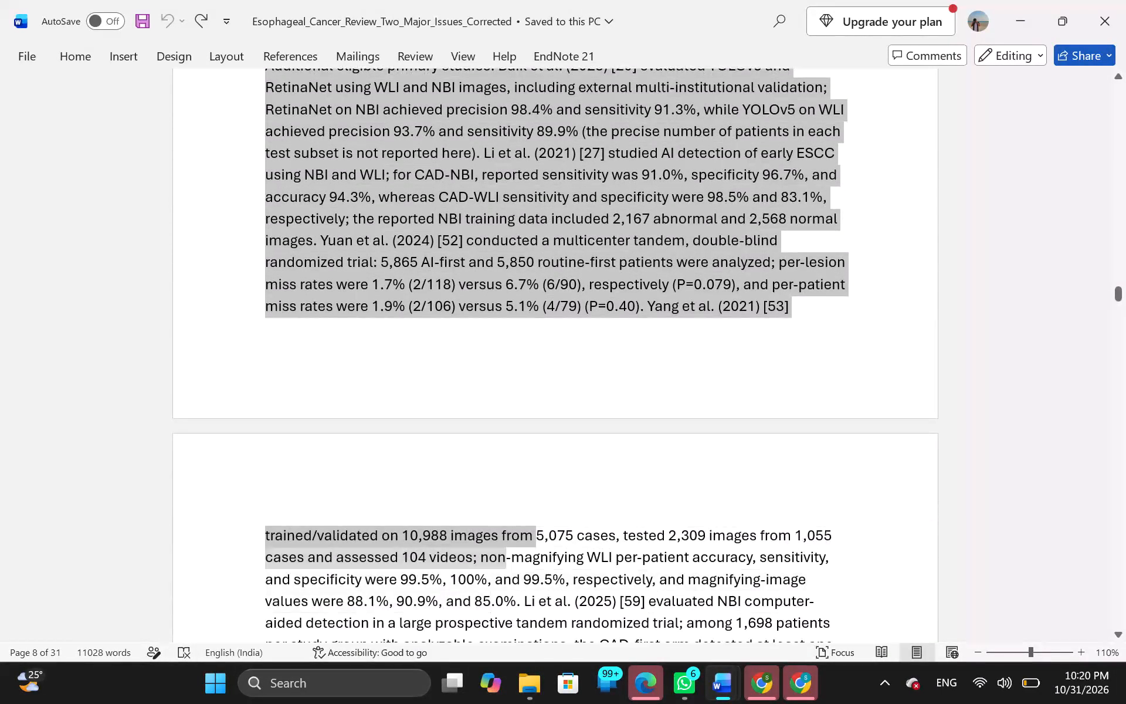
left_click_drag(516, 513, 500, 107)
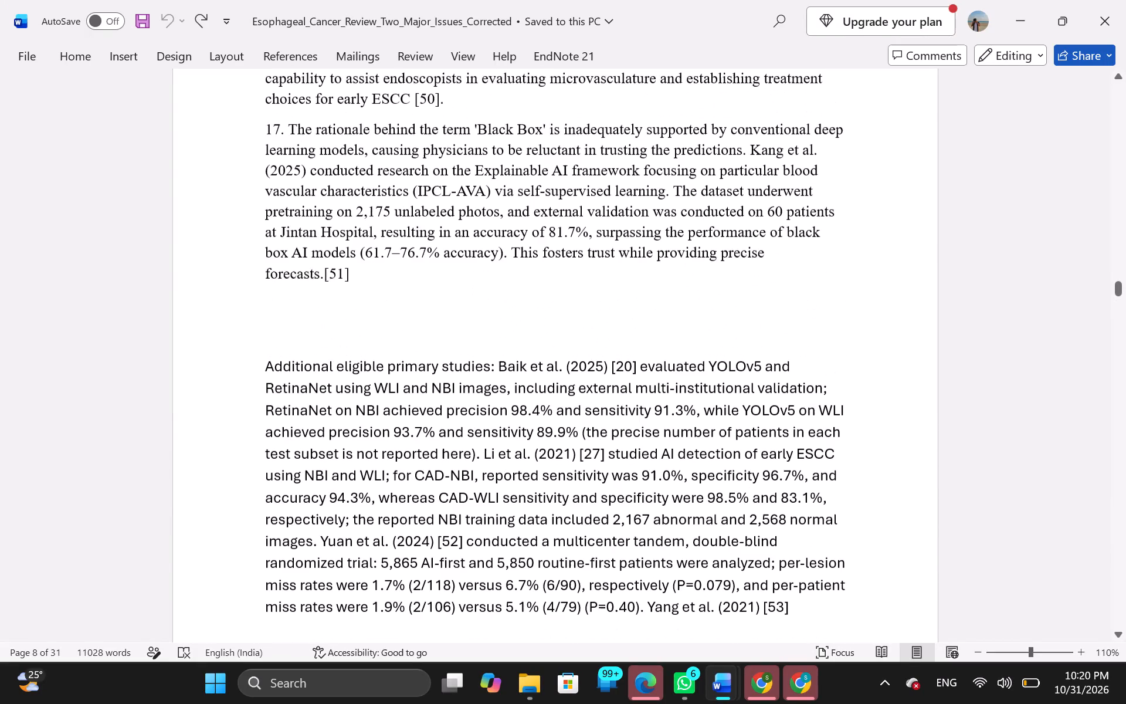
left_click_drag(500, 107, 439, 340)
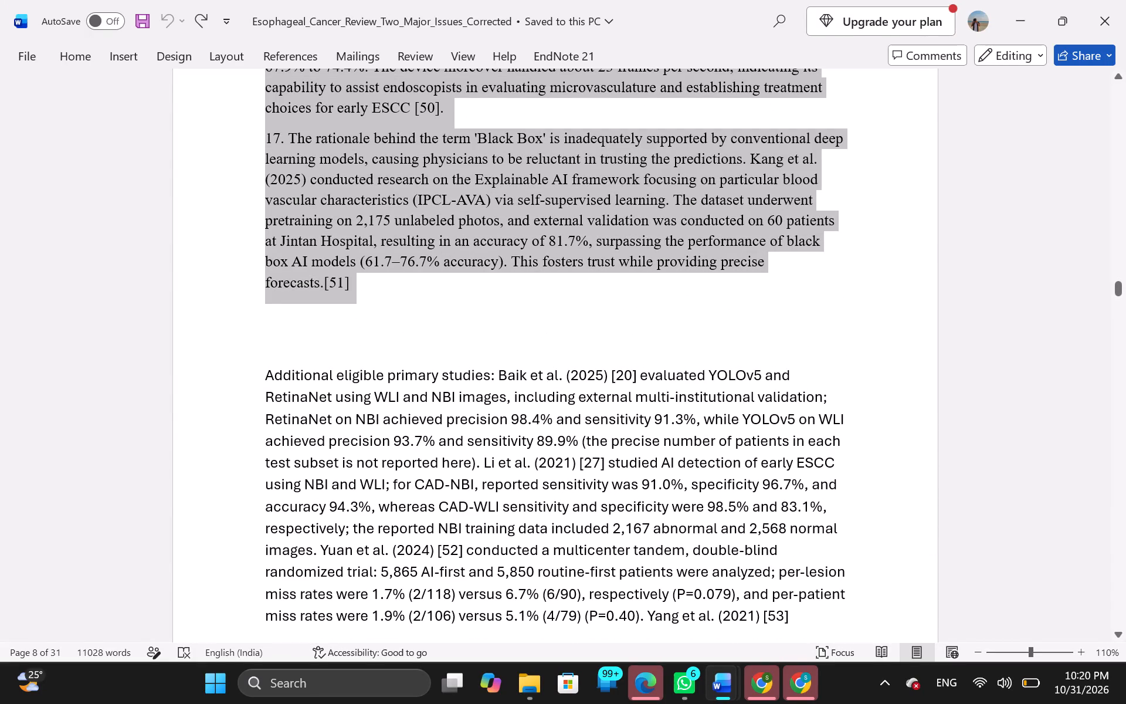
left_click_drag(439, 340, 591, 388)
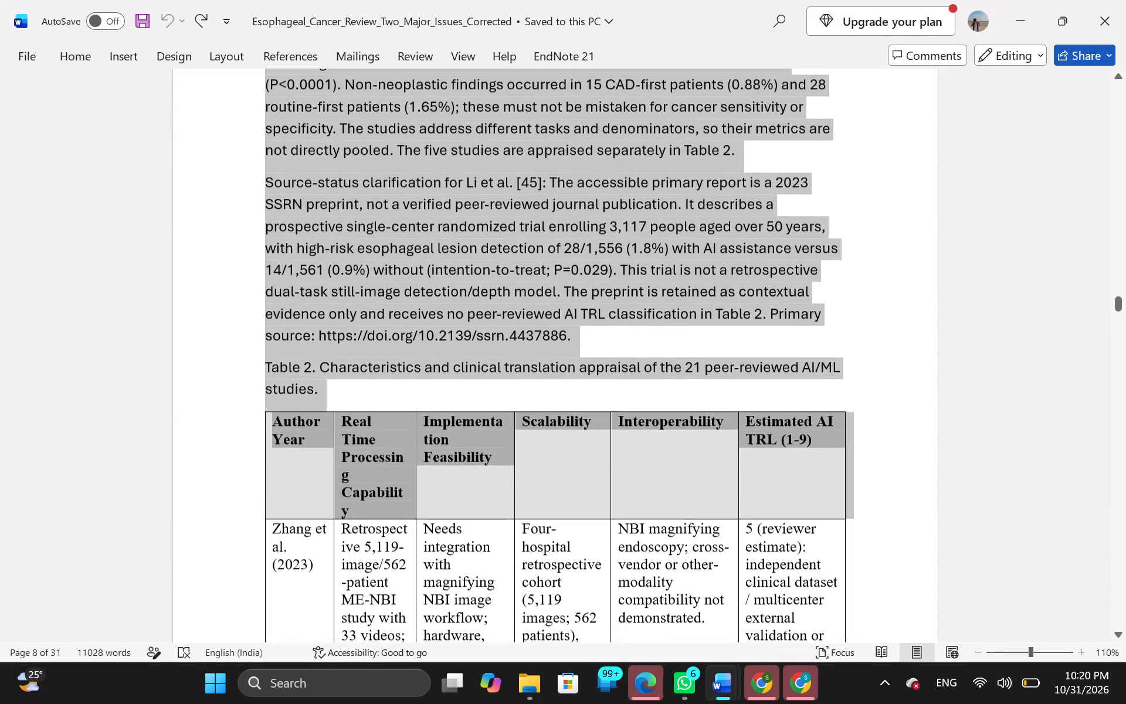
left_click_drag(591, 388, 577, 703)
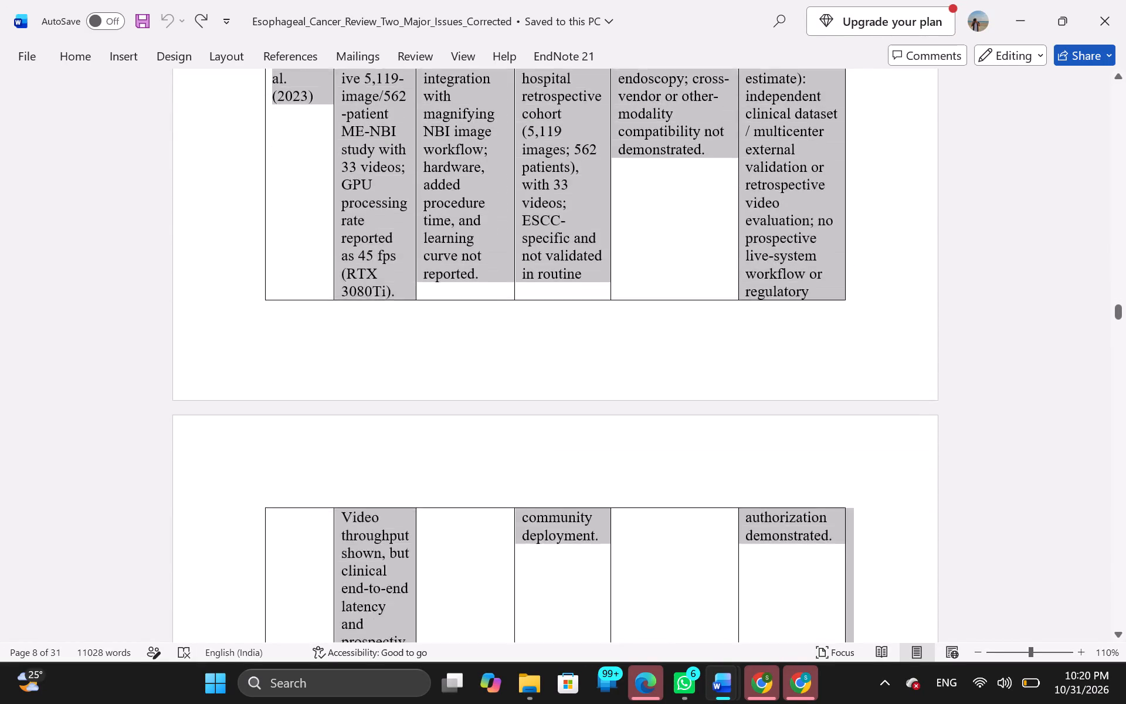
left_click_drag(577, 703, 595, 686)
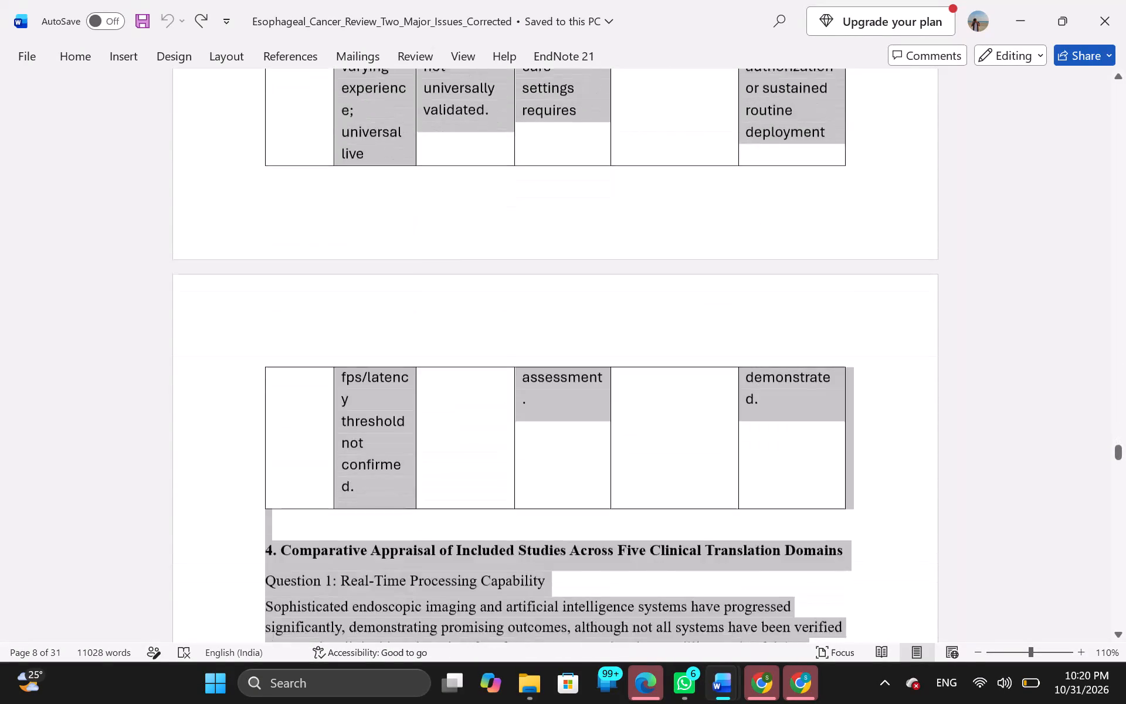
left_click_drag(595, 686, 707, 300)
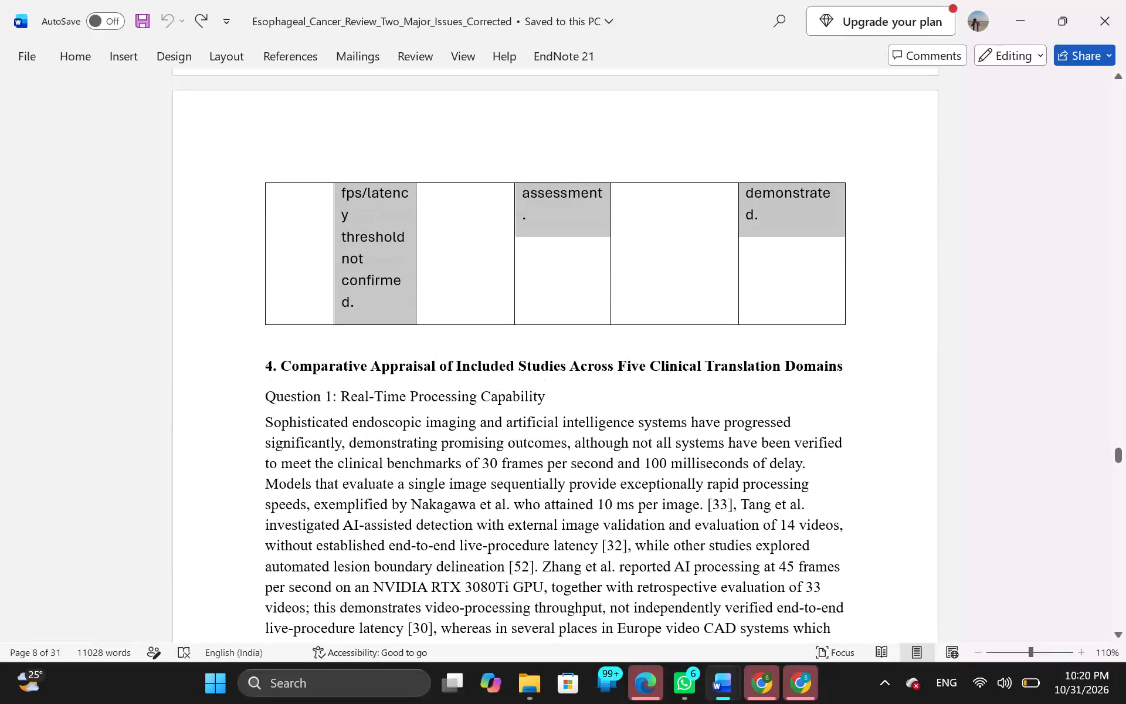
left_click_drag(707, 300, 849, 315)
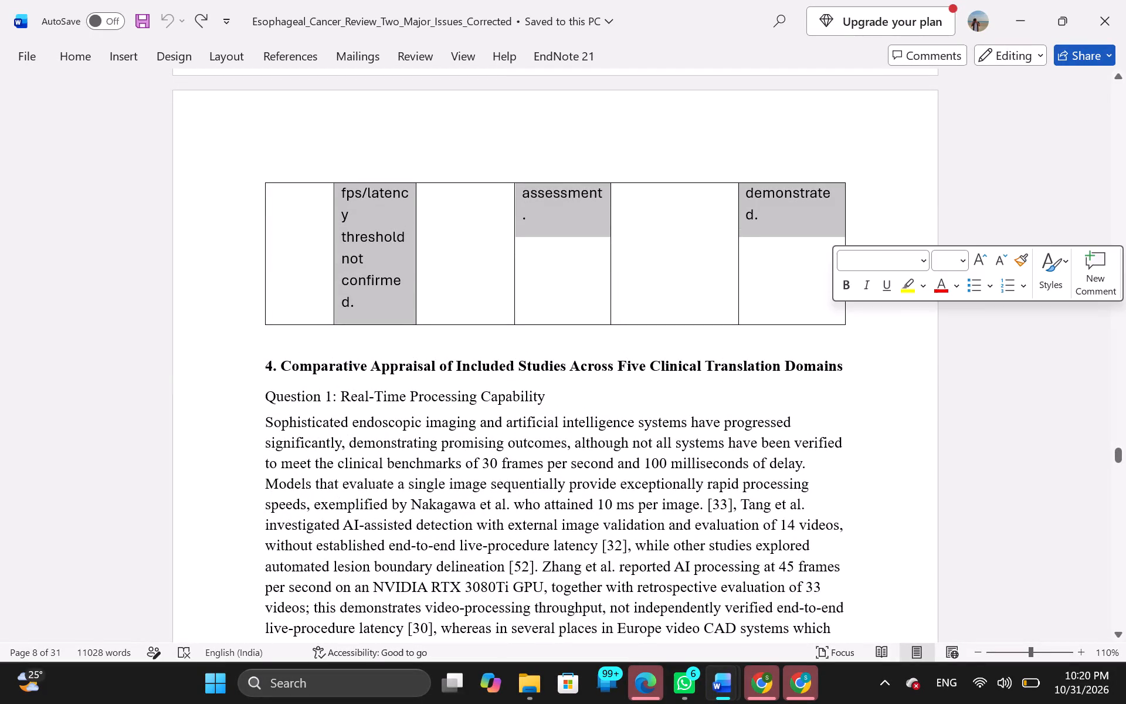
key("ctrl+c")
key("alt+Tab")
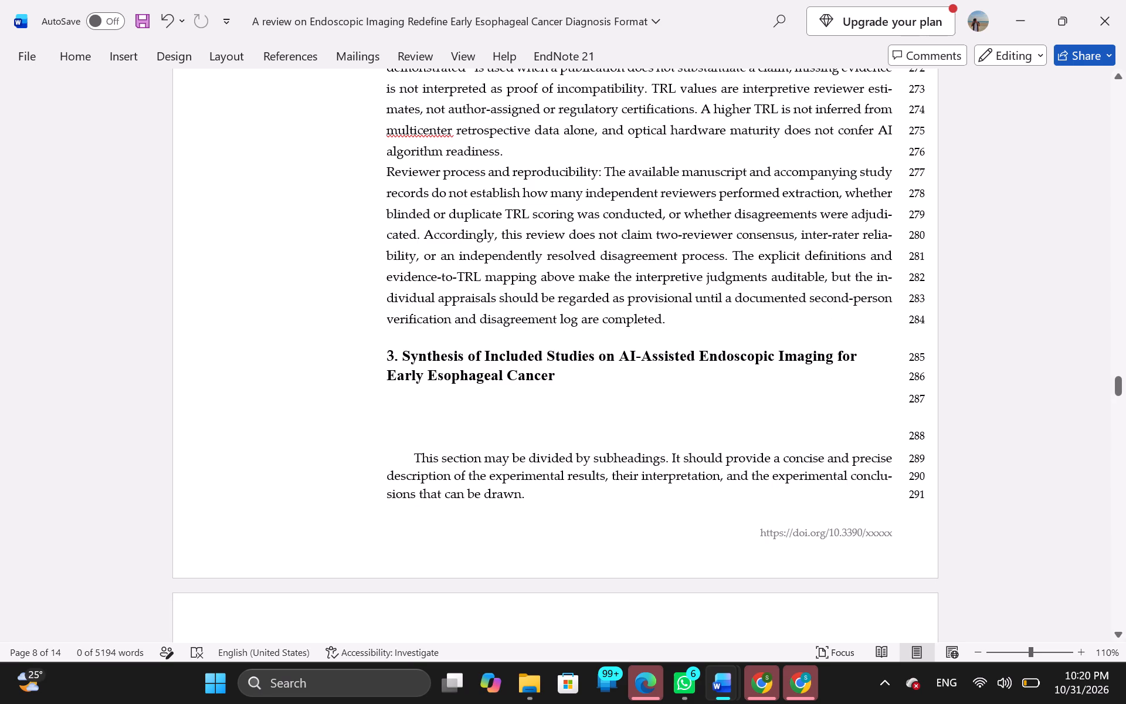
right_click(479, 395)
left_click(579, 164)
Examine how the pasted section 3 studies and Table 2 are laid out across the template's pages.
scroll(557, 418, "down", 4)
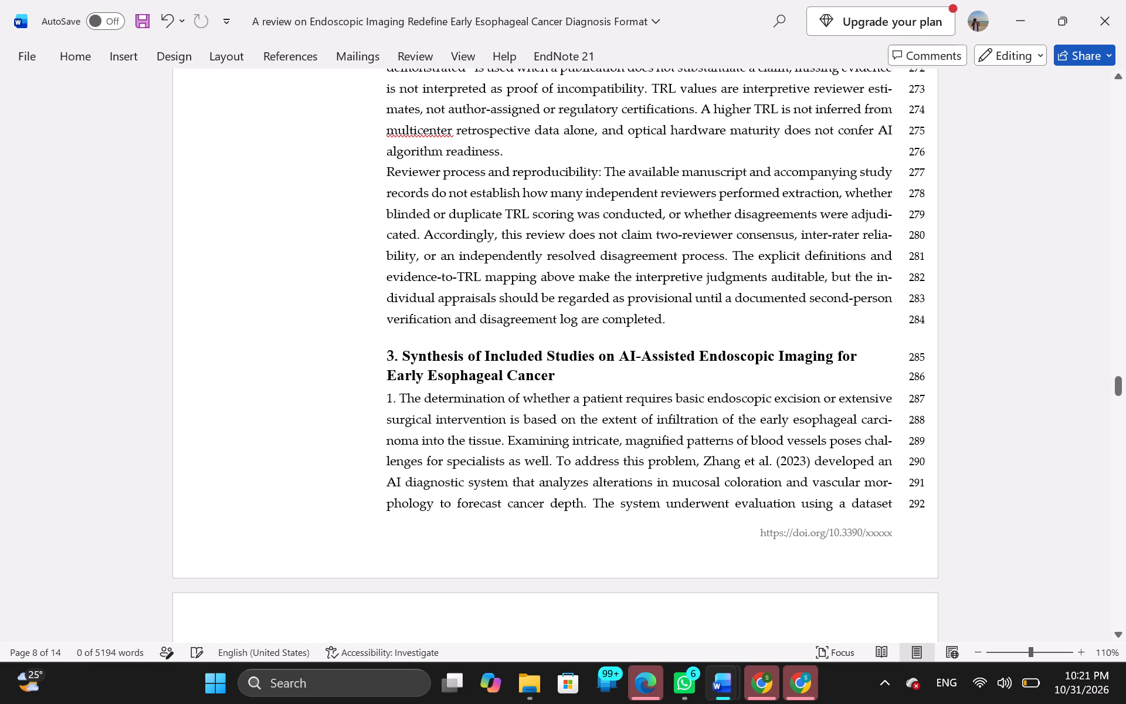
scroll(557, 418, "down", 1)
scroll(710, 370, "up", 1)
scroll(710, 370, "down", 18)
scroll(710, 370, "up", 1)
scroll(710, 370, "down", 1)
scroll(710, 370, "up", 1)
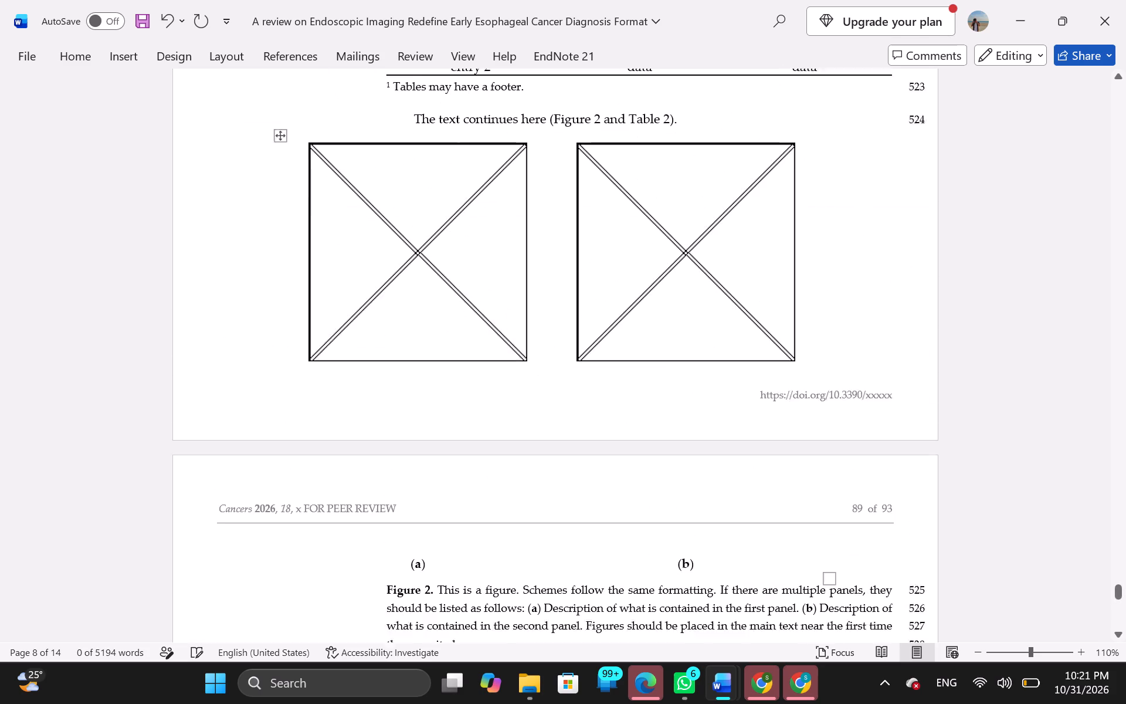
scroll(710, 370, "up", 1)
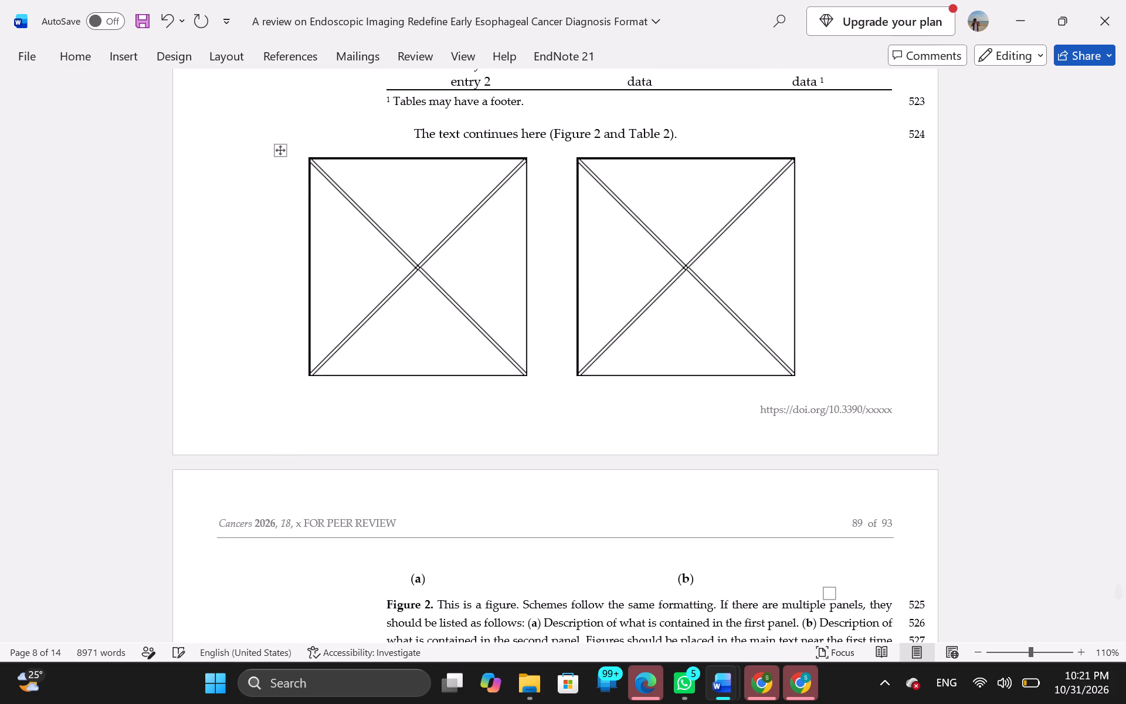
scroll(710, 370, "up", 1)
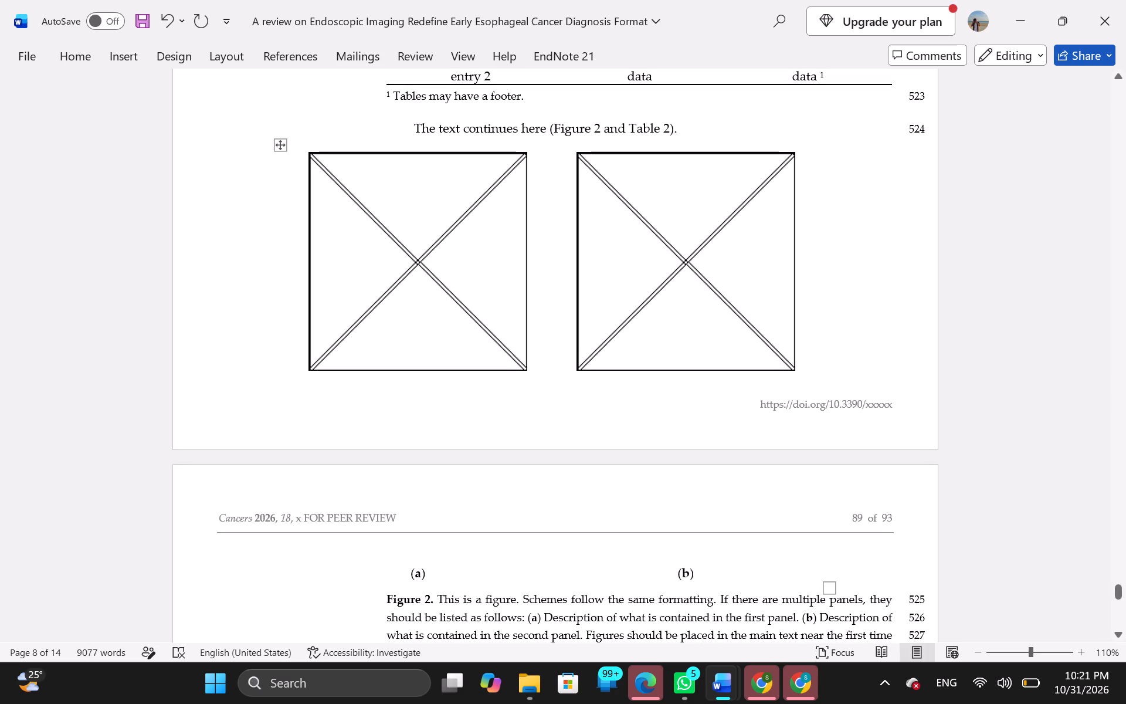
scroll(710, 370, "up", 2)
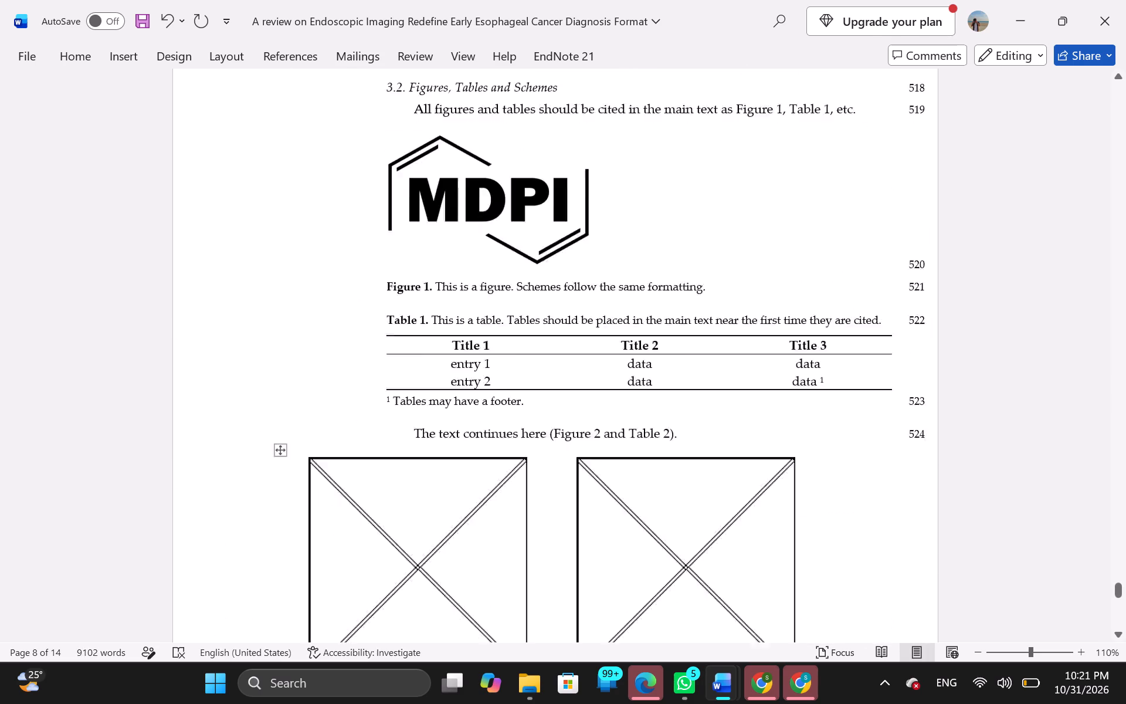
scroll(710, 370, "up", 5)
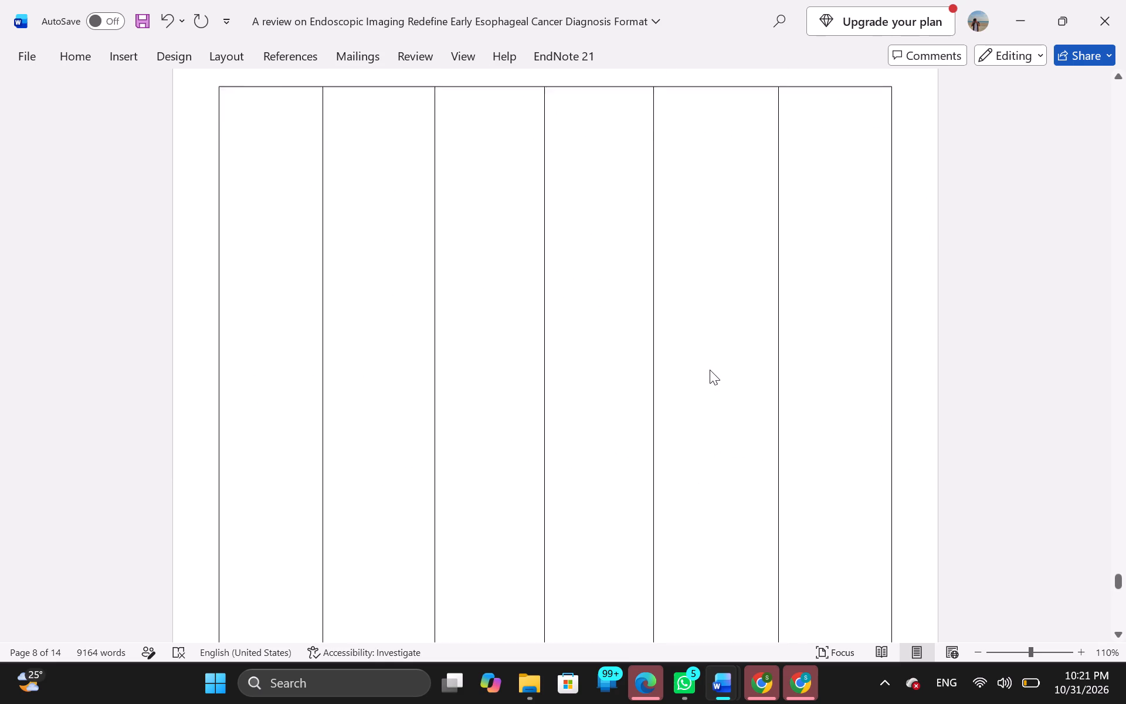
scroll(626, 307, "up", 7)
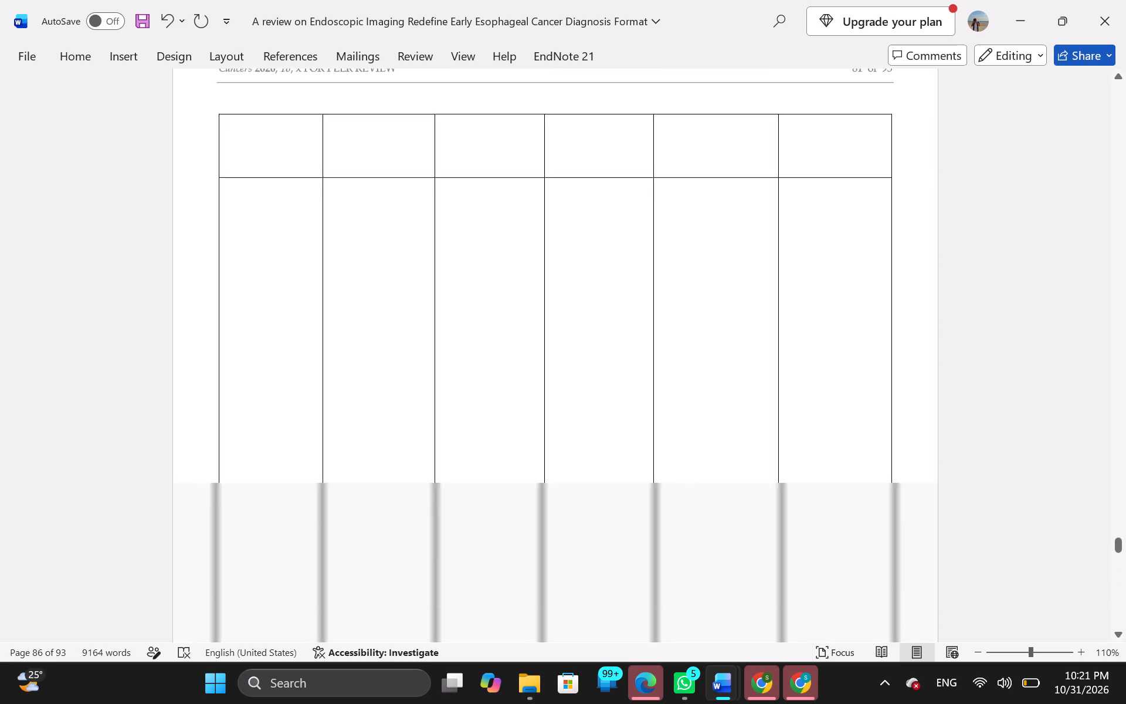
scroll(626, 307, "up", 7)
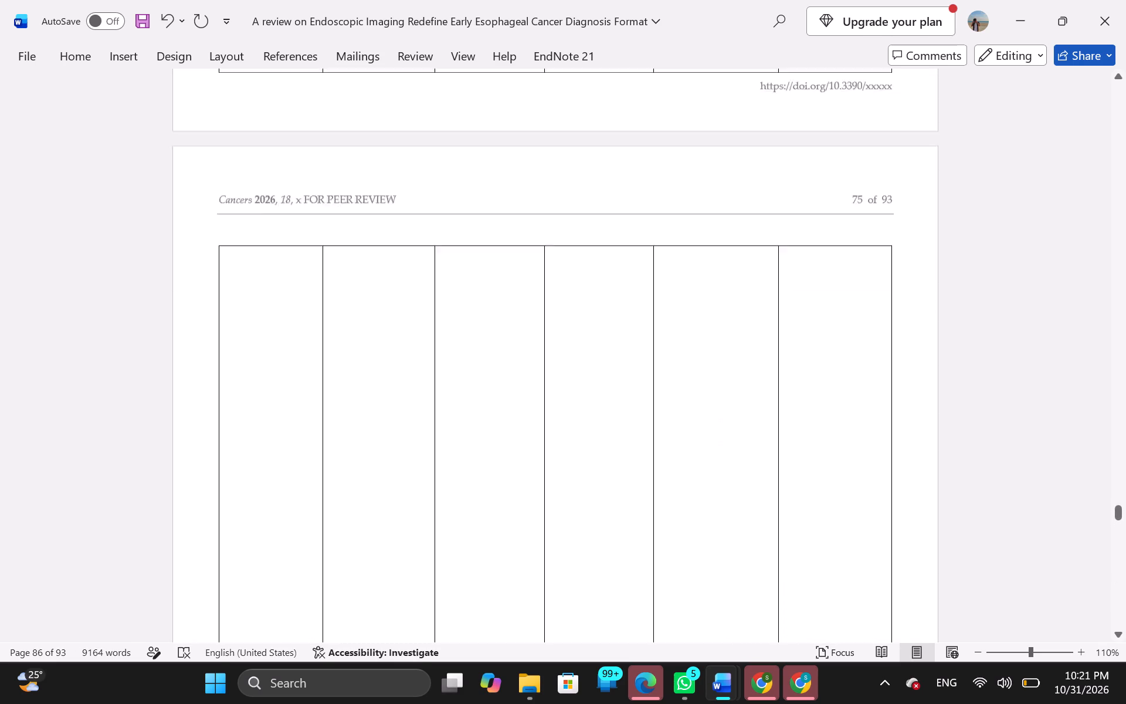
scroll(626, 307, "up", 6)
scroll(626, 307, "up", 20)
scroll(626, 307, "up", 20)
scroll(626, 307, "up", 20)
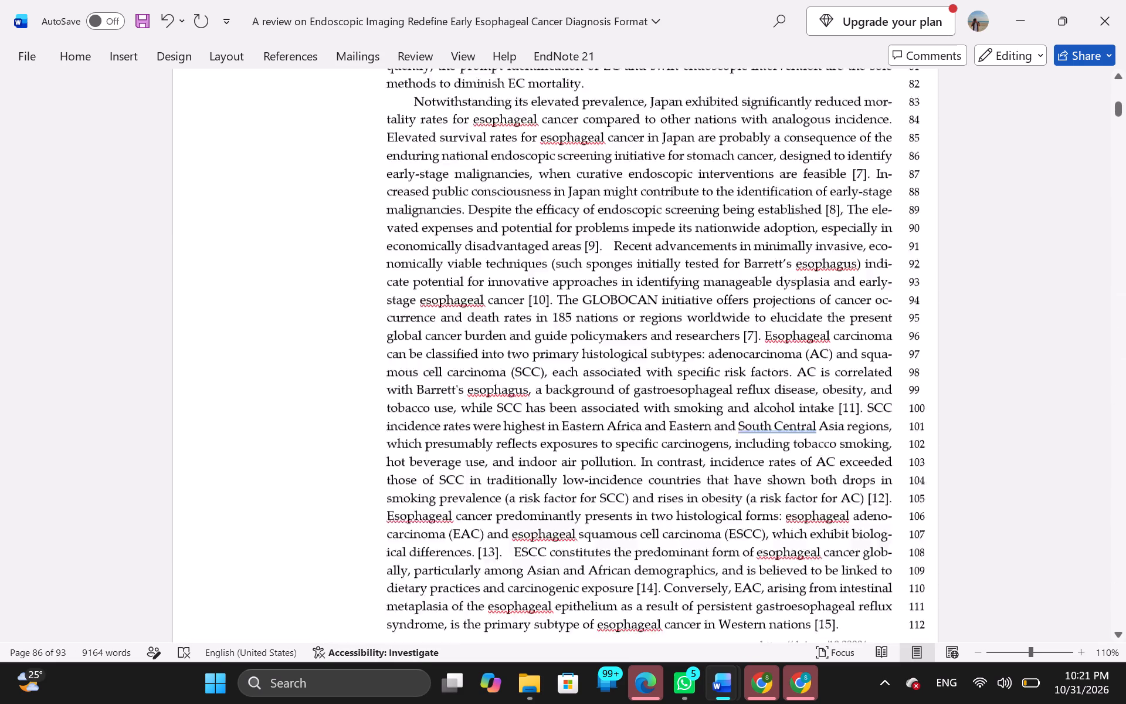
scroll(626, 307, "up", 20)
scroll(626, 307, "up", 20)
scroll(626, 307, "up", 20)
scroll(626, 307, "down", 9)
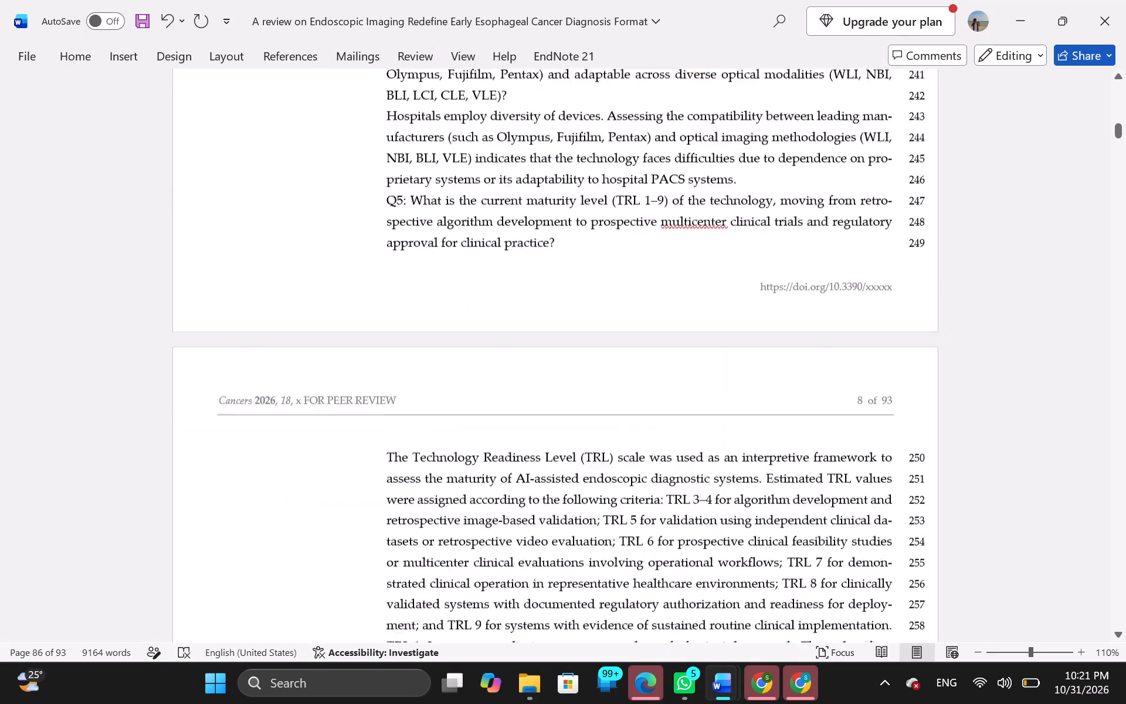
scroll(626, 307, "down", 6)
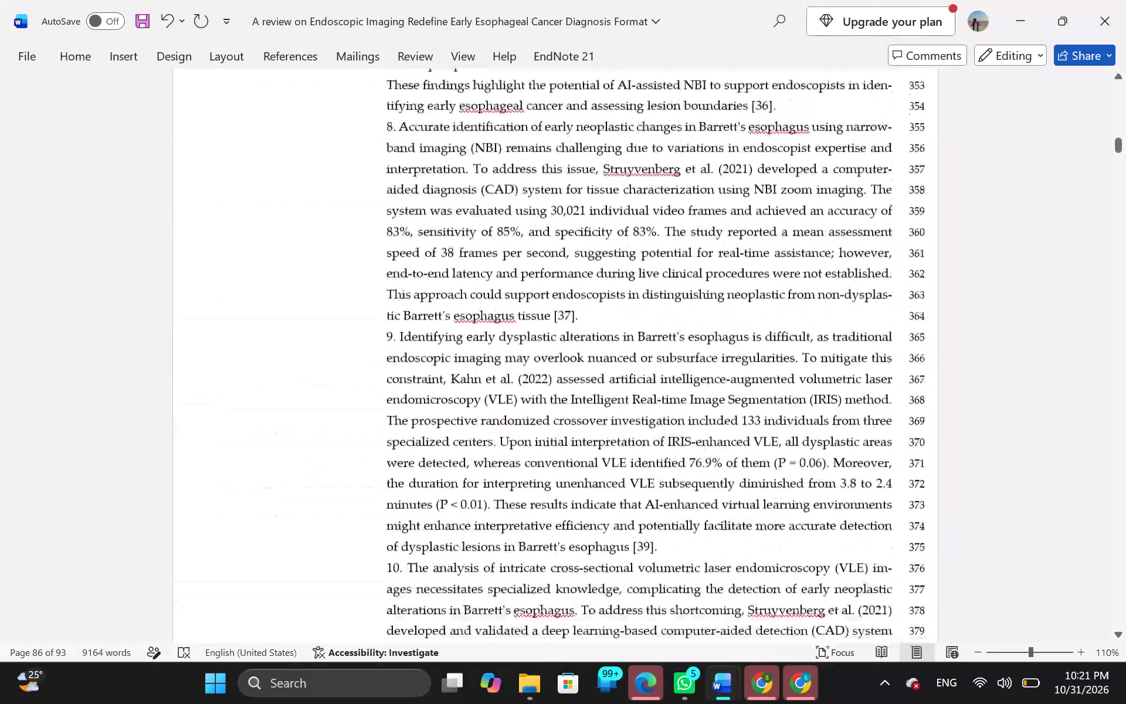
scroll(626, 307, "down", 8)
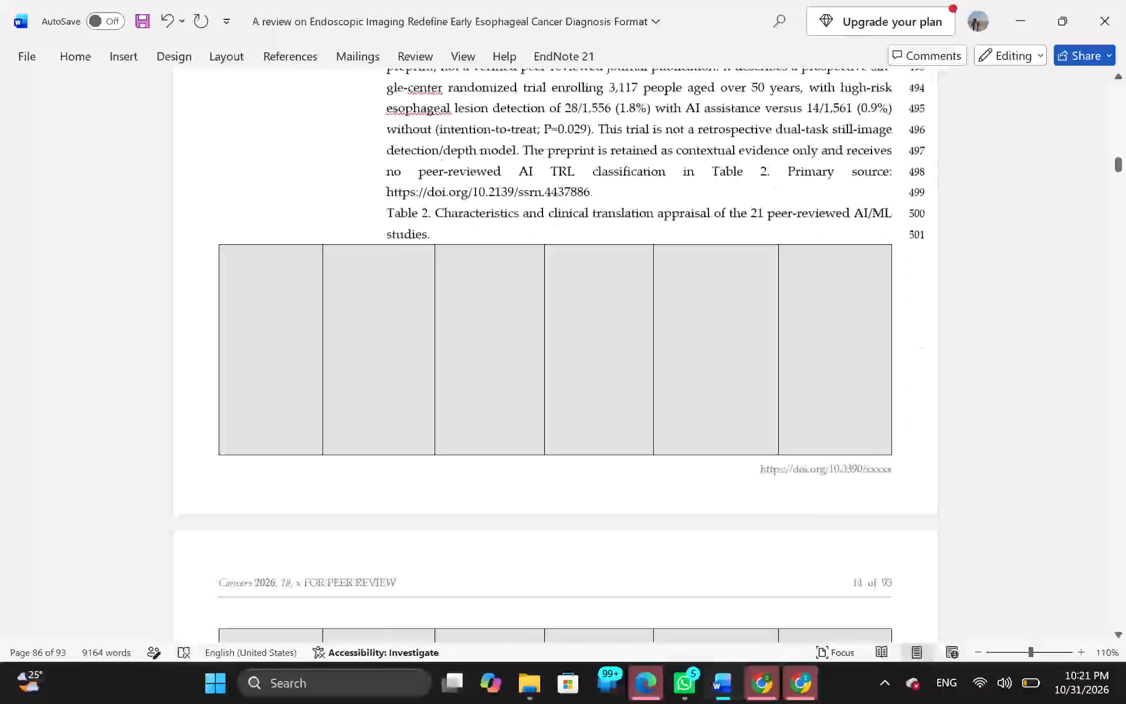
scroll(626, 307, "down", 1)
scroll(626, 307, "up", 4)
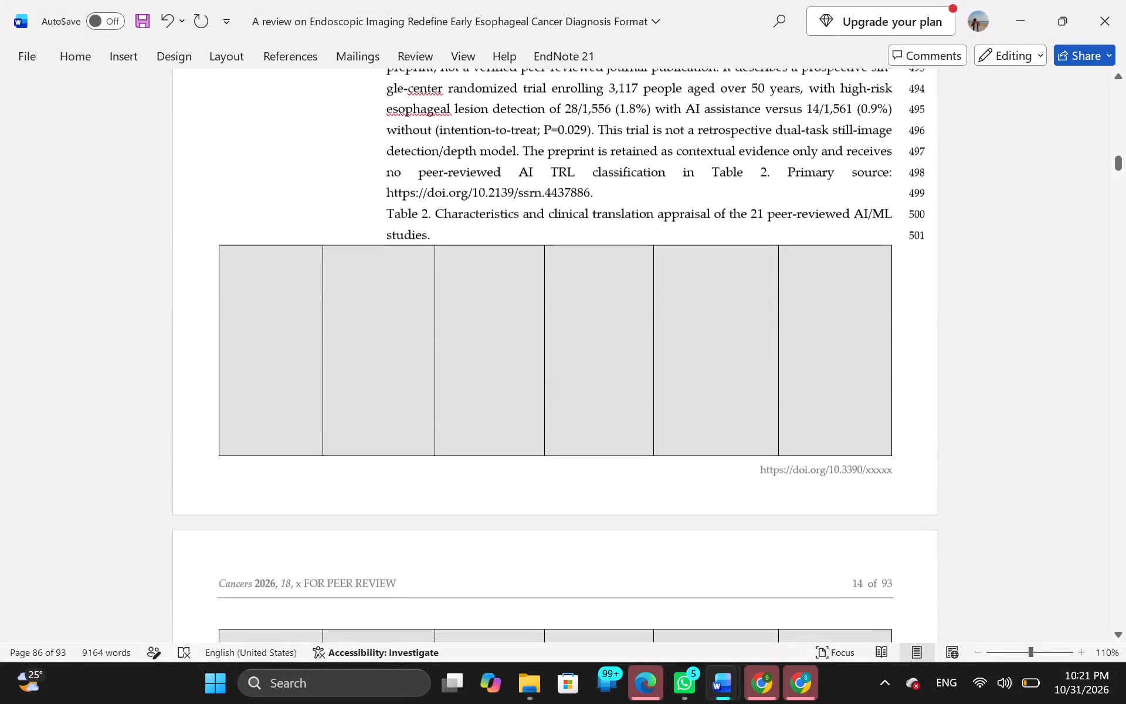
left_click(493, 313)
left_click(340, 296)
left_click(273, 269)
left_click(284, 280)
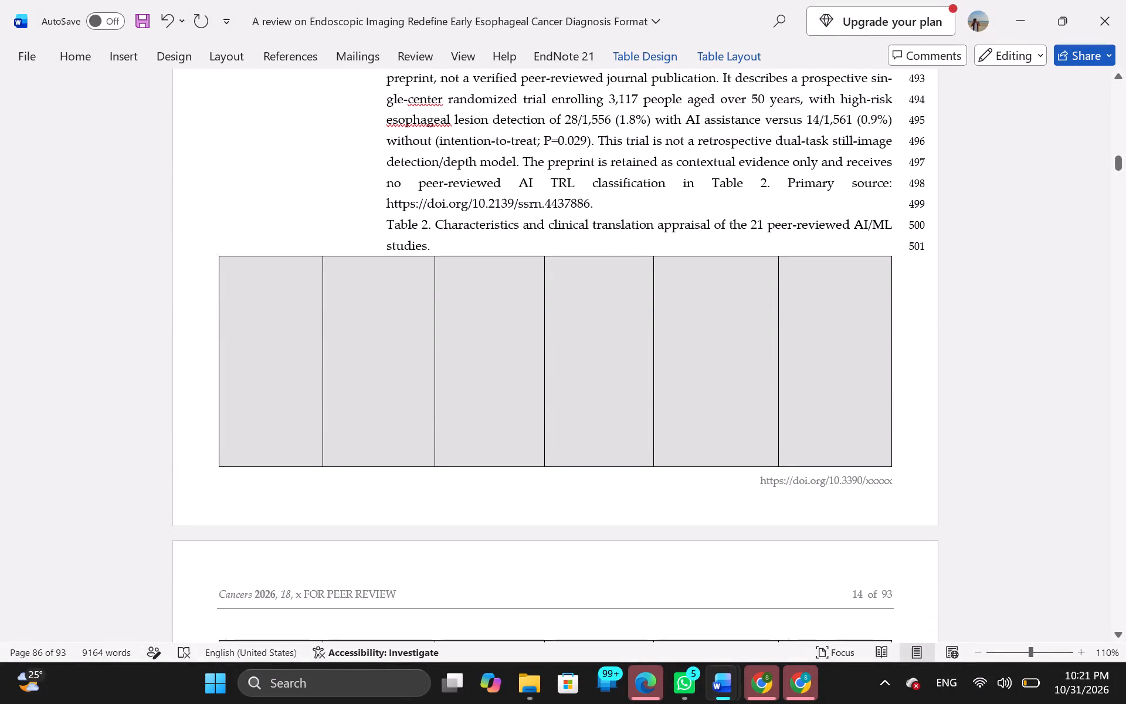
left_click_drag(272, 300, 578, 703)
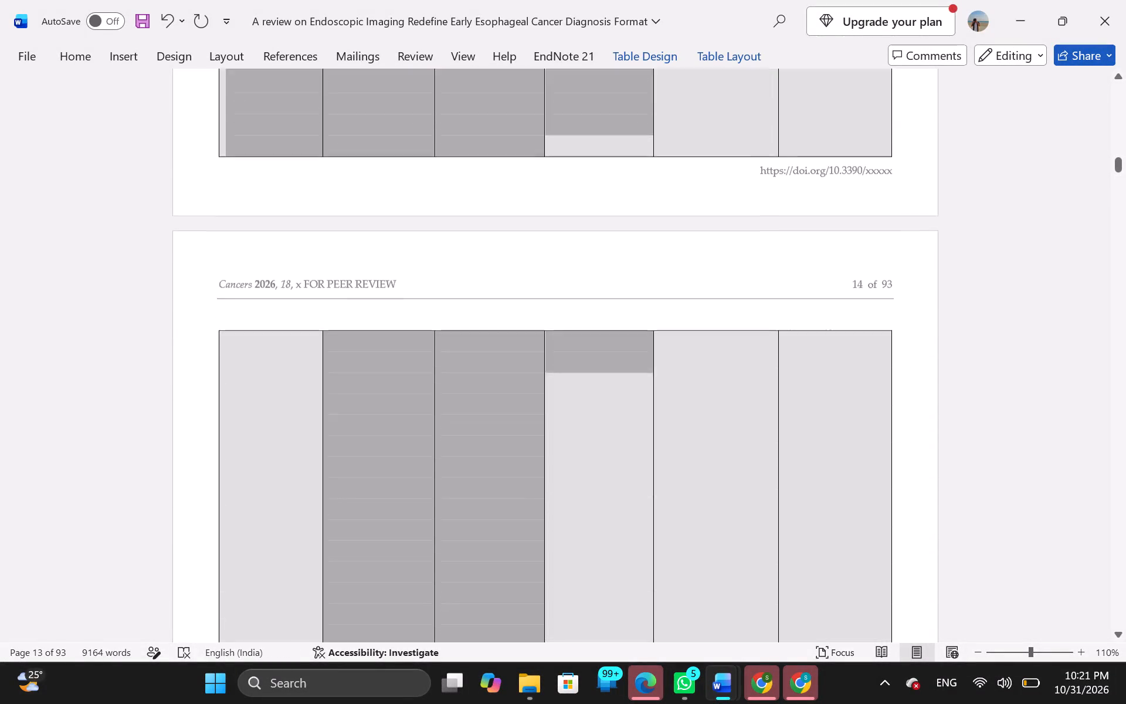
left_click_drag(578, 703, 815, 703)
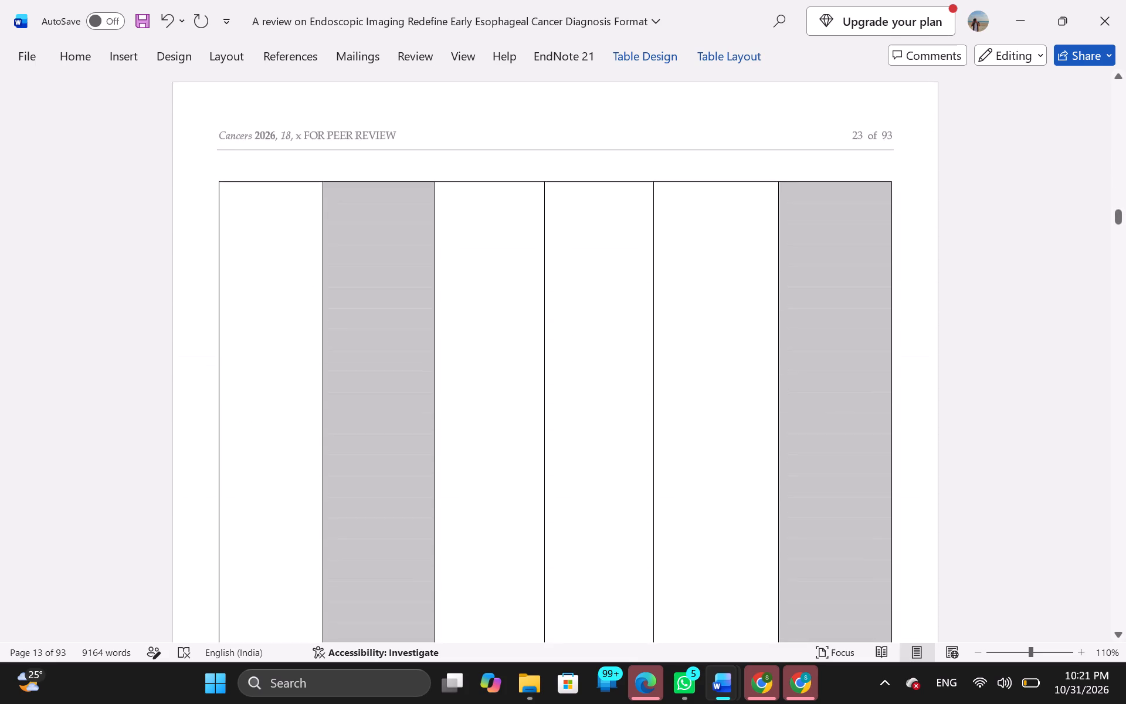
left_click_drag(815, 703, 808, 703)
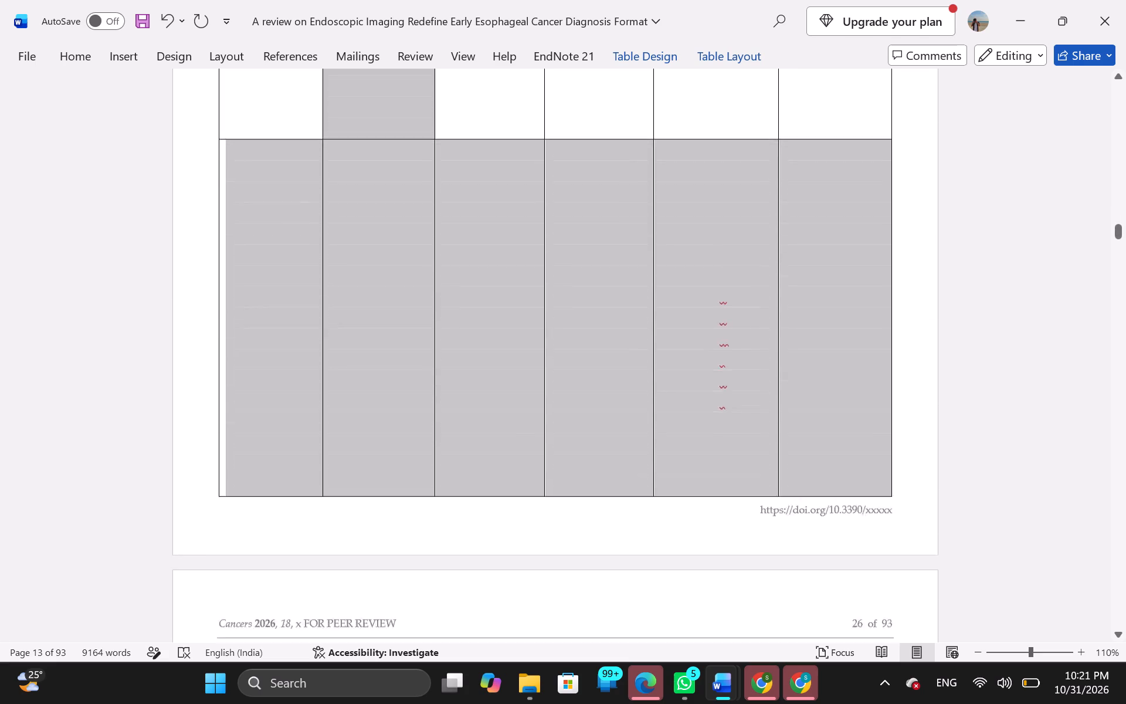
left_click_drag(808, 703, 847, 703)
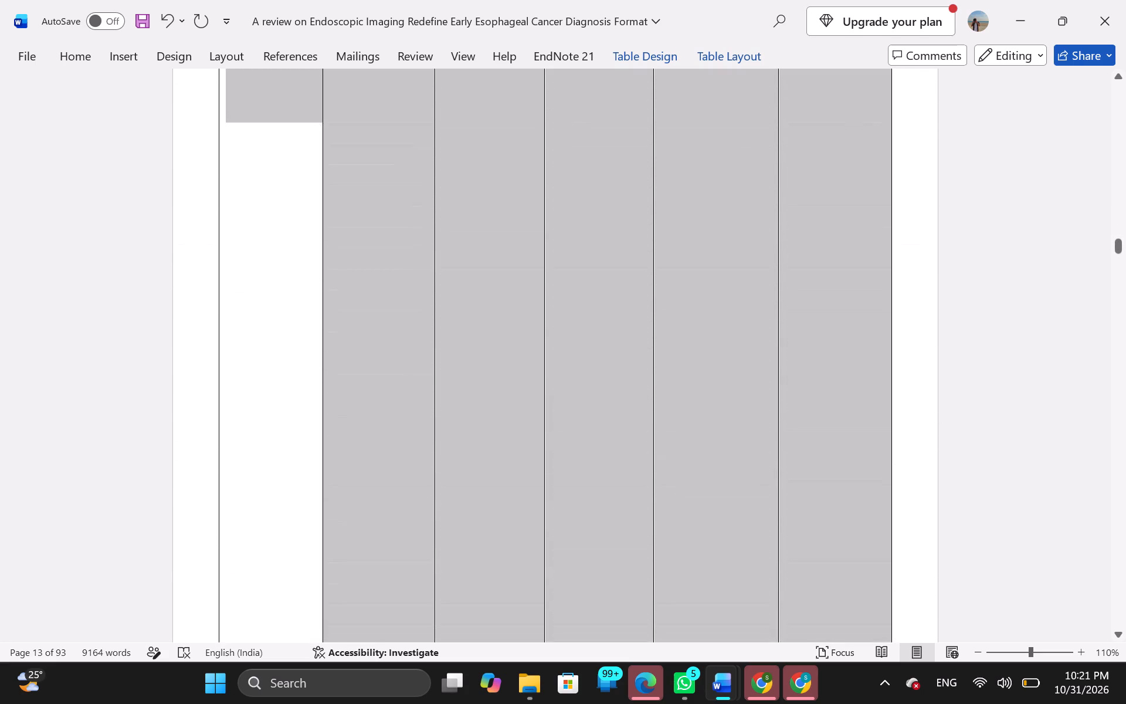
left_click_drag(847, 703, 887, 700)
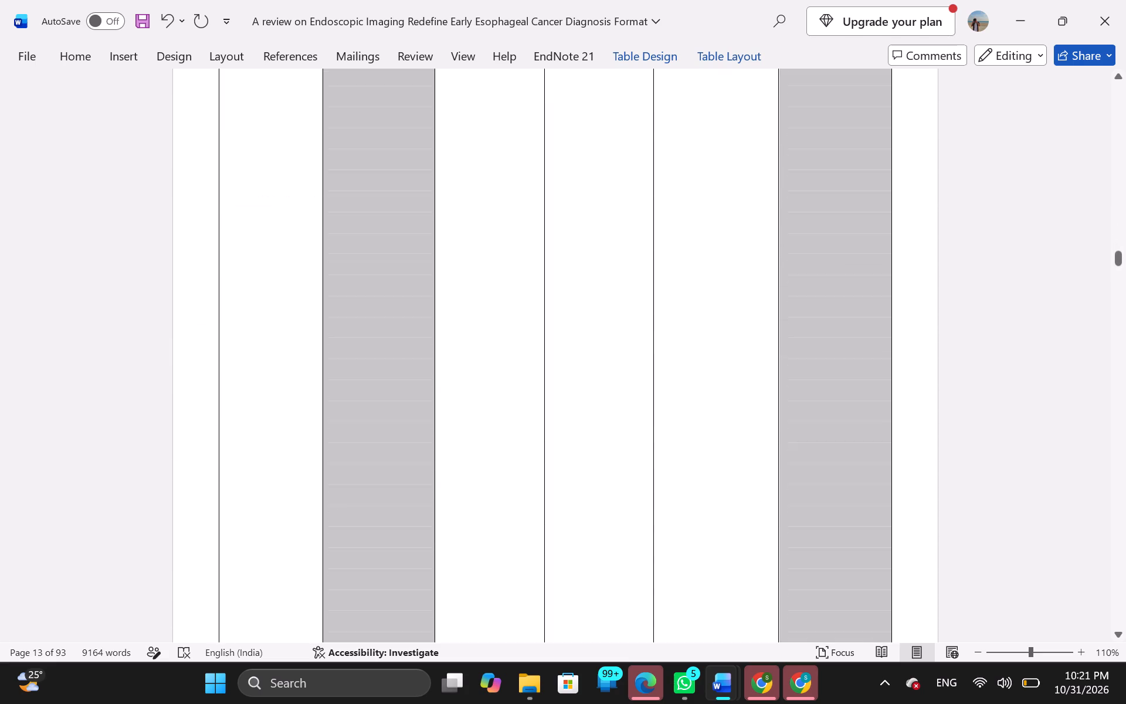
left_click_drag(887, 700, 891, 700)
Undo the paste of the section 3 content with Table 2 and switch back to the corrected review.
key("ctrl+z")
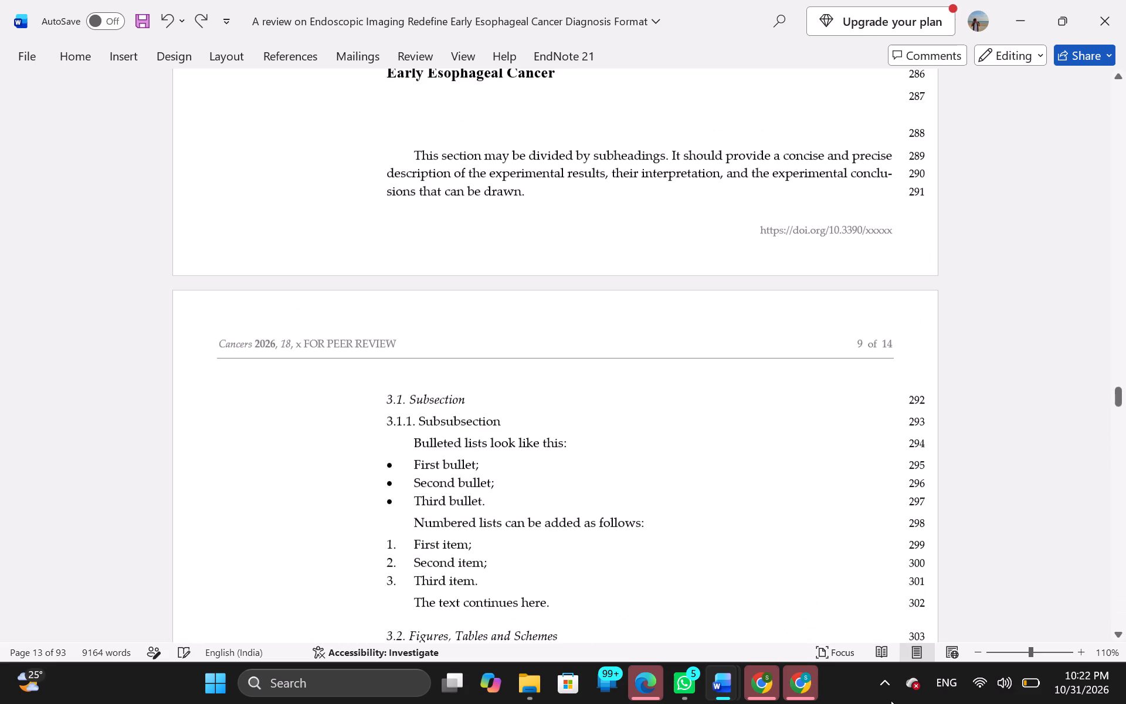
key("alt+Tab")
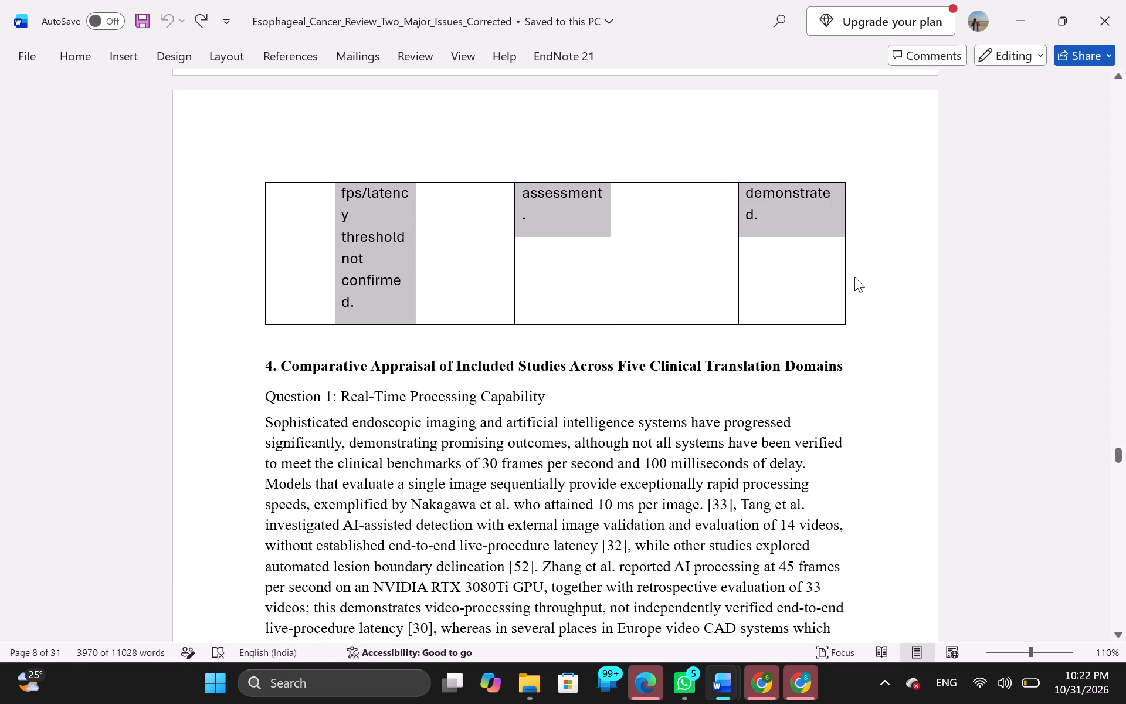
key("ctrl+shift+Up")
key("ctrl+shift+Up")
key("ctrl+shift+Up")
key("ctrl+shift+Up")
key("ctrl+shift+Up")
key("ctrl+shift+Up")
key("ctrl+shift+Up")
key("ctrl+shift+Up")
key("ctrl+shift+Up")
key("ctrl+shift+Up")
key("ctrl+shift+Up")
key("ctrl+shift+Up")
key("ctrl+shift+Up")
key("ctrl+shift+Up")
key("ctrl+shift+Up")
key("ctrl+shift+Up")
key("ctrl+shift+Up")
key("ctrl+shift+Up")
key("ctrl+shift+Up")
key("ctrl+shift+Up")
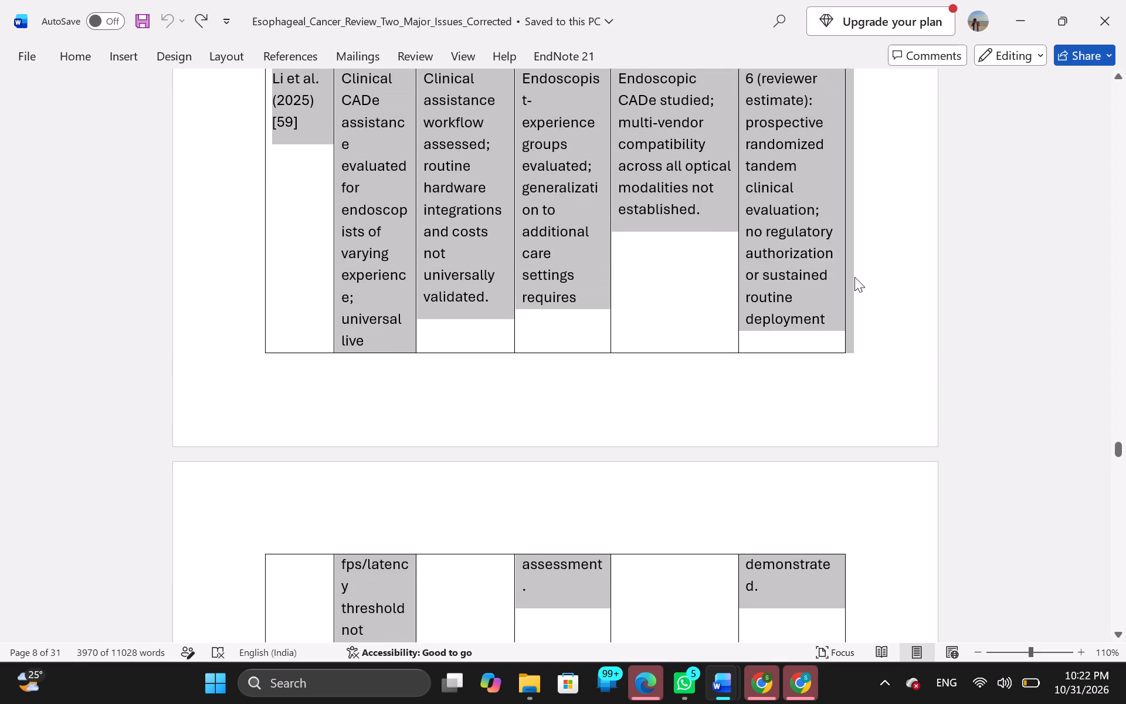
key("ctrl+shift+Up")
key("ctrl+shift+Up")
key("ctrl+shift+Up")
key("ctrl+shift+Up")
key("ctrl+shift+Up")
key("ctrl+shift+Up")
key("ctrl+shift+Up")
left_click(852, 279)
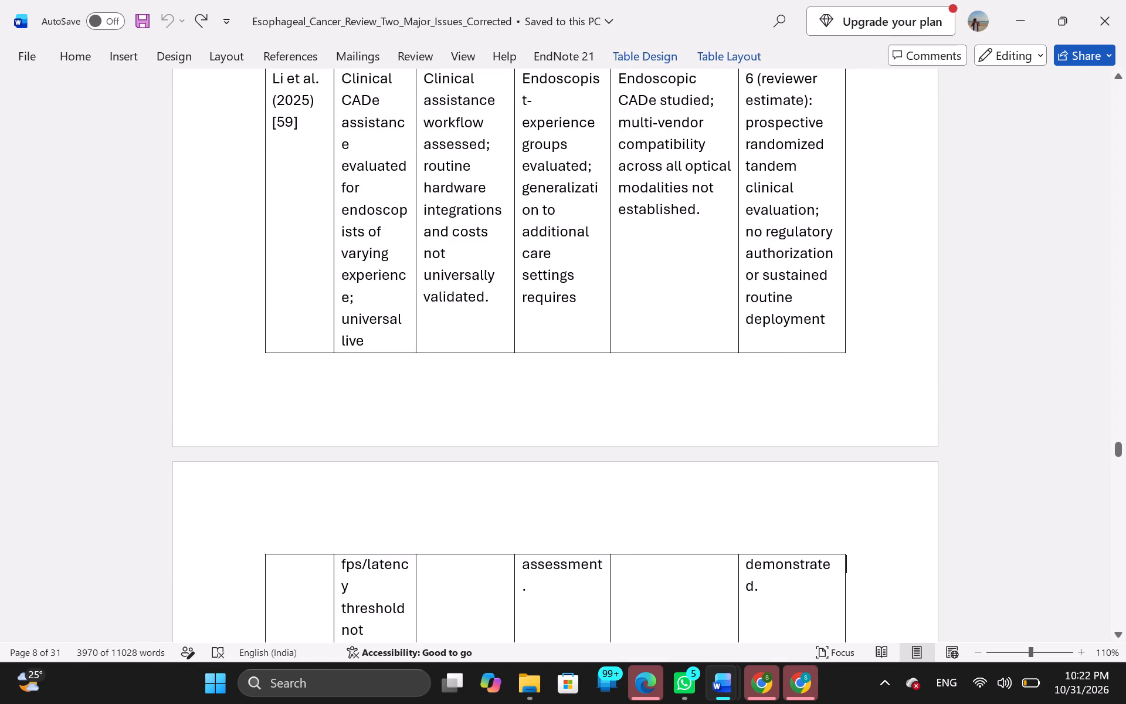
Copy only the section 3 text, from study 1 through the Li et al. [45] source-status clarification, into the template's indented line, merging formatting.
scroll(986, 302, "up", 18)
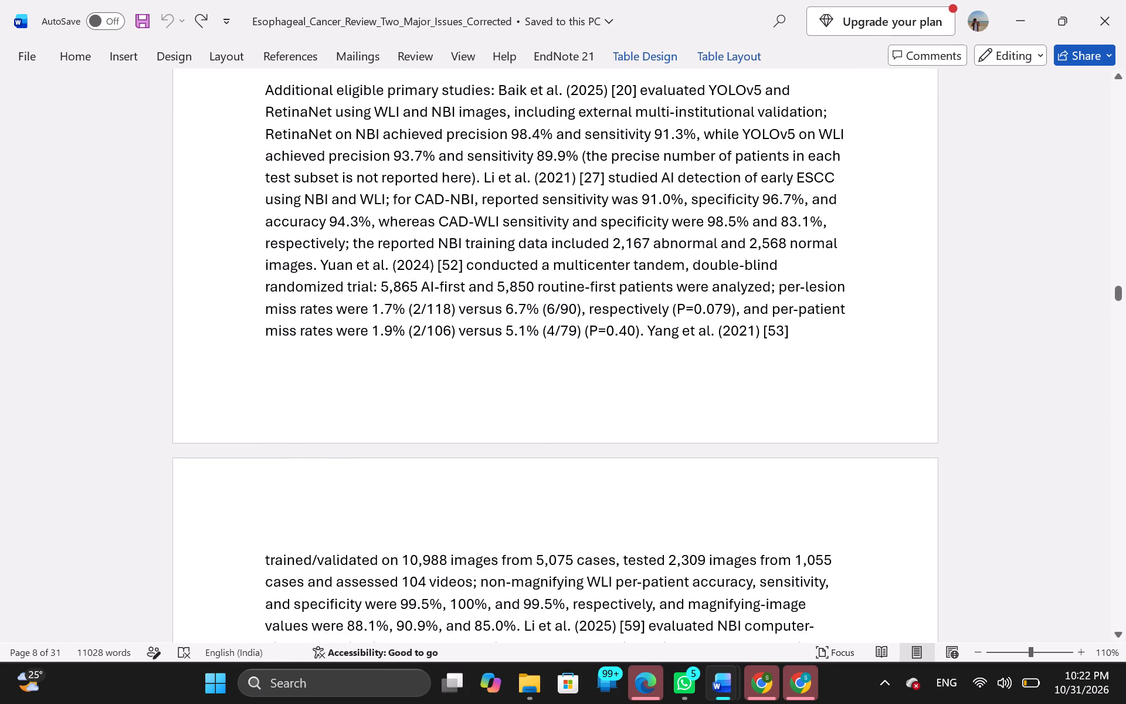
scroll(859, 328, "down", 2)
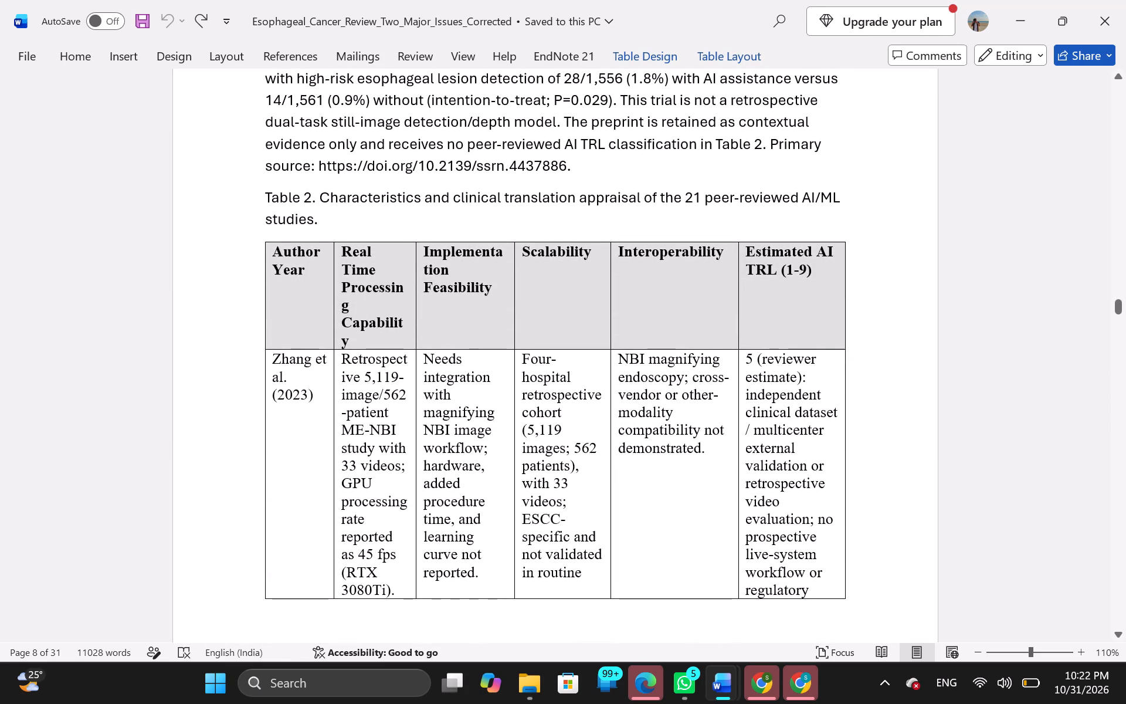
left_click_drag(703, 174, 424, 0)
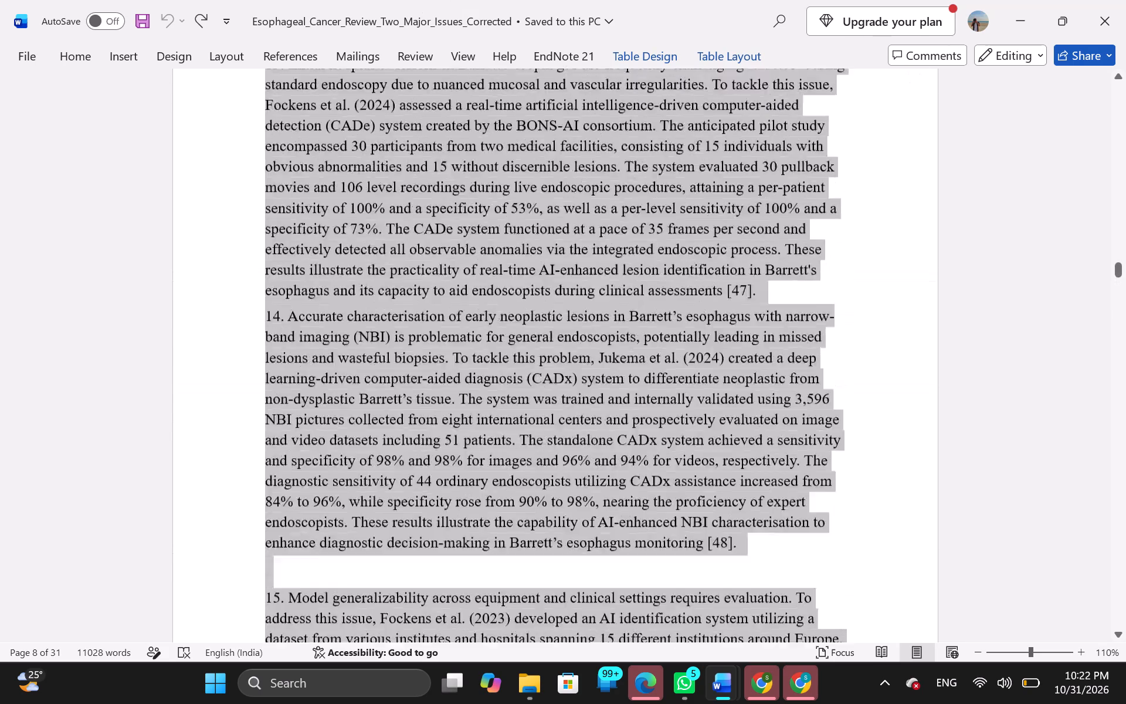
left_click_drag(424, 0, 422, 3)
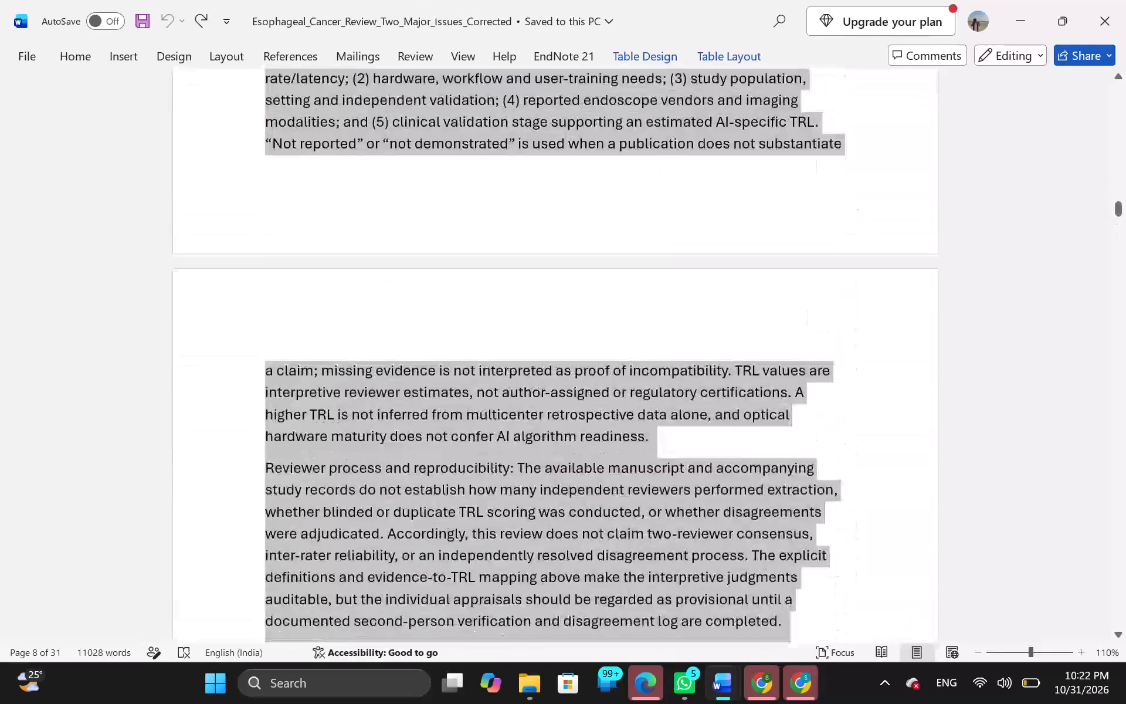
left_click_drag(422, 3, 266, 329)
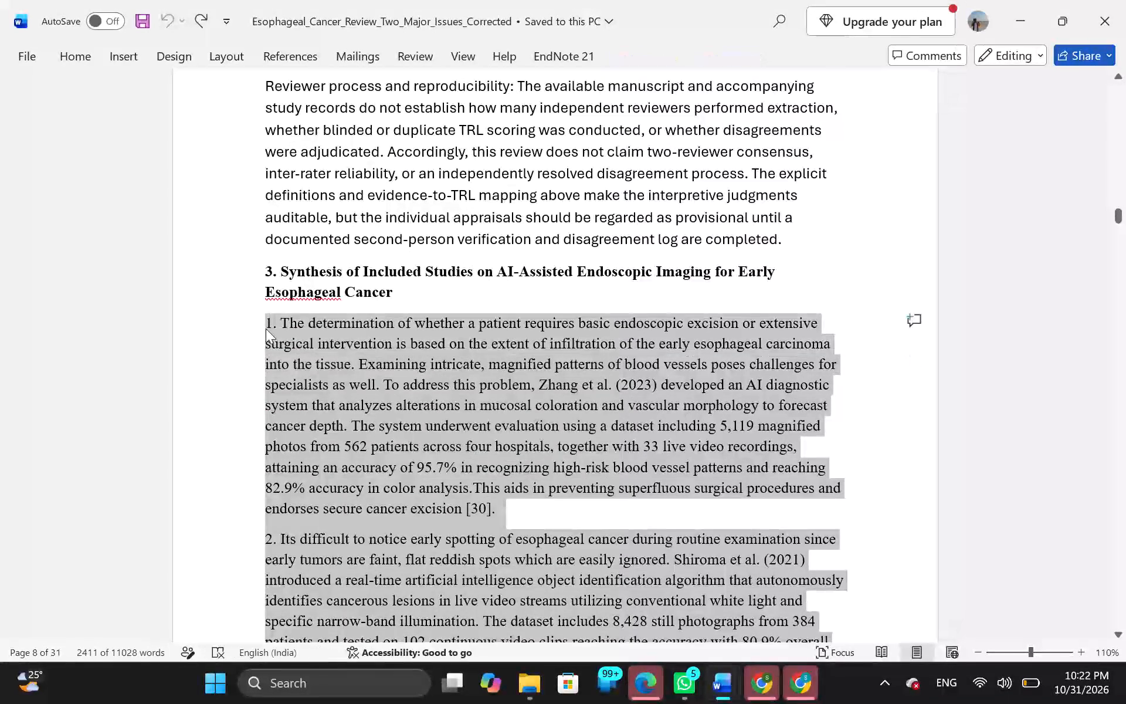
key("ctrl+c")
key("alt+Tab")
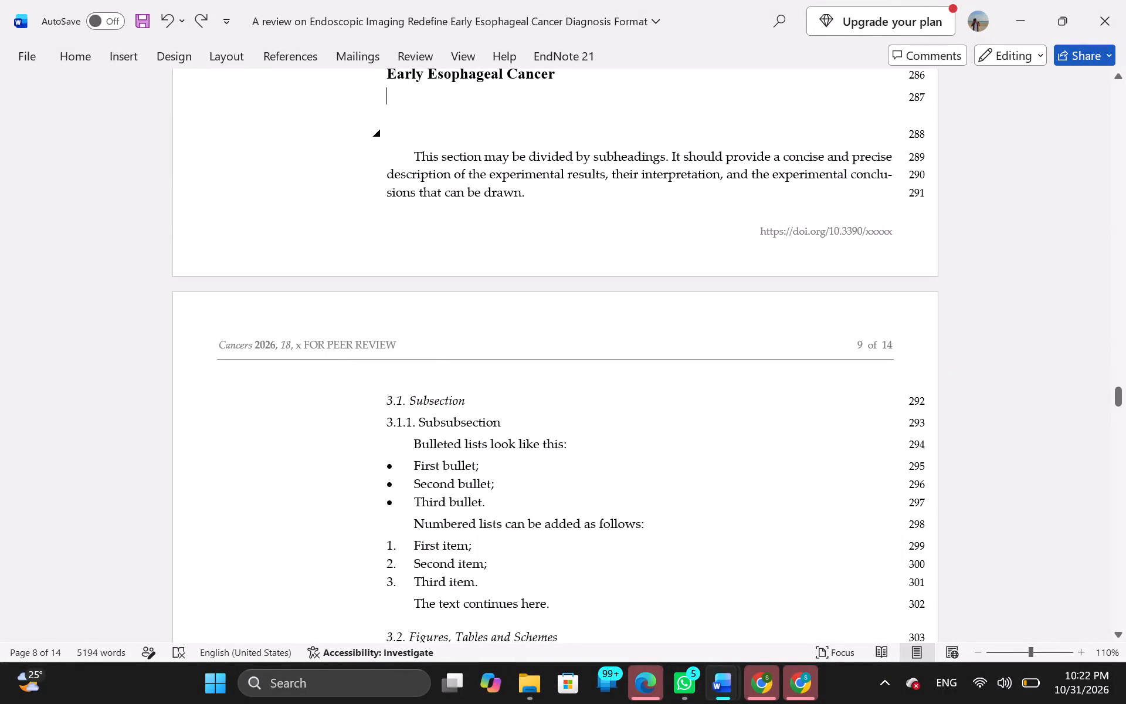
right_click(443, 101)
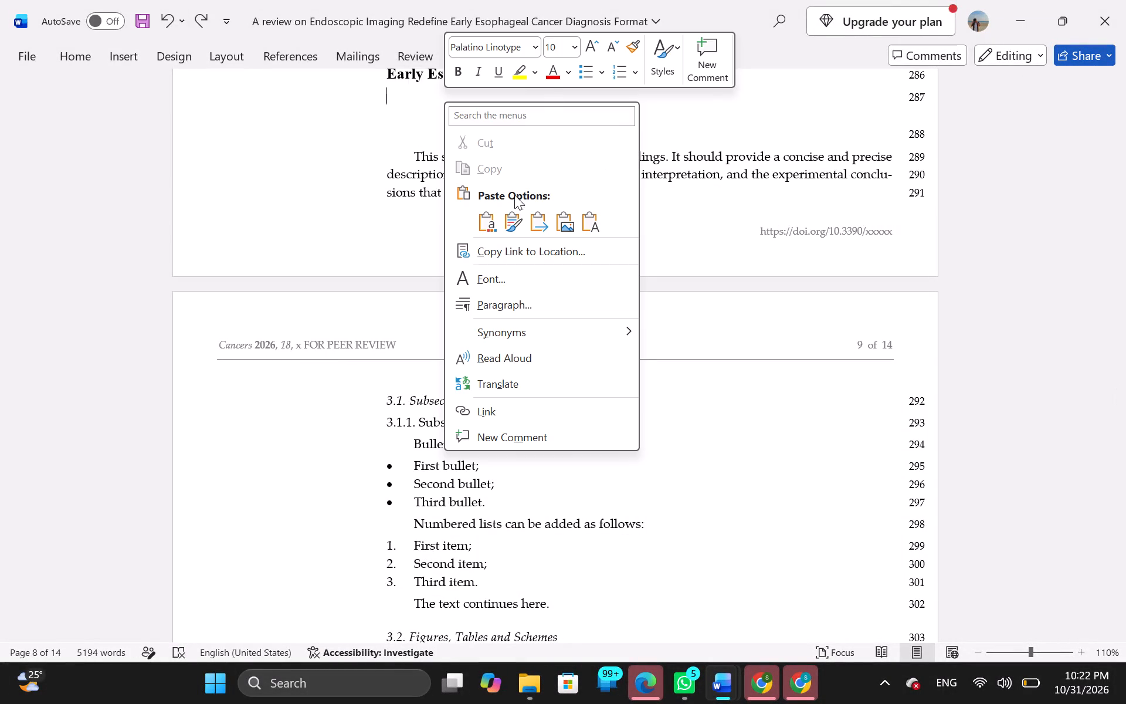
left_click(538, 219)
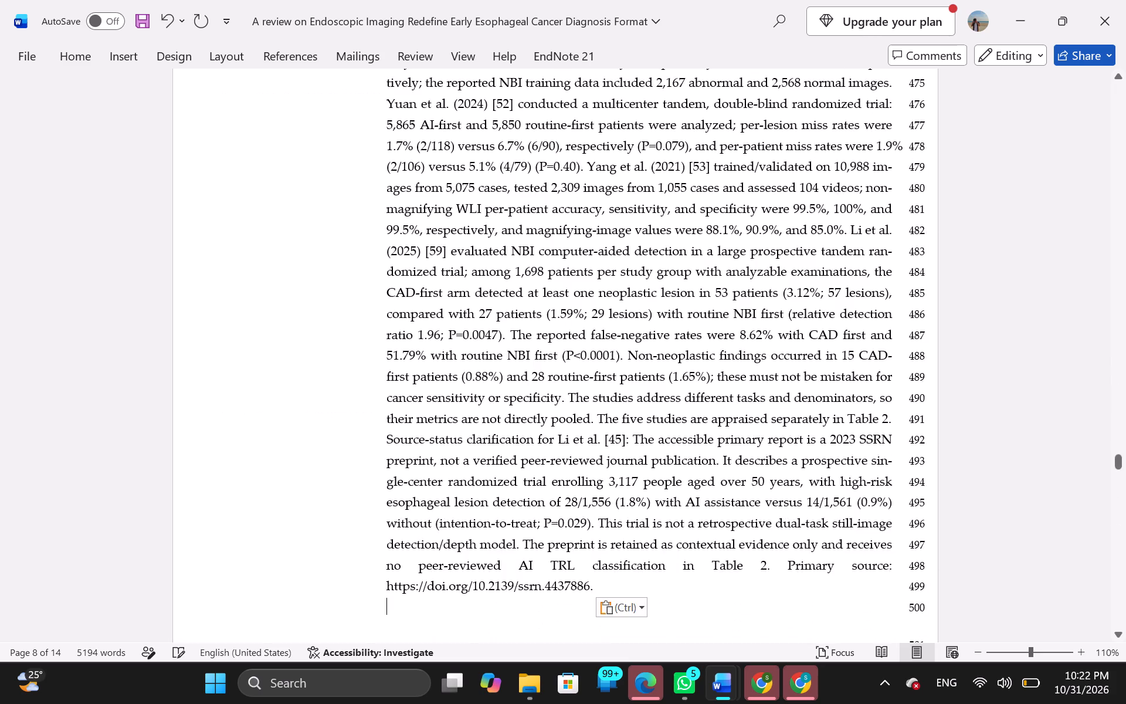
Check the pasted section 3 text from study 14 through its end and the template placeholder text that follows.
scroll(683, 327, "up", 5)
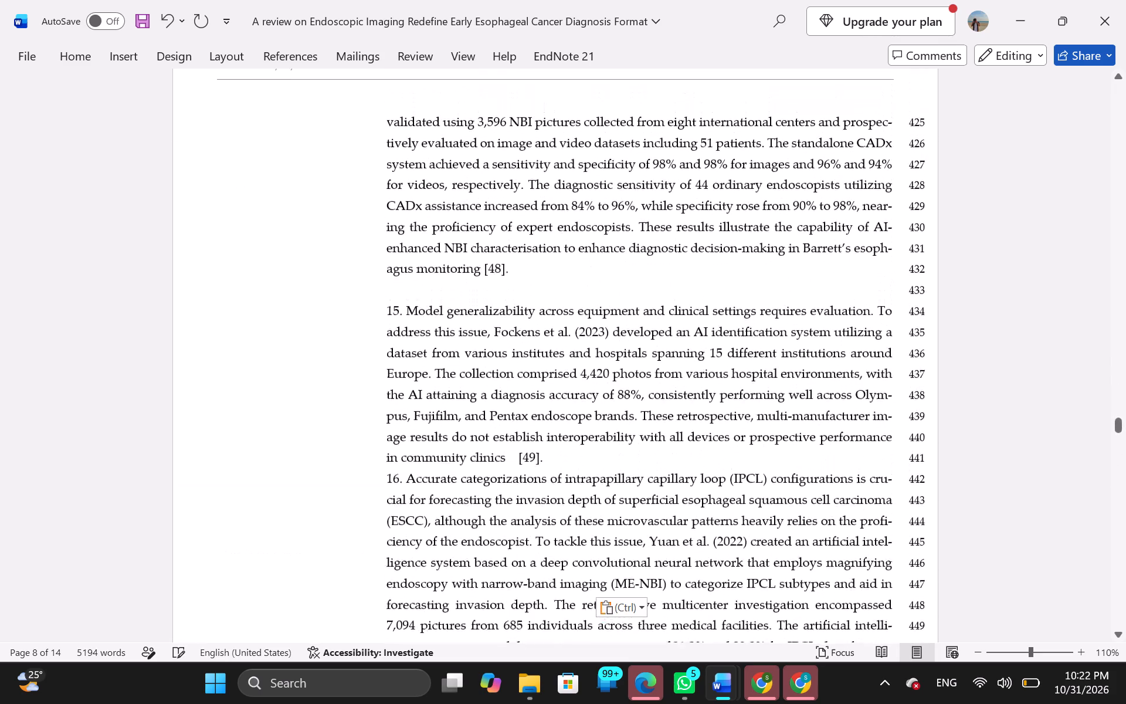
scroll(683, 327, "up", 1)
scroll(683, 327, "down", 2)
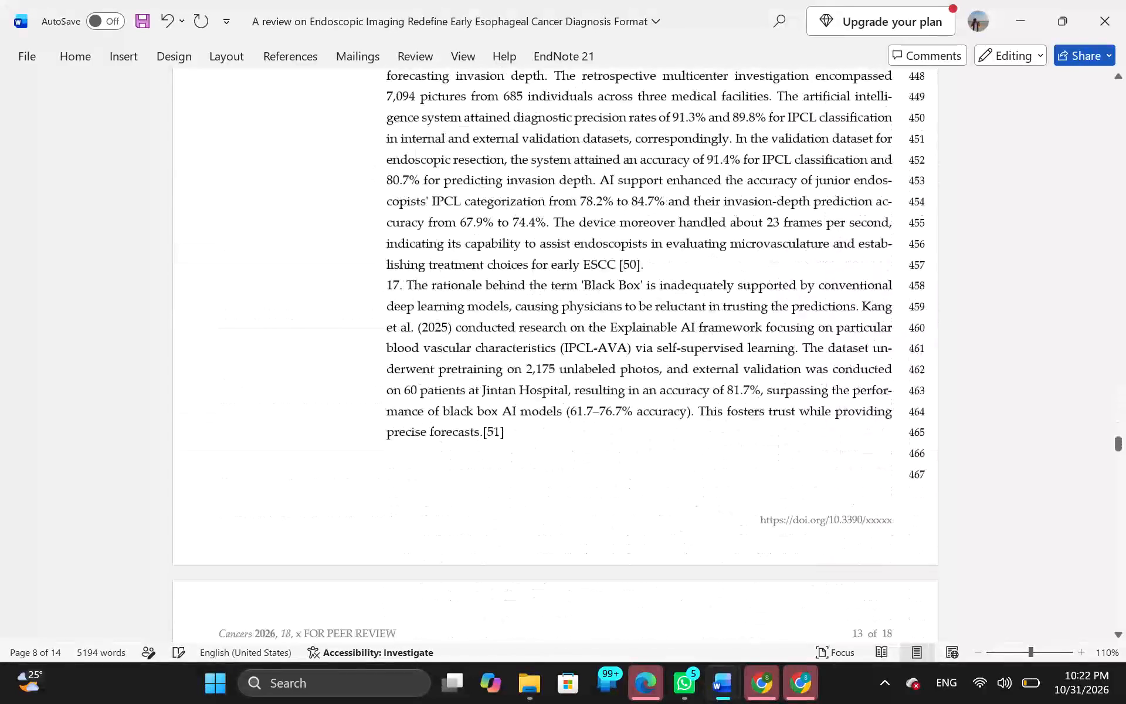
scroll(683, 327, "down", 3)
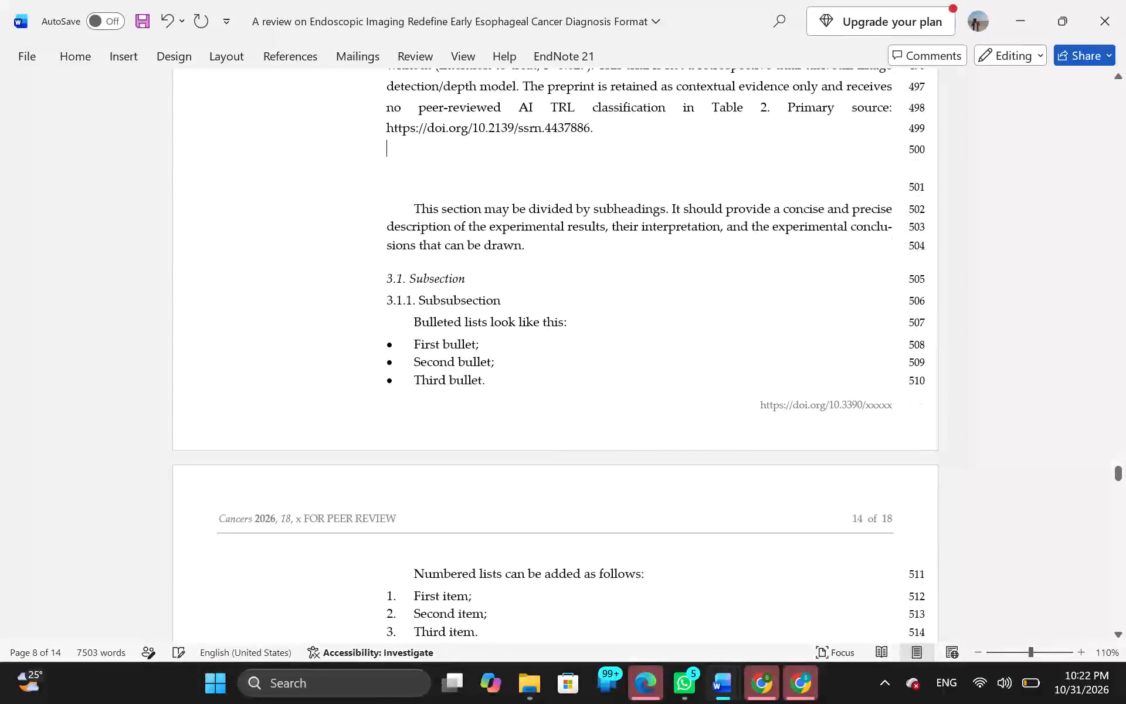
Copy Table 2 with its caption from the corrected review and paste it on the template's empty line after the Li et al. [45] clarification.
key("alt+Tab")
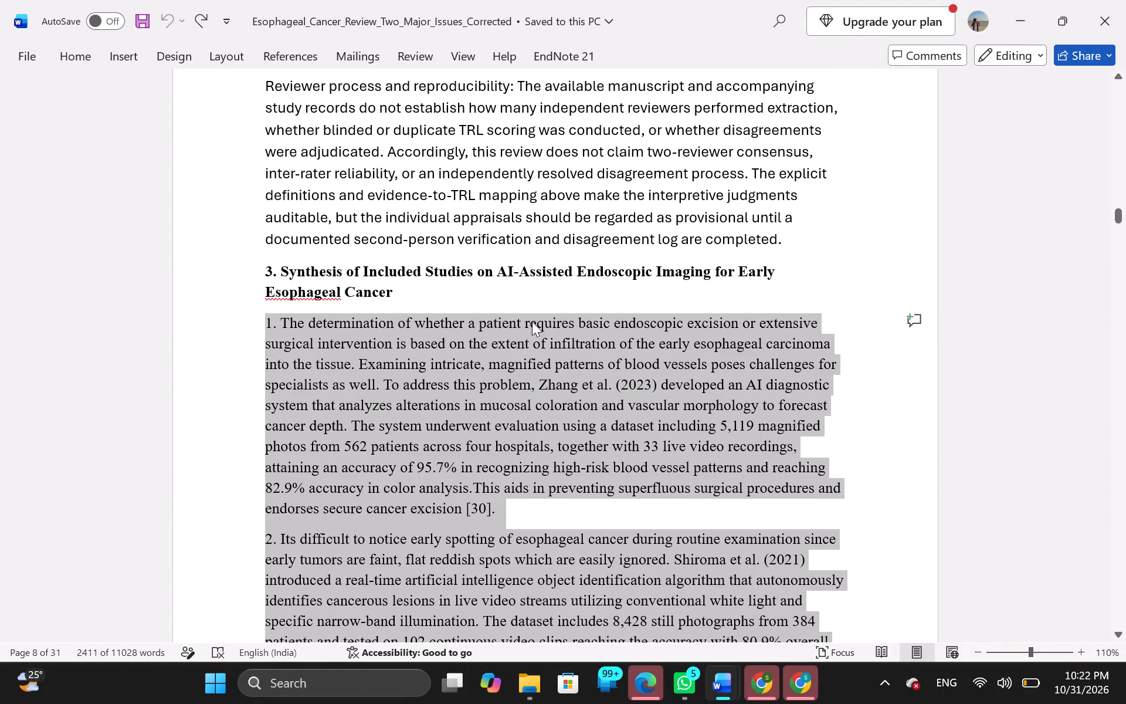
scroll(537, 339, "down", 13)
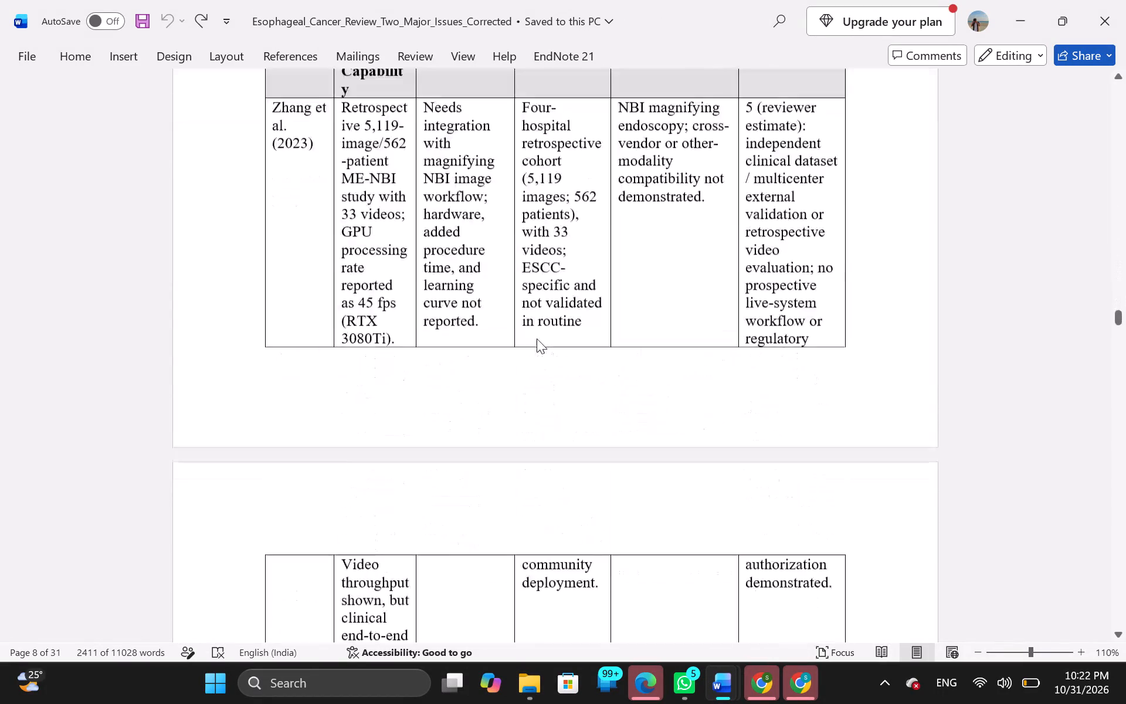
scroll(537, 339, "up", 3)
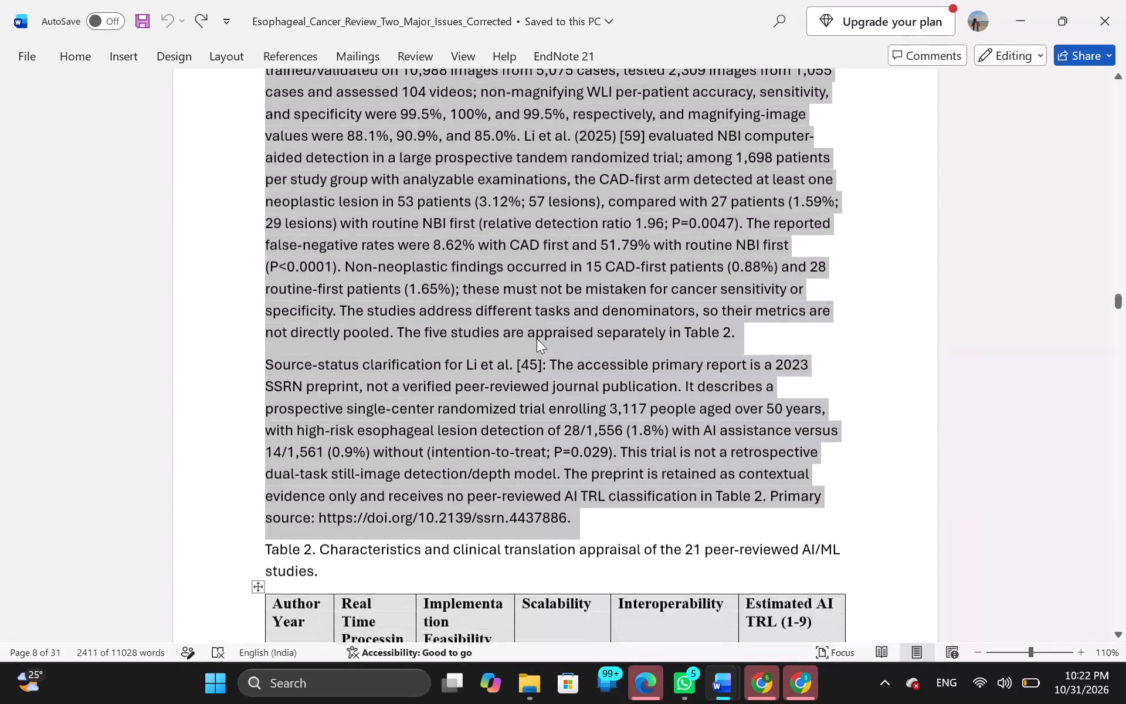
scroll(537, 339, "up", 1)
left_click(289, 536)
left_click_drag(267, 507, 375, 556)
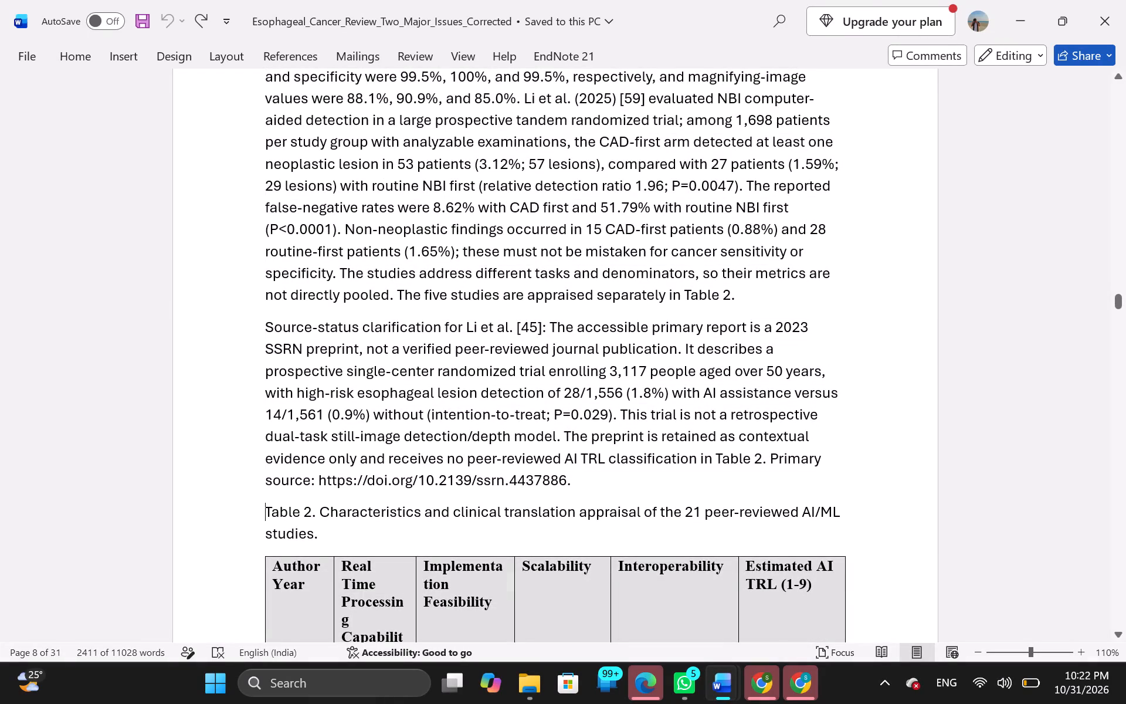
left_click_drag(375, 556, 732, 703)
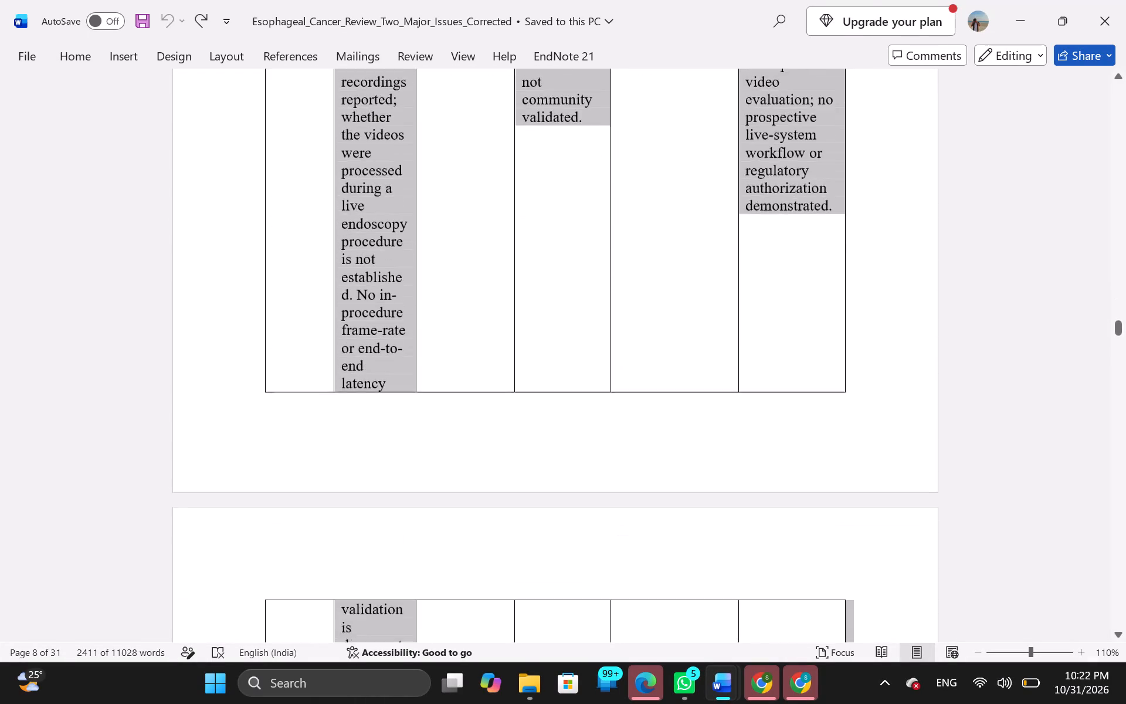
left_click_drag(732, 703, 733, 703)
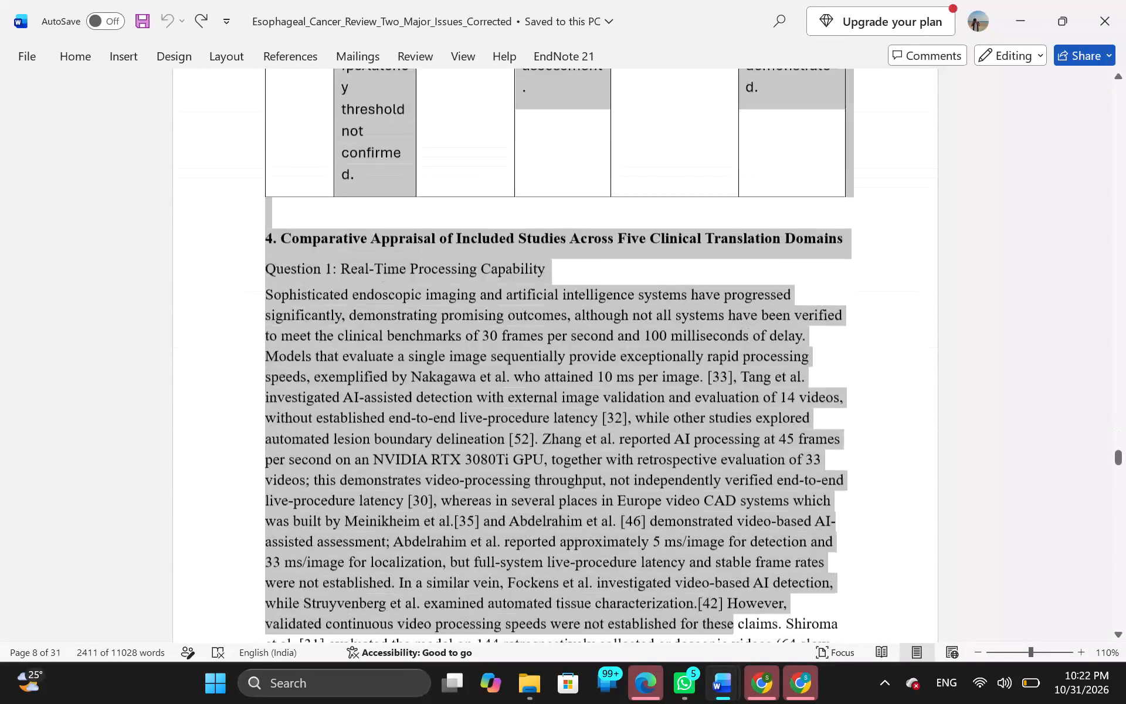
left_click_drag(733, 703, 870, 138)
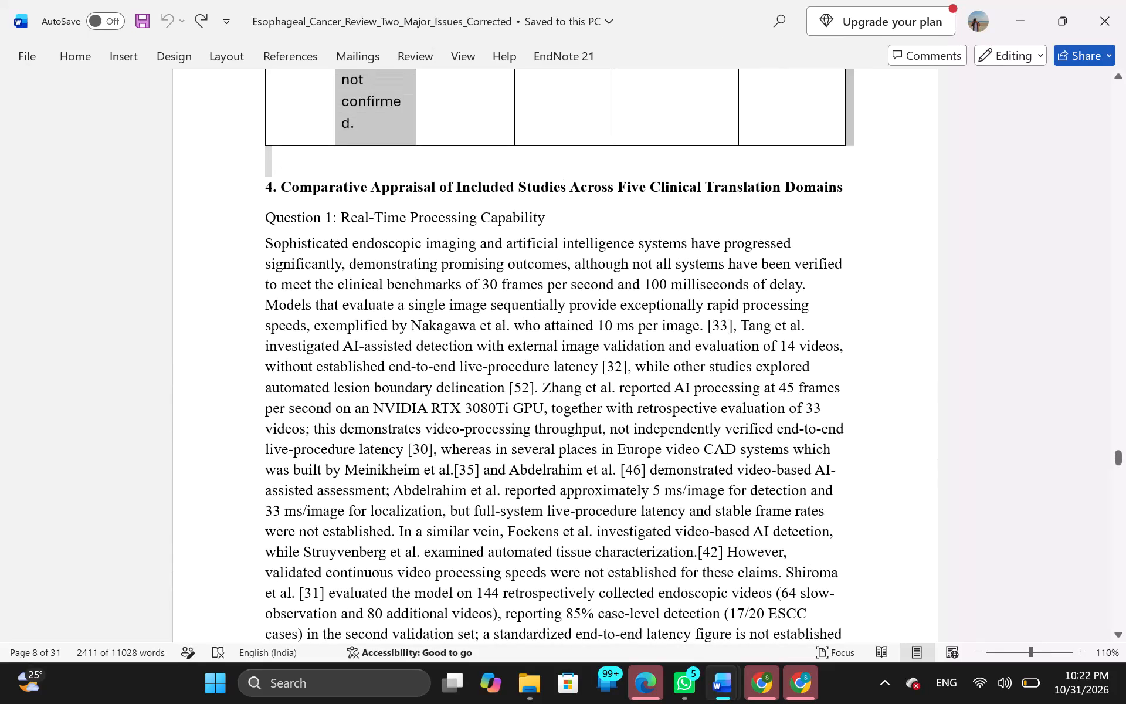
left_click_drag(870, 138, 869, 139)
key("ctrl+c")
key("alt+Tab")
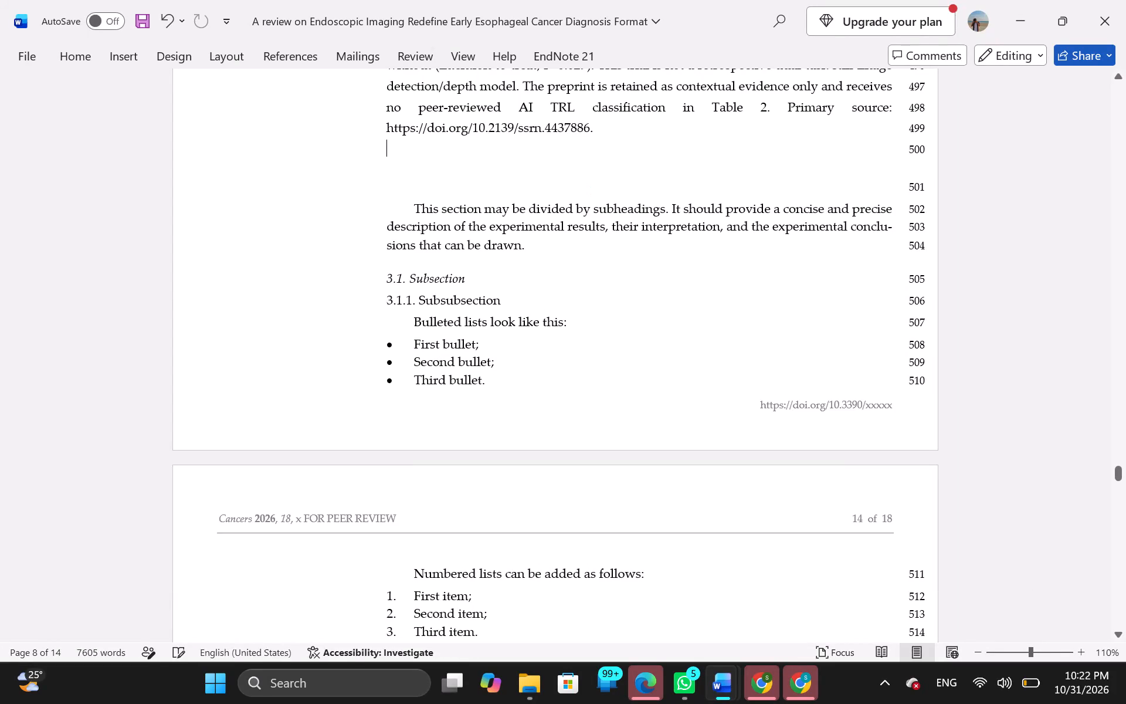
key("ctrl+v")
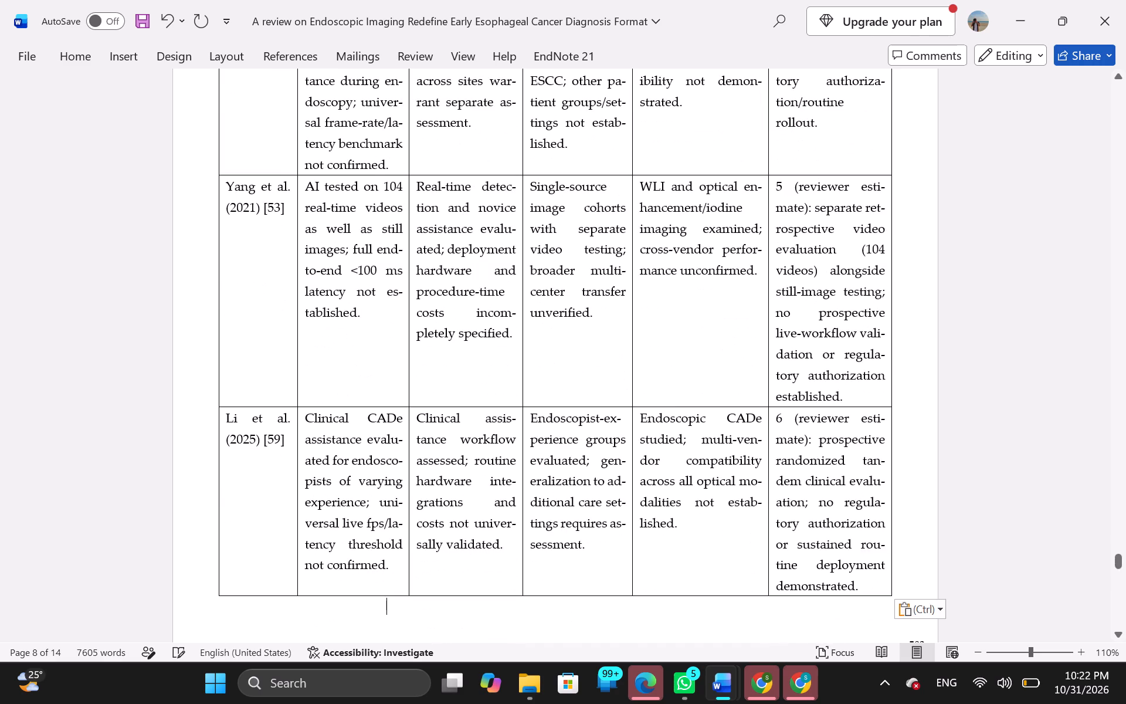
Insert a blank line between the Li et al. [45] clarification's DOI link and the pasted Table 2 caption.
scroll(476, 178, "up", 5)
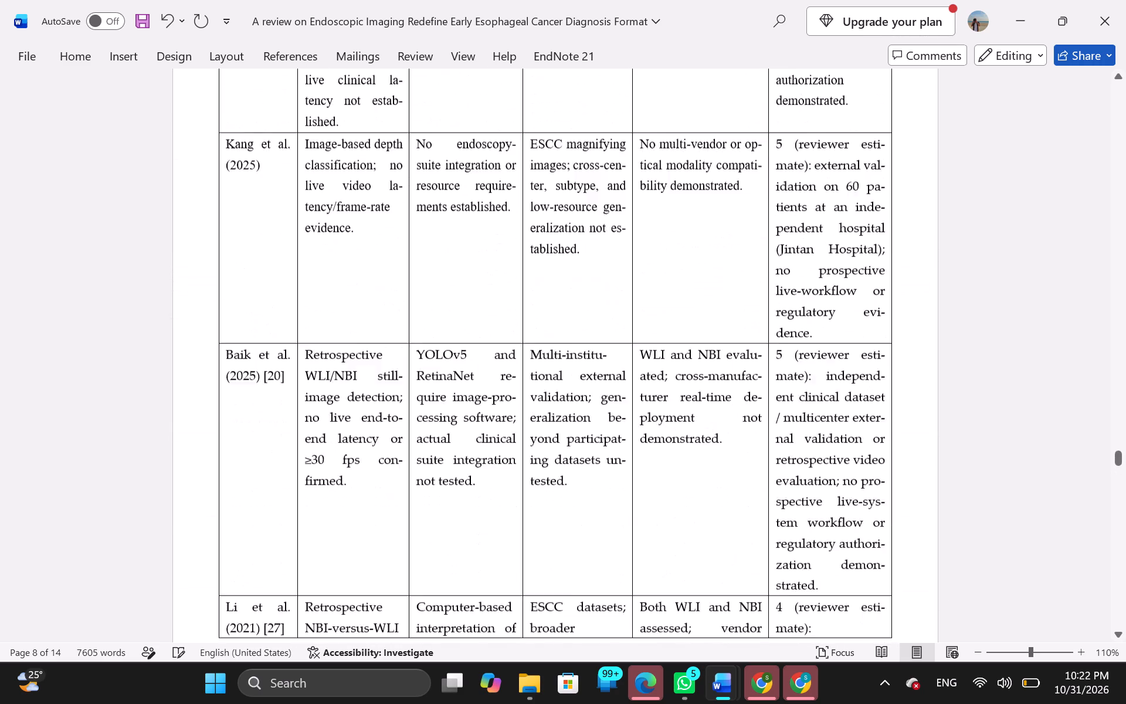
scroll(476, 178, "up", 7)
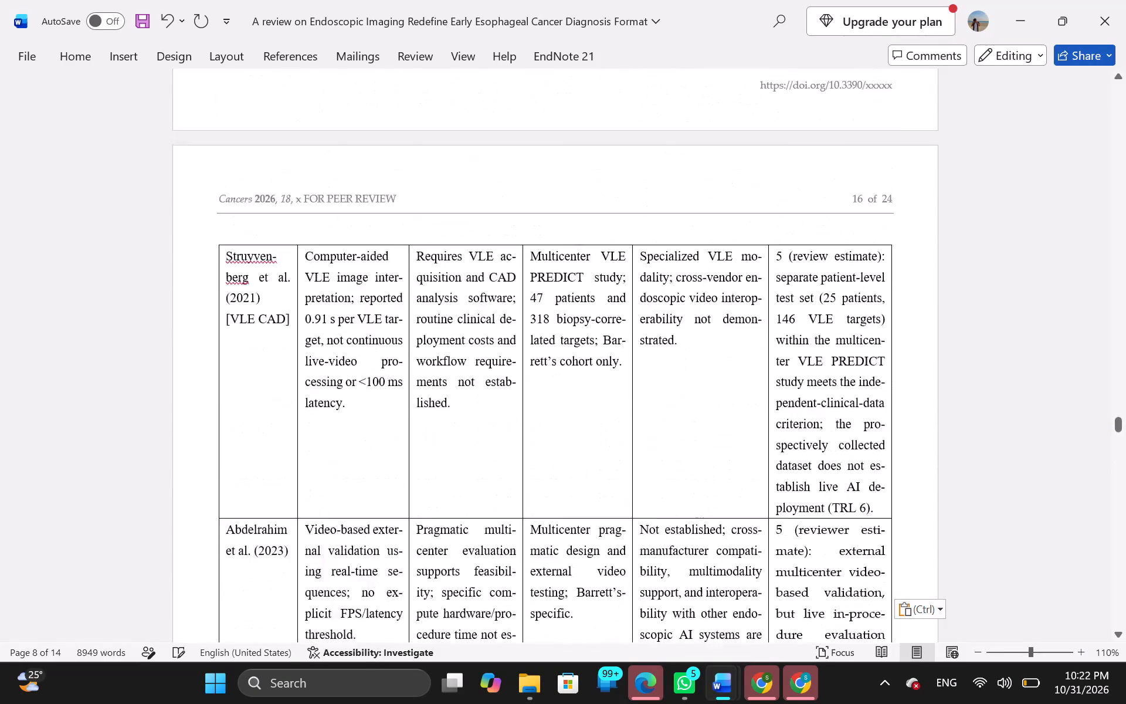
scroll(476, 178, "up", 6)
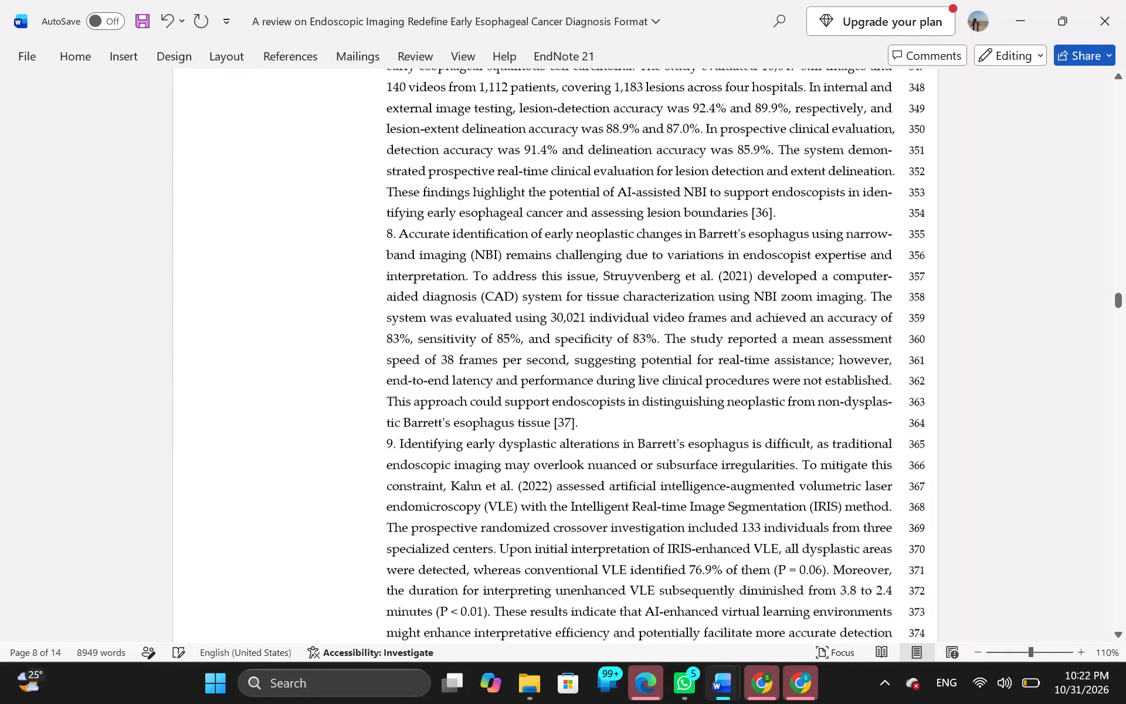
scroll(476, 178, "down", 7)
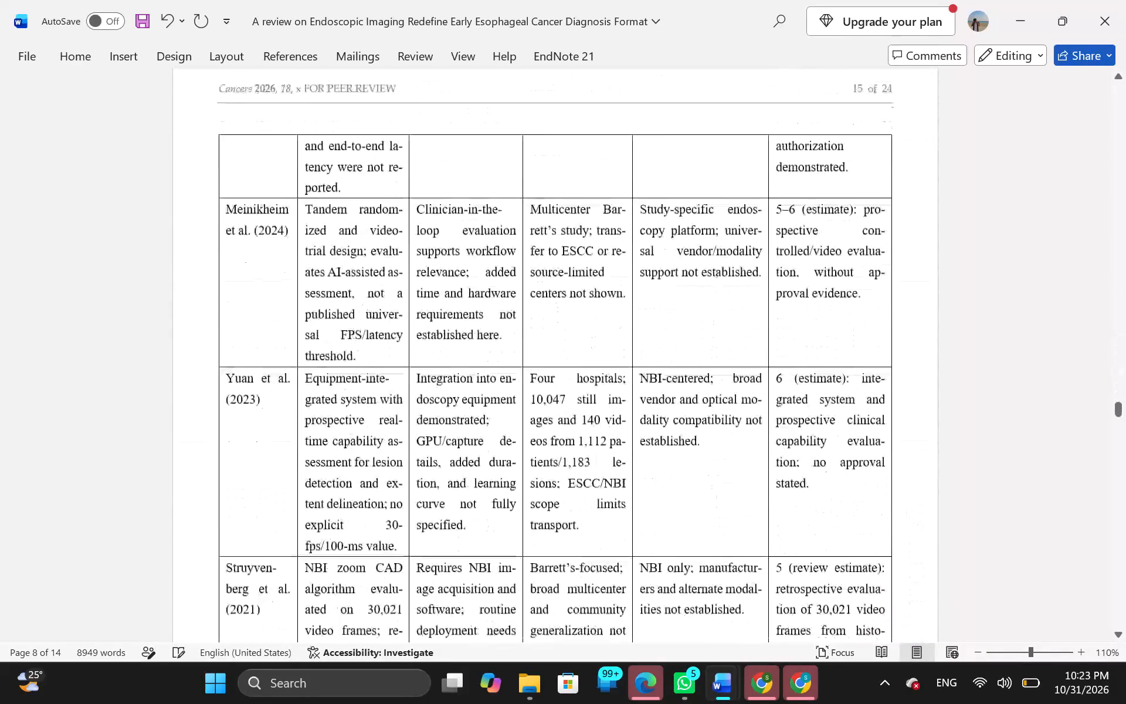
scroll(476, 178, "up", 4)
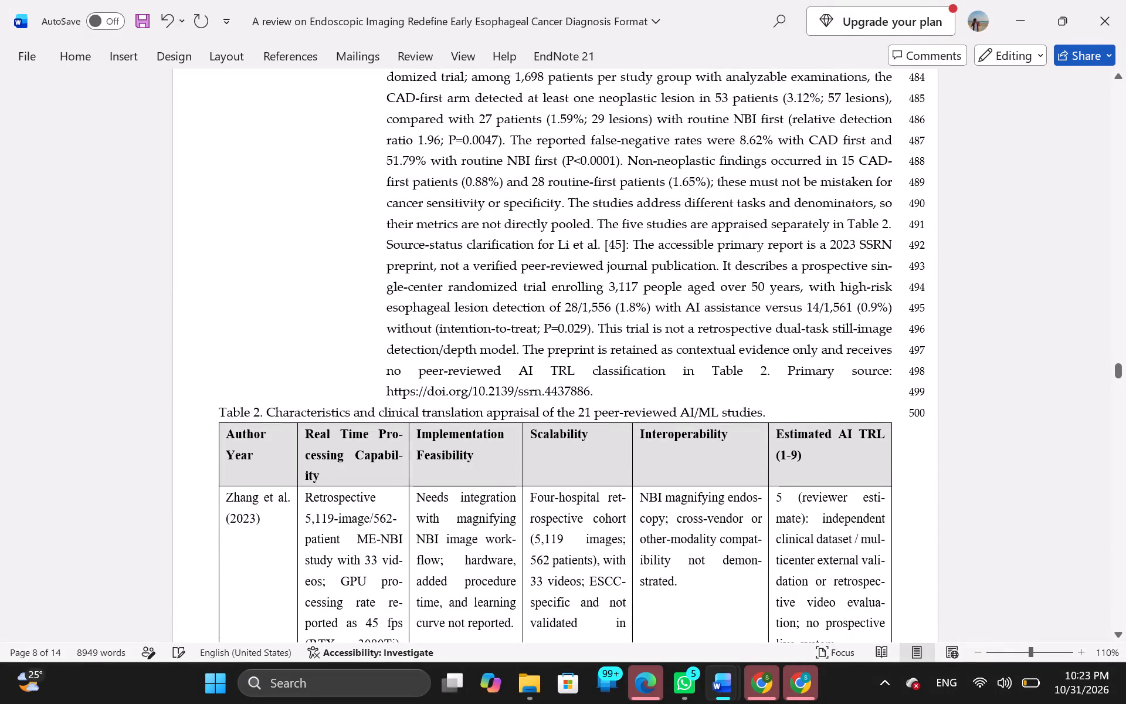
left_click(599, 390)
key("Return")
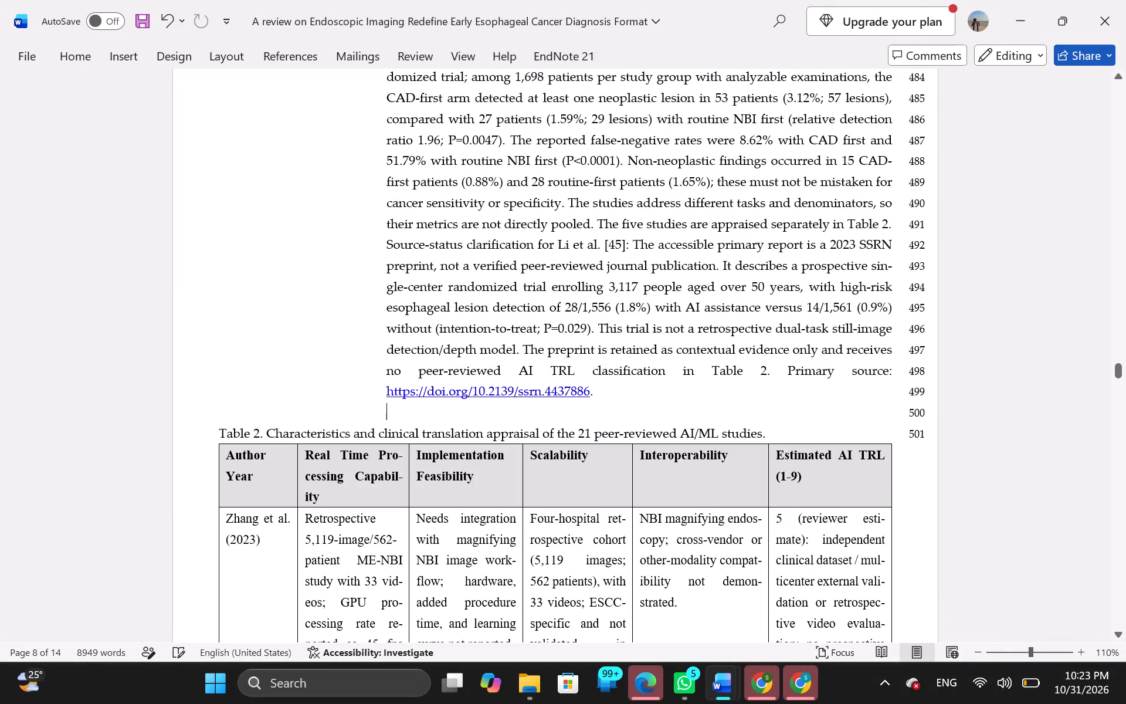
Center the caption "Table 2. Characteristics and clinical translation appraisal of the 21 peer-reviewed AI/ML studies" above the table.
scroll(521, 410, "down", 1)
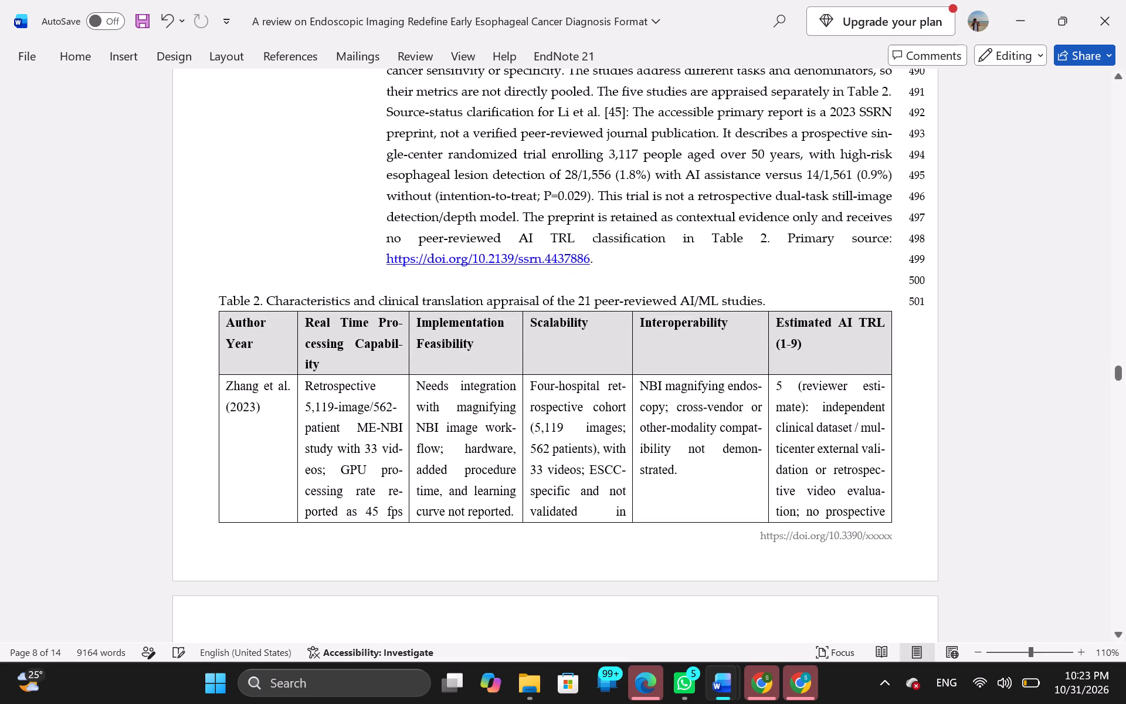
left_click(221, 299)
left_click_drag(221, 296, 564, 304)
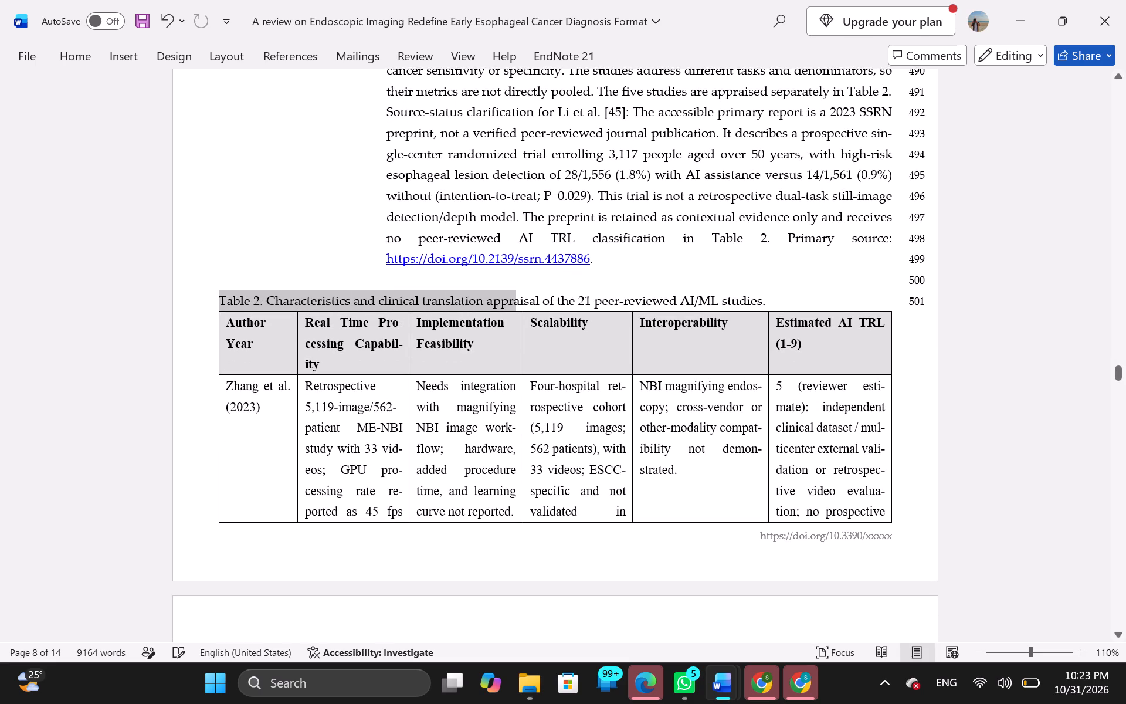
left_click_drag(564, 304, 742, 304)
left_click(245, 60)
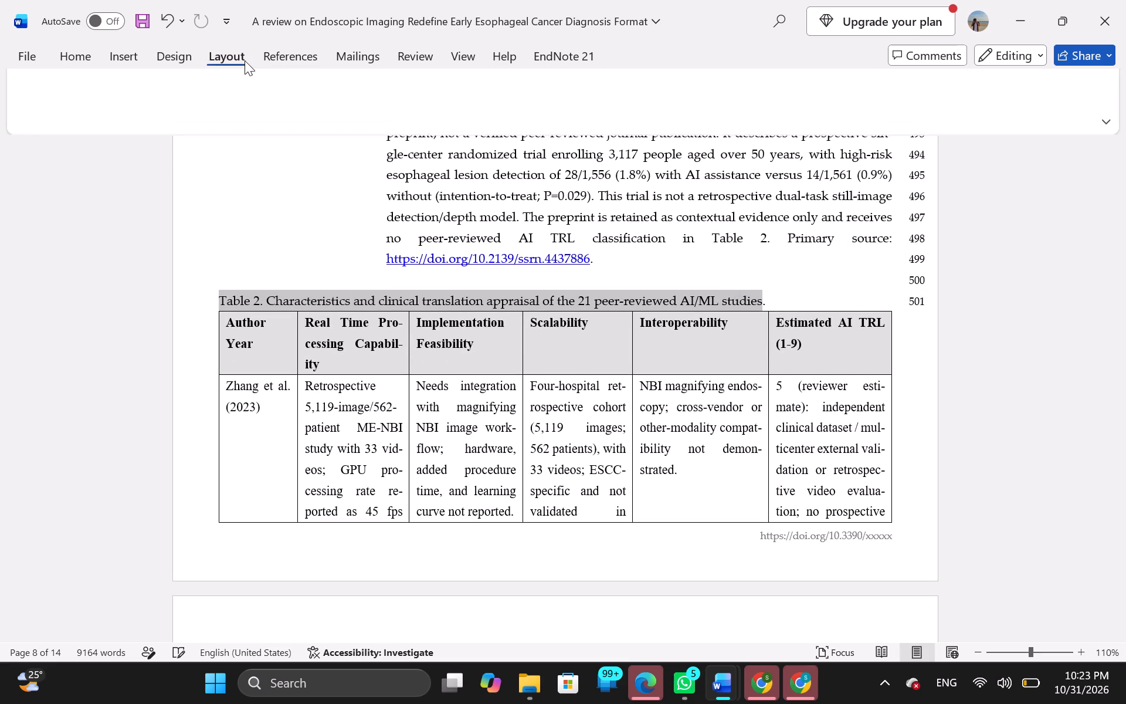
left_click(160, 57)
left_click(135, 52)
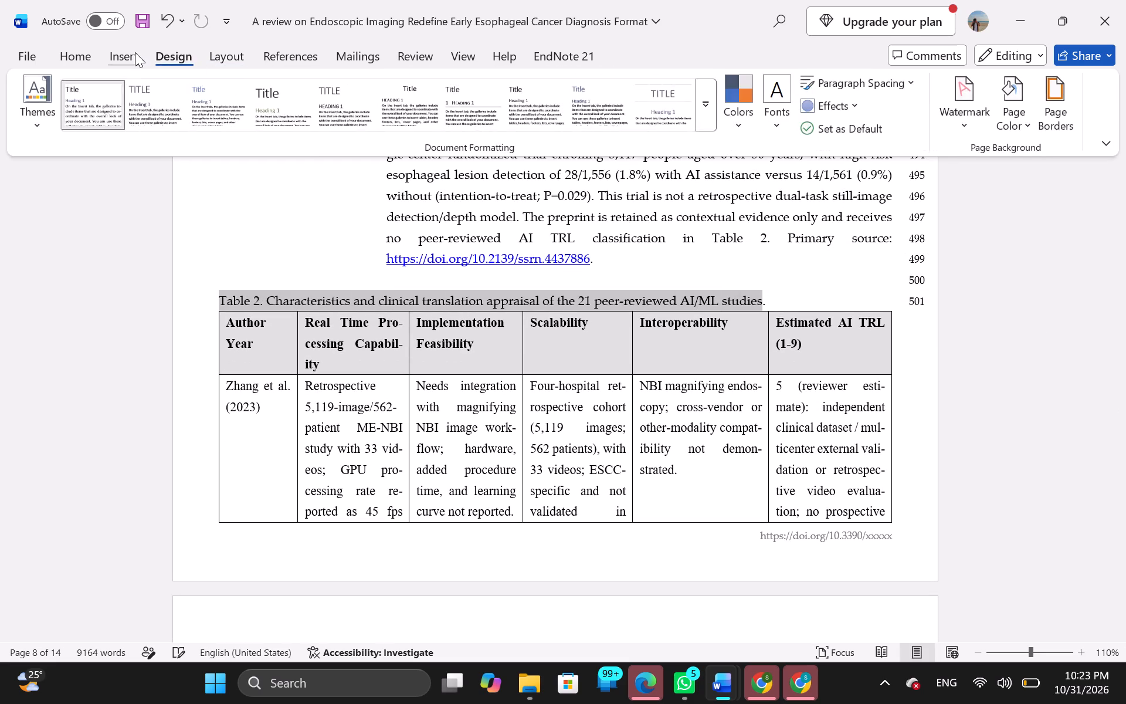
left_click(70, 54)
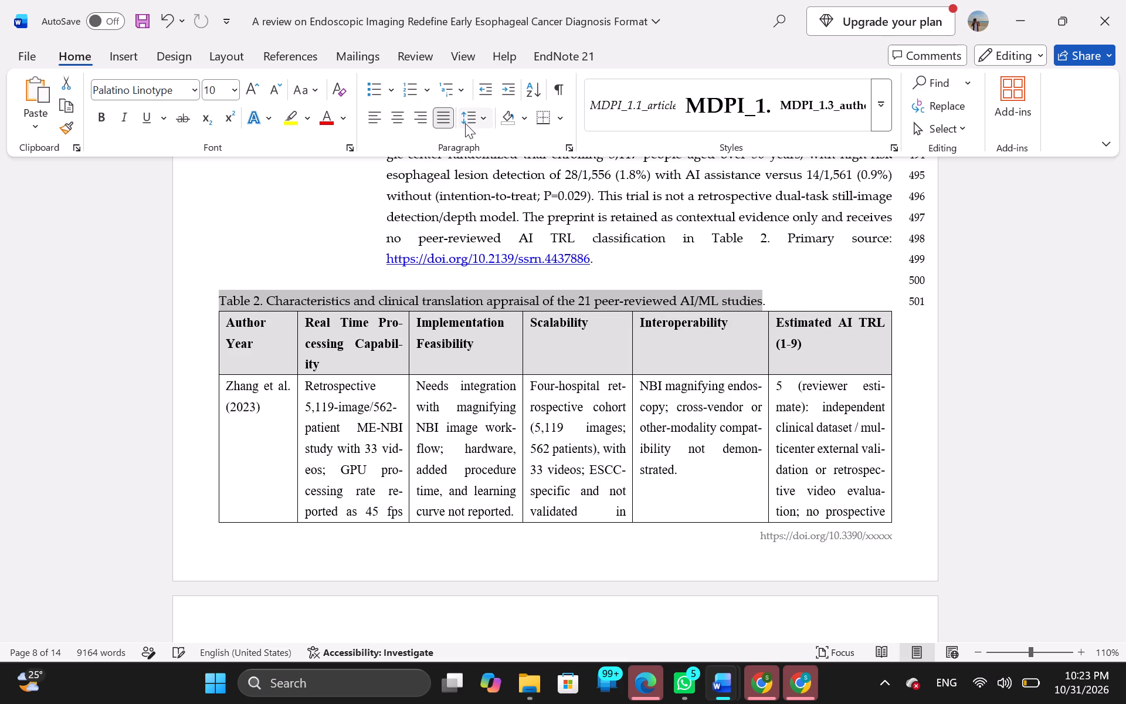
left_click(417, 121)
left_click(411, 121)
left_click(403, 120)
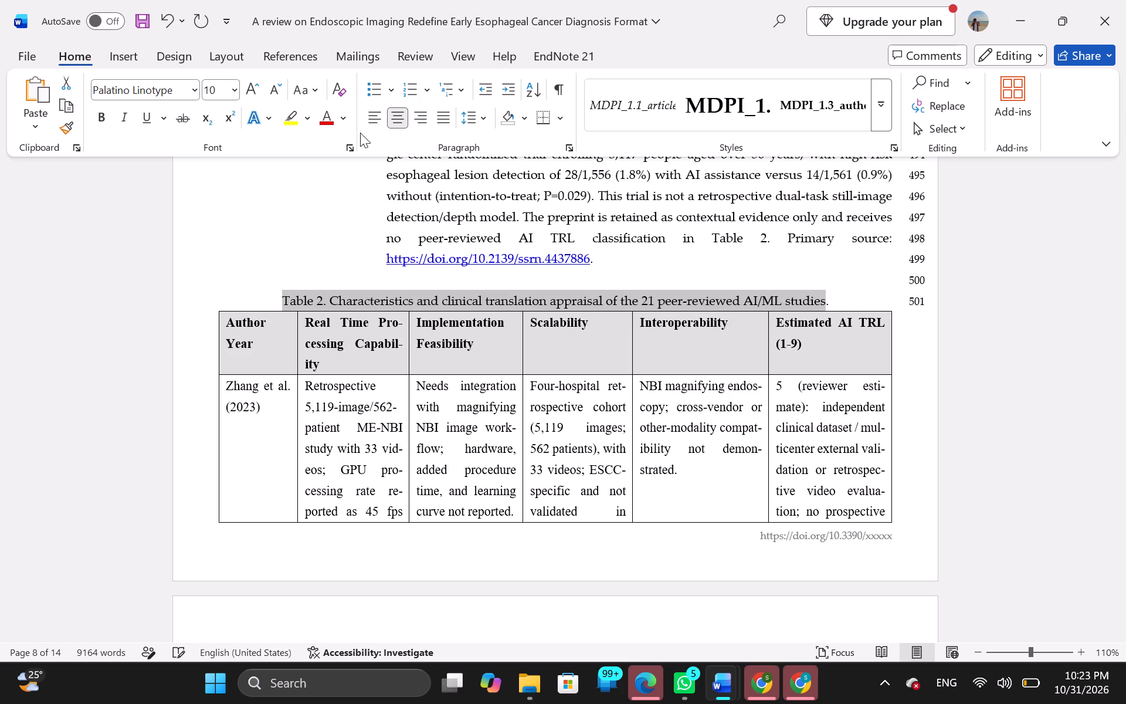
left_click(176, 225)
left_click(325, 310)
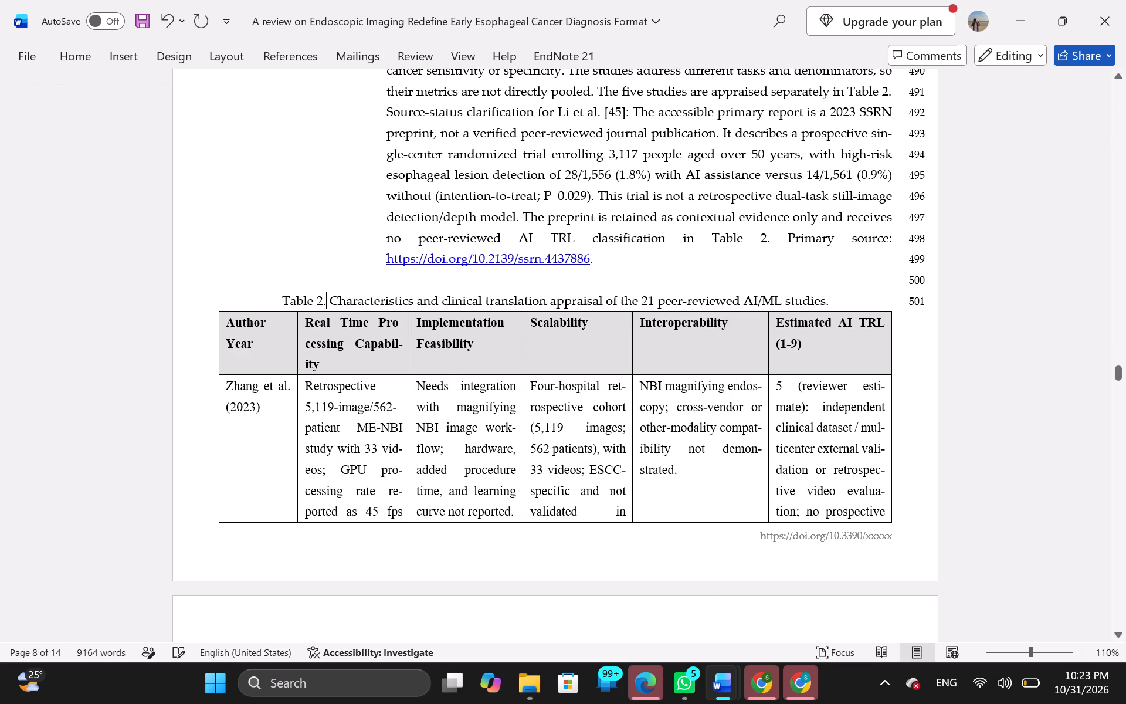
Copy the section 4 heading text "Comparative Appraisal of Included Studies Across Five Clinical Translation Domains" from the corrected review, leaving out its number.
key("alt+Tab")
scroll(554, 339, "down", 1)
scroll(391, 241, "up", 1)
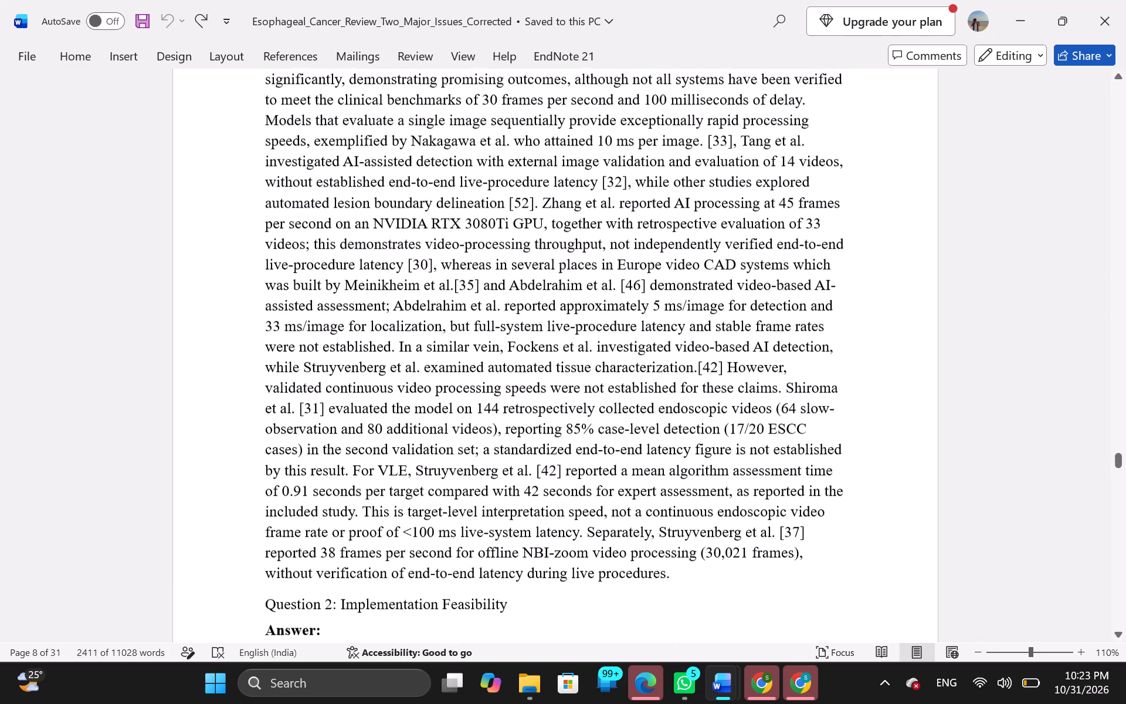
scroll(391, 241, "up", 1)
left_click_drag(279, 120, 874, 112)
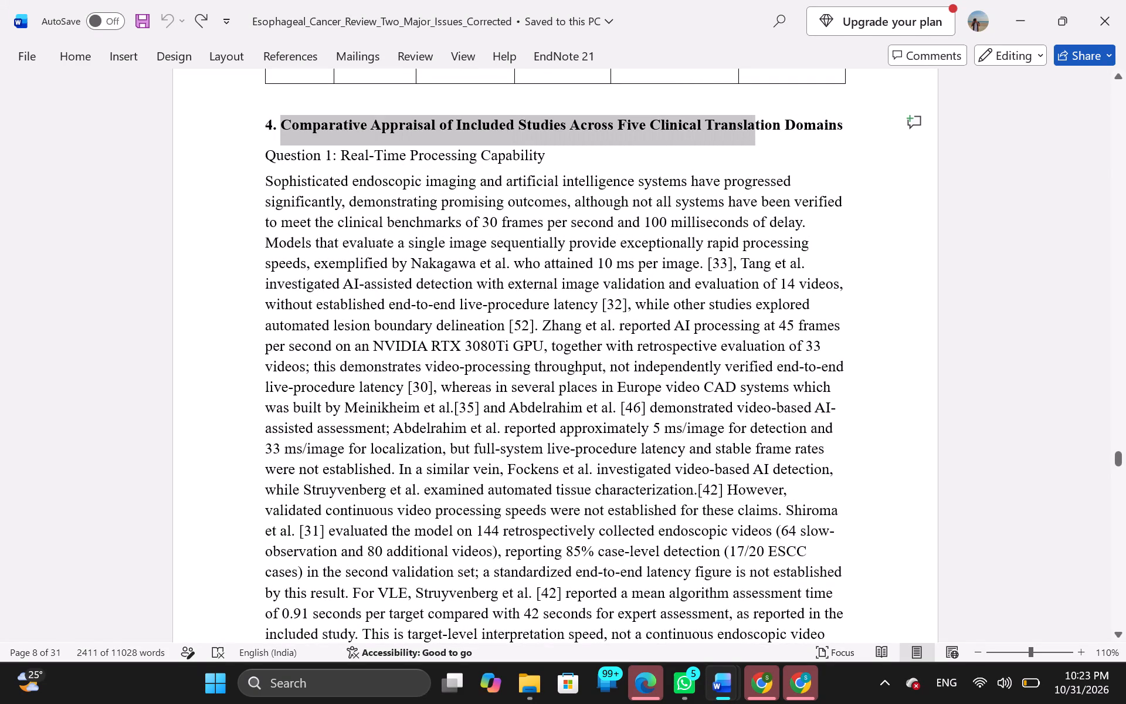
left_click_drag(874, 112, 869, 124)
key("ctrl+c")
Switch back to the template and examine how Table 2 runs across its pages and the placeholder text that follows it.
key("alt+Tab")
scroll(727, 341, "down", 11)
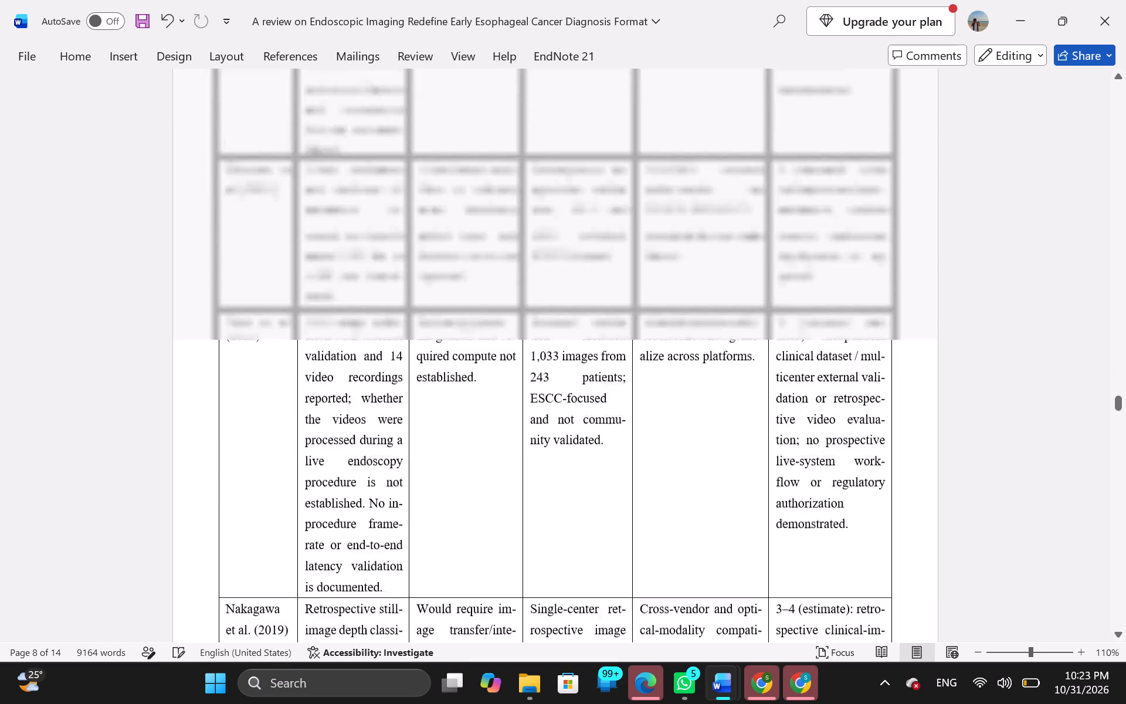
scroll(727, 341, "down", 20)
scroll(727, 341, "down", 20)
scroll(727, 341, "down", 20)
scroll(727, 341, "up", 6)
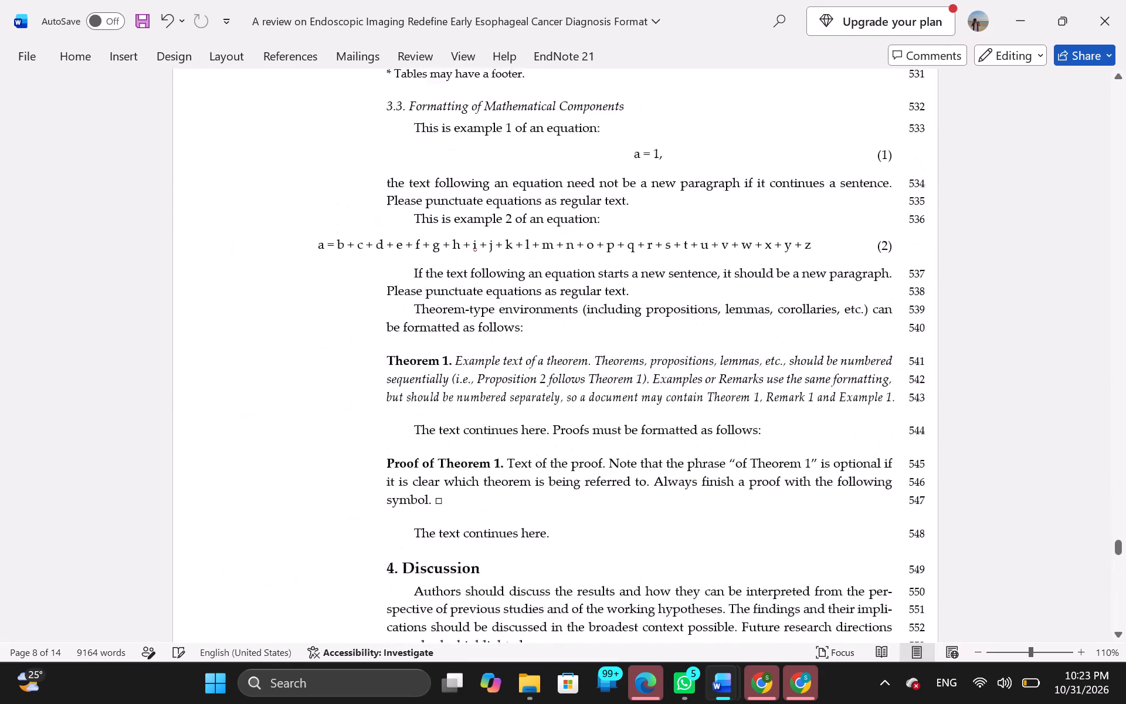
scroll(727, 341, "up", 2)
scroll(727, 341, "down", 3)
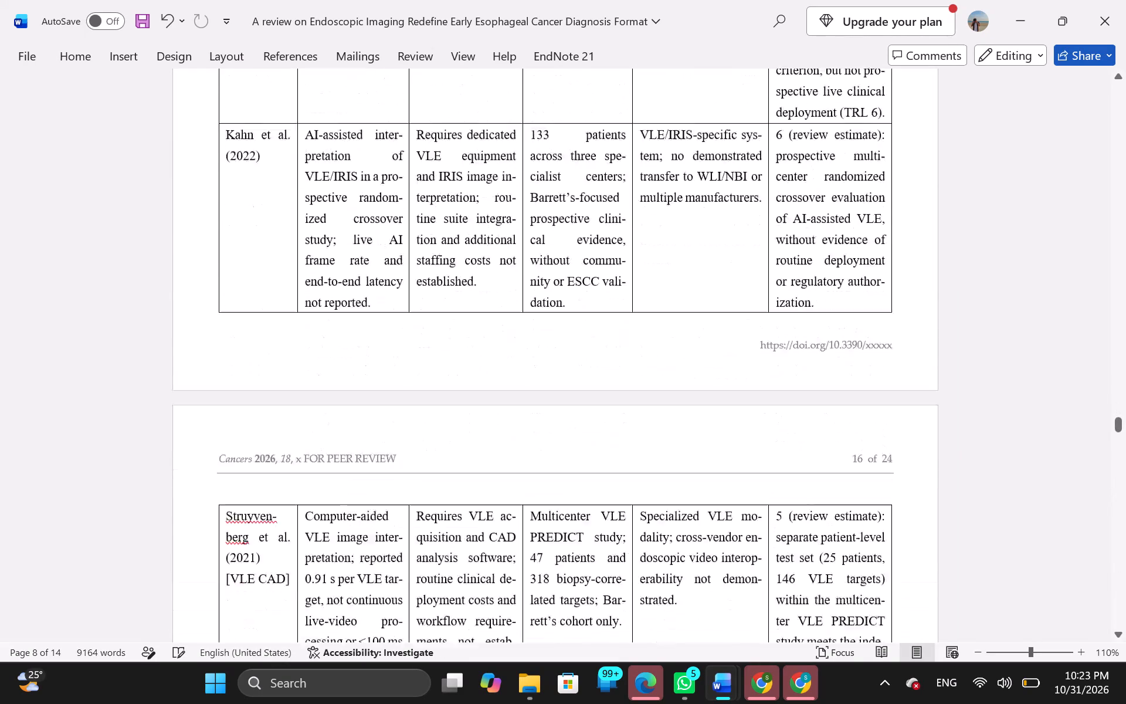
scroll(727, 341, "down", 5)
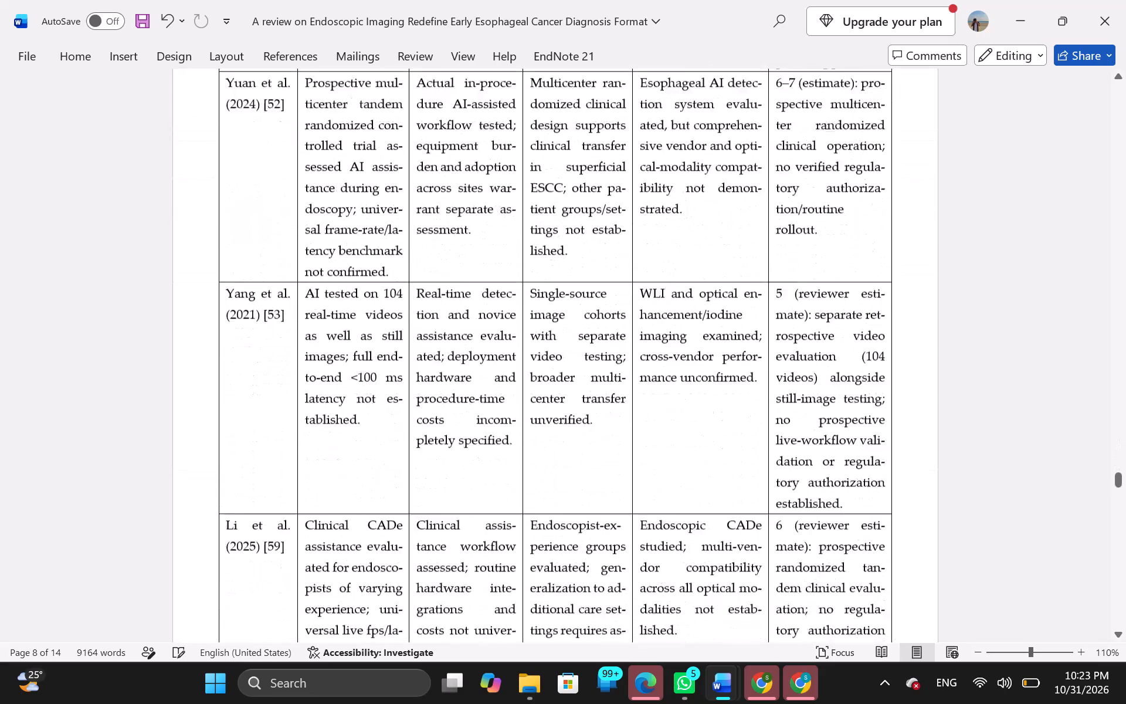
scroll(727, 341, "down", 2)
scroll(727, 341, "up", 1)
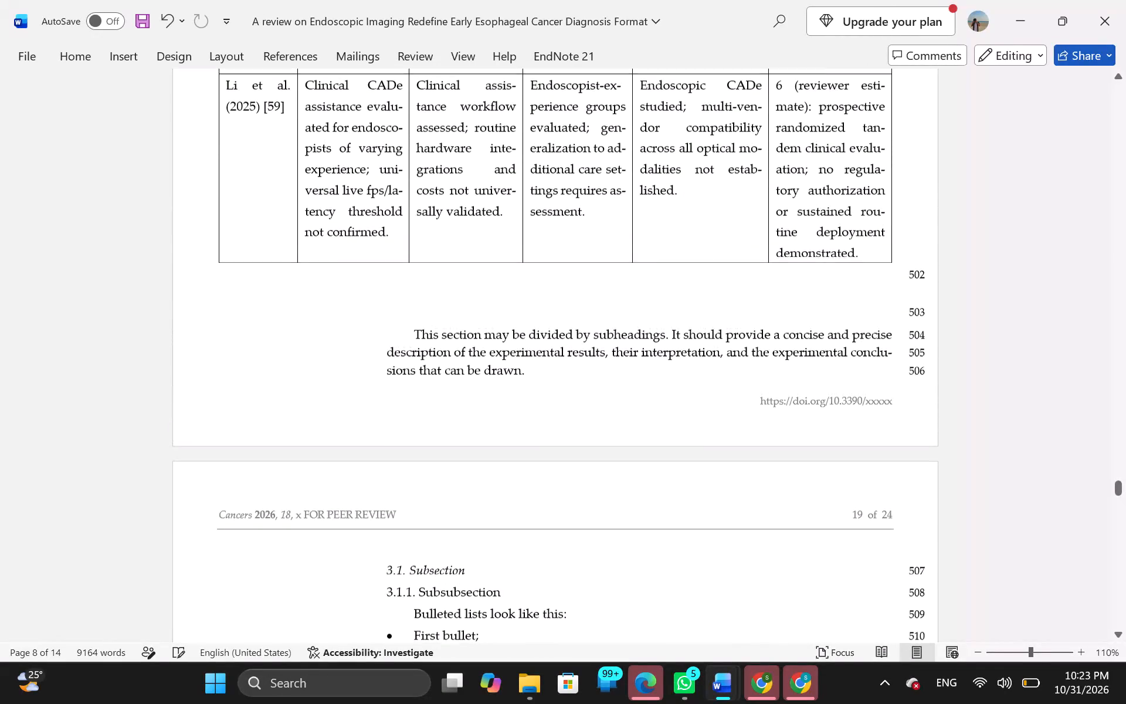
scroll(577, 360, "up", 5)
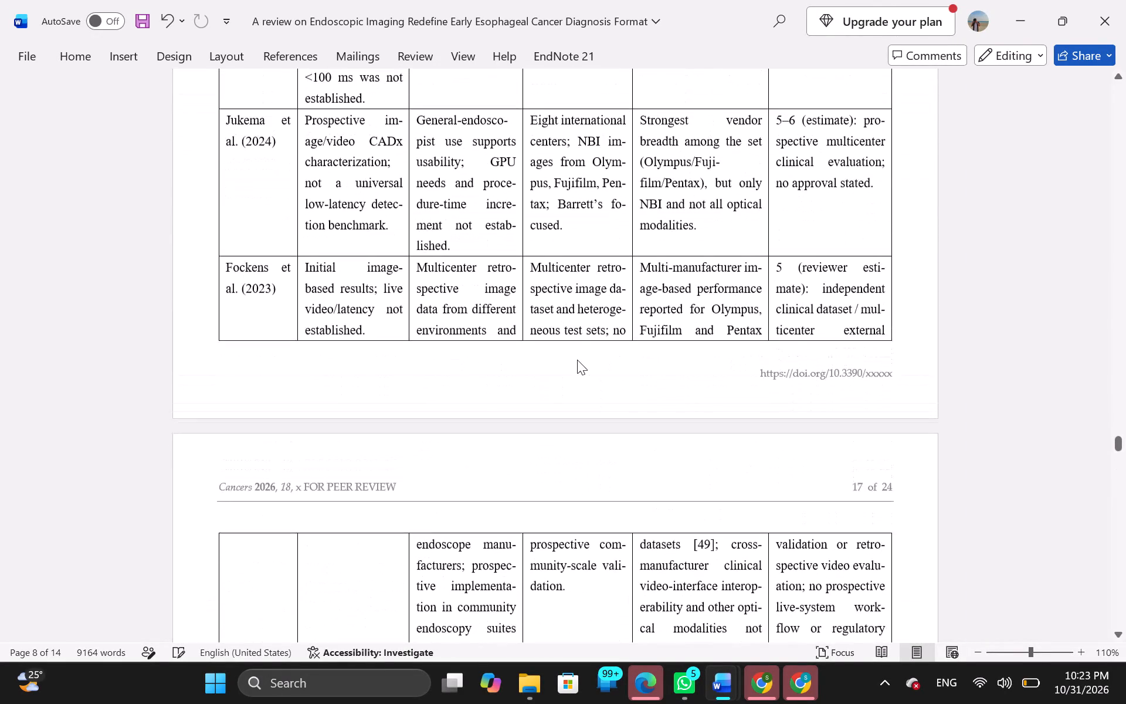
scroll(577, 360, "up", 5)
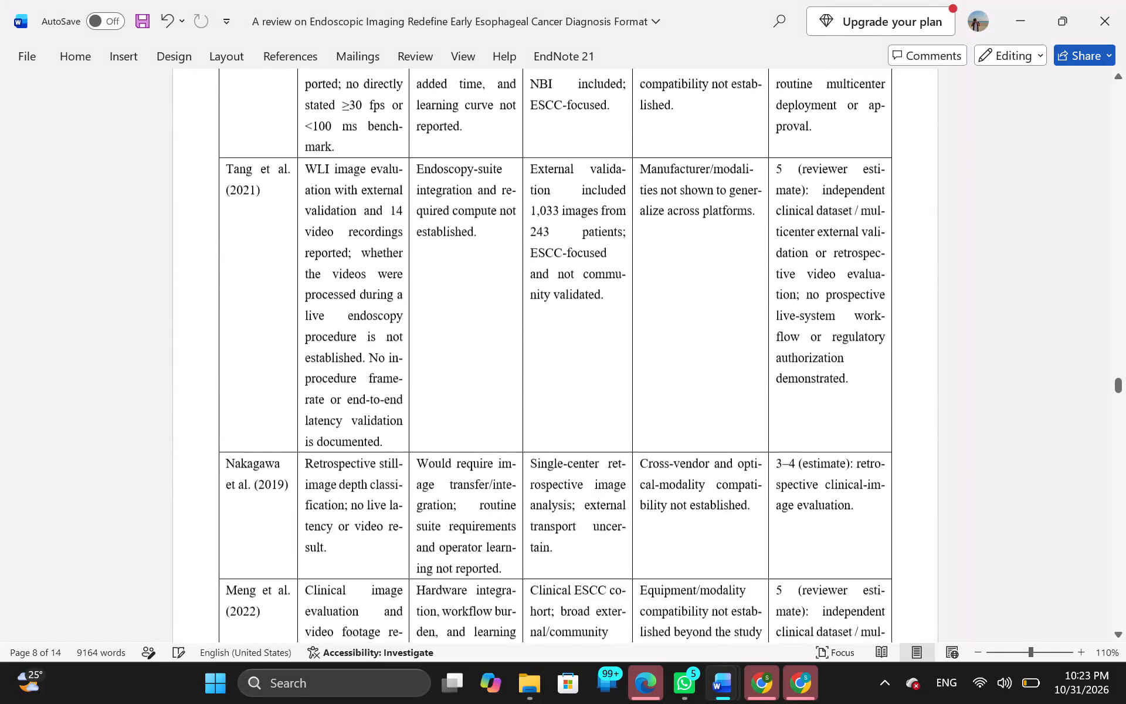
scroll(577, 360, "up", 1)
scroll(579, 431, "down", 2)
scroll(553, 290, "up", 1)
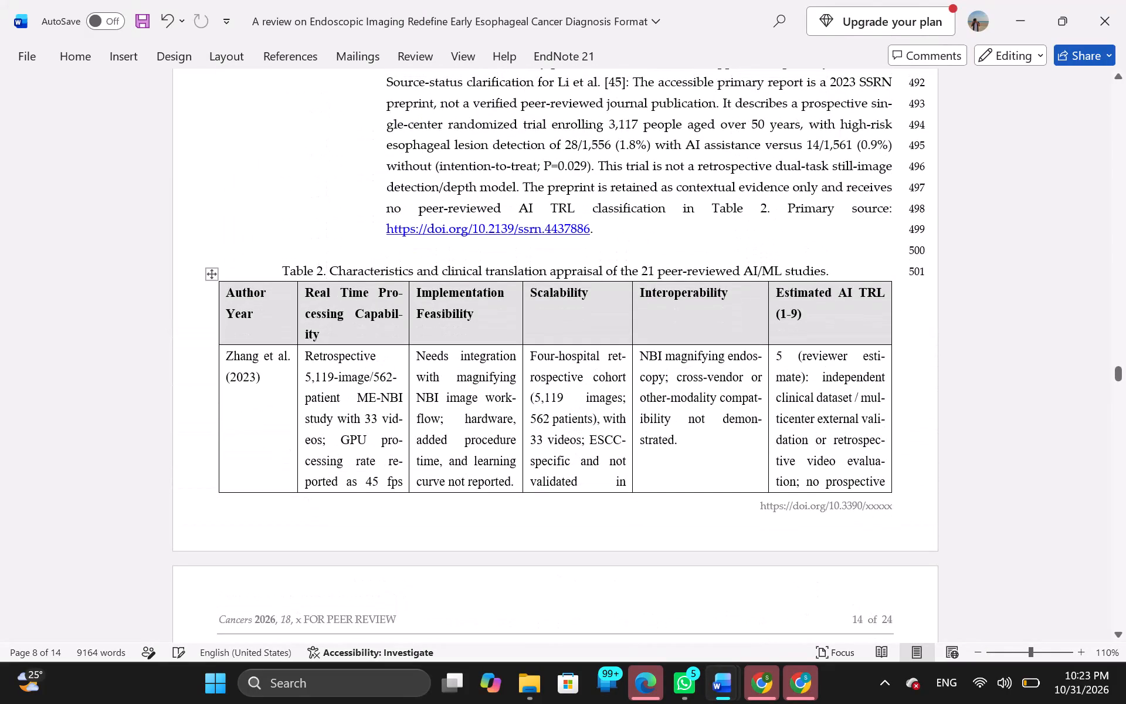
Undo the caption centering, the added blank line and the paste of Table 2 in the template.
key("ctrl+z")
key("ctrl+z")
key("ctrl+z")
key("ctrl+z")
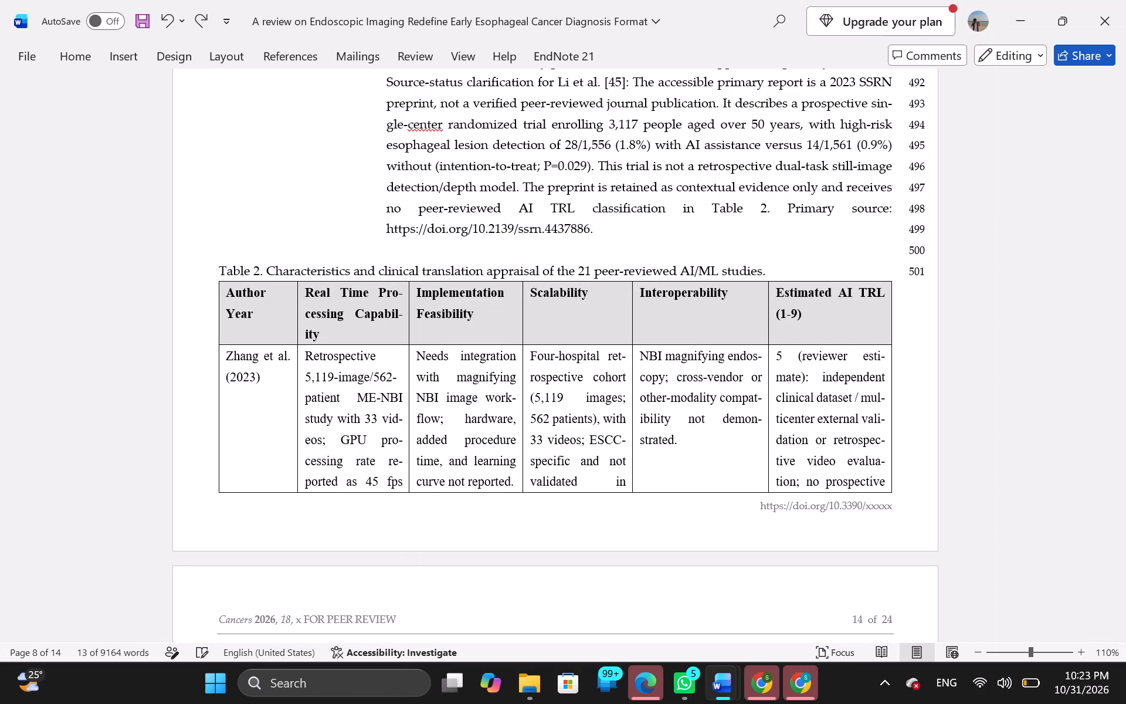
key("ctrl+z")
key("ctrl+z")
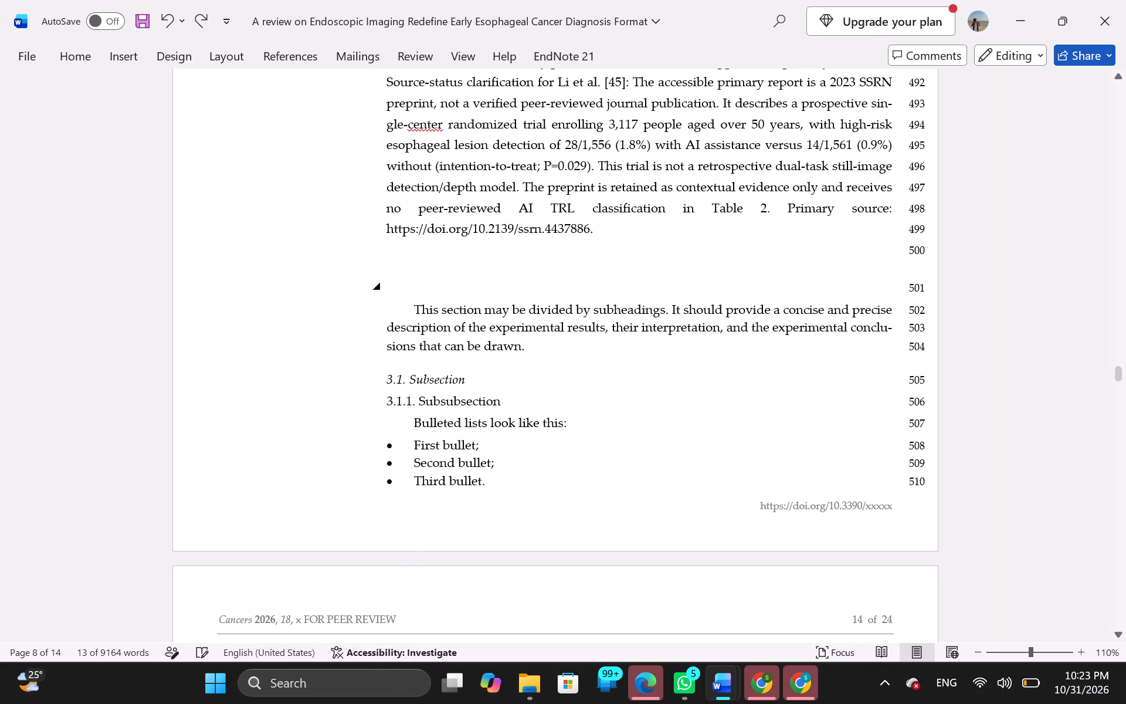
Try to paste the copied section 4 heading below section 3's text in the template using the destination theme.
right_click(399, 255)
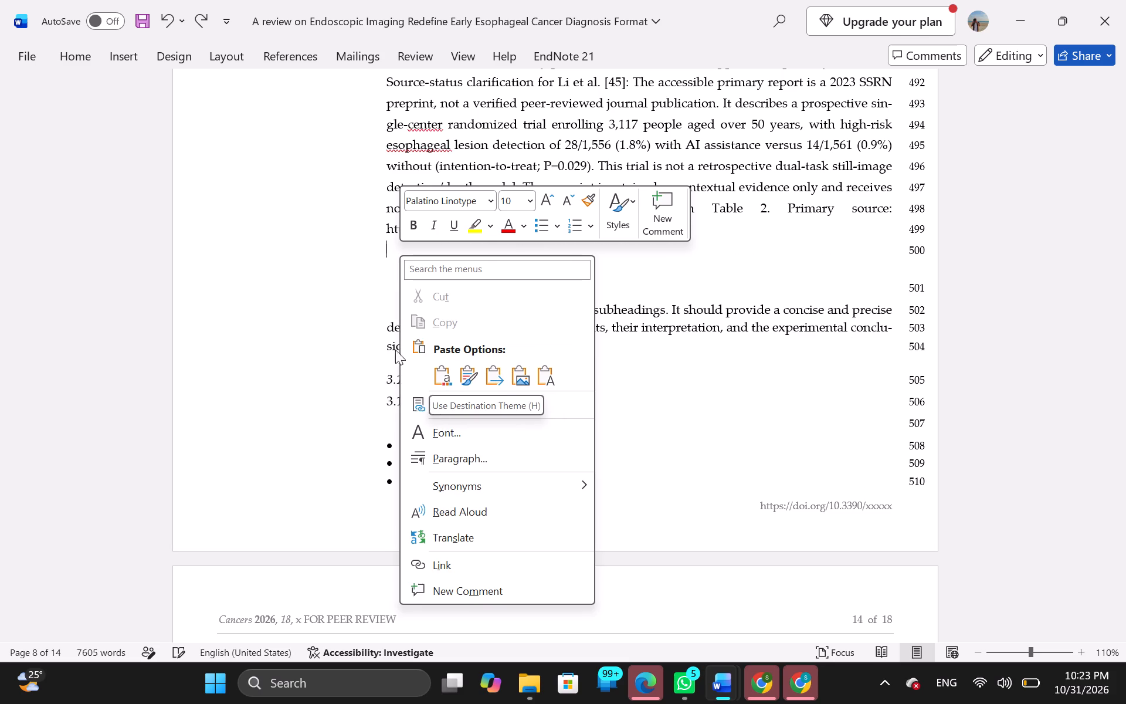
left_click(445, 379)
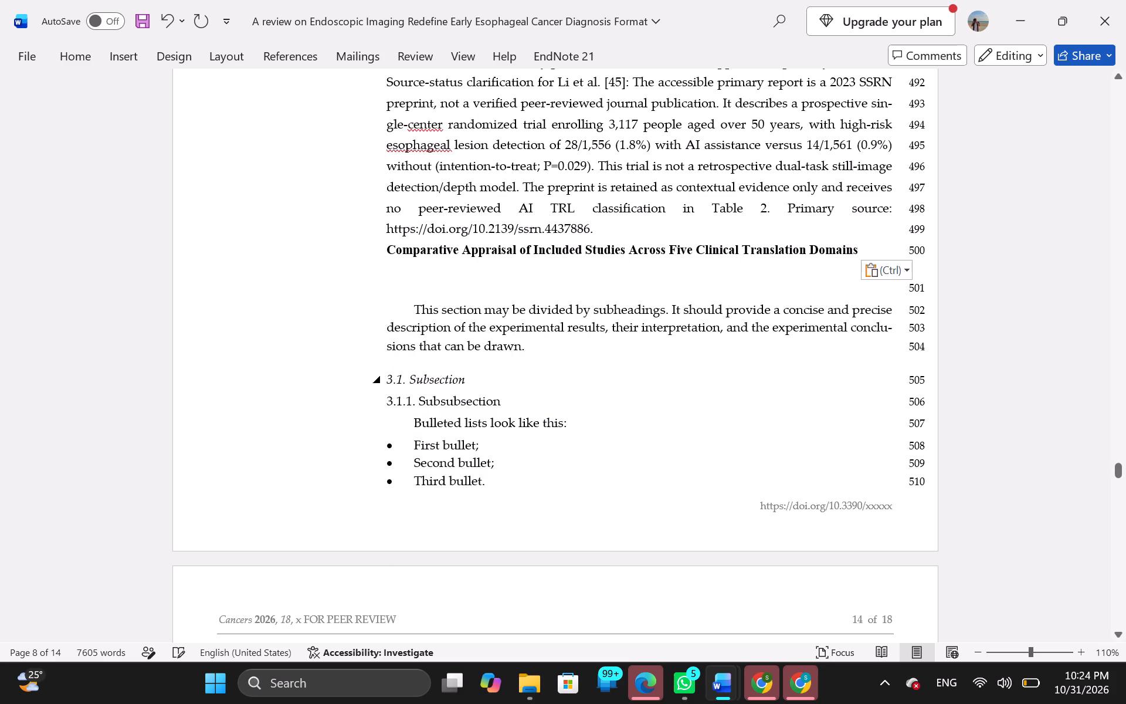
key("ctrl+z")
Switch to the corrected review and copy all of Table 2, from its last row back up to the header row, without the caption.
key("alt+Tab")
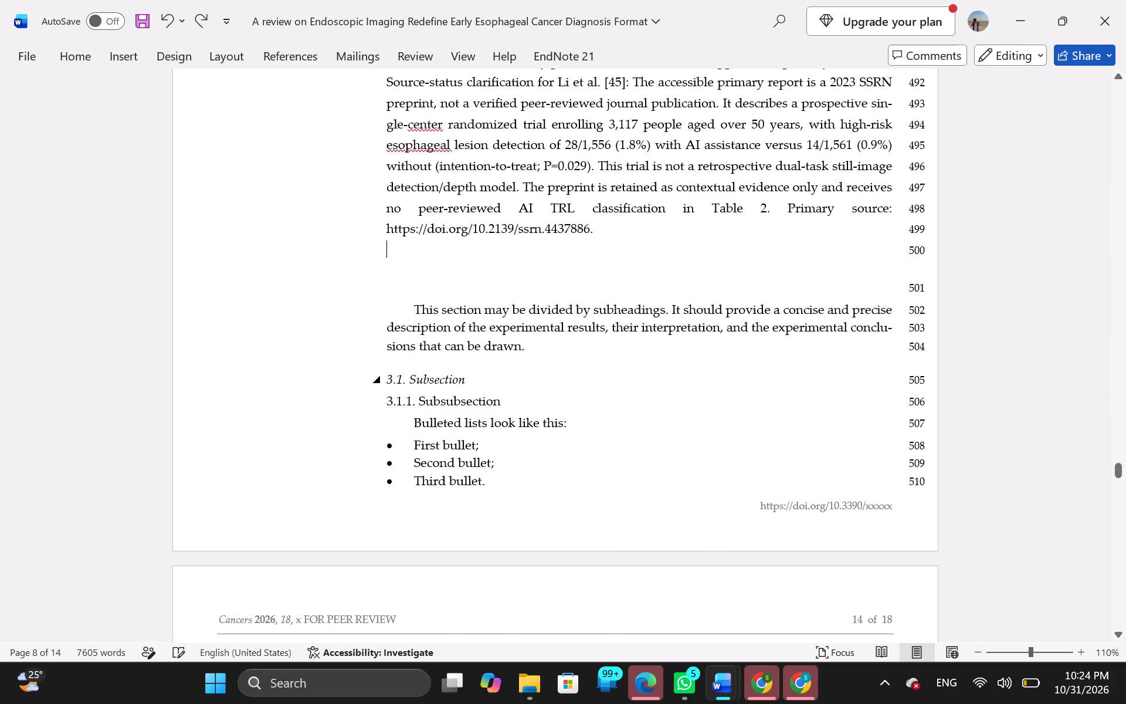
scroll(381, 107, "up", 1)
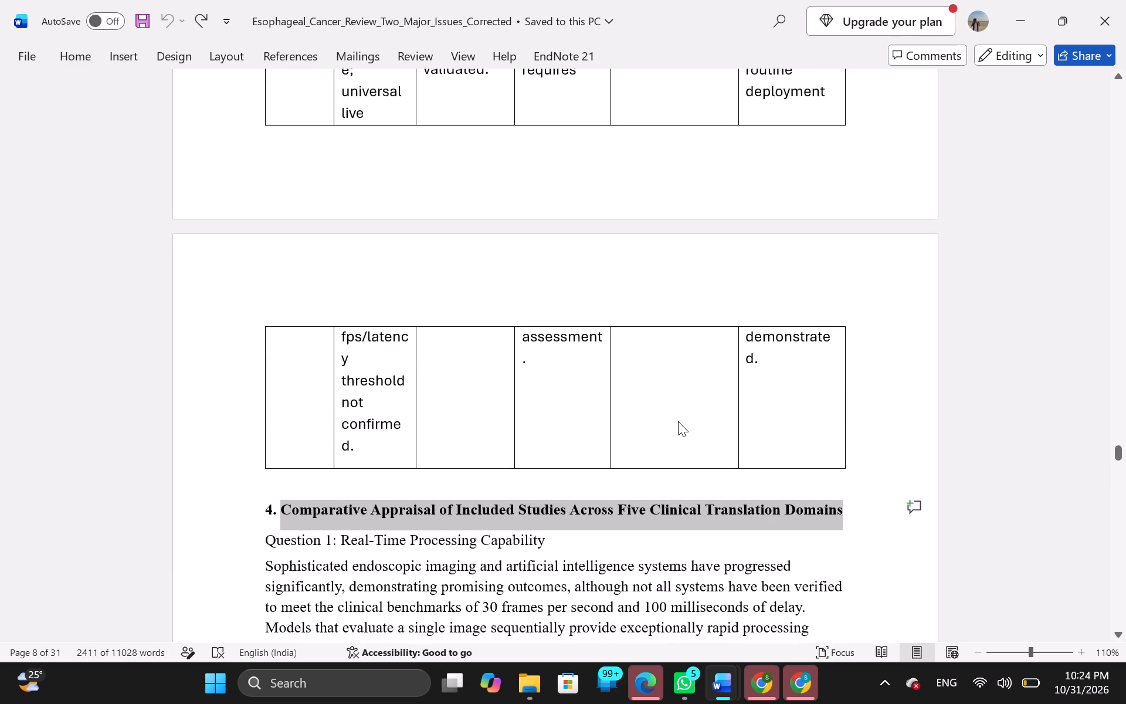
left_click_drag(797, 431, 436, 92)
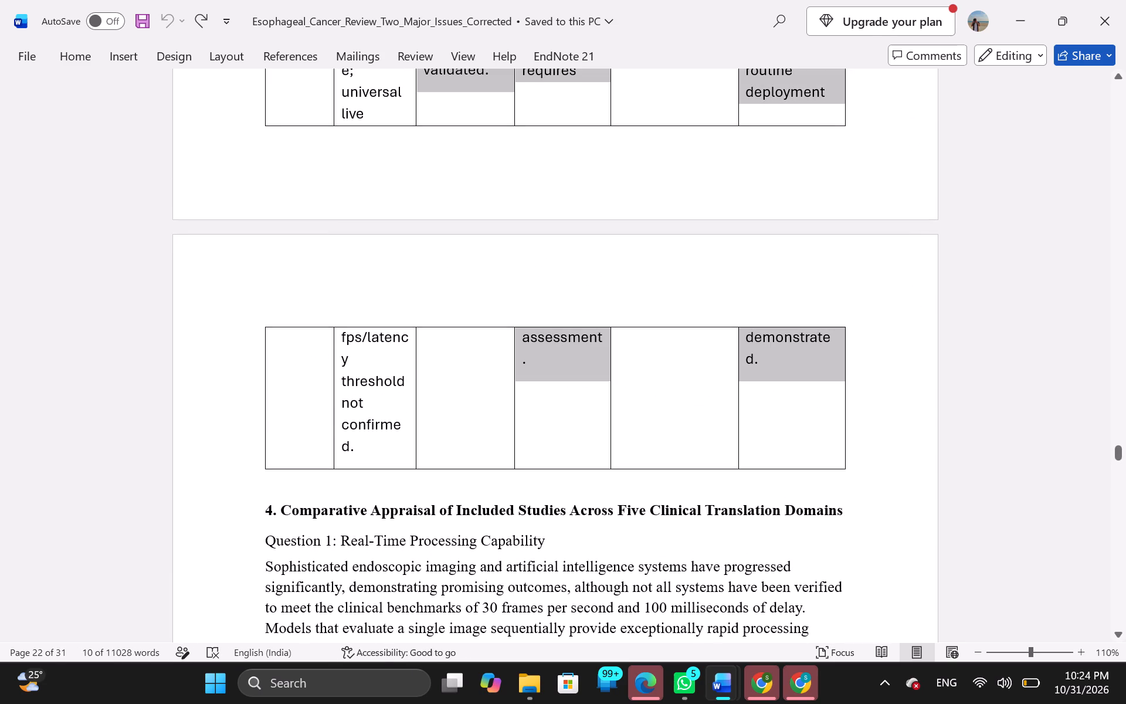
left_click_drag(436, 92, 342, 0)
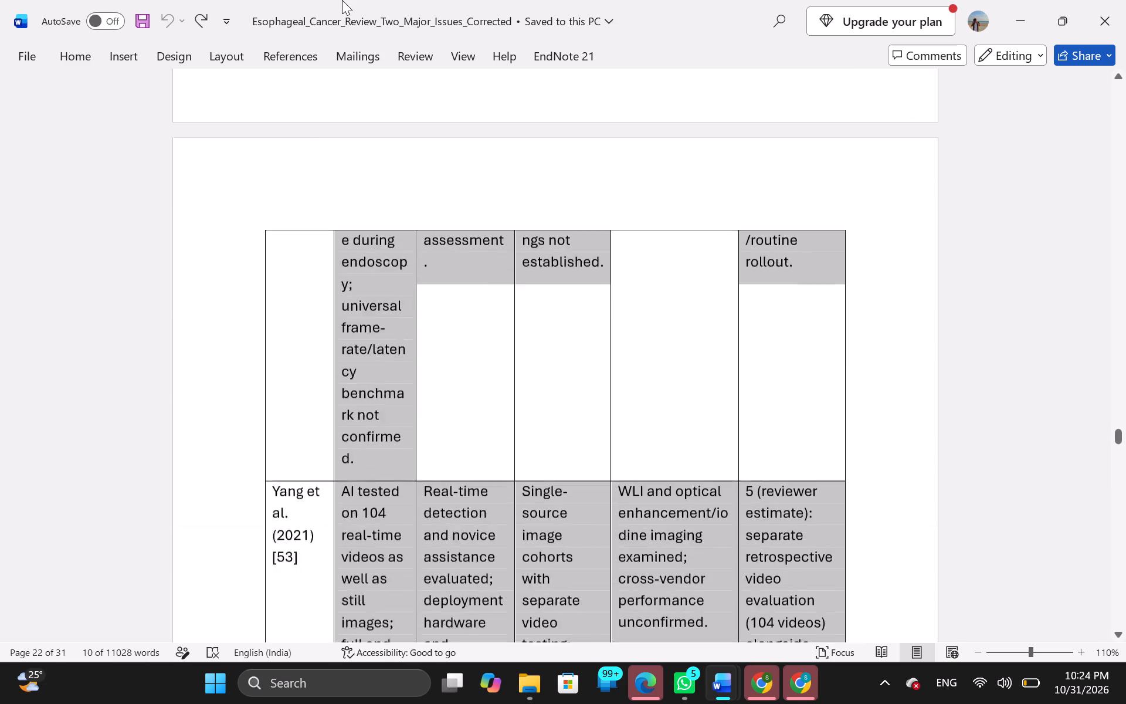
left_click_drag(342, 0, 280, 0)
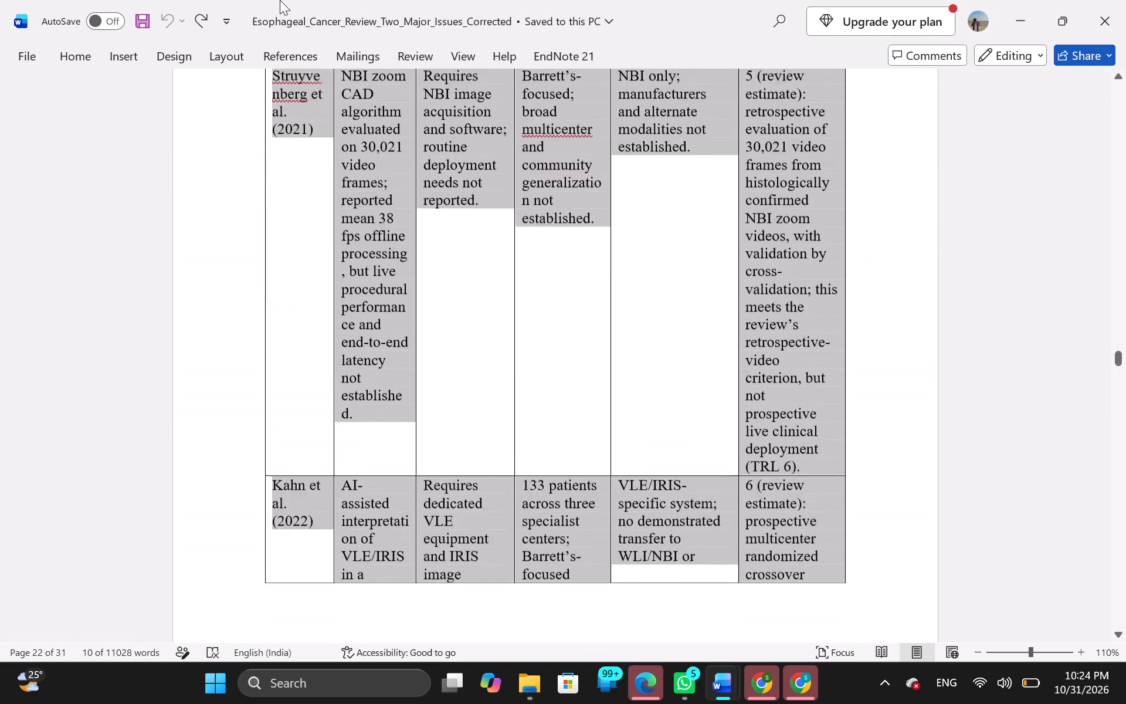
left_click_drag(280, 0, 280, 0)
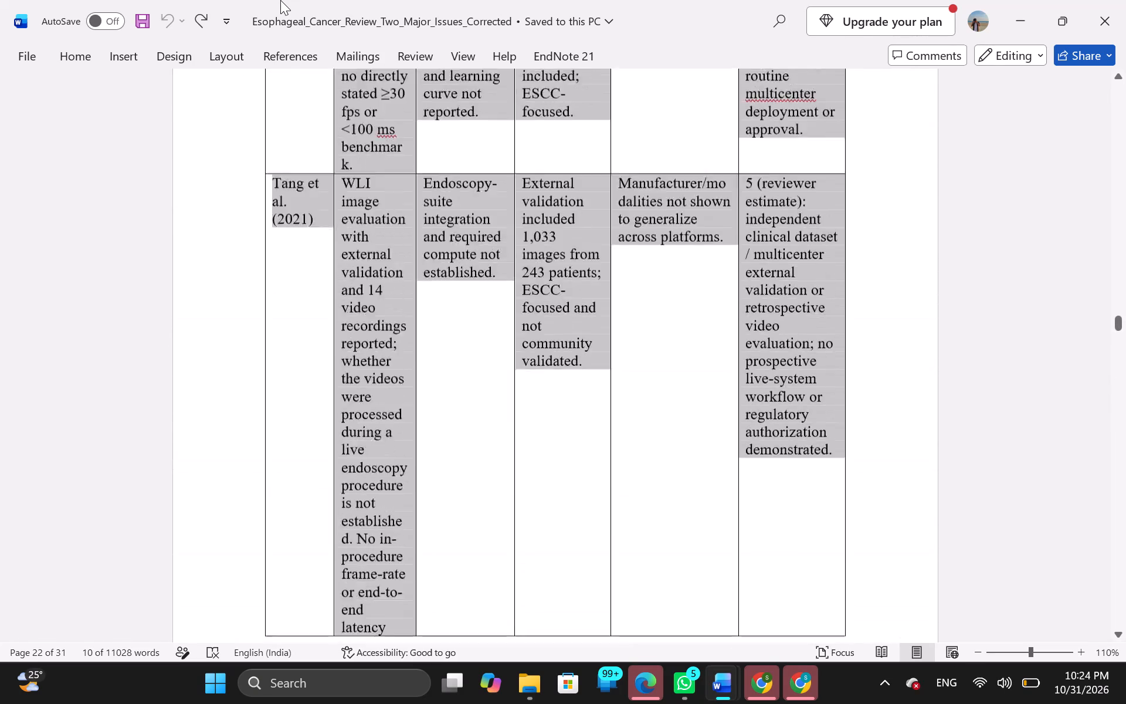
left_click_drag(280, 0, 188, 703)
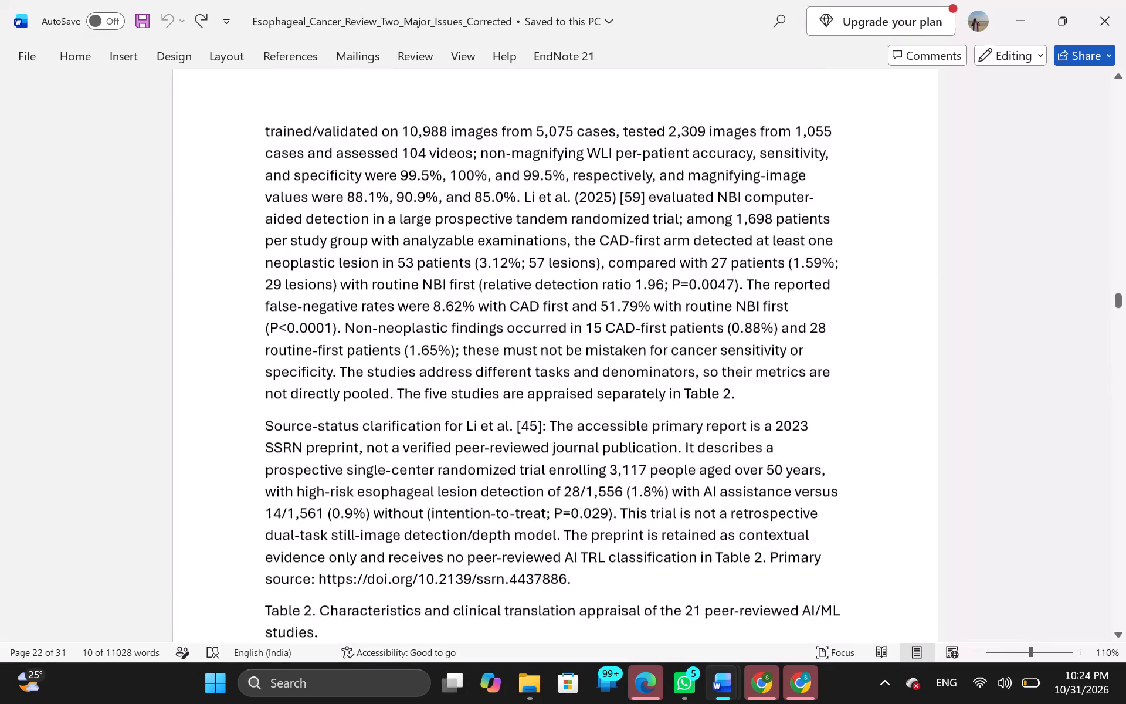
left_click_drag(188, 703, 264, 16)
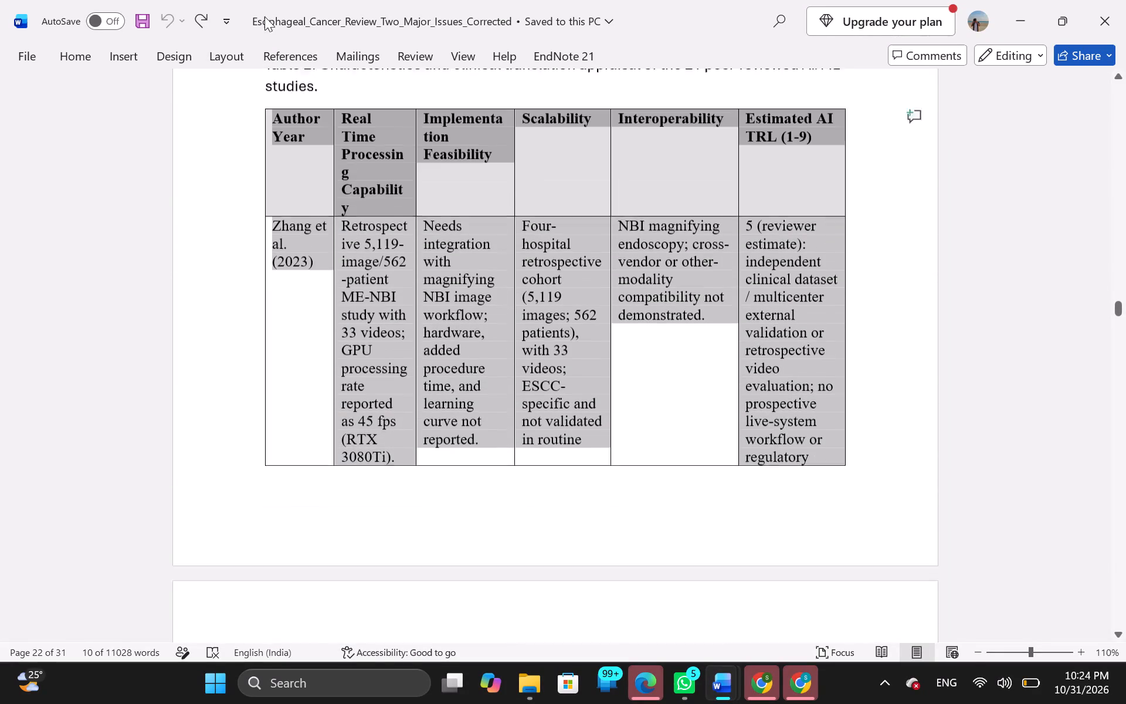
left_click_drag(264, 16, 262, 198)
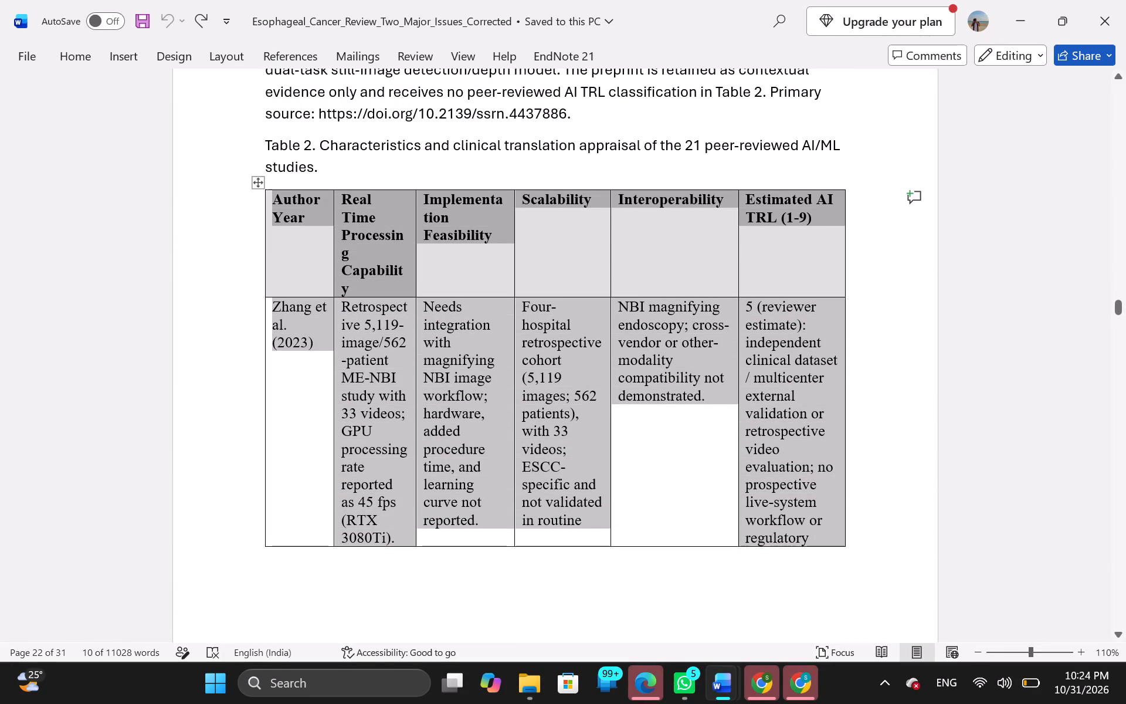
key("ctrl+c")
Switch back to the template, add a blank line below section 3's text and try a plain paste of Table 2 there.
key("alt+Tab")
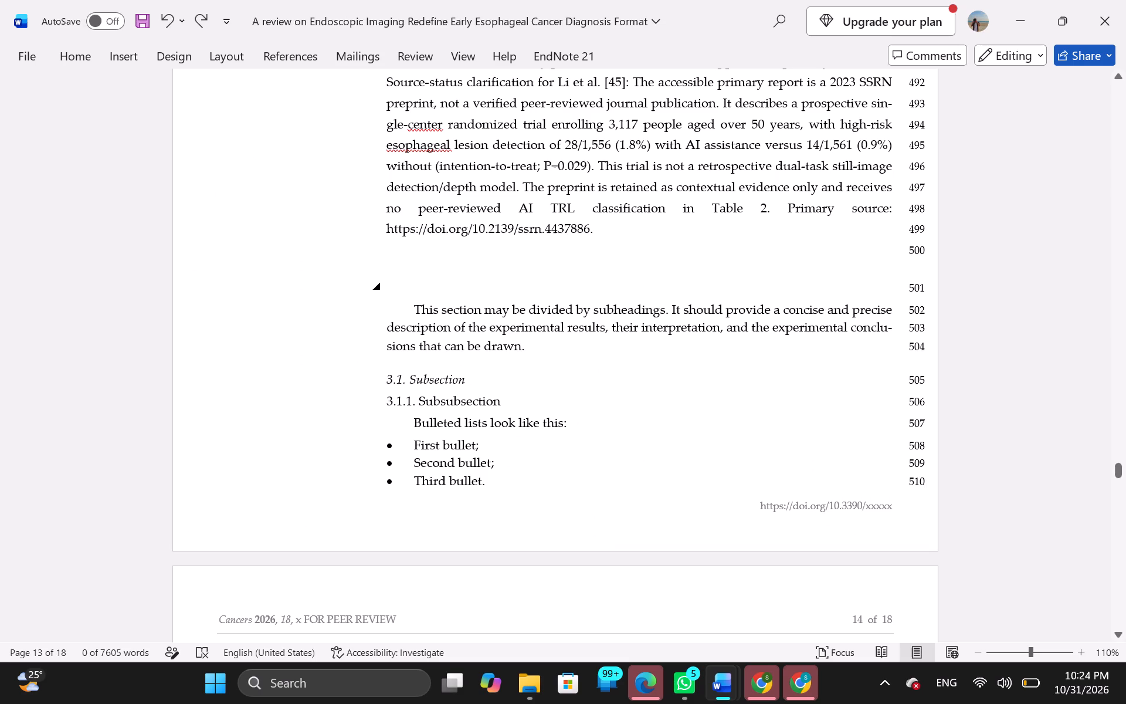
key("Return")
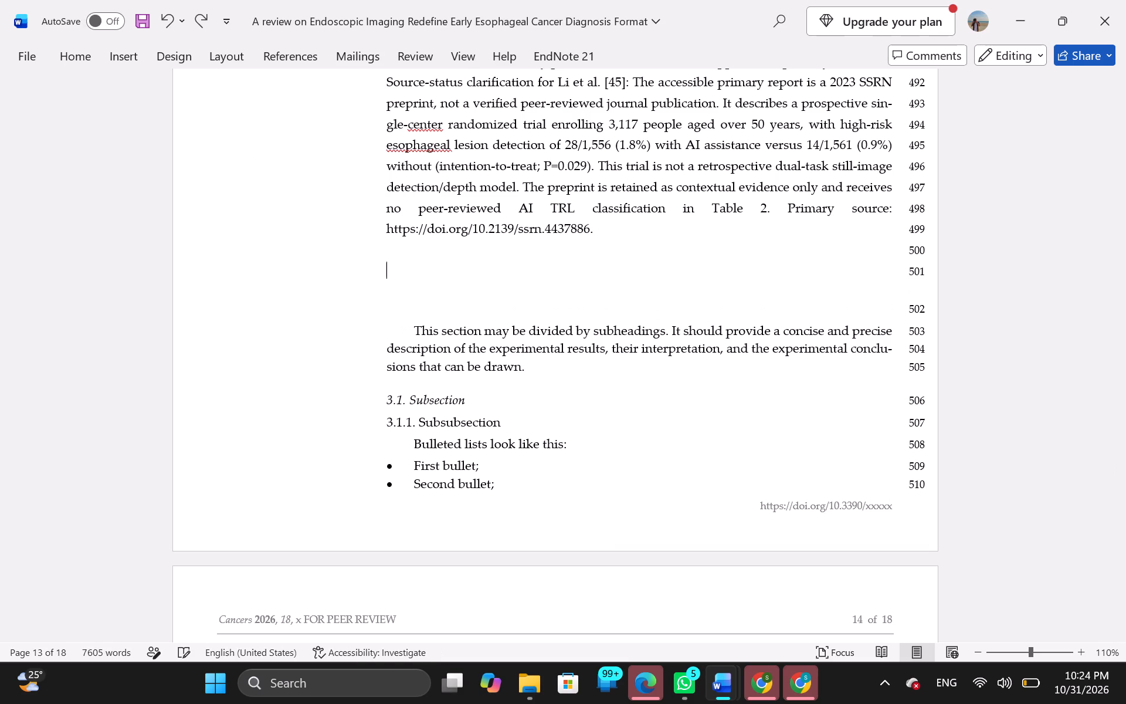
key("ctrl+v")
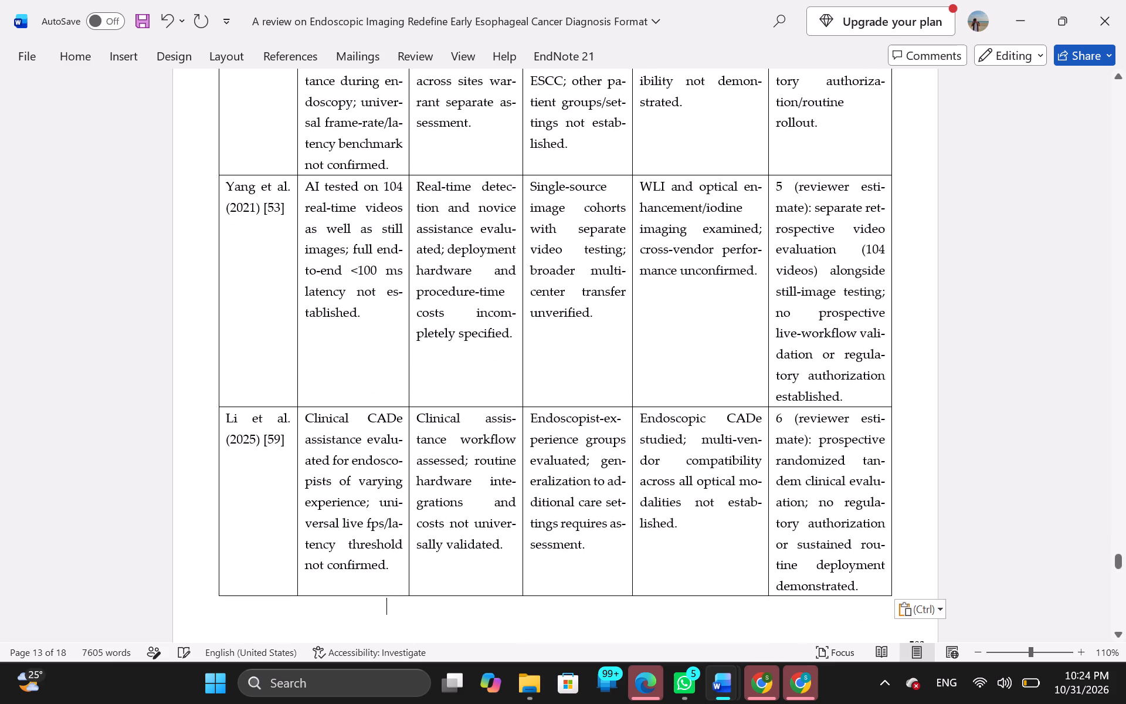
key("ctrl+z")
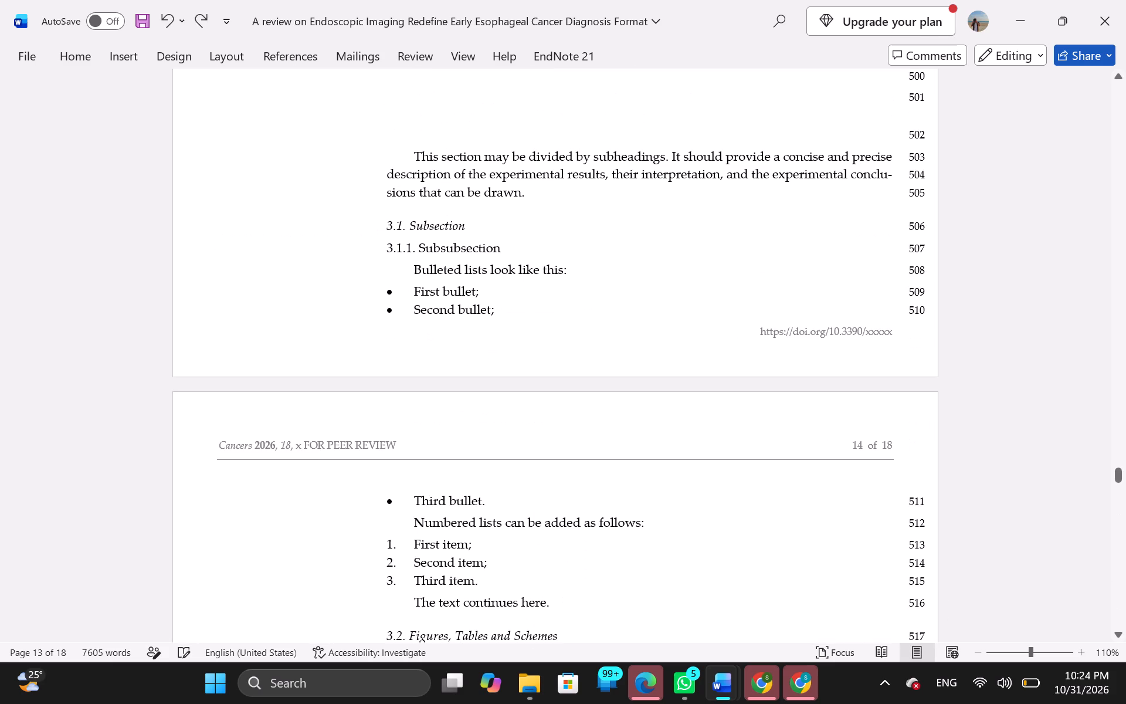
Paste the copied Table 2 on the blank line below section 3's text, using a different paste option.
scroll(472, 151, "up", 1)
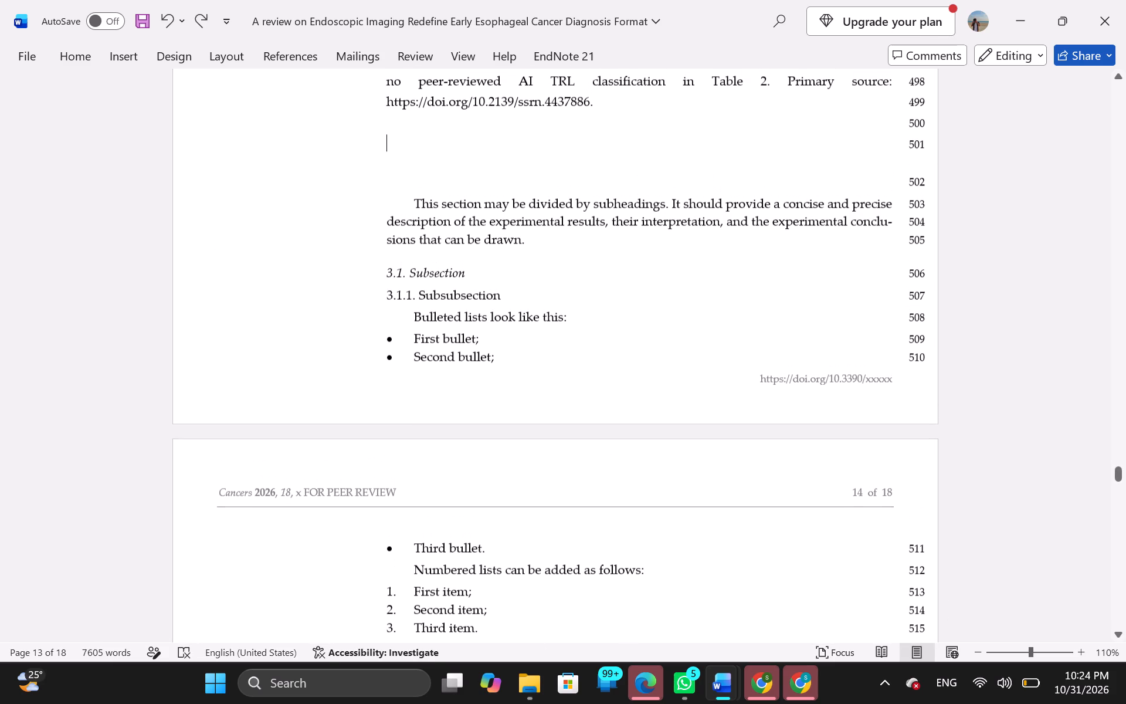
right_click(391, 137)
left_click(482, 260)
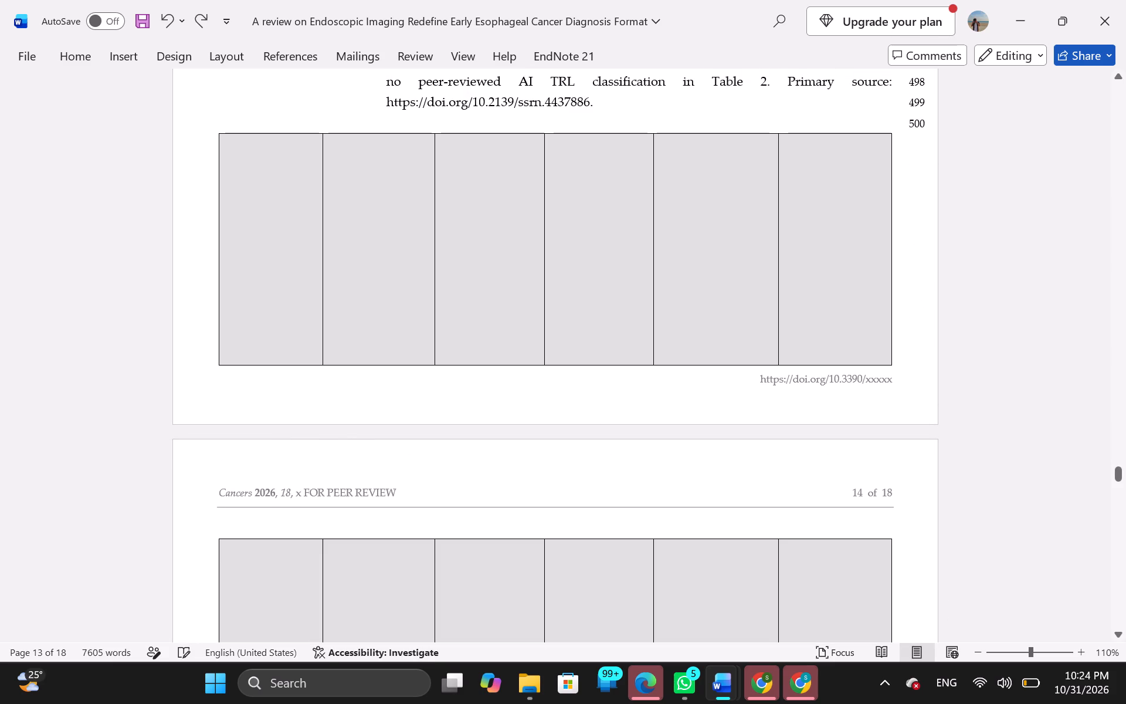
Set the left indent of the paragraph directly below the pasted table to 0 inches.
left_click(174, 60)
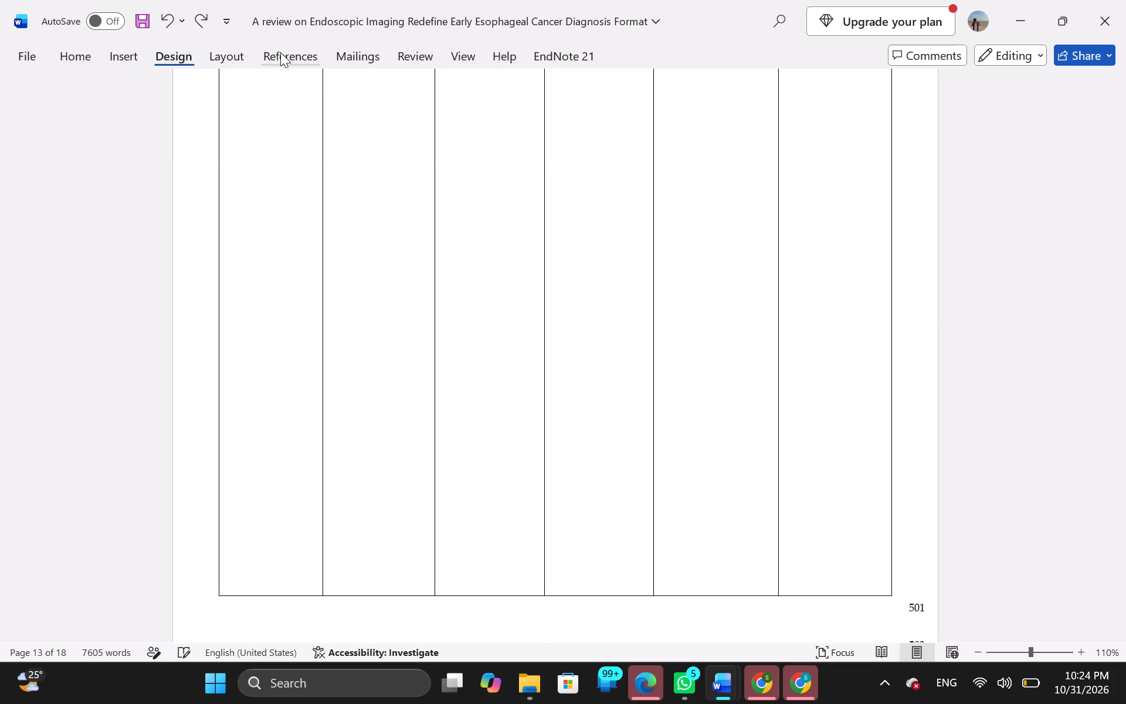
left_click(219, 52)
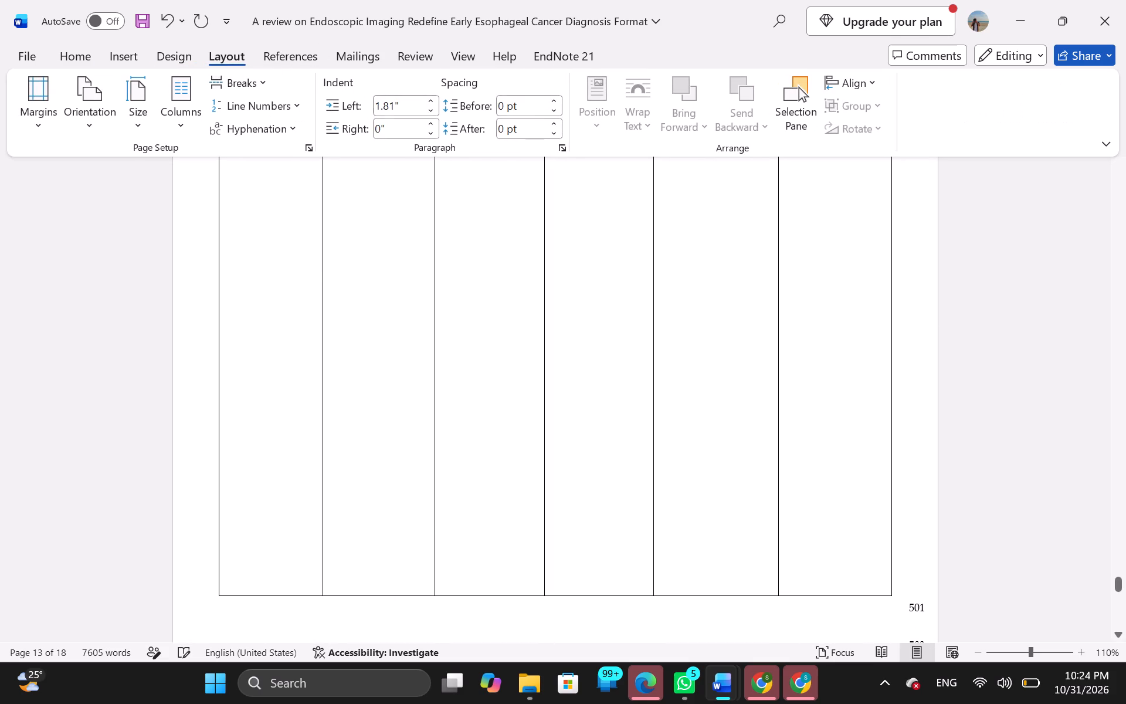
left_click(404, 104)
key("BackSpace")
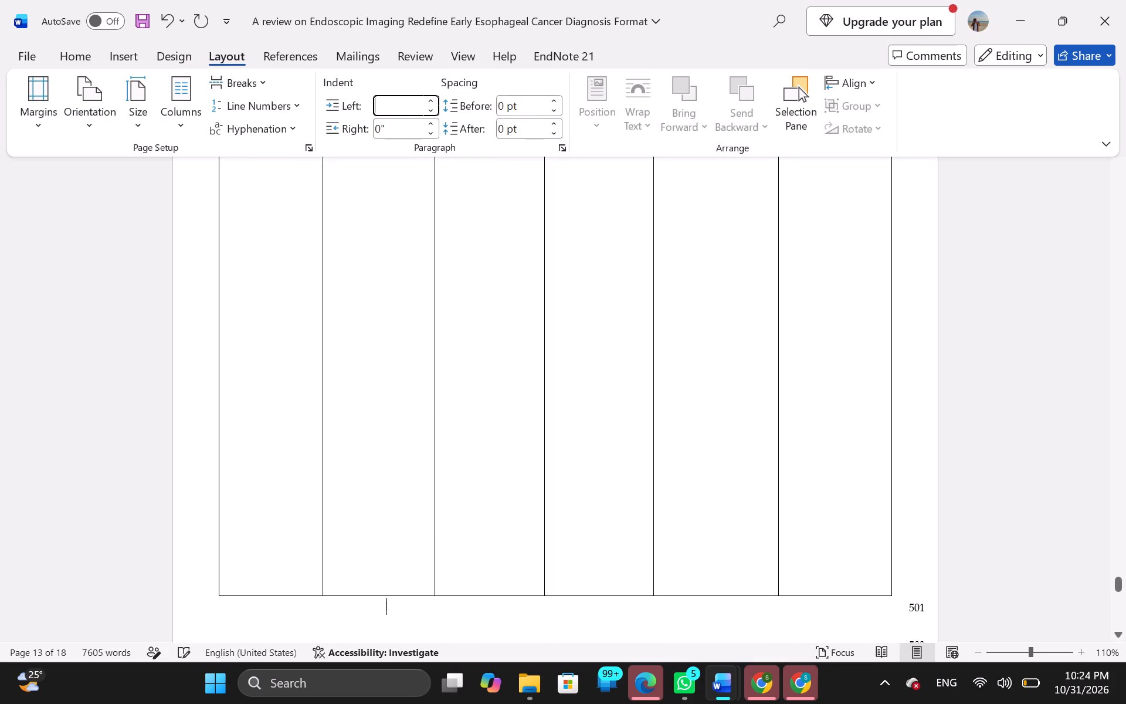
key("Return")
left_click(400, 106)
key("ctrl+a")
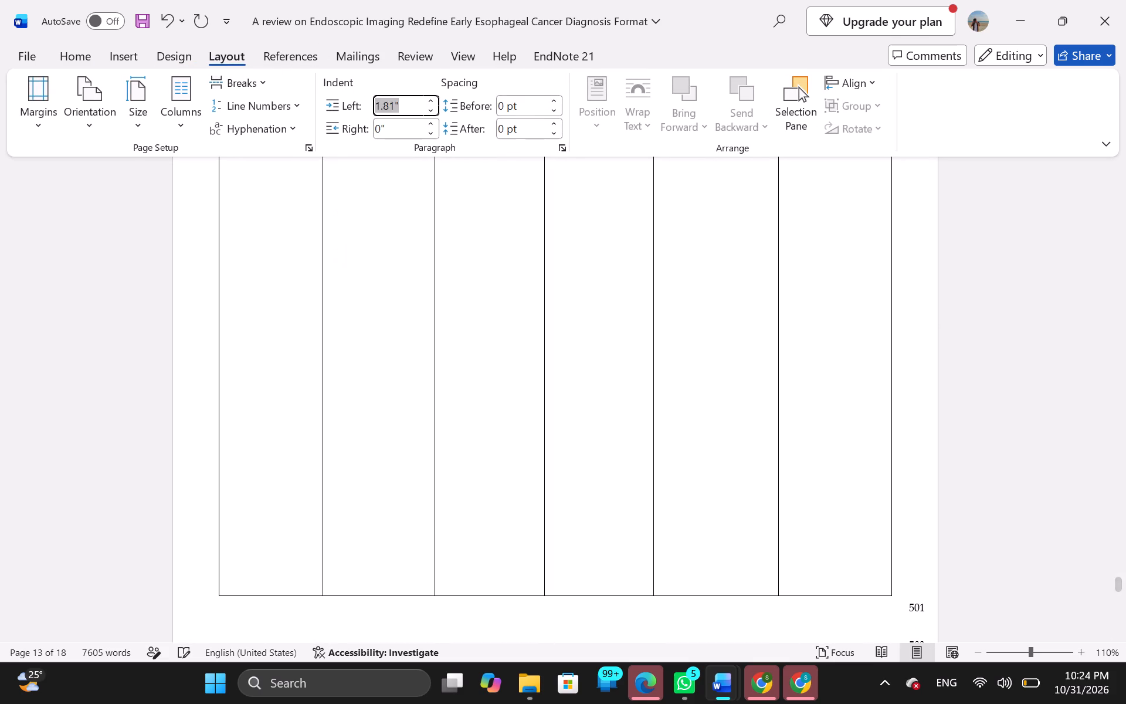
key("BackSpace")
key("0")
key("Return")
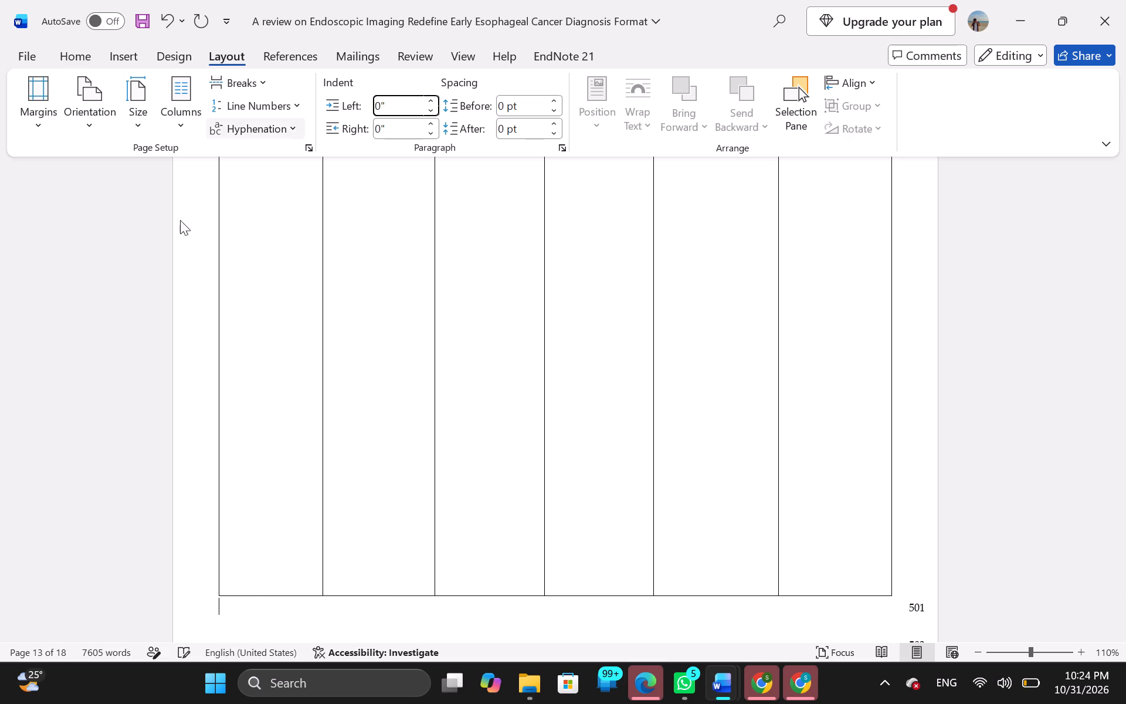
Examine how the pasted Table 2 runs across the document, reducing the zoom to 10% to view many pages together.
left_click(154, 248)
scroll(154, 248, "up", 7)
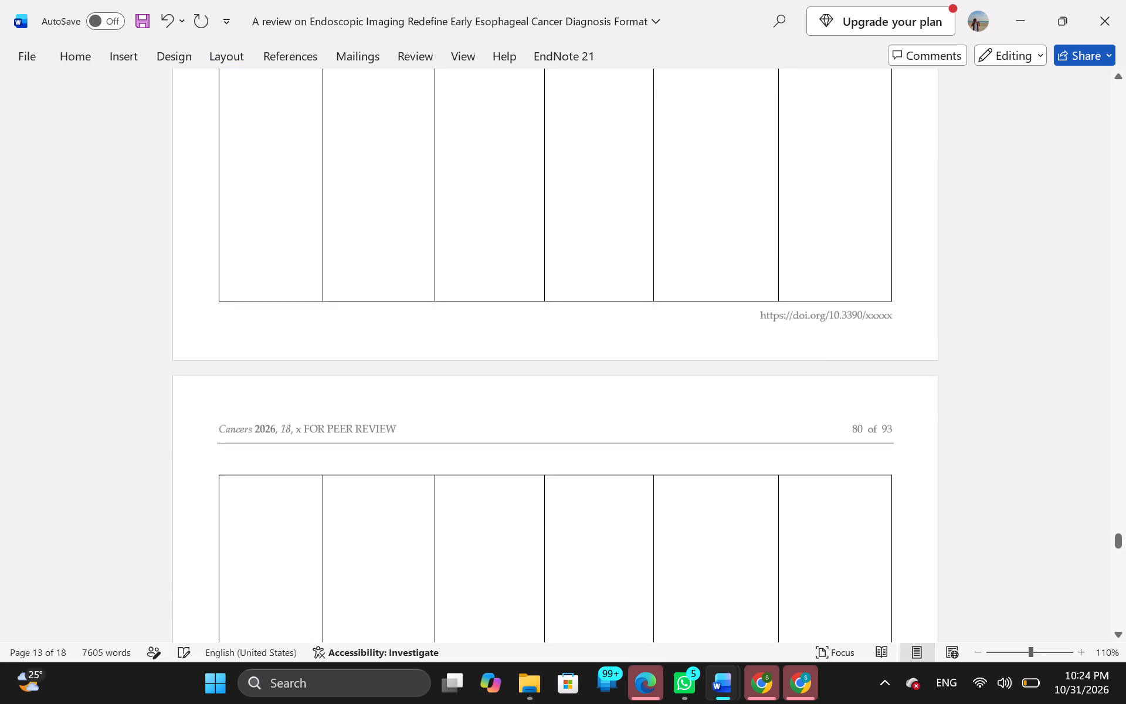
scroll(154, 248, "up", 15)
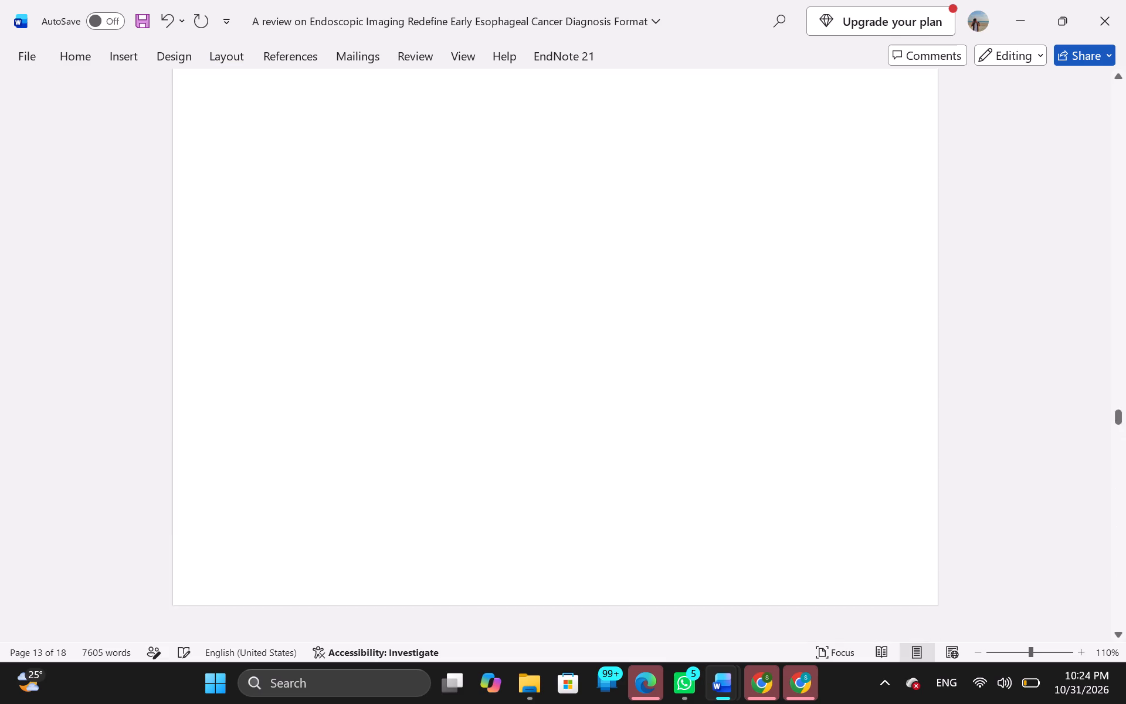
scroll(154, 248, "up", 6)
scroll(154, 248, "down", 4)
scroll(154, 248, "up", 6)
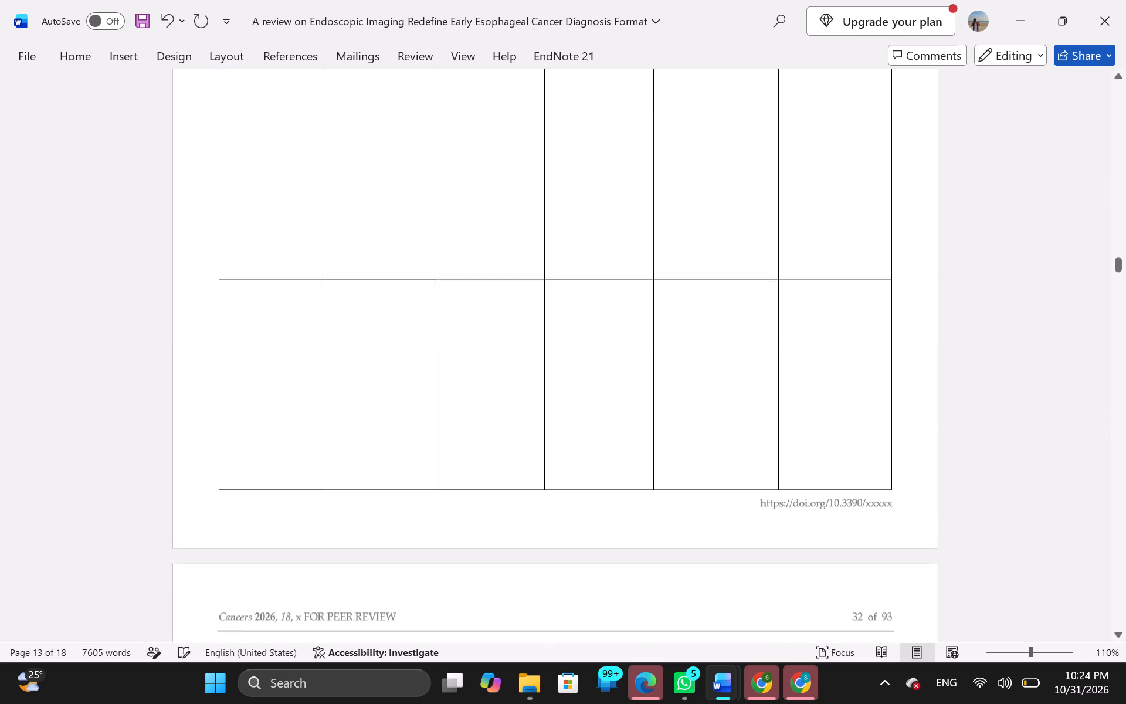
scroll(154, 248, "up", 8)
scroll(154, 248, "down", 2)
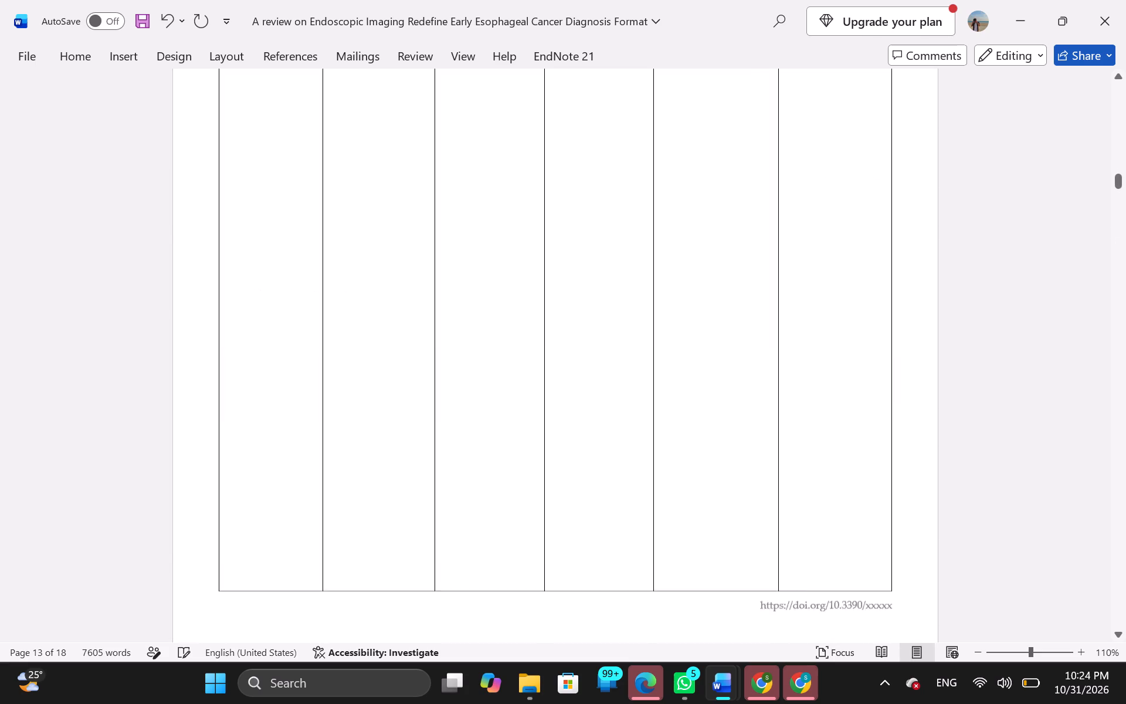
scroll(338, 276, "down", 12, "ctrl")
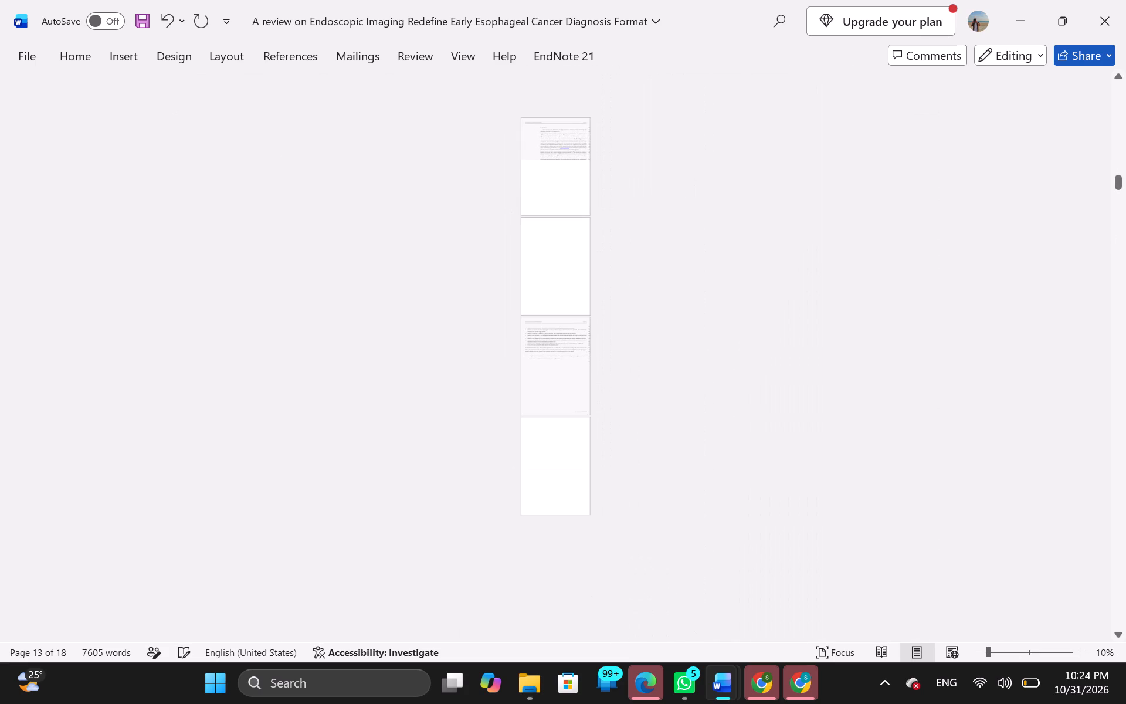
scroll(557, 243, "down", 1, "ctrl")
scroll(557, 243, "up", 1, "ctrl")
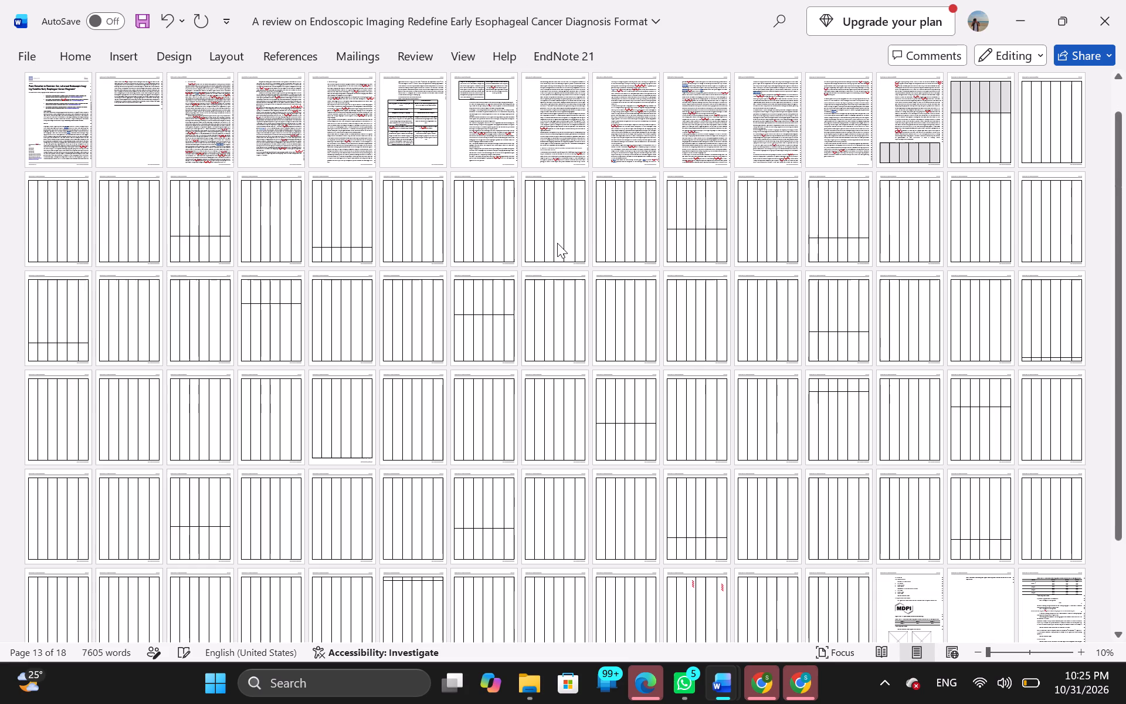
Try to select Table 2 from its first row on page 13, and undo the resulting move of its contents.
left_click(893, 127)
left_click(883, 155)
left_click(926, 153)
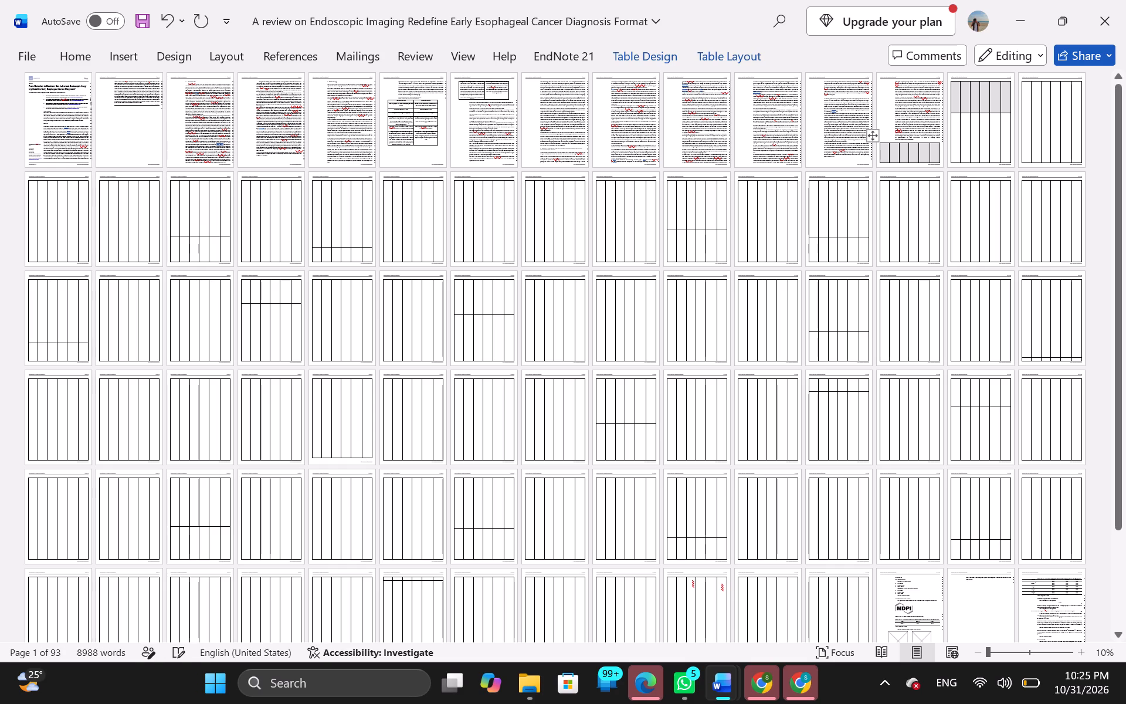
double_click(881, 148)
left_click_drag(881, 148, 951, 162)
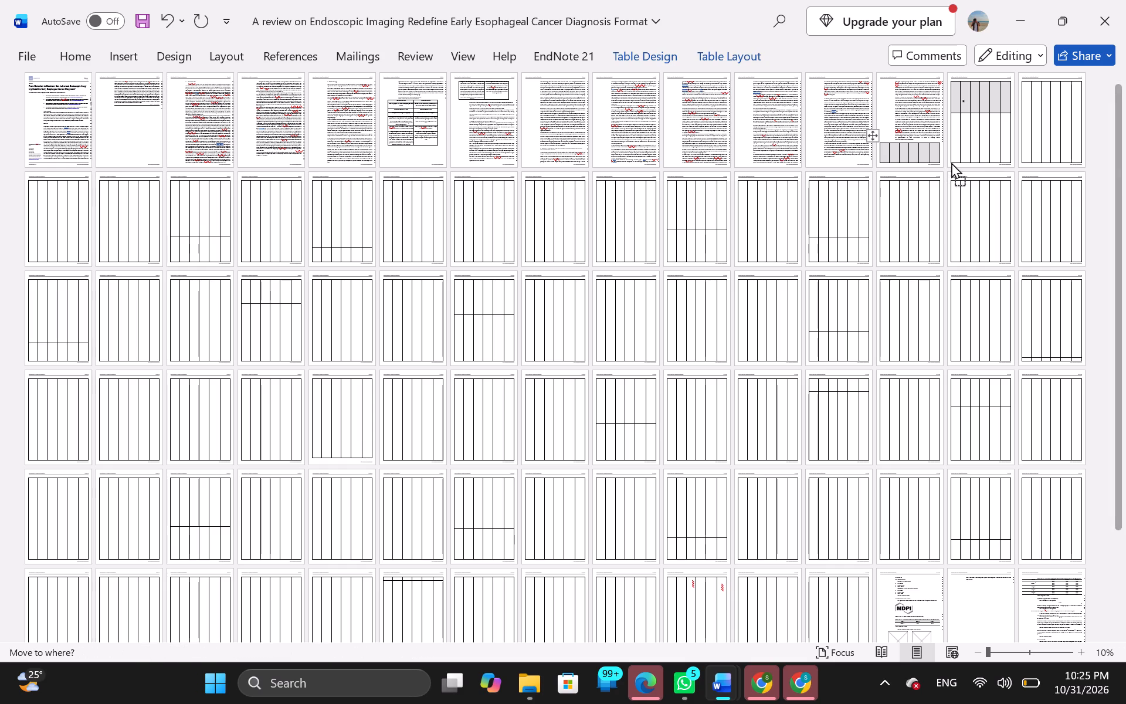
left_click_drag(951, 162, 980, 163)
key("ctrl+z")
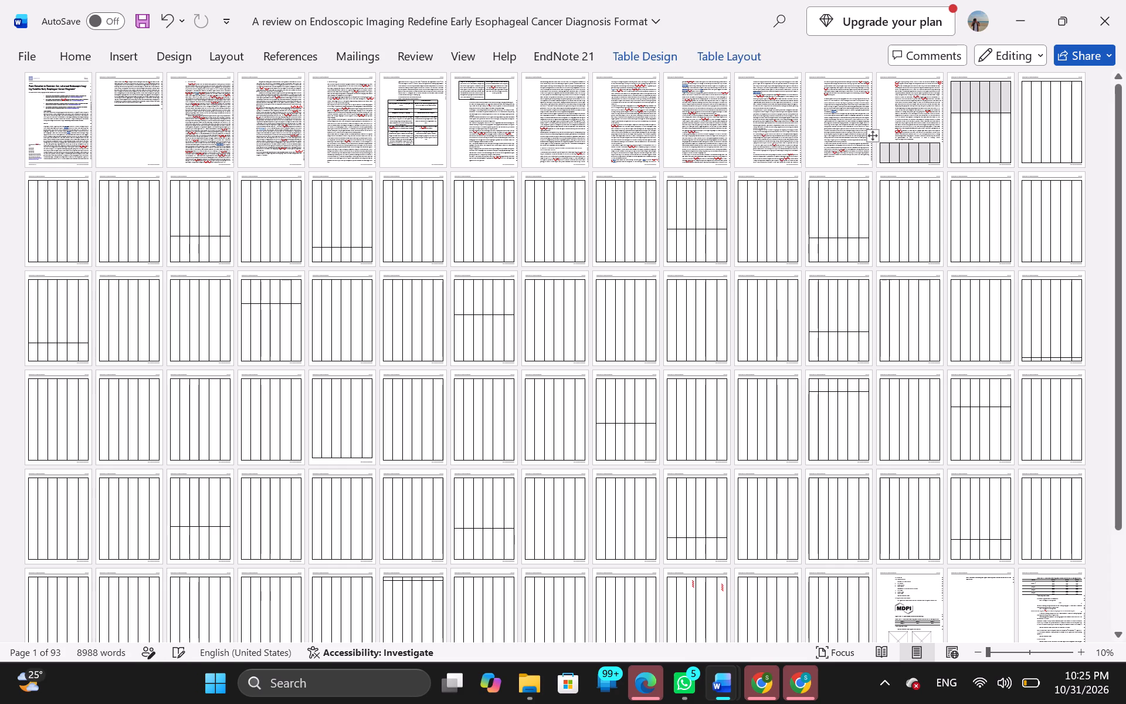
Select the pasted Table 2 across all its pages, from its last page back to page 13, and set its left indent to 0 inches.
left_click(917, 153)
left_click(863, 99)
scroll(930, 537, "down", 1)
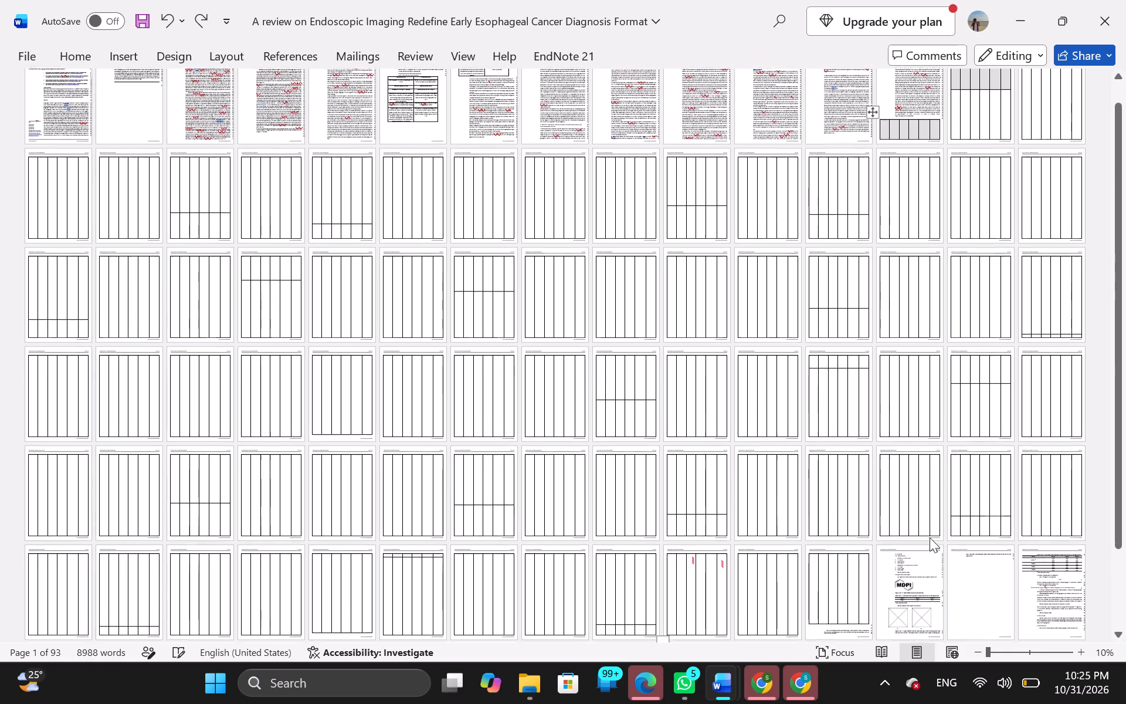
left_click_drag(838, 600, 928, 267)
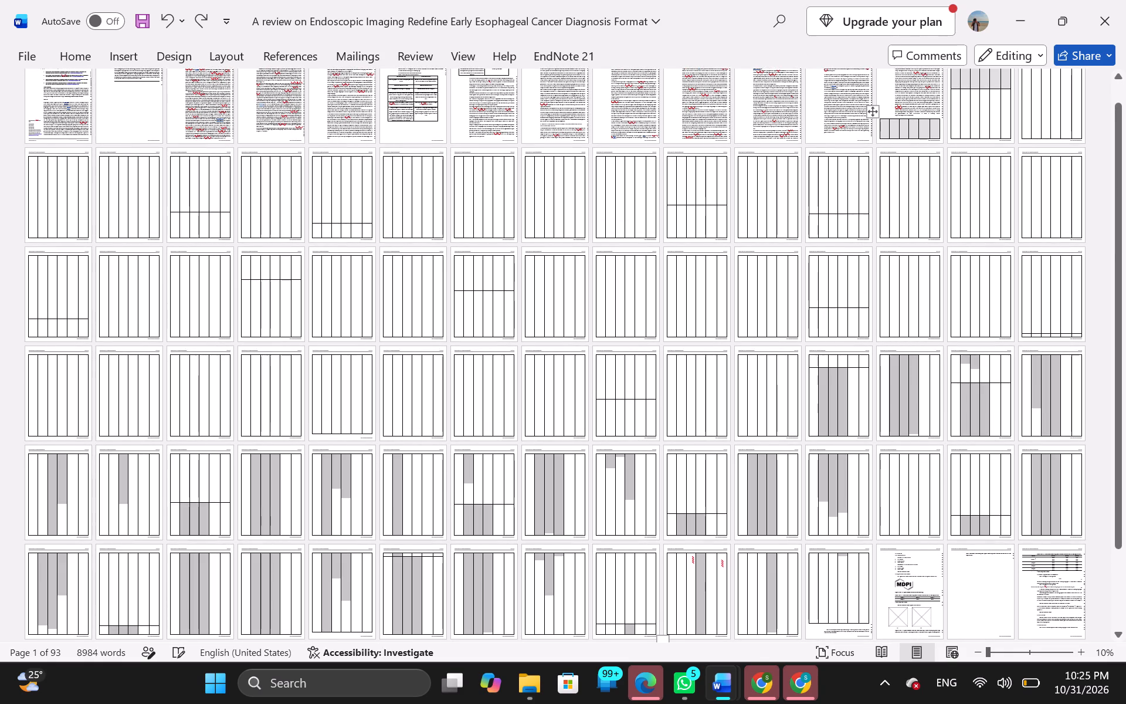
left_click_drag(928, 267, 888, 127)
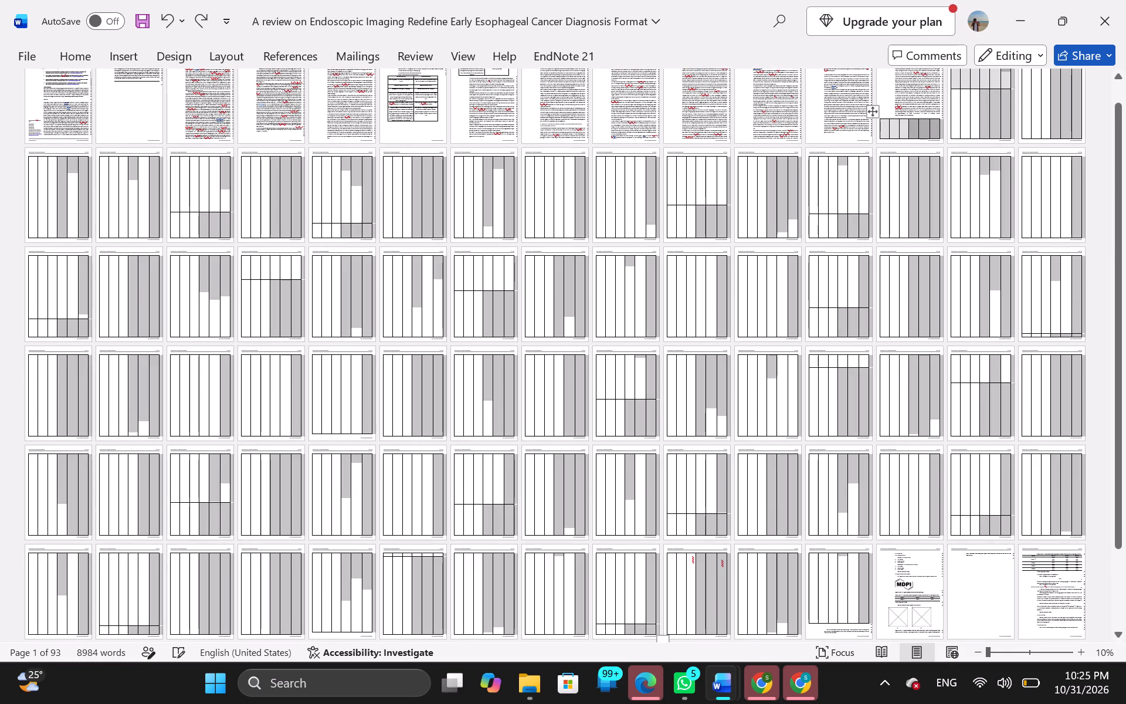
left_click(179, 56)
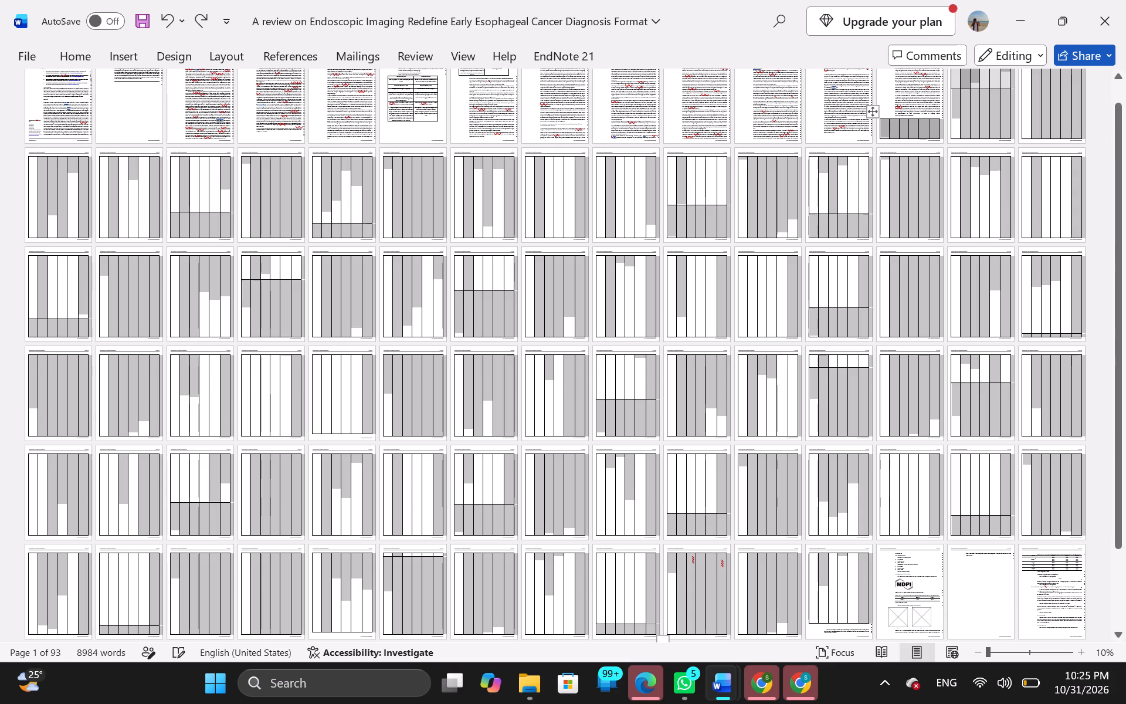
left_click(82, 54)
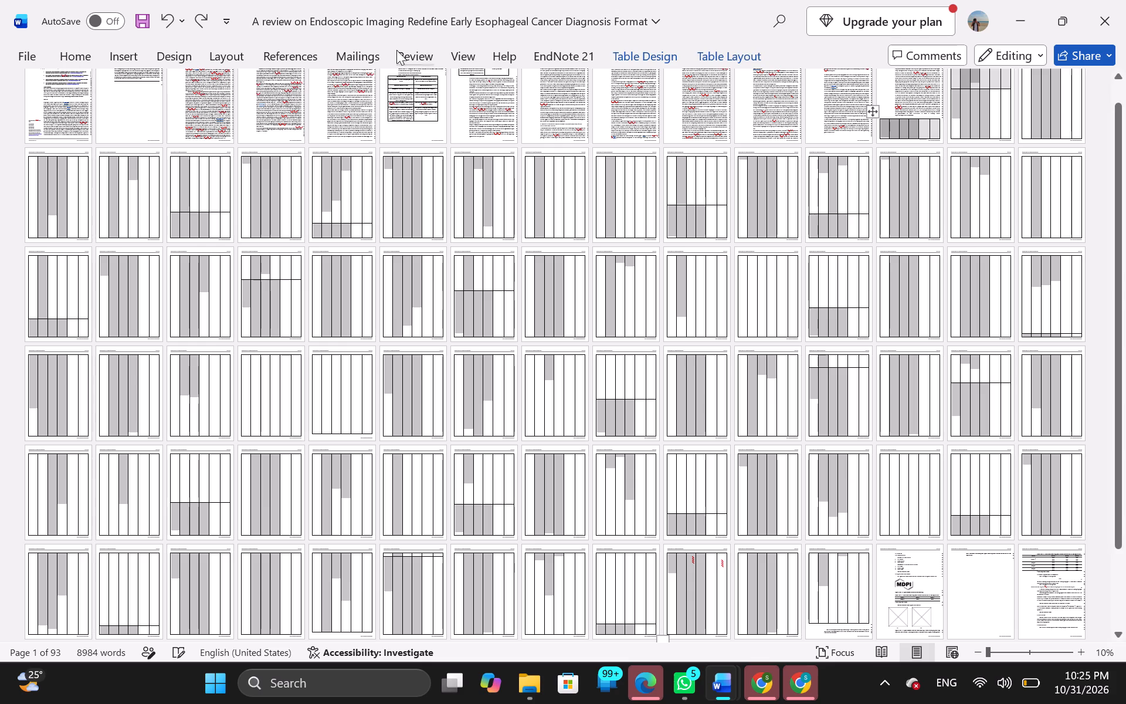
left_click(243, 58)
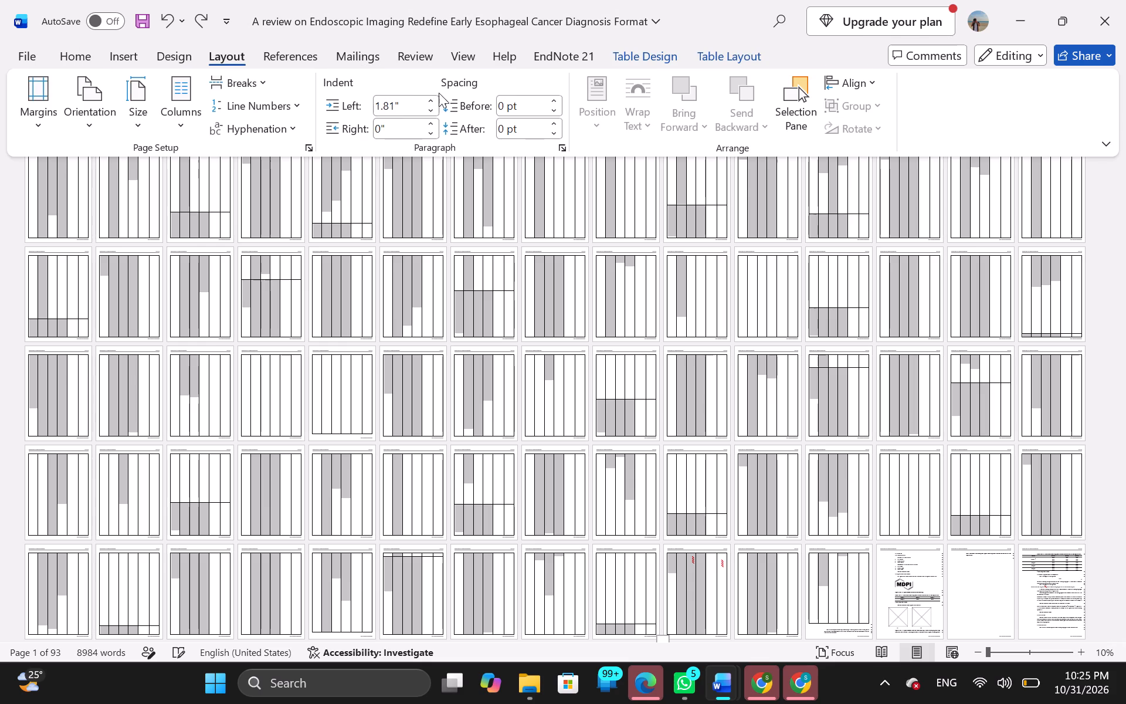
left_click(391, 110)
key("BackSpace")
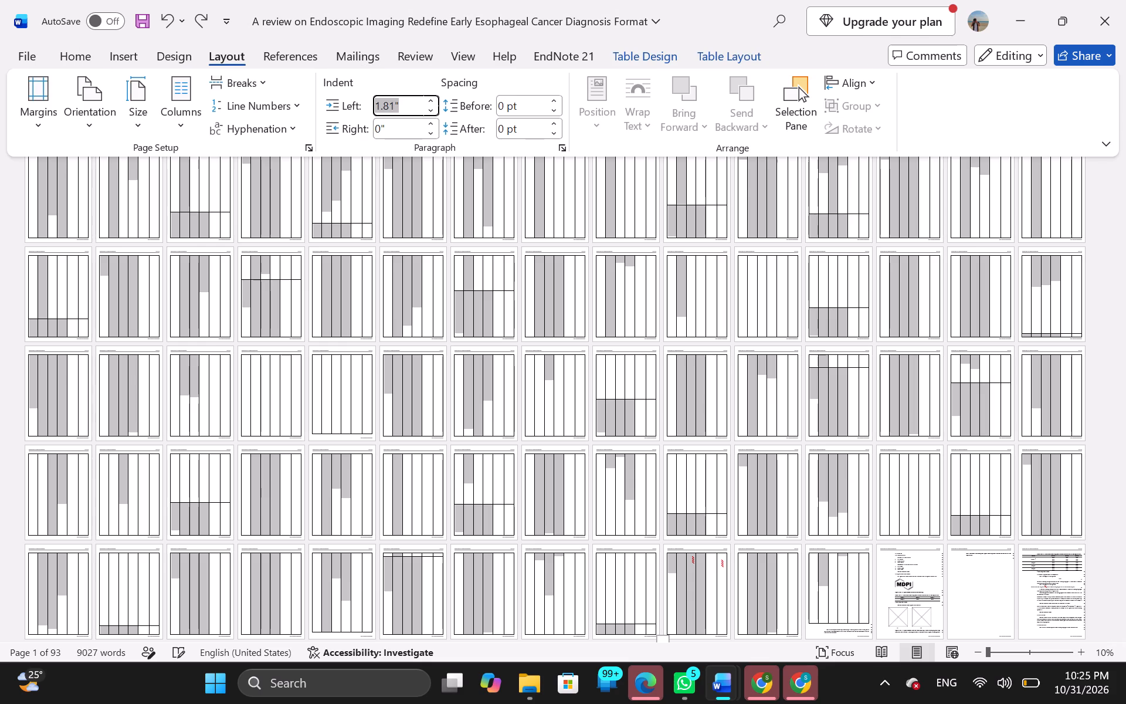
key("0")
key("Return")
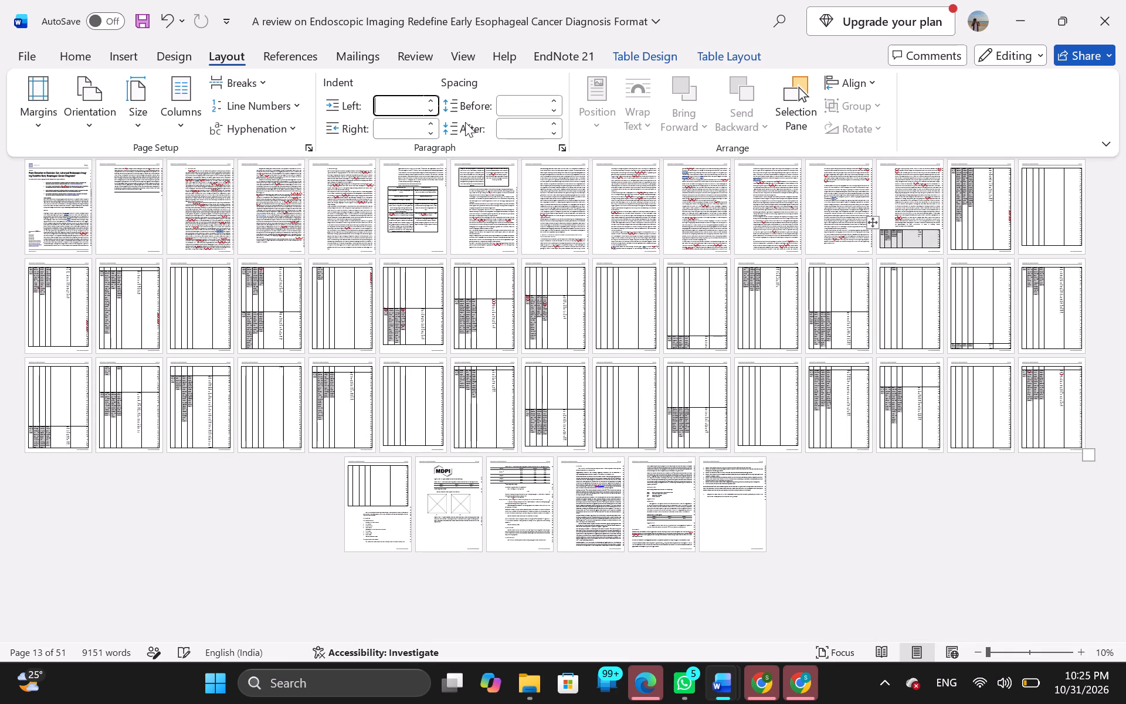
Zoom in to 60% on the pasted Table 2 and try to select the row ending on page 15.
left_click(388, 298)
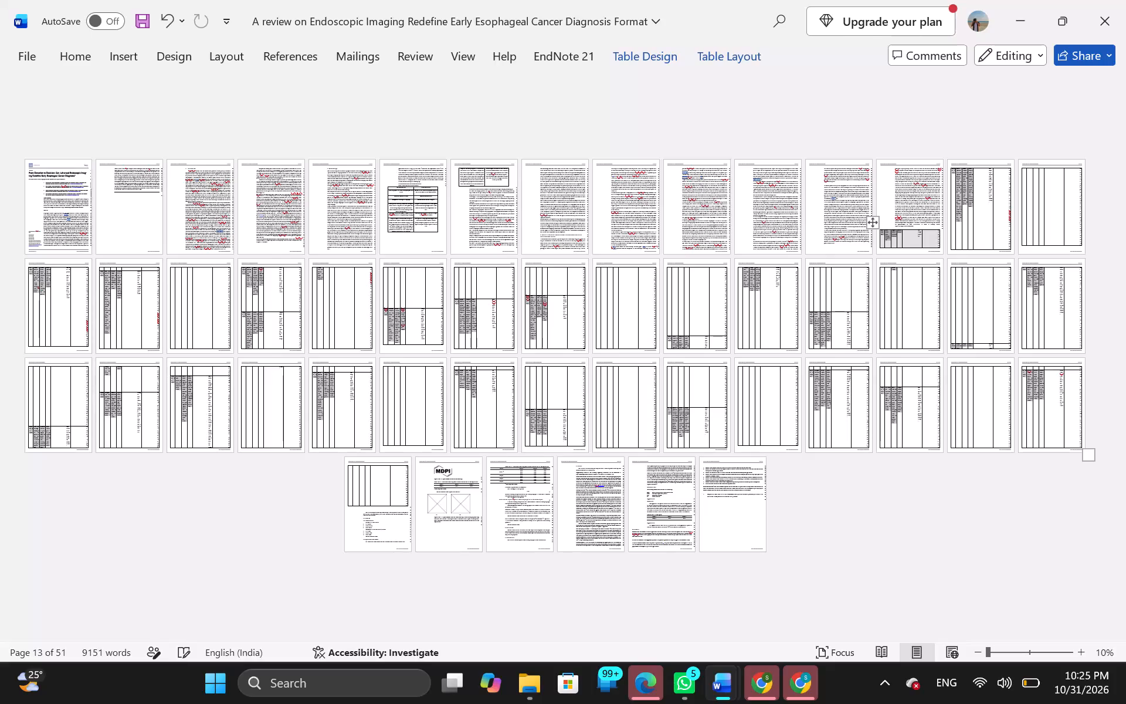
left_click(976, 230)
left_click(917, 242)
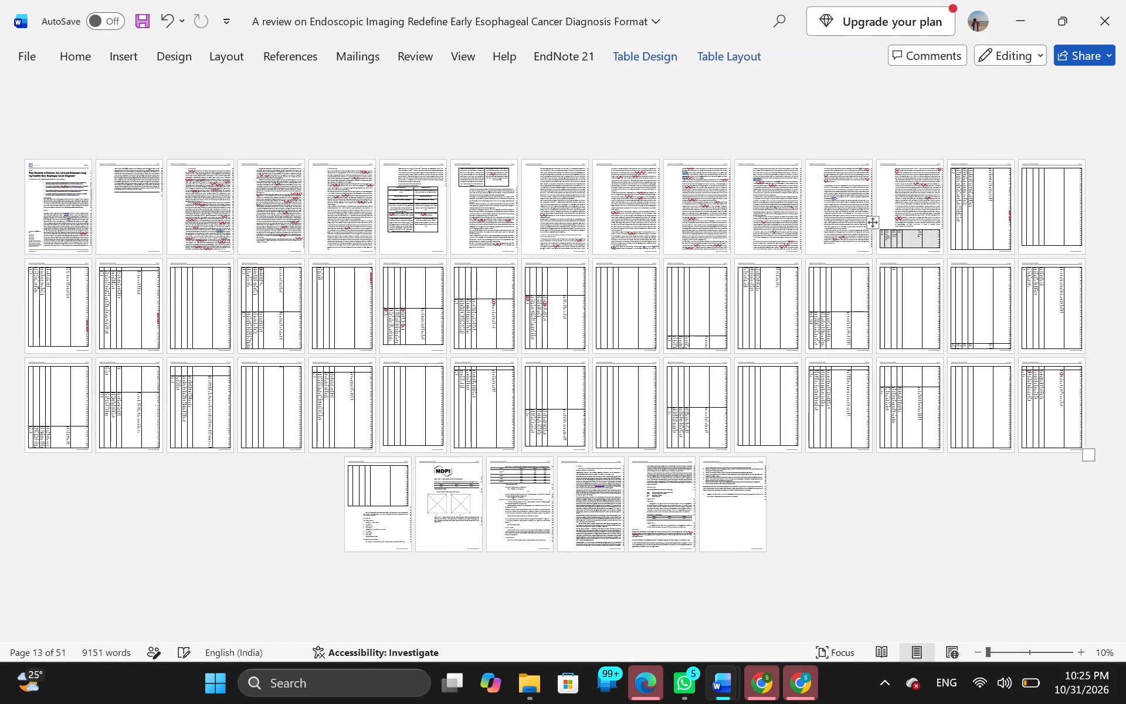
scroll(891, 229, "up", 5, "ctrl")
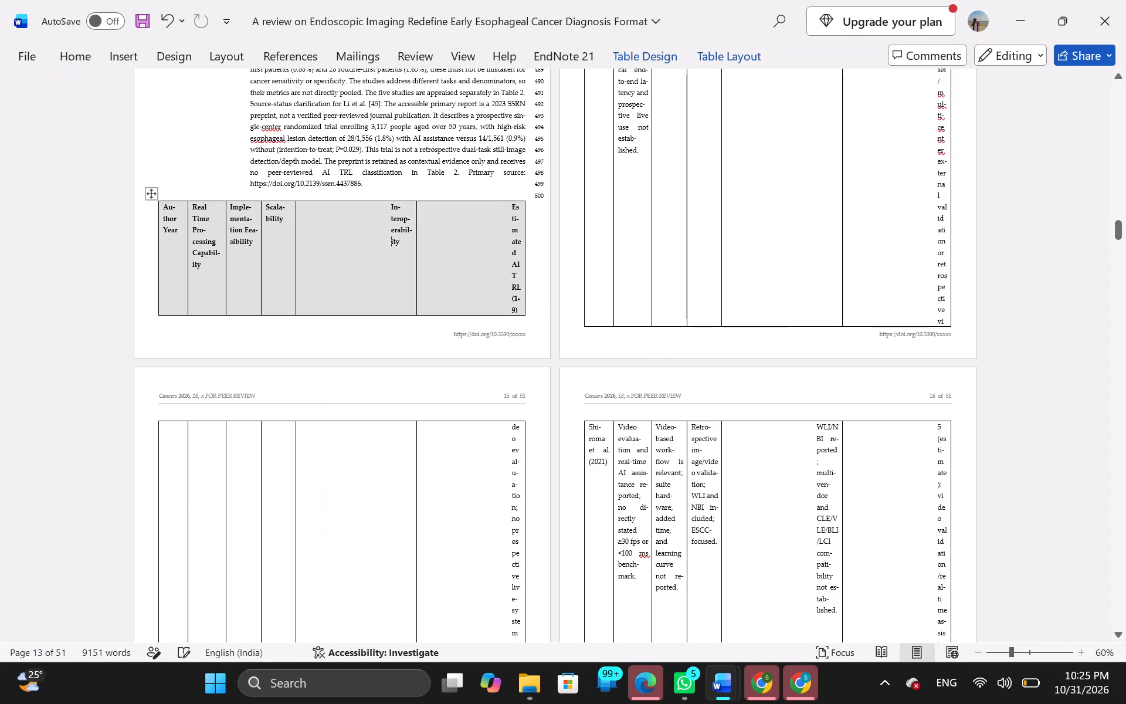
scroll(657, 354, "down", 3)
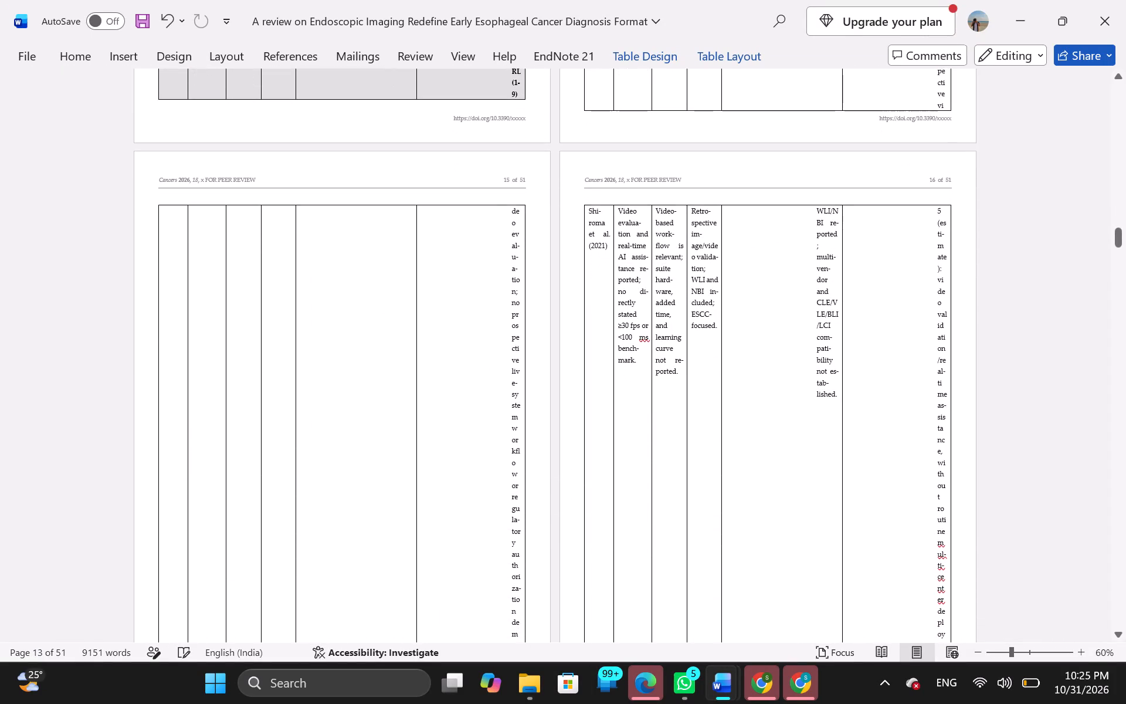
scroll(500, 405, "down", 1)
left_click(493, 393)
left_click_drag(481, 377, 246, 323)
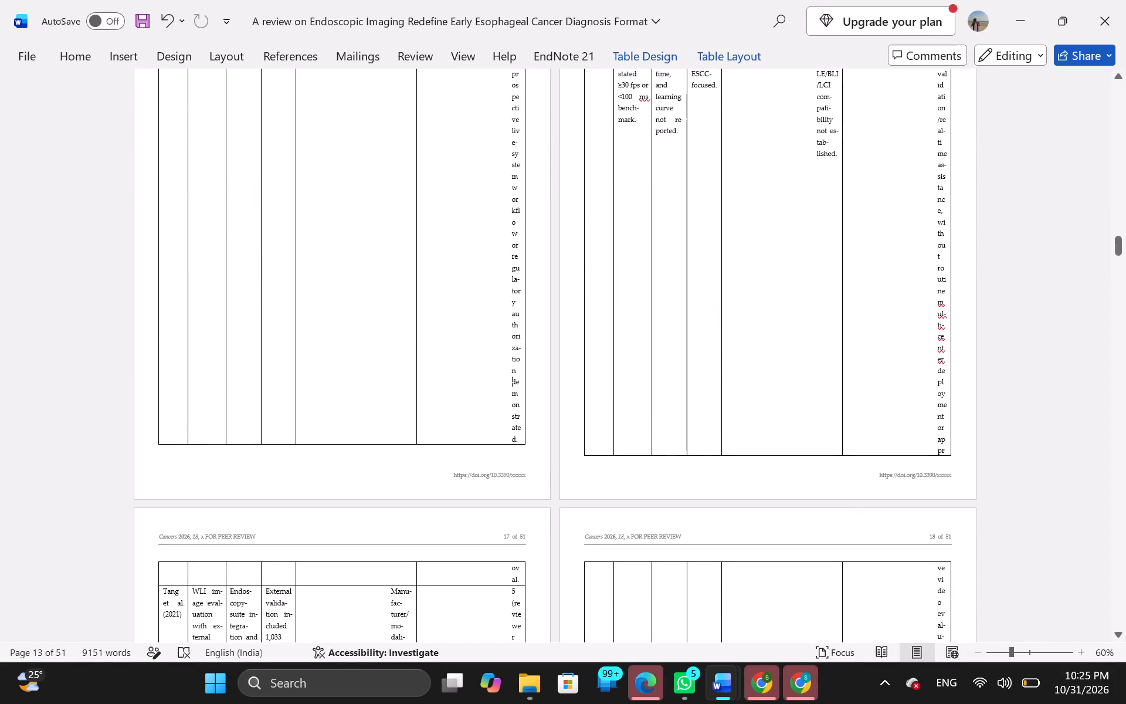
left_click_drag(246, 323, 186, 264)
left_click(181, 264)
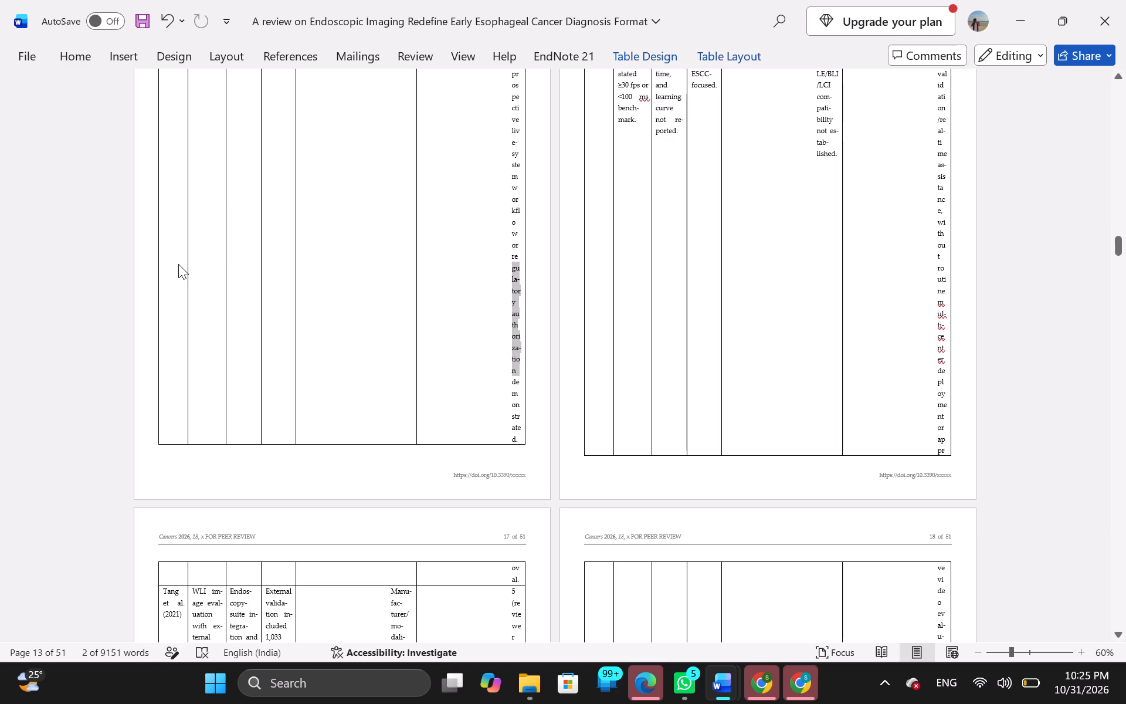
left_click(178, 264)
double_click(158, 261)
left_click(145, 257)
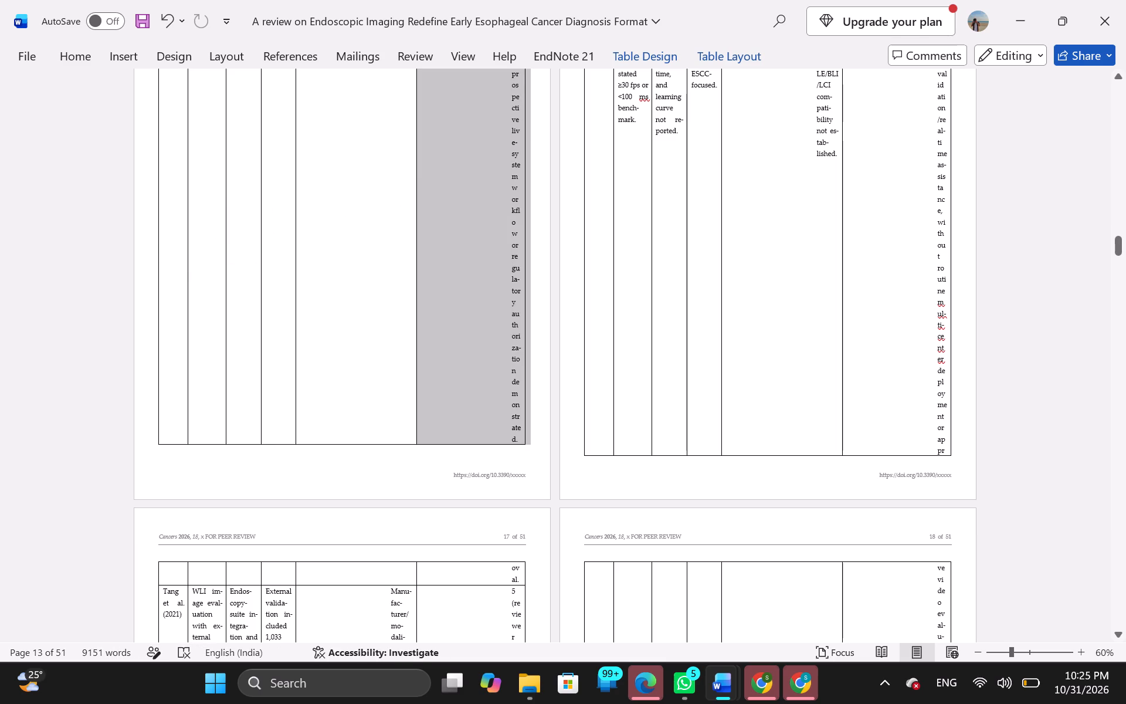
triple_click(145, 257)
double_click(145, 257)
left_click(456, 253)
Undo the recent edits back through Table 2's indent change and paste to before the section 3 heading was entered.
key("ctrl+z")
key("ctrl+z")
key("ctrl+z")
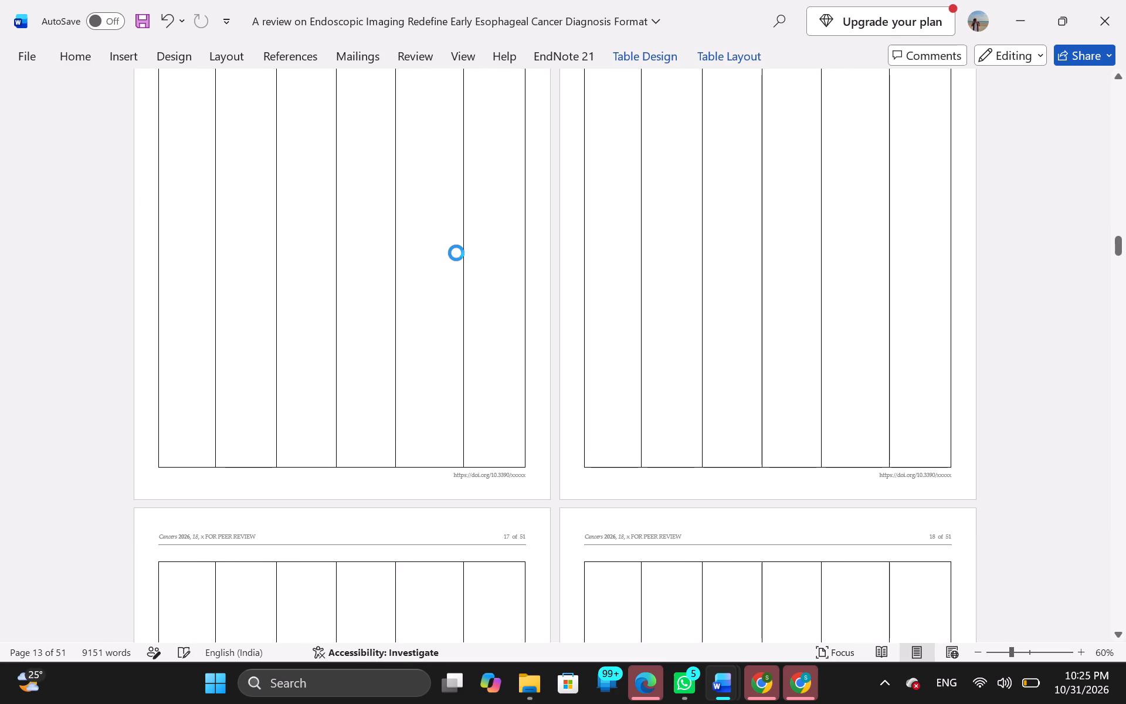
key("ctrl+z")
key("ctrl+z")
key("ctrl+z")
key("ctrl+z")
key("ctrl+z")
key("ctrl+z")
key("ctrl+z")
key("ctrl+z")
key("ctrl+z")
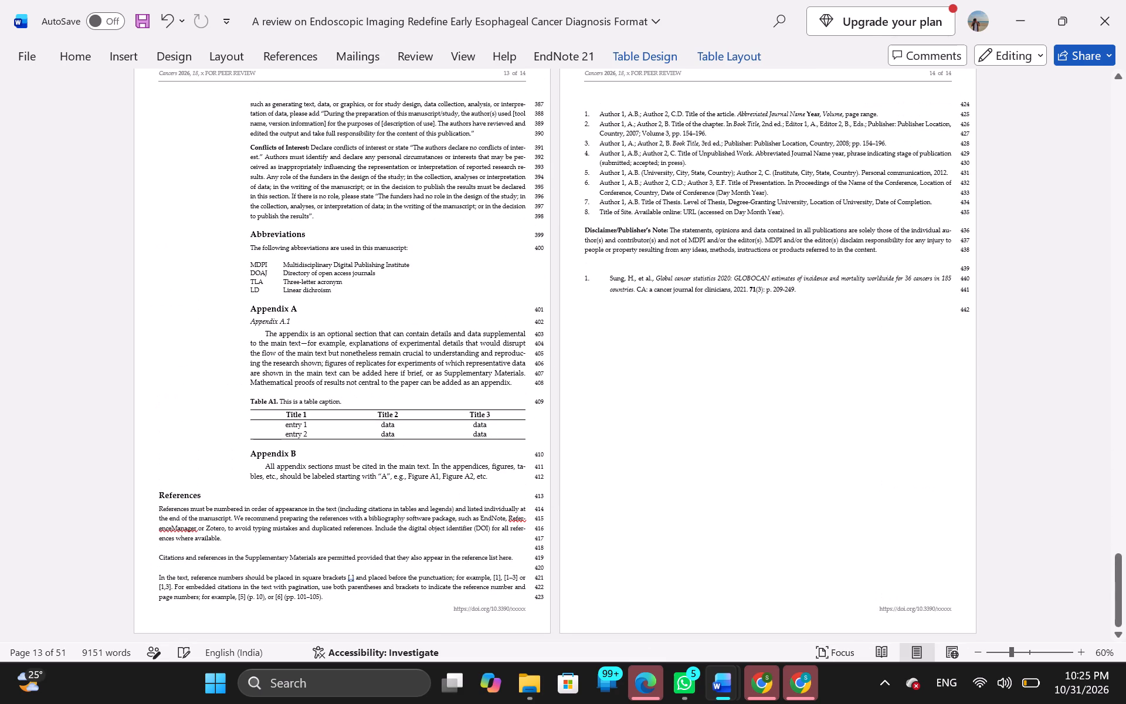
scroll(544, 347, "up", 2)
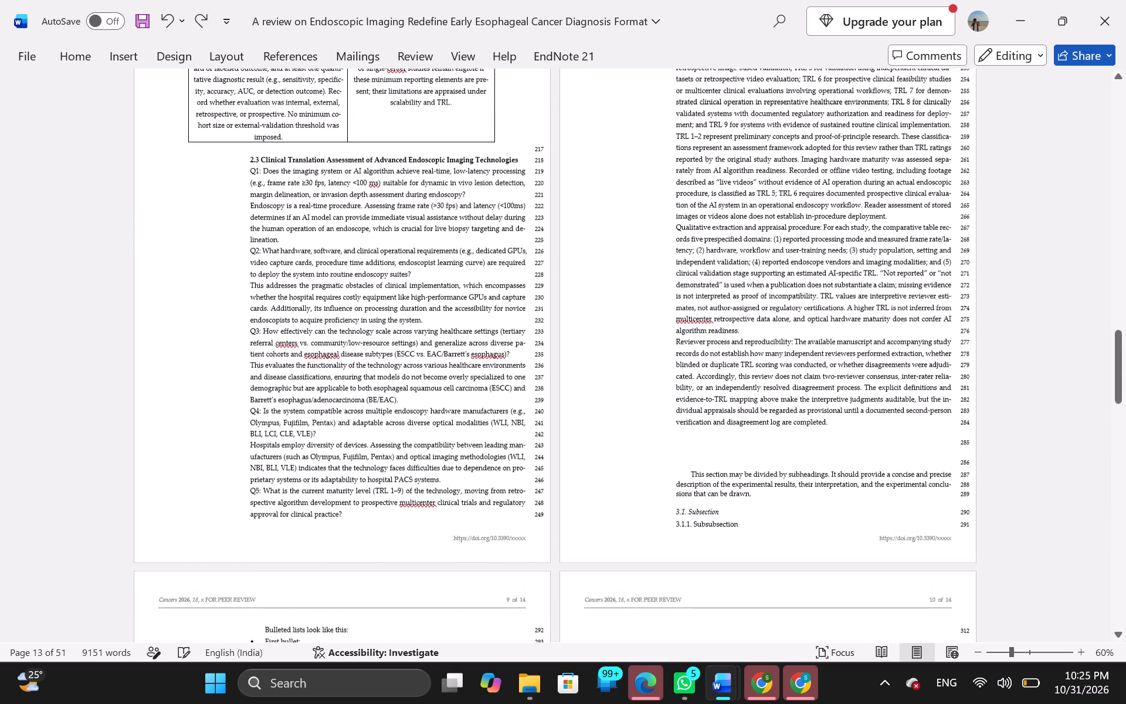
scroll(544, 347, "up", 1)
Redo the section 3 heading and its study text, stopping before Table 2 is pasted.
key("ctrl+y")
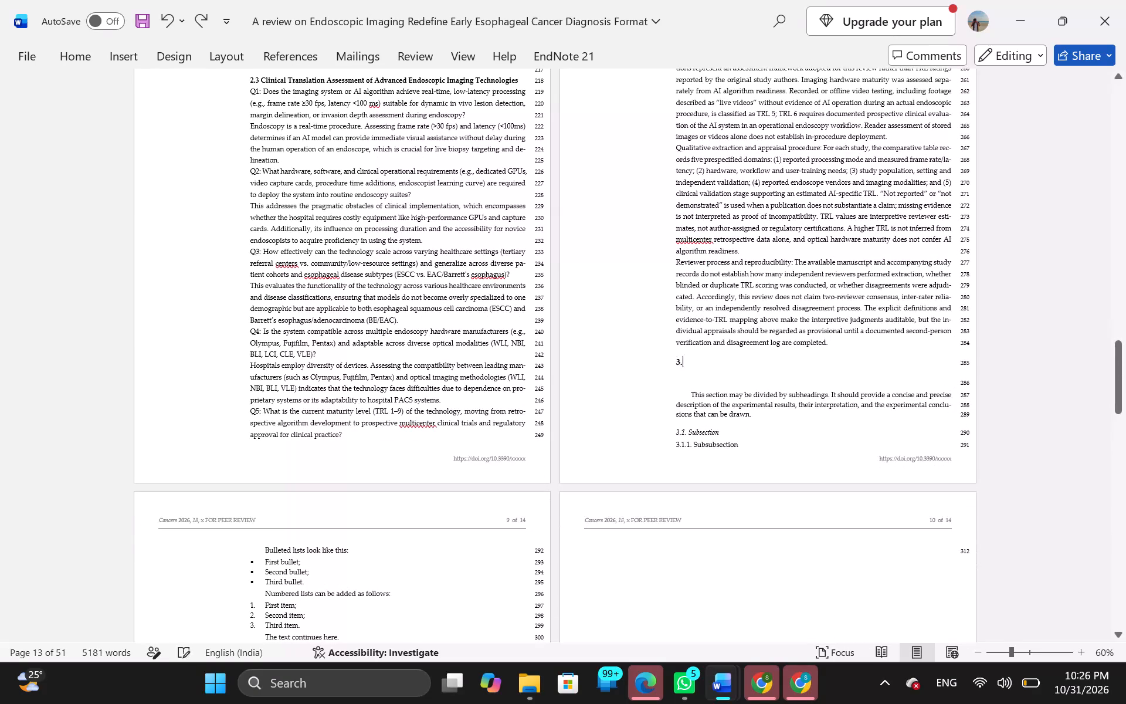
key("ctrl+y")
key("ctrl+y")
key("ctrl+y")
key("ctrl+y")
key("ctrl+y")
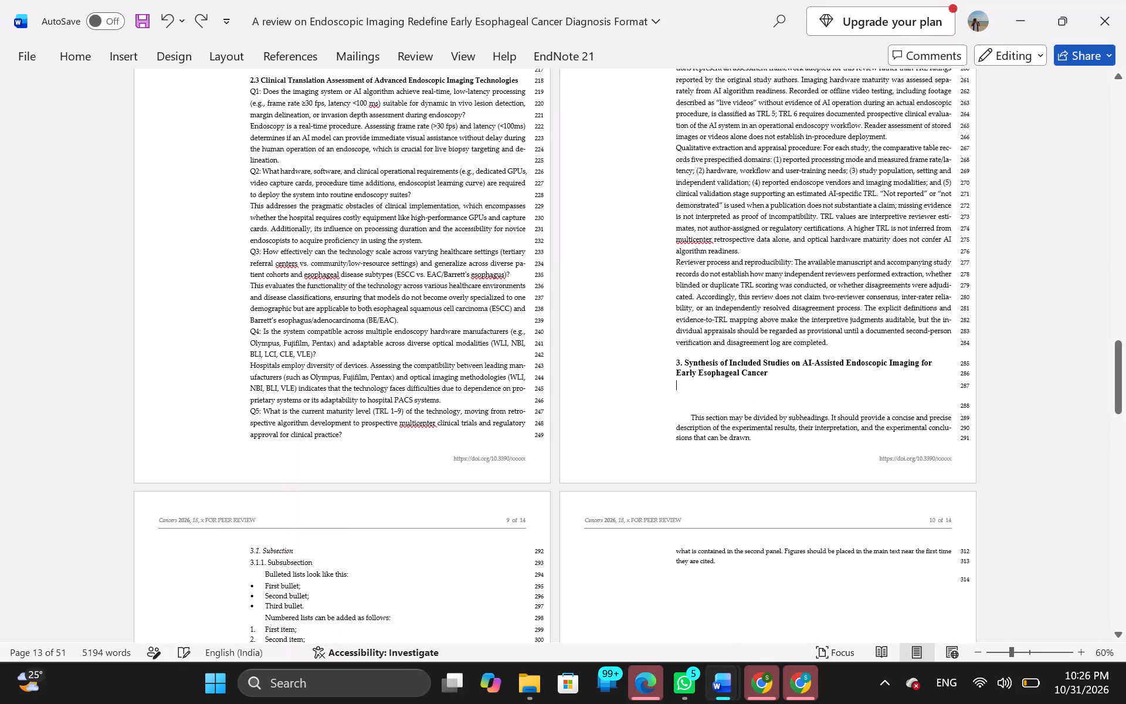
key("ctrl+y")
key("ctrl+y")
key("ctrl+y")
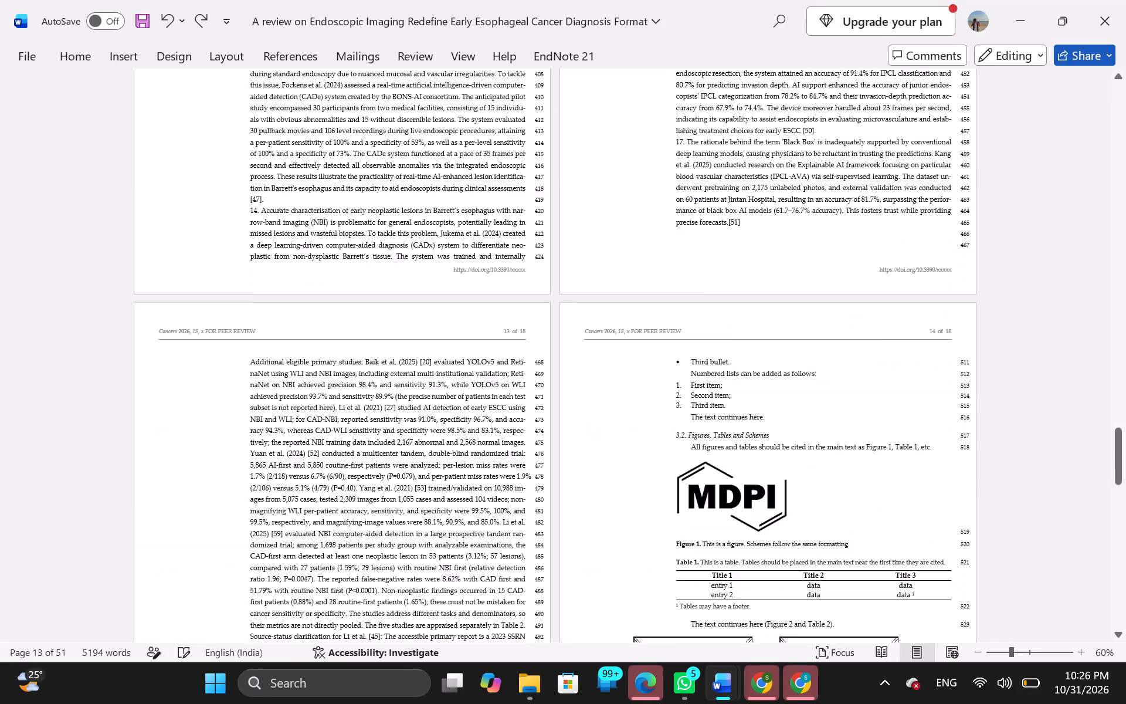
scroll(645, 317, "down", 1)
Switch to the source document Esophageal_Cancer_Review_Two_Major_Issues_Corrected at Table 2.
key("alt+Tab")
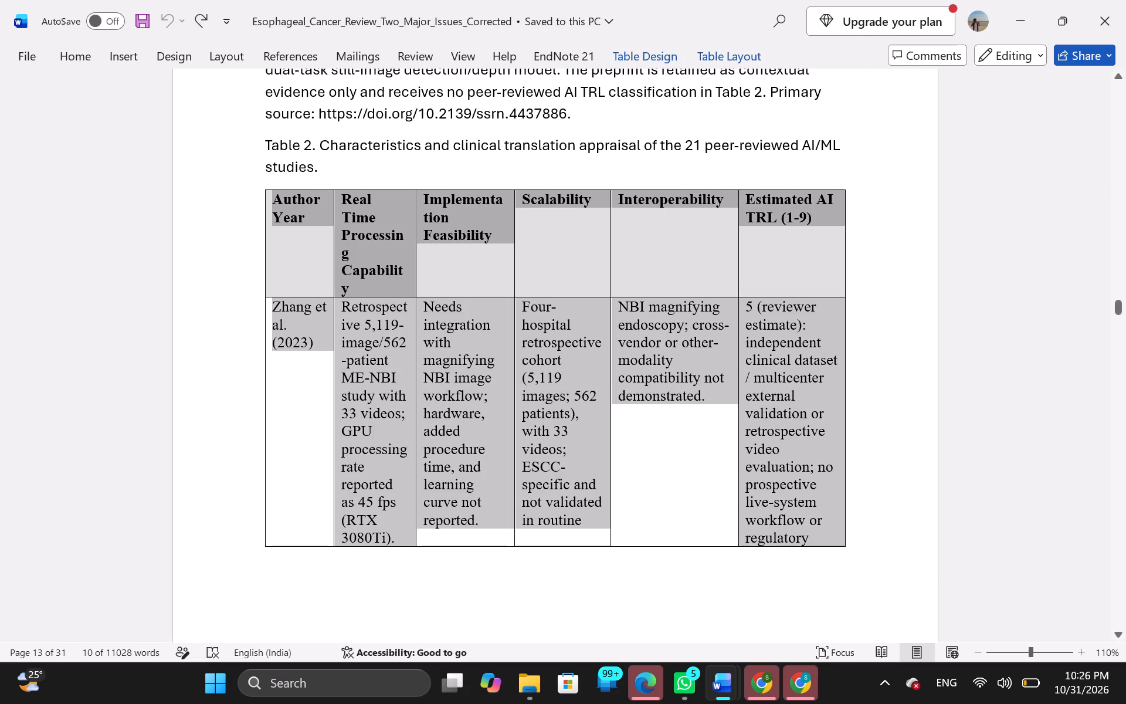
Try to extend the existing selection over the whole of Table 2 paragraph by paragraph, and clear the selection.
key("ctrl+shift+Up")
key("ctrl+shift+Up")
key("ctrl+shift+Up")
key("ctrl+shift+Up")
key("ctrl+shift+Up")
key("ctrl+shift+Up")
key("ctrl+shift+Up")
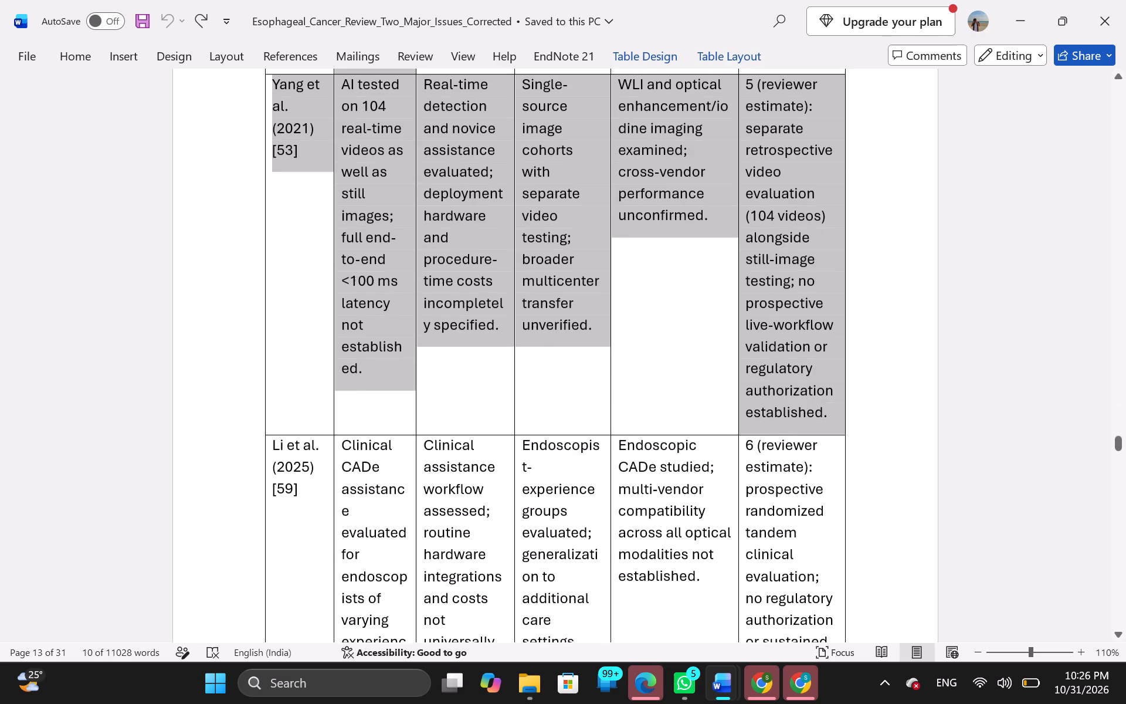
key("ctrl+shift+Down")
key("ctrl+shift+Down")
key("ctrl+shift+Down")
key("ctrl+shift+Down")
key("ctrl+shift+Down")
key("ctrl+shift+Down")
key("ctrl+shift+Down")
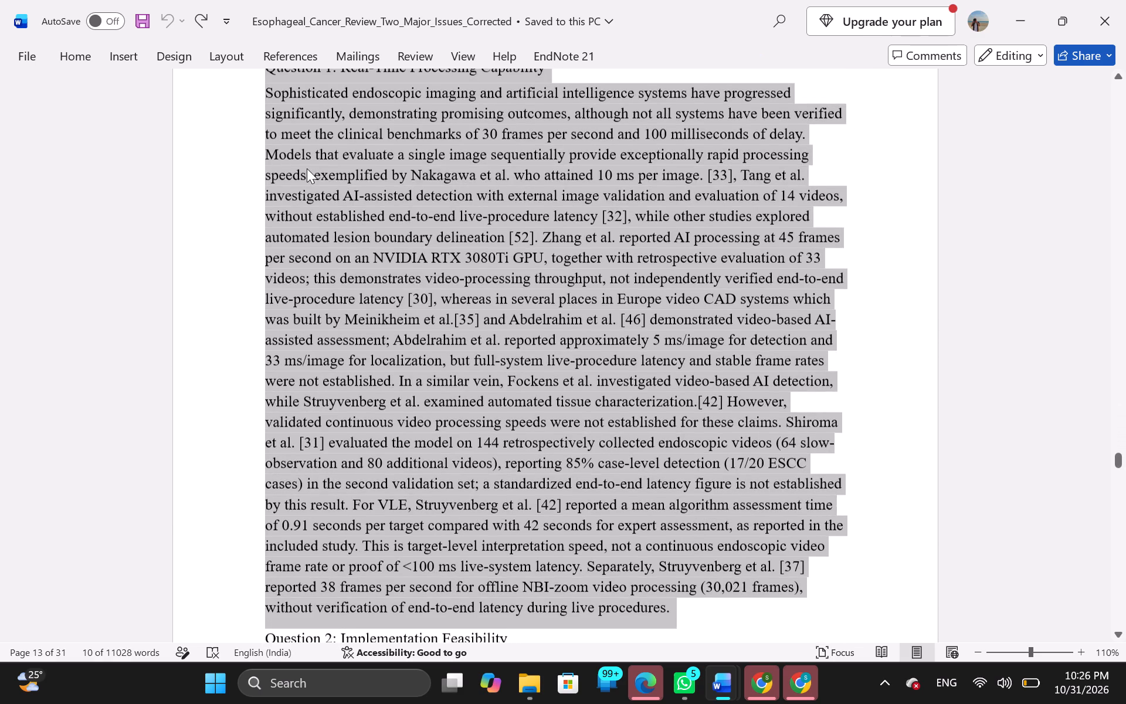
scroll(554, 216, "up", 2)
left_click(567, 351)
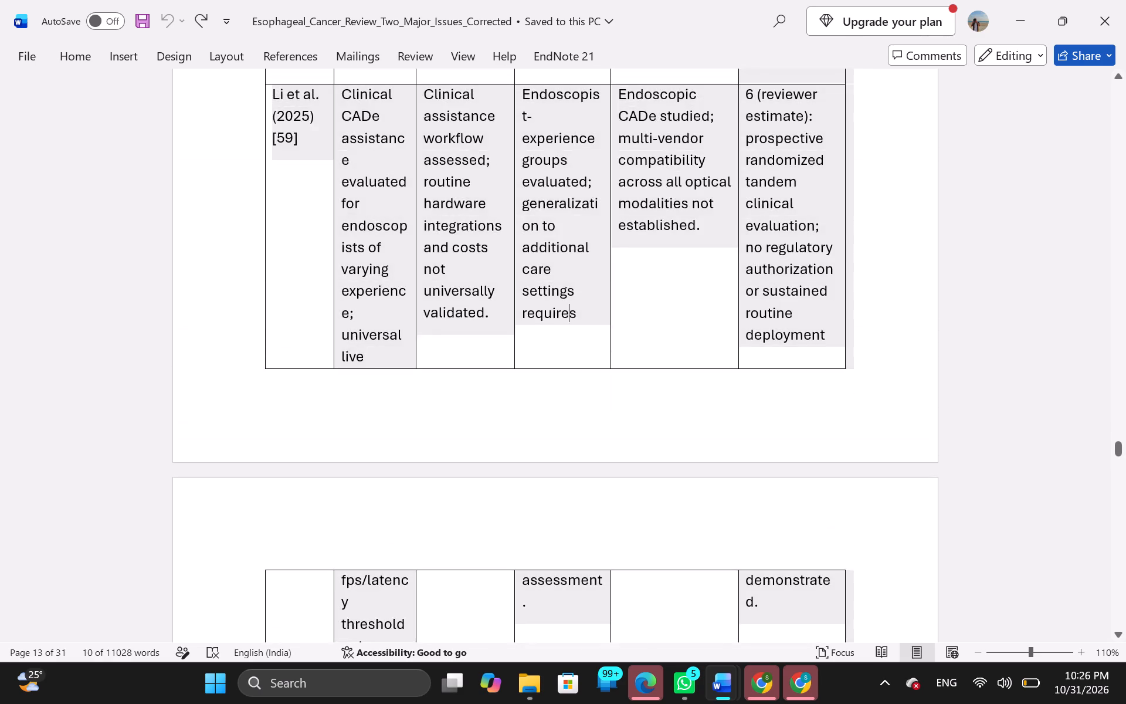
Select the whole of Table 2 together with its caption in the source document and copy it.
scroll(408, 356, "down", 2)
scroll(543, 342, "down", 2)
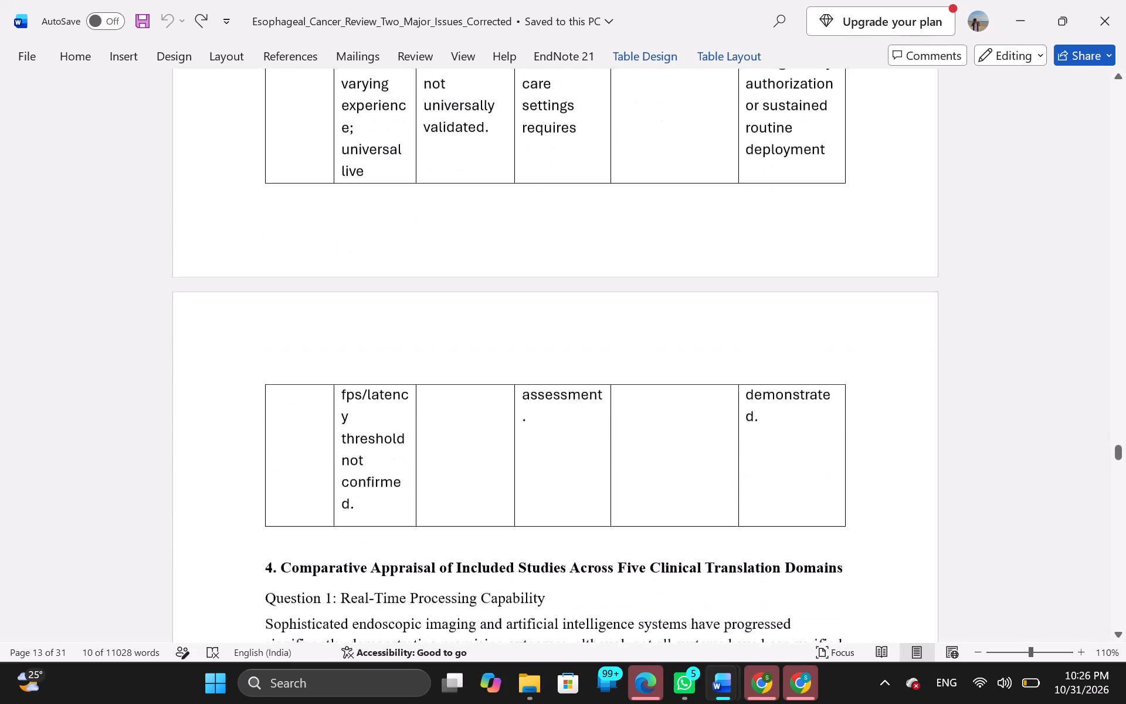
scroll(543, 342, "down", 1)
left_click_drag(842, 312, 676, 189)
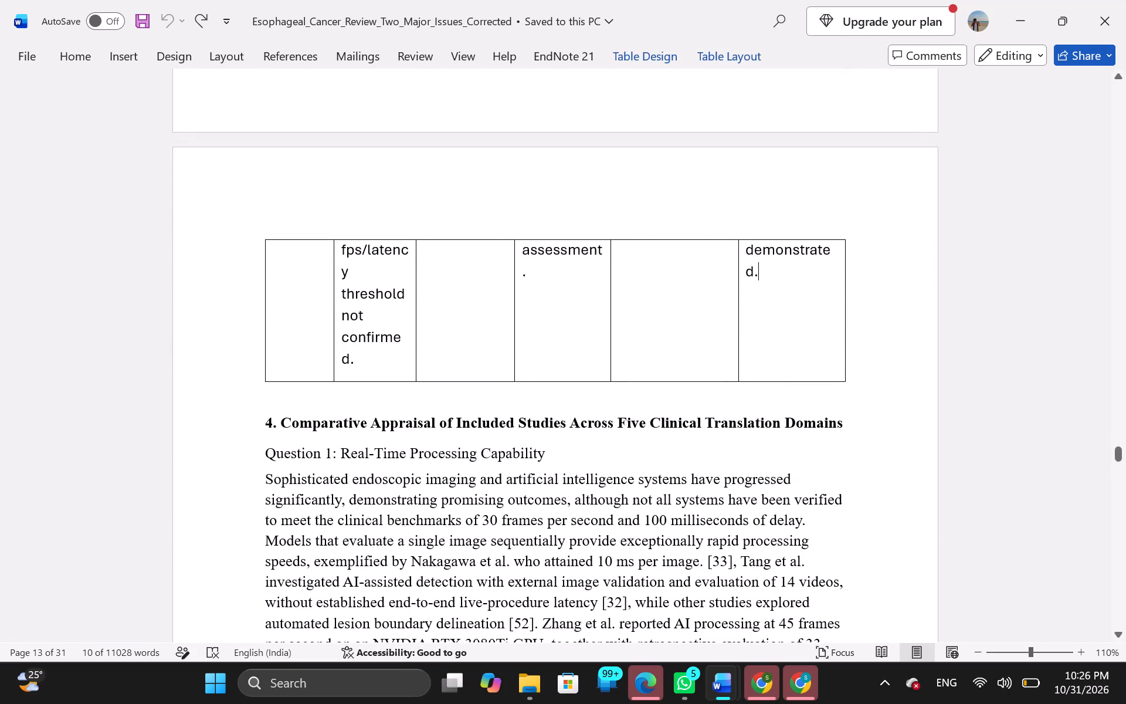
left_click_drag(676, 189, 335, 0)
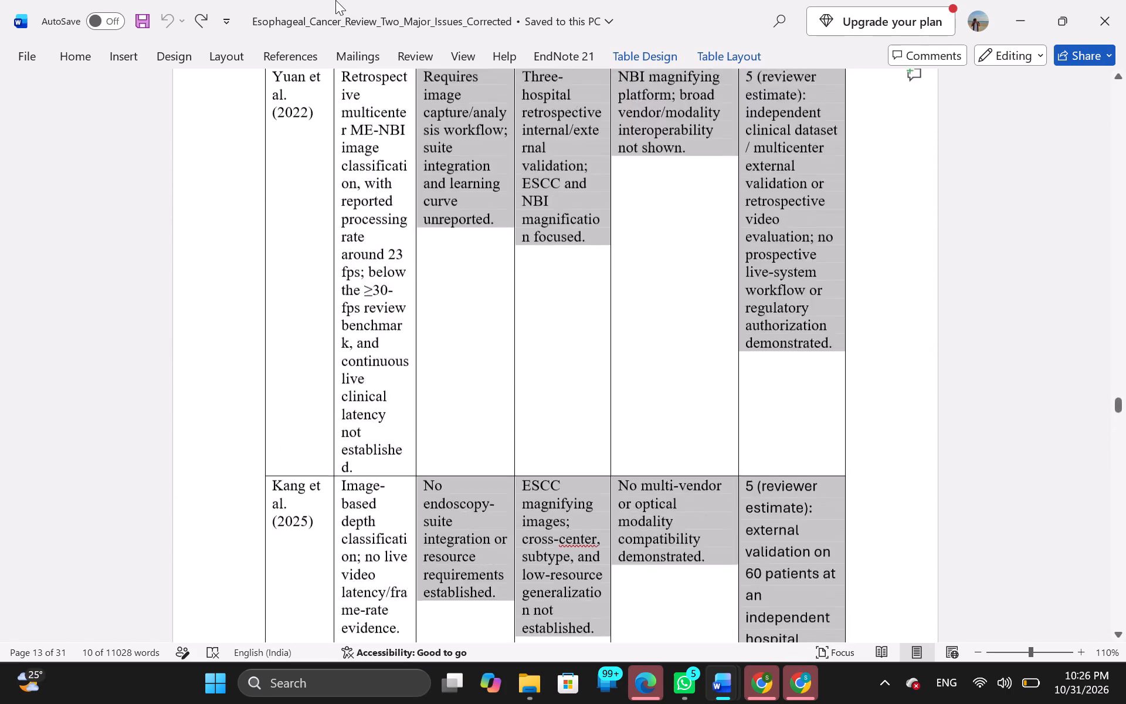
left_click_drag(335, 0, 317, 0)
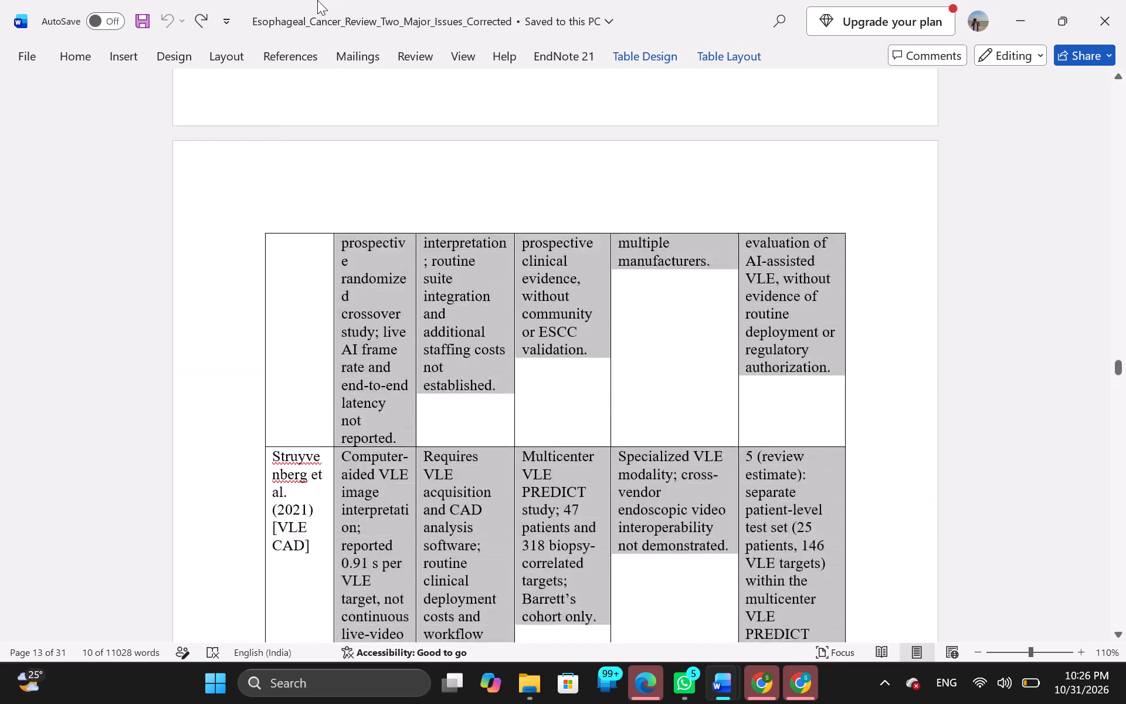
left_click_drag(317, 0, 317, 0)
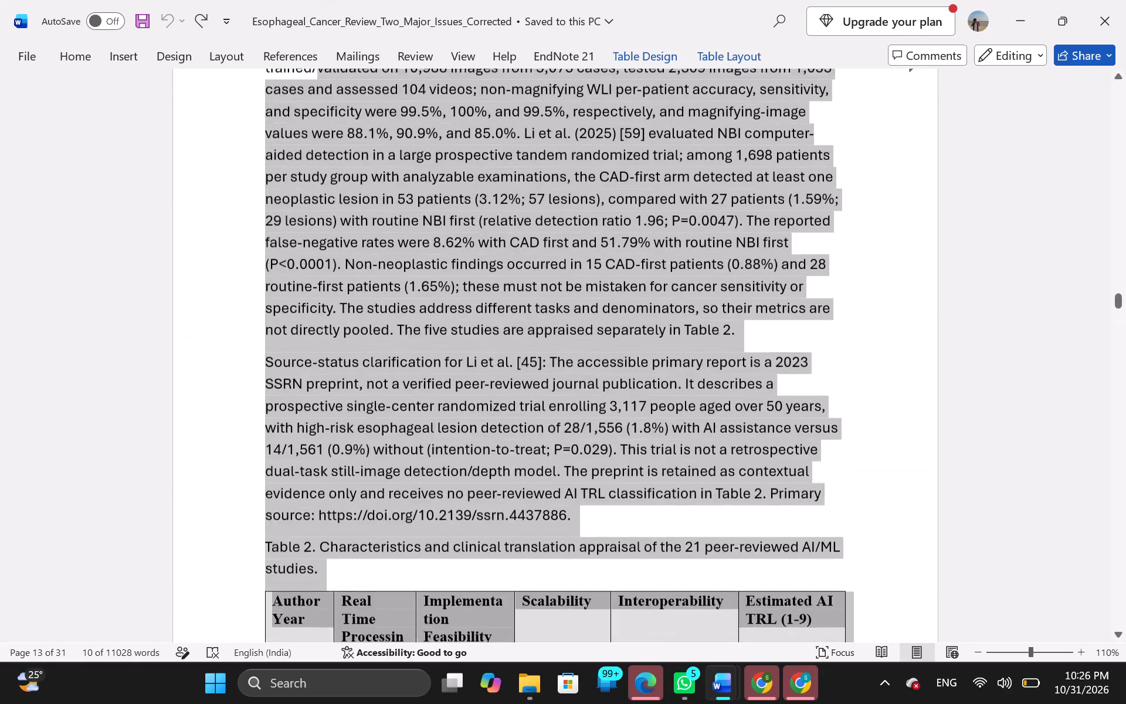
left_click_drag(317, 0, 330, 662)
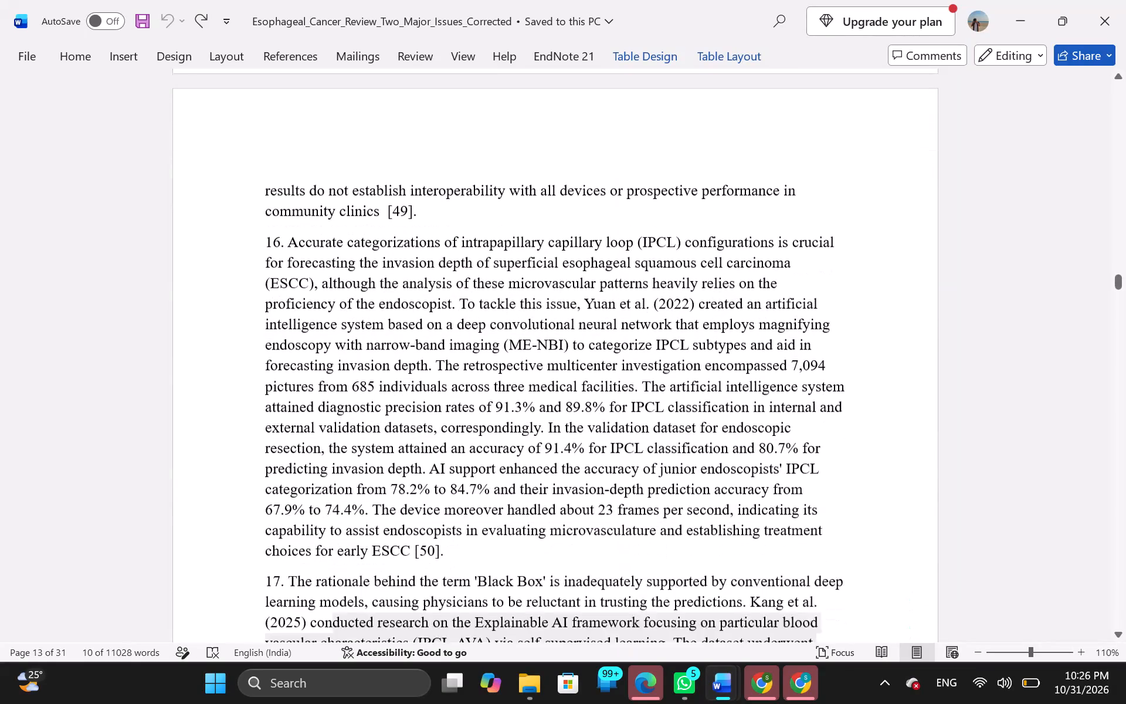
left_click_drag(330, 662, 327, 675)
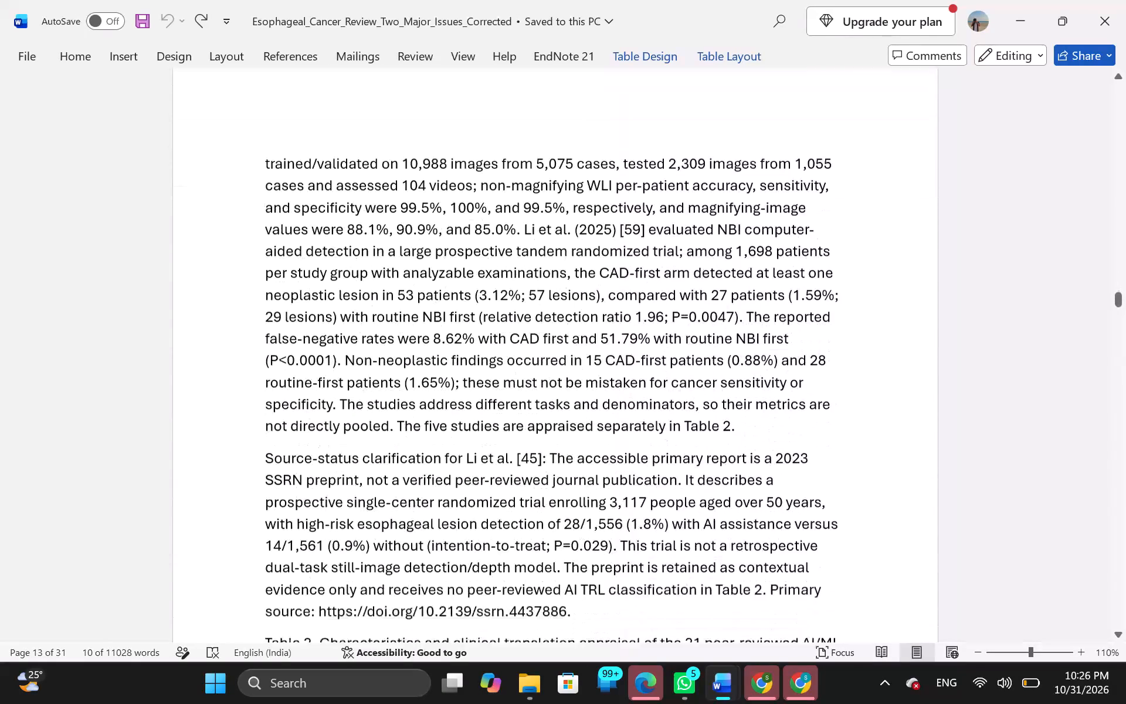
left_click_drag(327, 675, 215, 107)
scroll(212, 187, "down", 1)
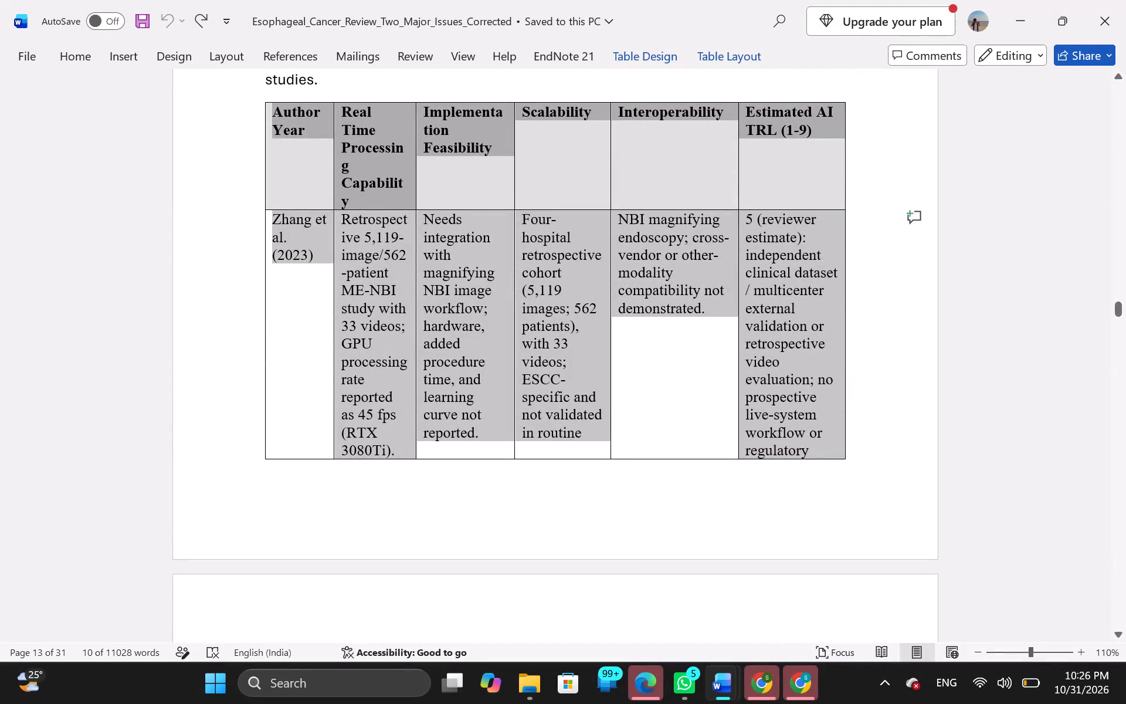
scroll(215, 107, "down", 1)
left_click_drag(215, 107, 250, 201)
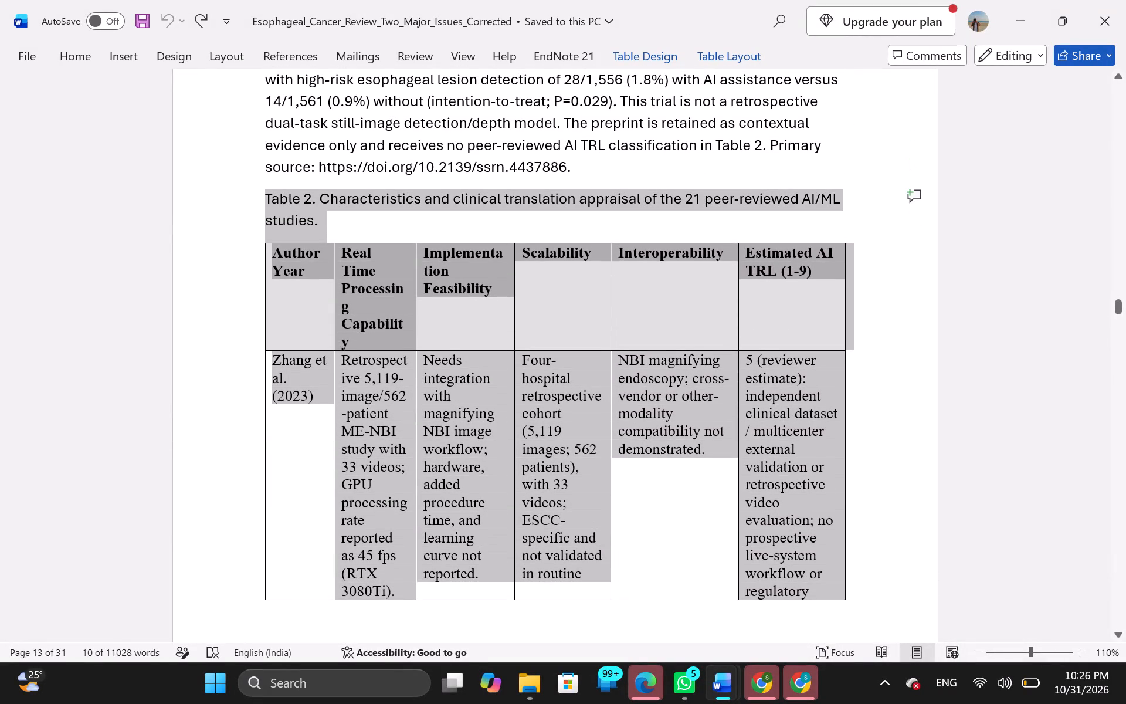
left_click_drag(250, 201, 250, 201)
key("ctrl+c")
Switch to the Cancers-format template and paste Table 2 after the section 3 study text.
key("alt+Tab")
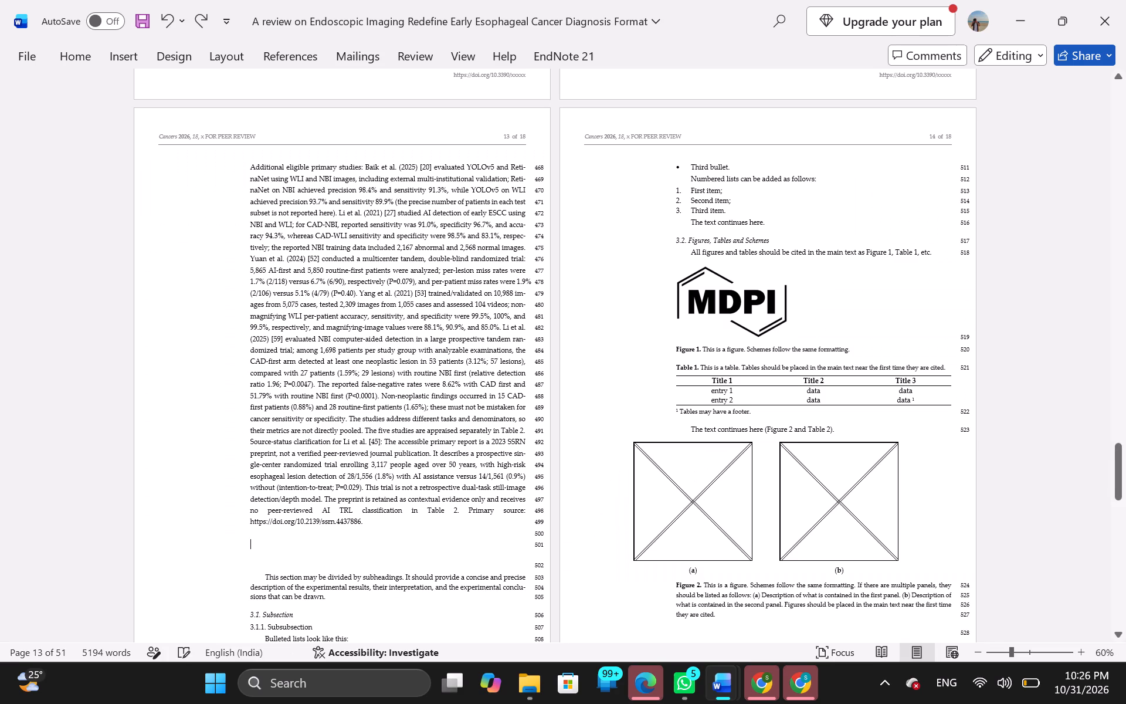
key("ctrl+v")
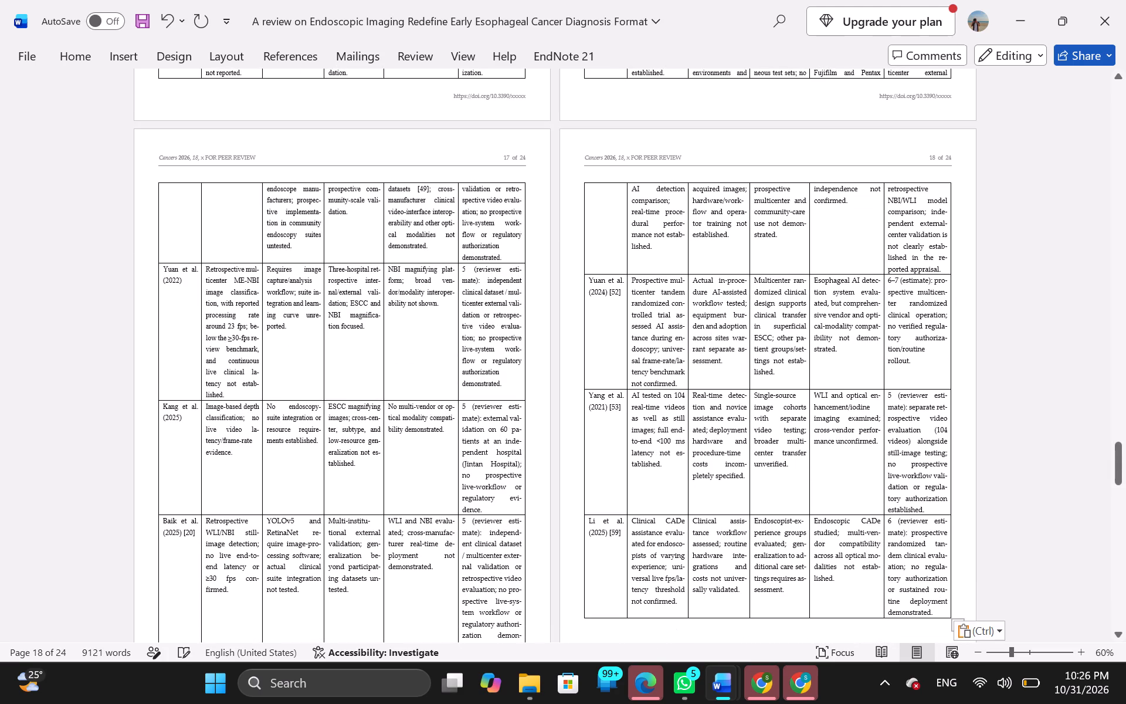
Centre the caption "Table 2. Characteristics and clinical translation appraisal of the 21 peer-reviewed AI/ML studies." above the pasted table.
scroll(521, 407, "up", 1)
scroll(362, 318, "up", 4)
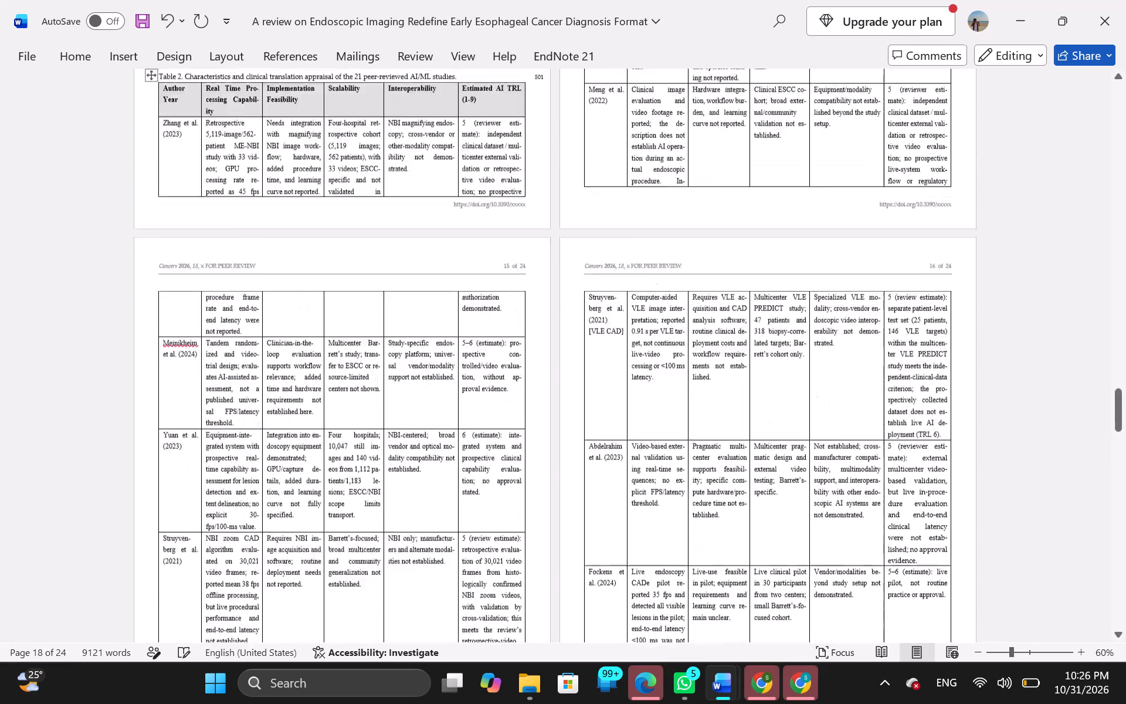
scroll(362, 318, "up", 1)
scroll(362, 318, "down", 2)
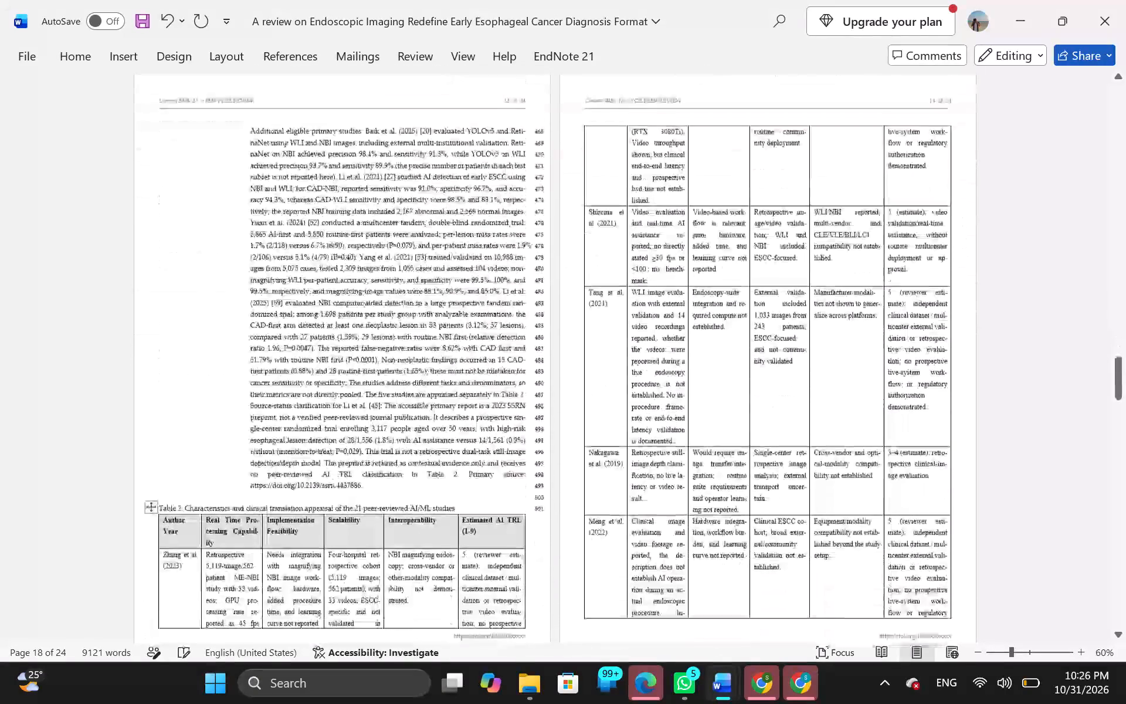
scroll(362, 318, "down", 1)
left_click(177, 479)
left_click_drag(460, 485, 160, 488)
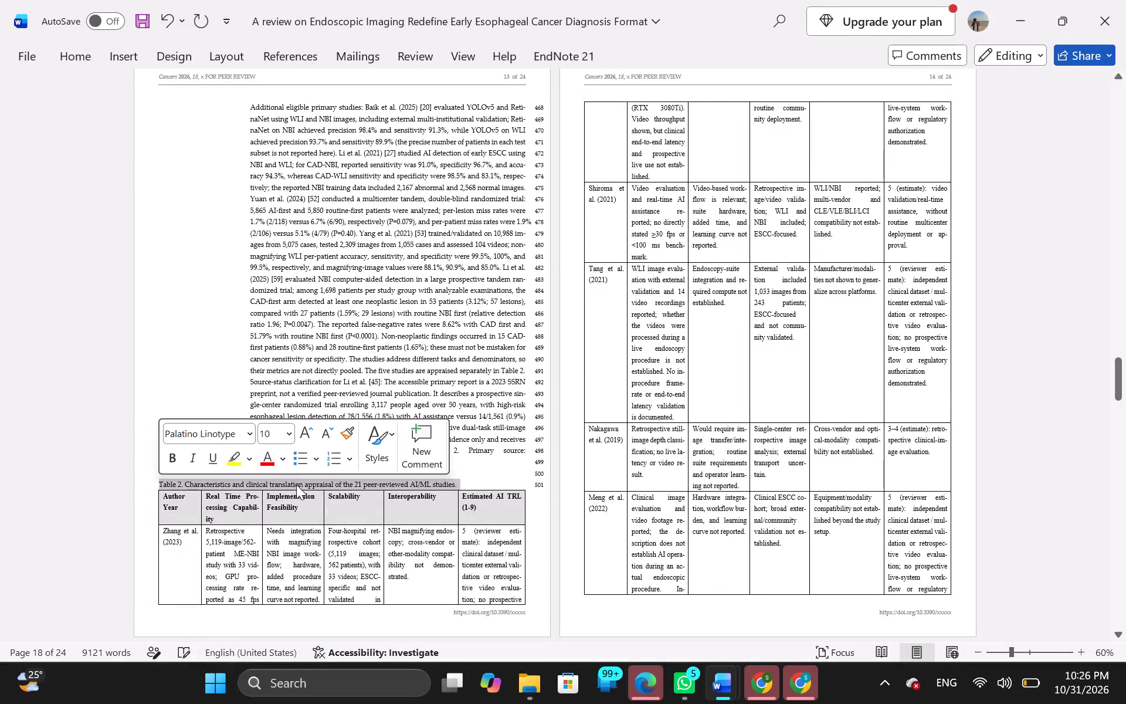
left_click(124, 52)
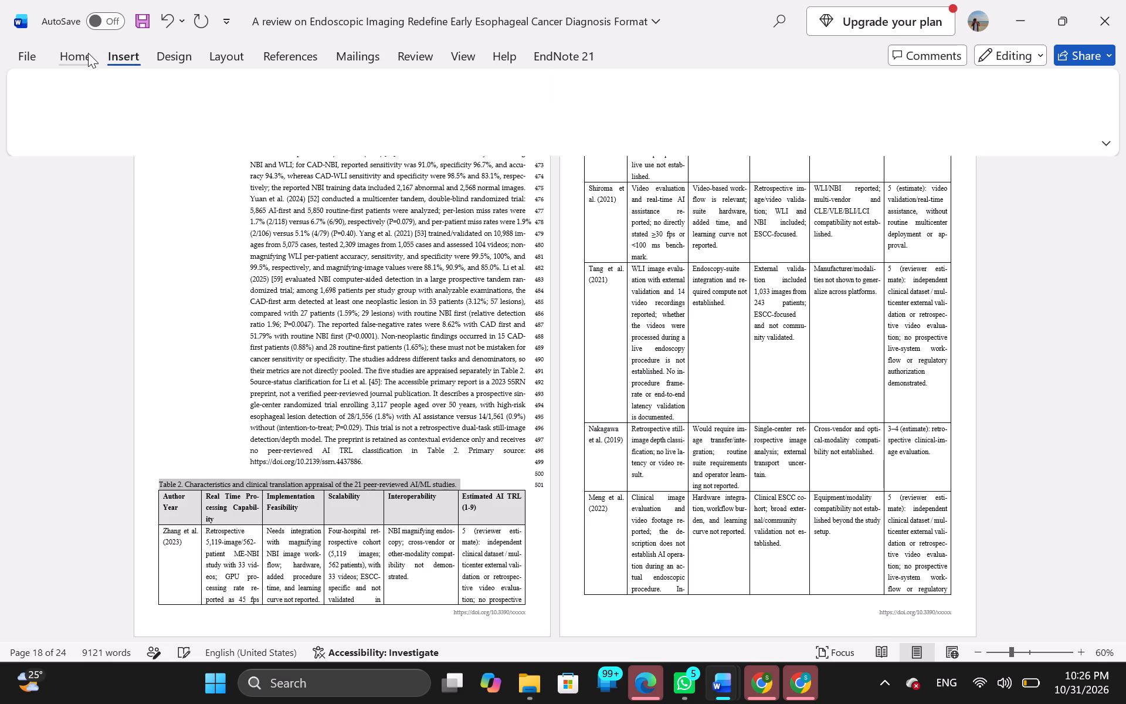
left_click(88, 53)
left_click(402, 123)
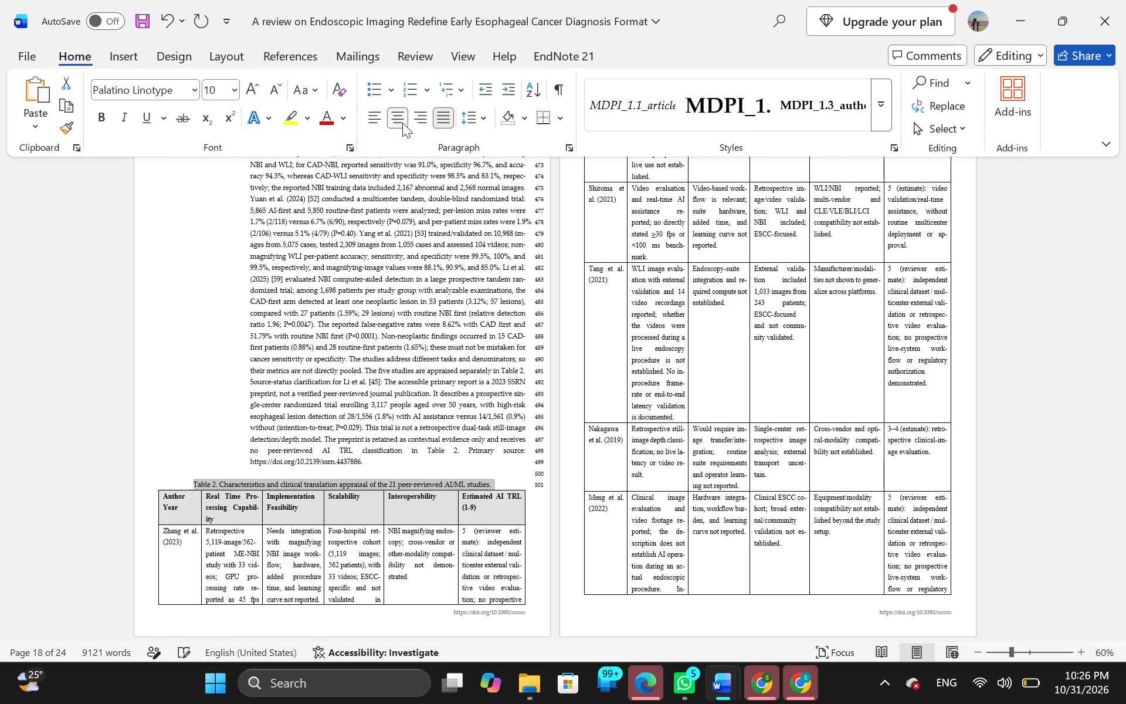
left_click(479, 429)
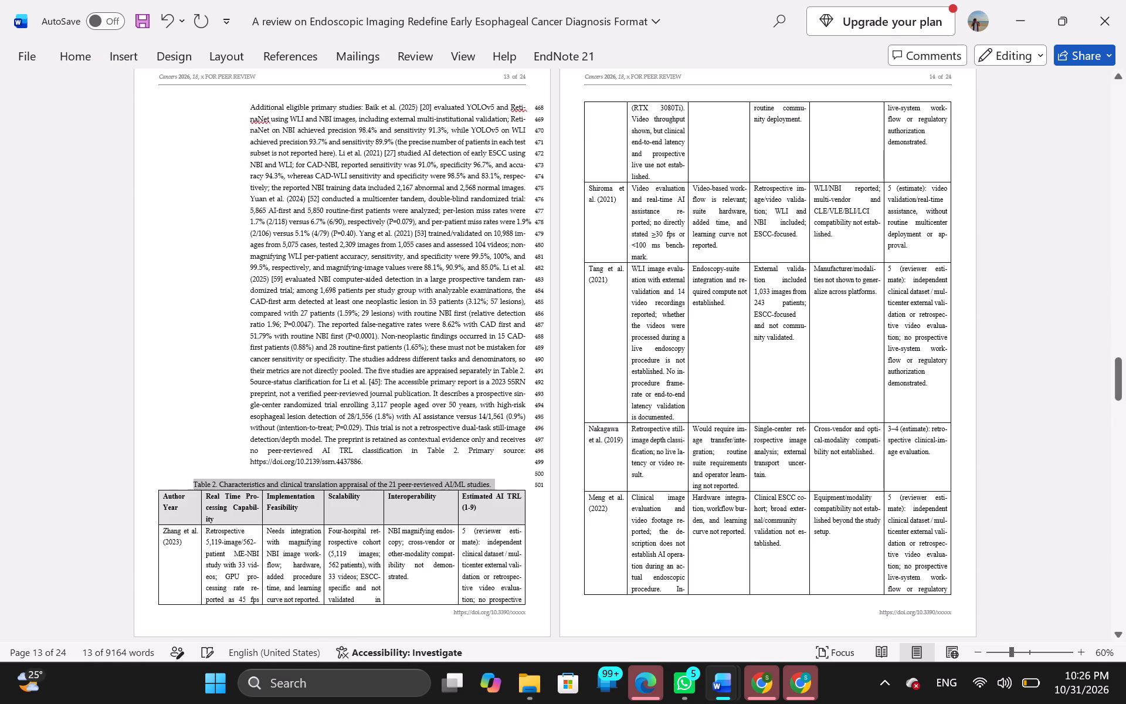
left_click(467, 463)
Examine the pasted Table 2 through to its end and the template's placeholder content that follows it.
scroll(533, 402, "down", 7)
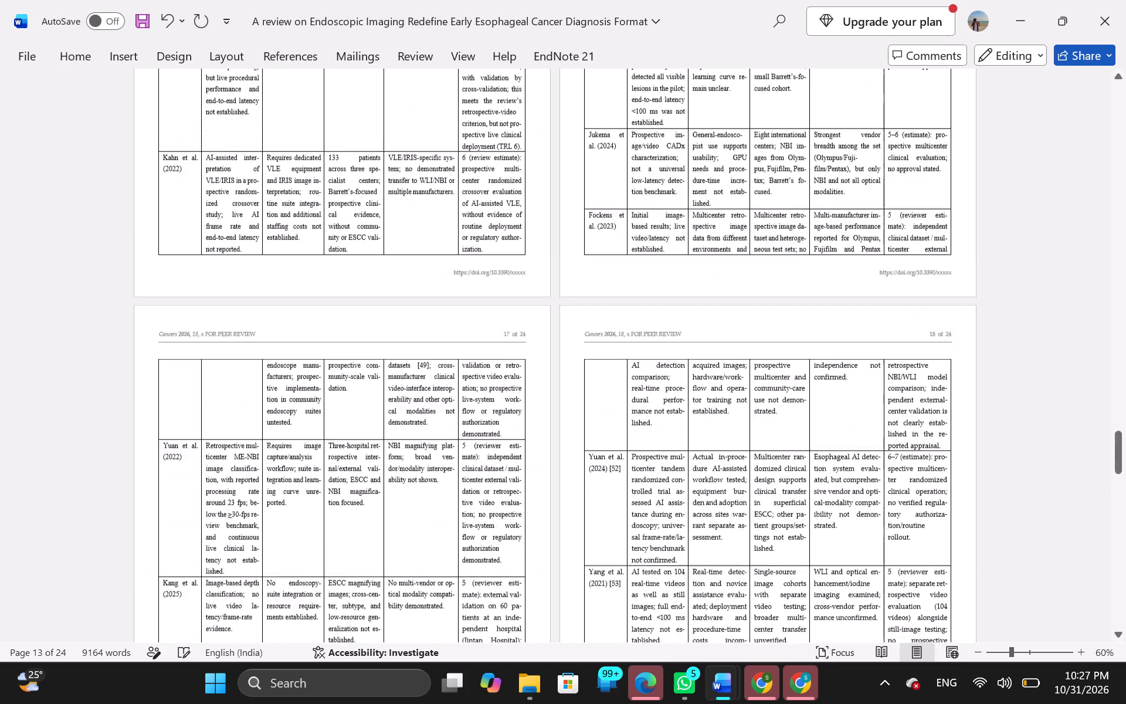
scroll(533, 402, "down", 11)
scroll(533, 402, "up", 2)
scroll(533, 402, "down", 1)
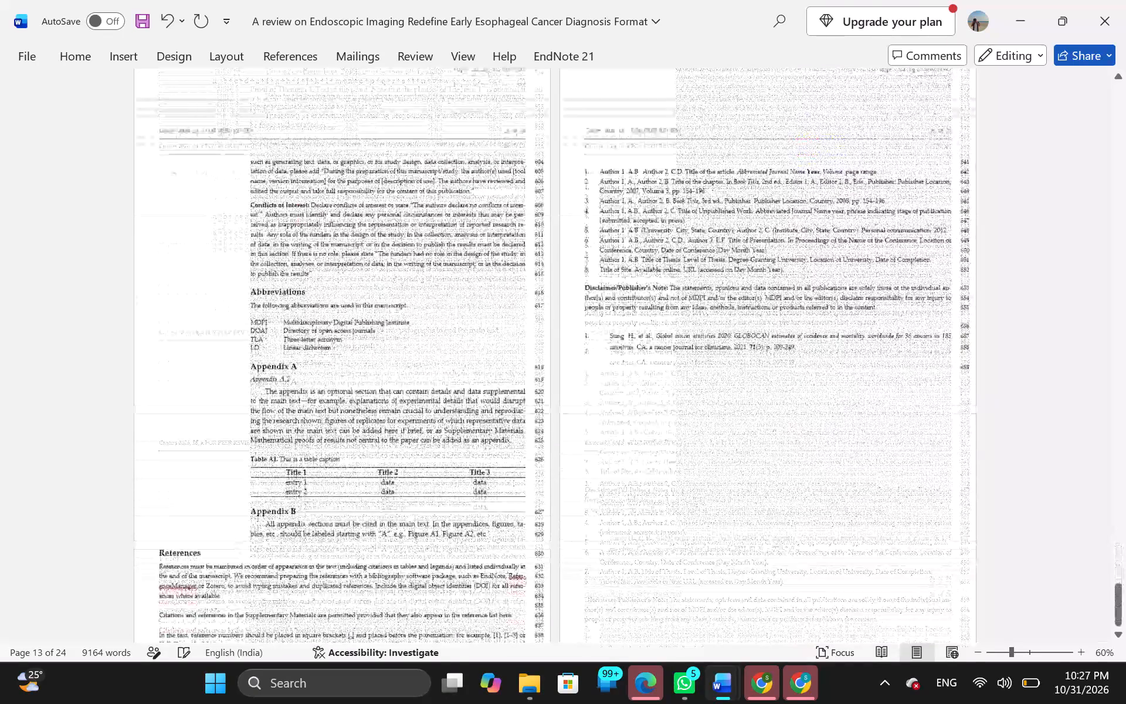
scroll(533, 402, "down", 4)
scroll(533, 402, "up", 6)
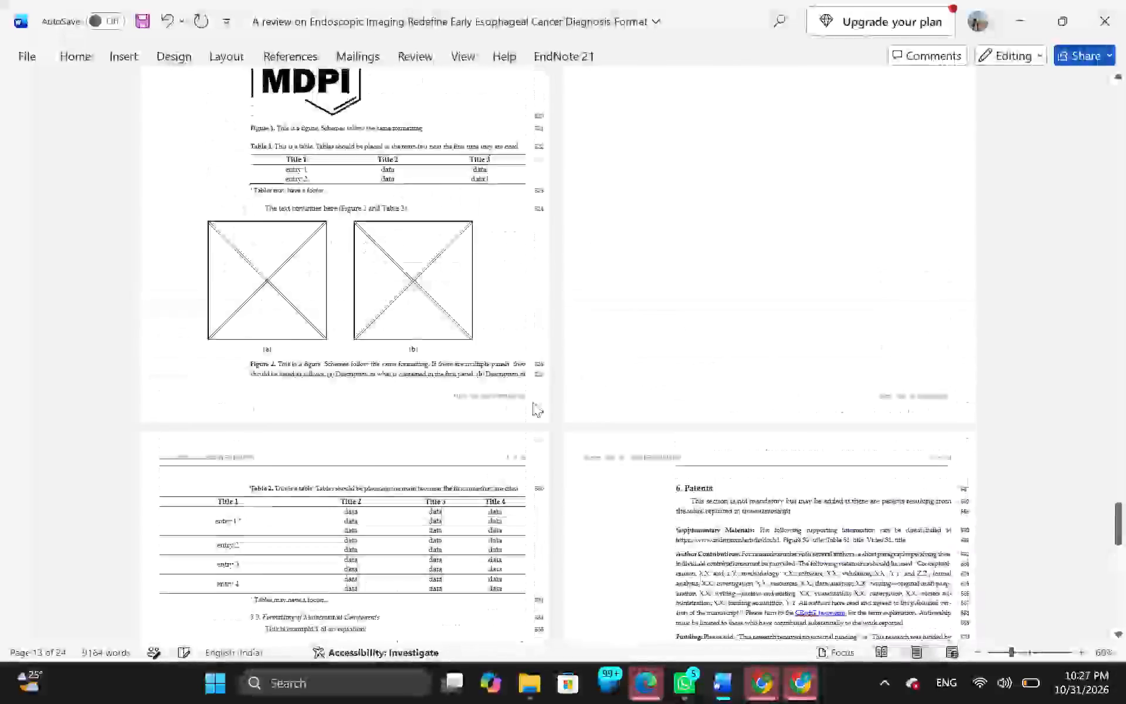
scroll(533, 402, "up", 3)
scroll(533, 402, "down", 1)
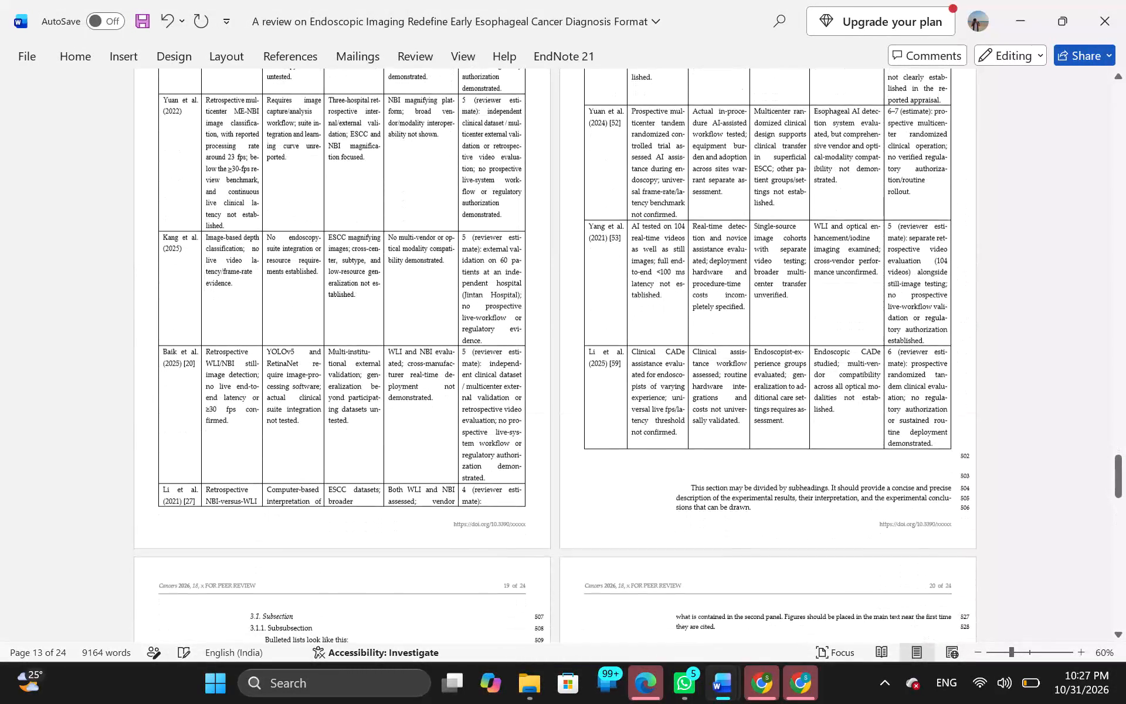
left_click(728, 509)
Copy the section 4 heading "Comparative Appraisal of Included Studies Across Five Clinical Translation Domains" from the source document, without its number.
key("alt+Tab")
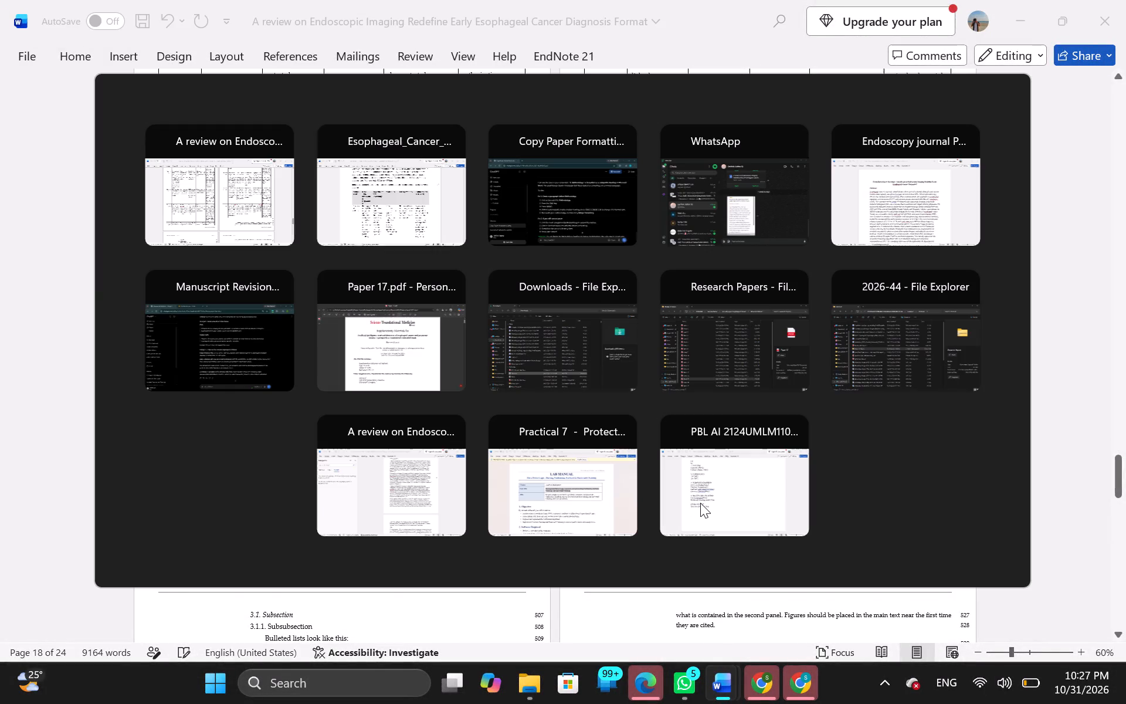
scroll(544, 461, "down", 4)
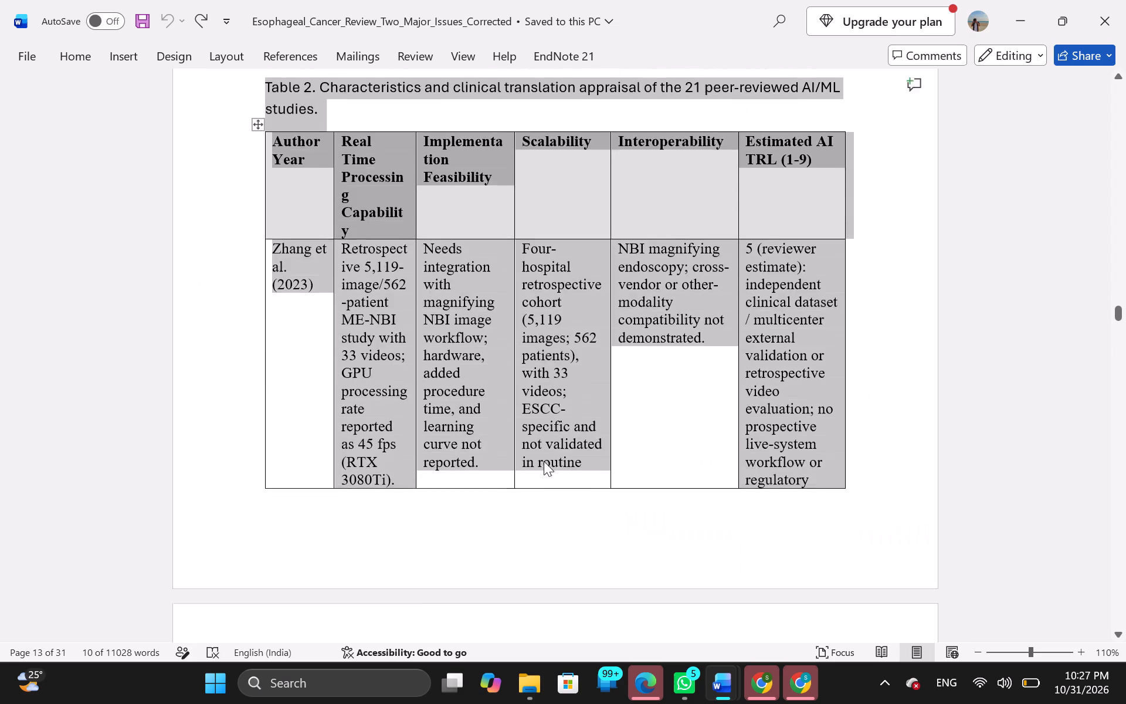
scroll(544, 461, "down", 15)
scroll(555, 488, "up", 2)
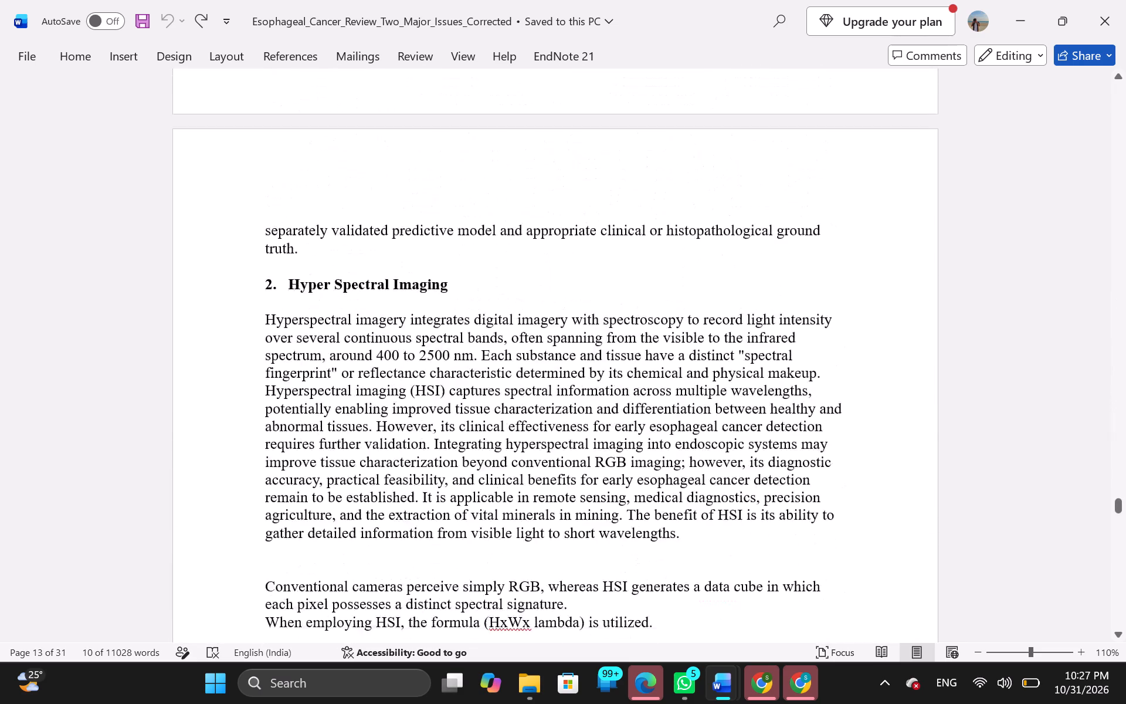
scroll(555, 488, "up", 4)
scroll(555, 488, "down", 1)
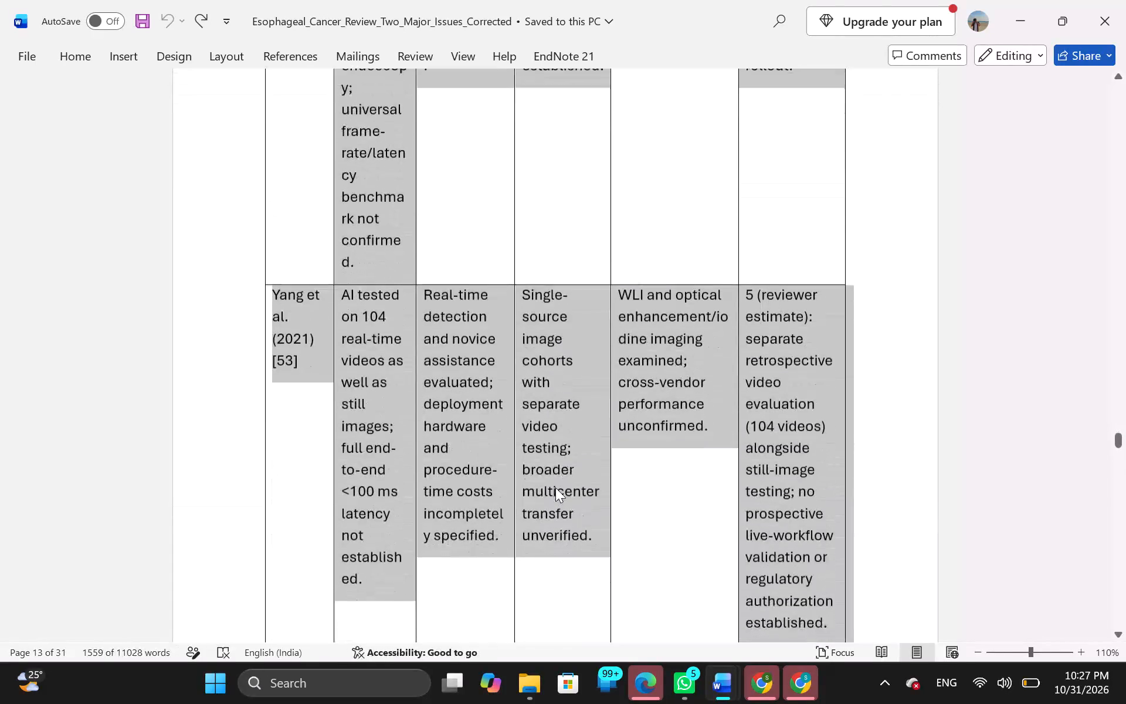
scroll(555, 488, "down", 2)
left_click(355, 392)
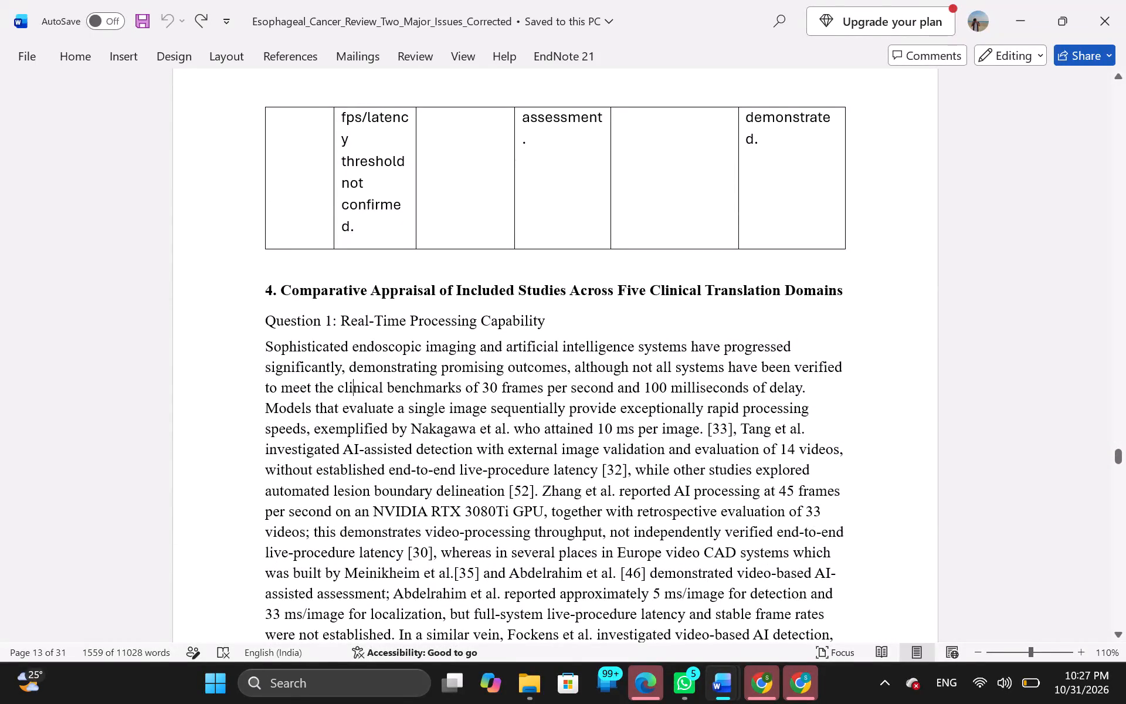
left_click_drag(280, 291, 881, 292)
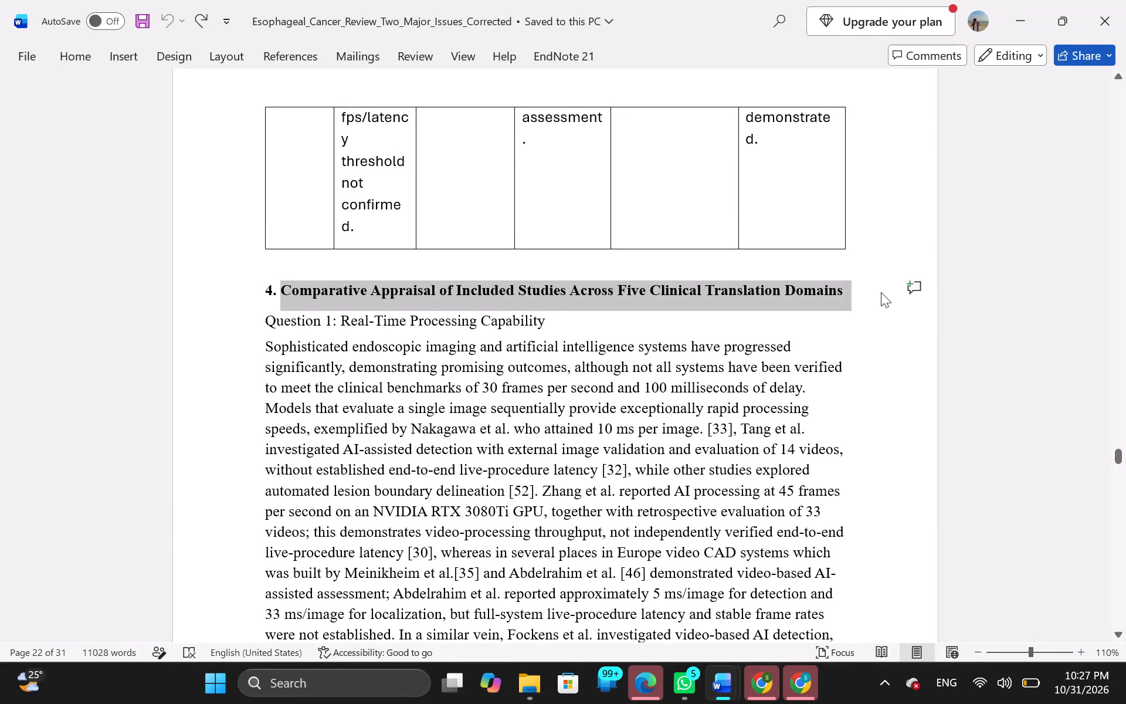
key("ctrl+c")
Paste the copied section 4 heading on the empty heading line below Table 2 in the template, merging its formatting.
key("alt+Tab")
scroll(580, 422, "down", 1)
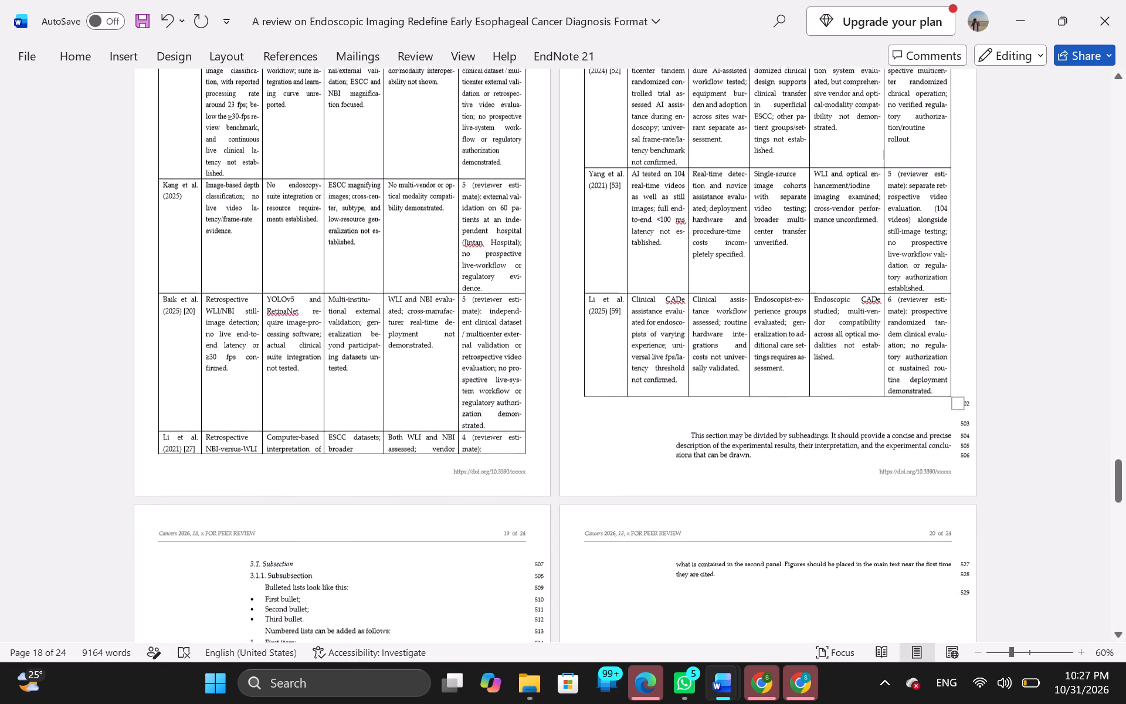
scroll(580, 422, "down", 1)
left_click(689, 409)
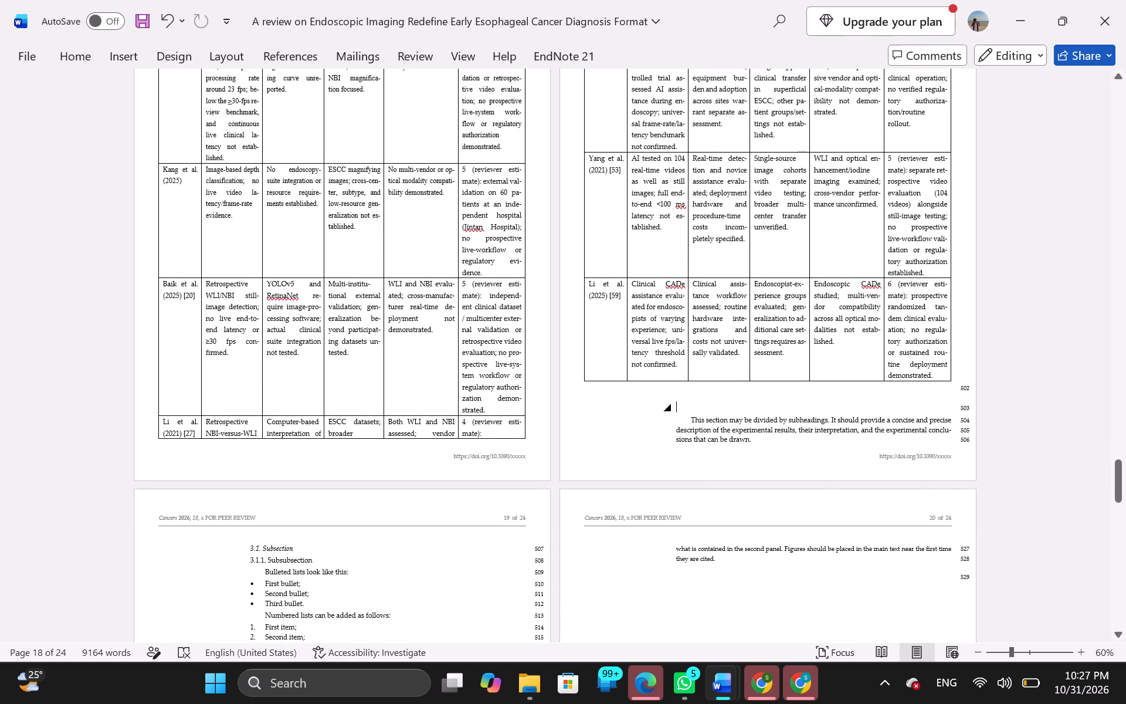
key("ctrl+v")
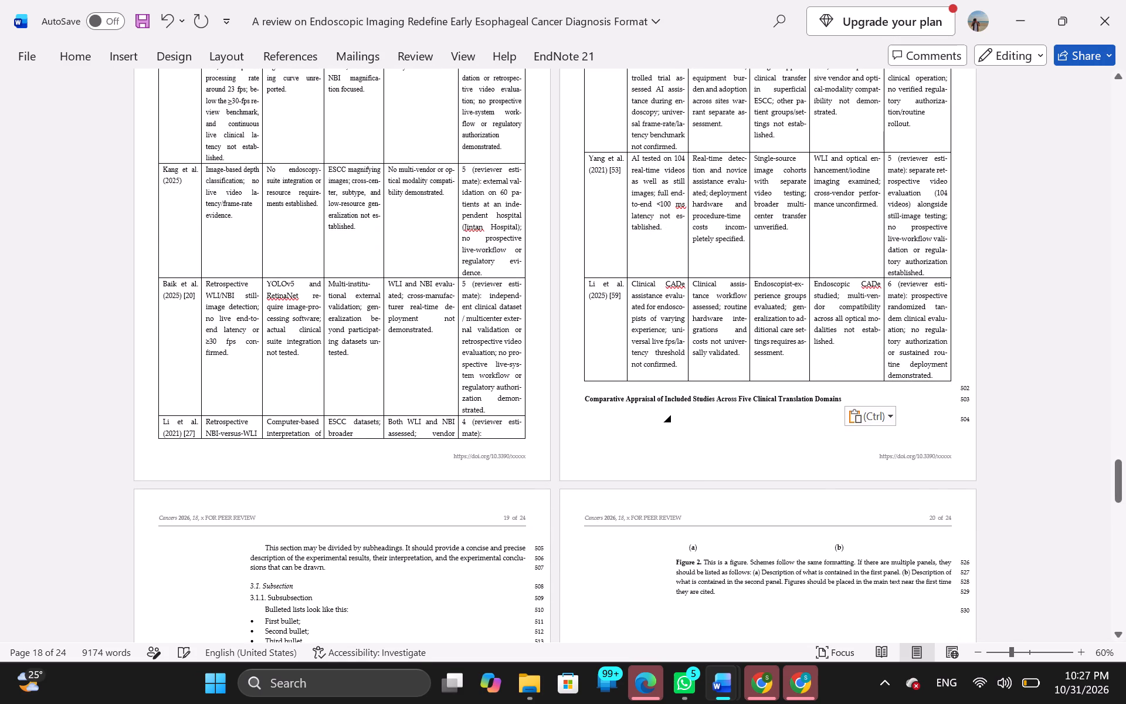
key("ctrl+z")
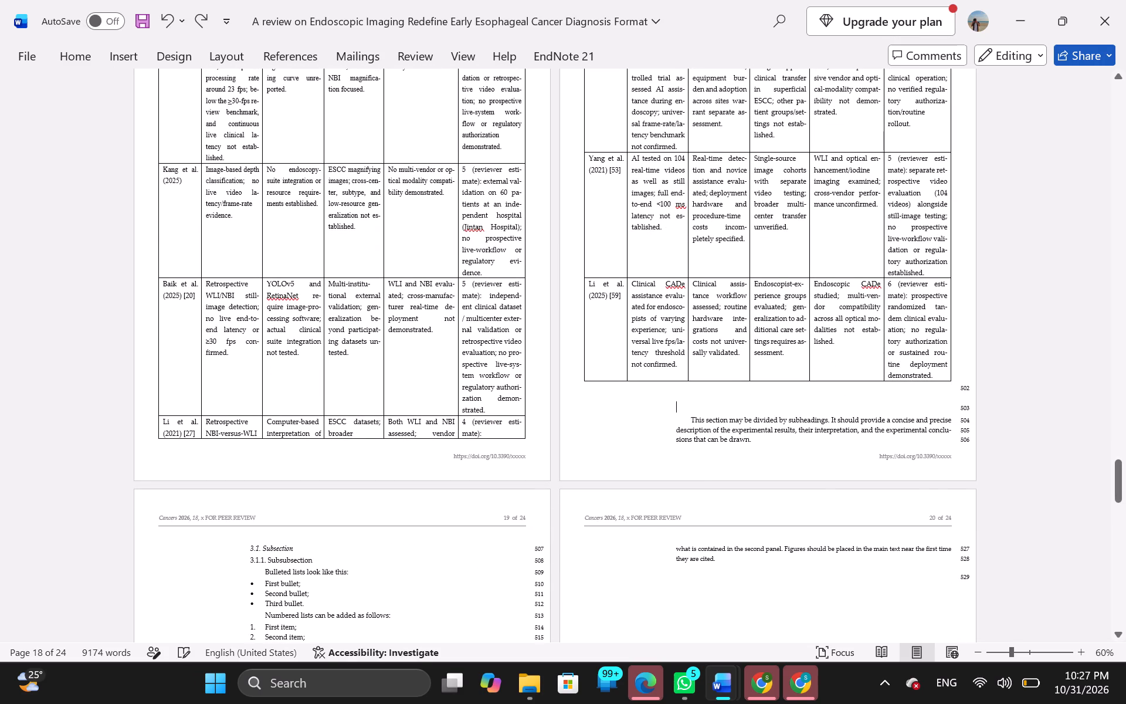
right_click(701, 411)
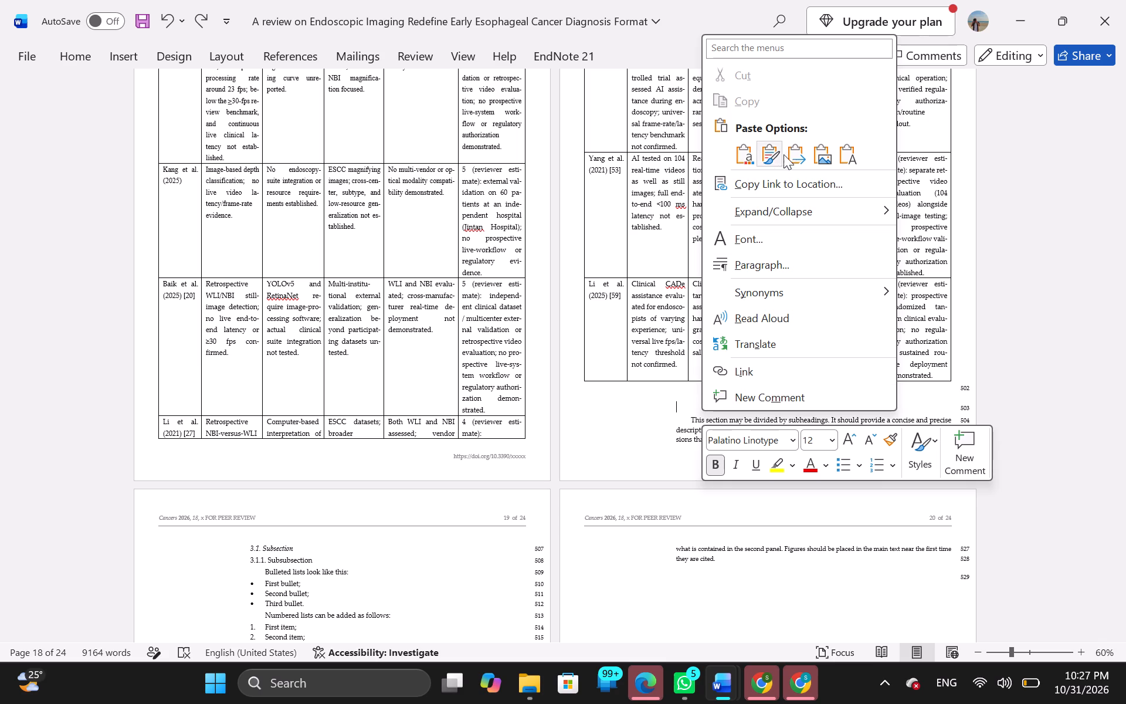
left_click(789, 153)
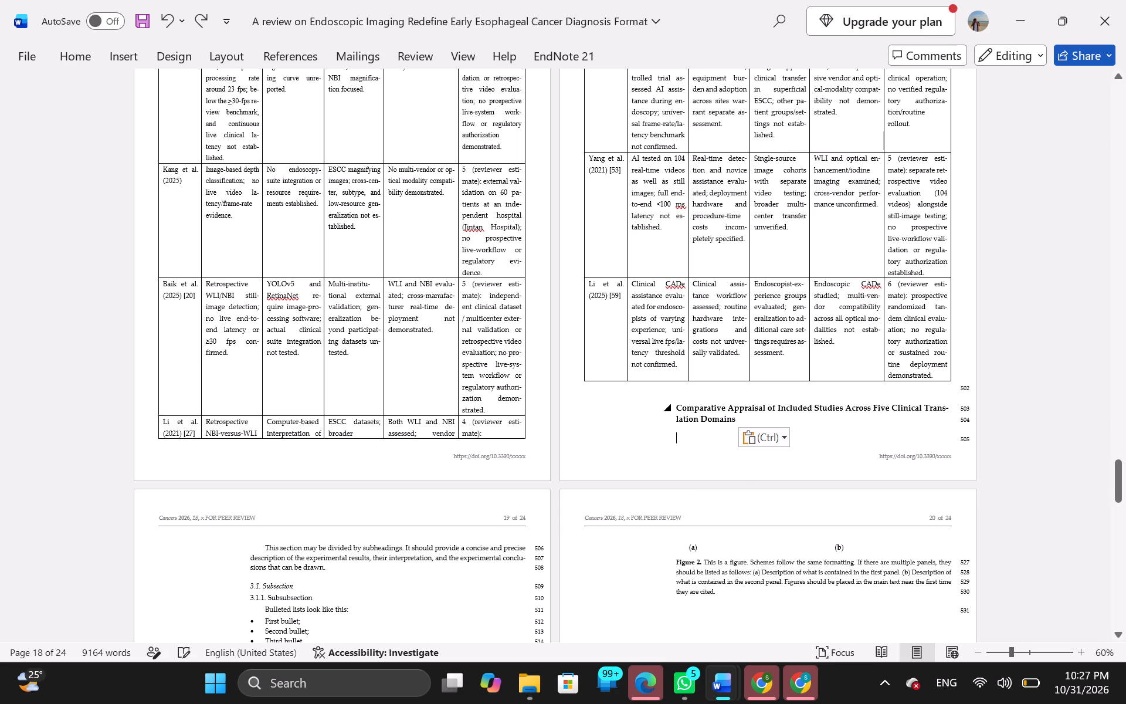
Add the number "4." in front of the heading "Comparative Appraisal of Included Studies Across Five Clinical Translation Domains".
left_click(682, 410)
left_click(675, 402)
key("alt+Tab")
key("alt+Tab")
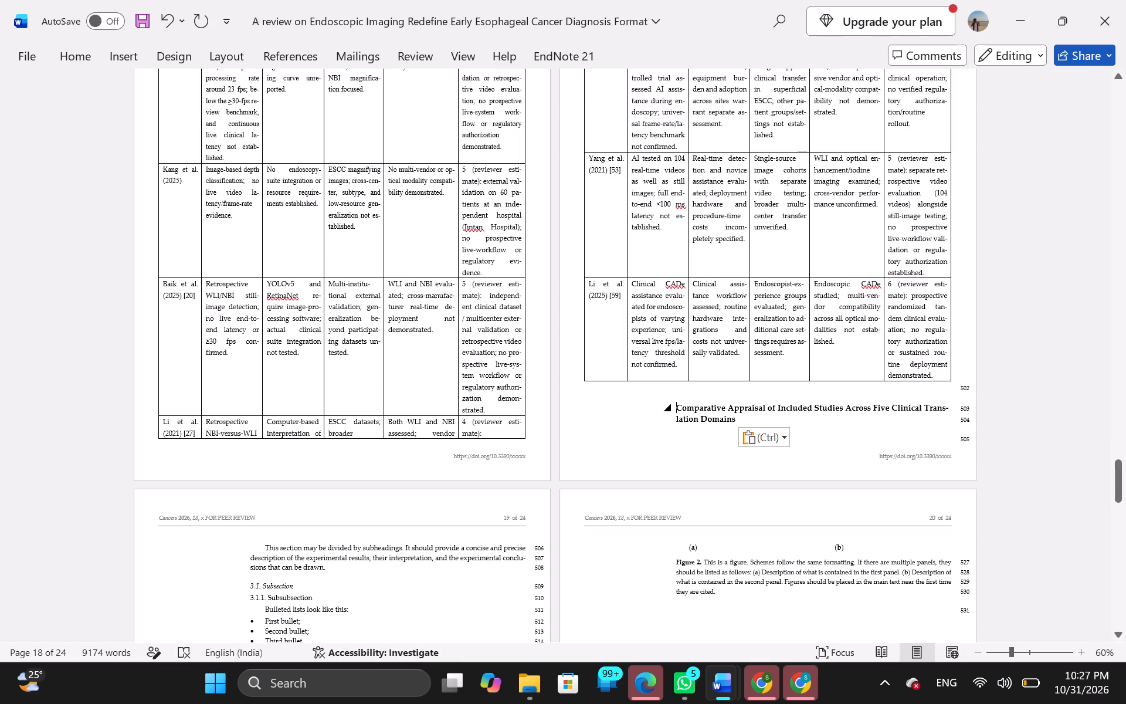
type("4.")
key("space")
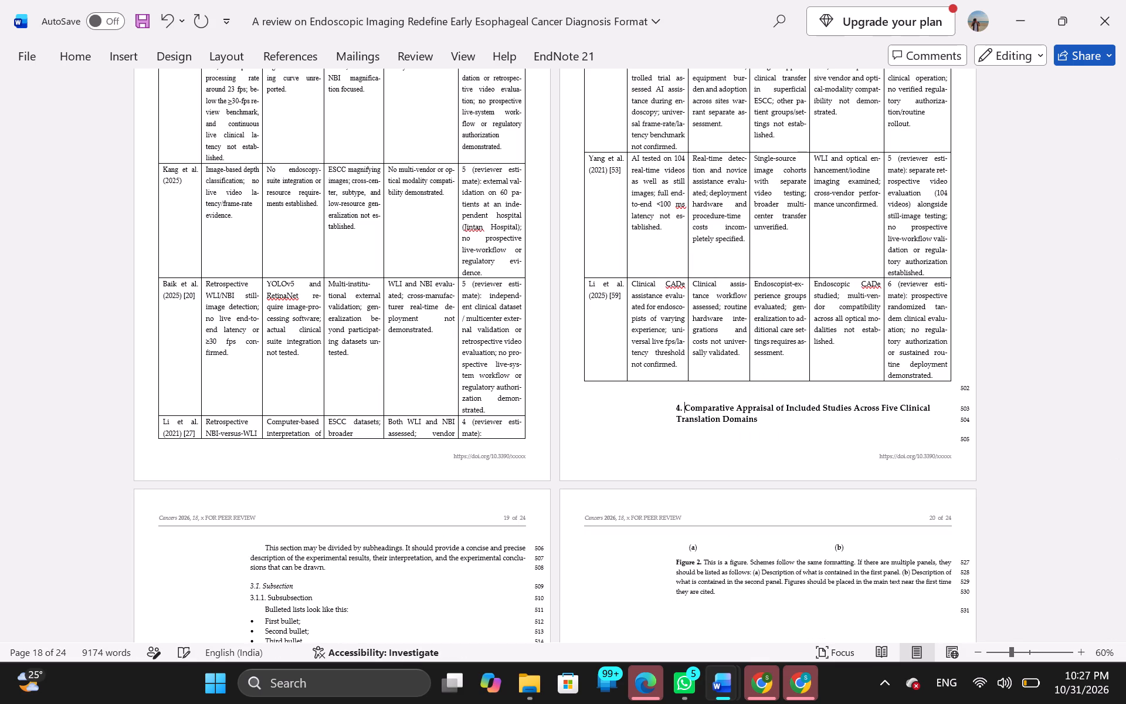
Add a Normal-style body line below the section 4 heading and set its left indent to 1.81".
left_click(773, 428)
left_click(786, 415)
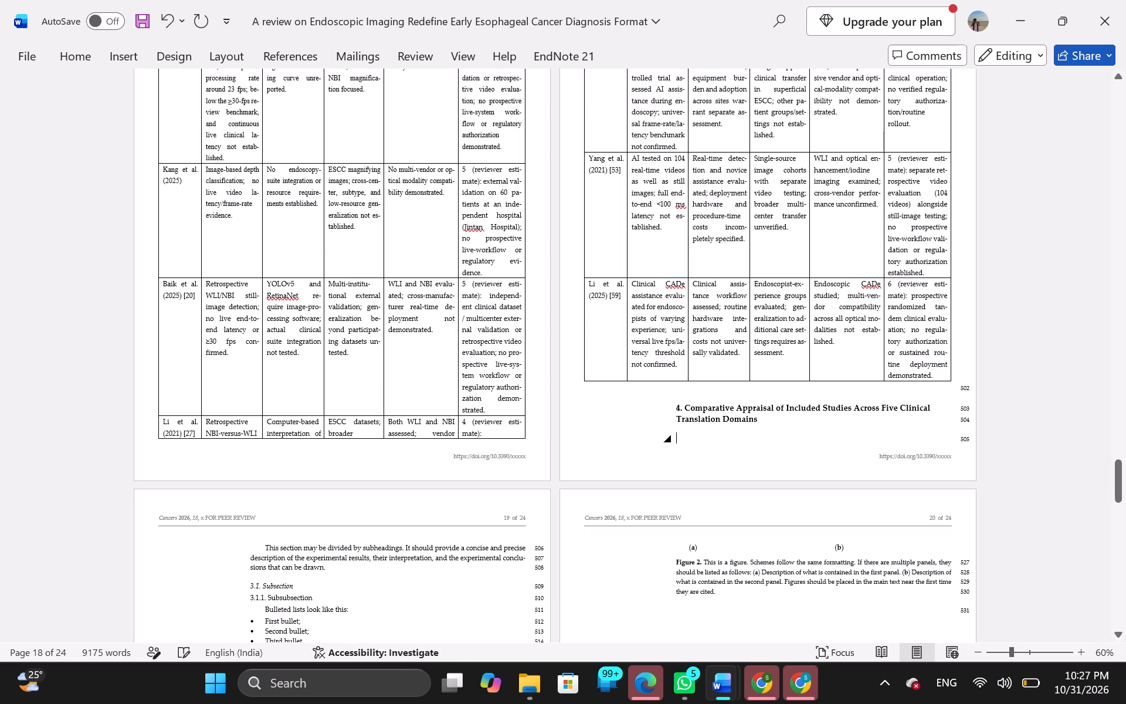
key("Return")
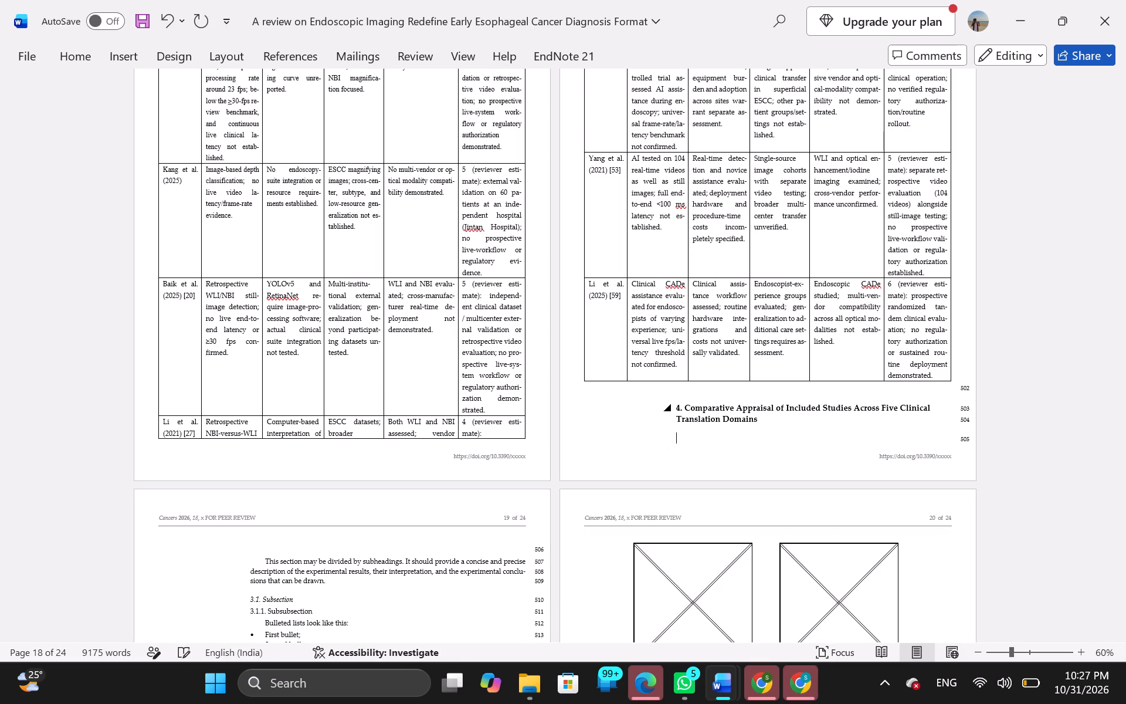
key("ctrl+shift+n")
key("ctrl+shift+m")
left_click(227, 65)
left_click(404, 107)
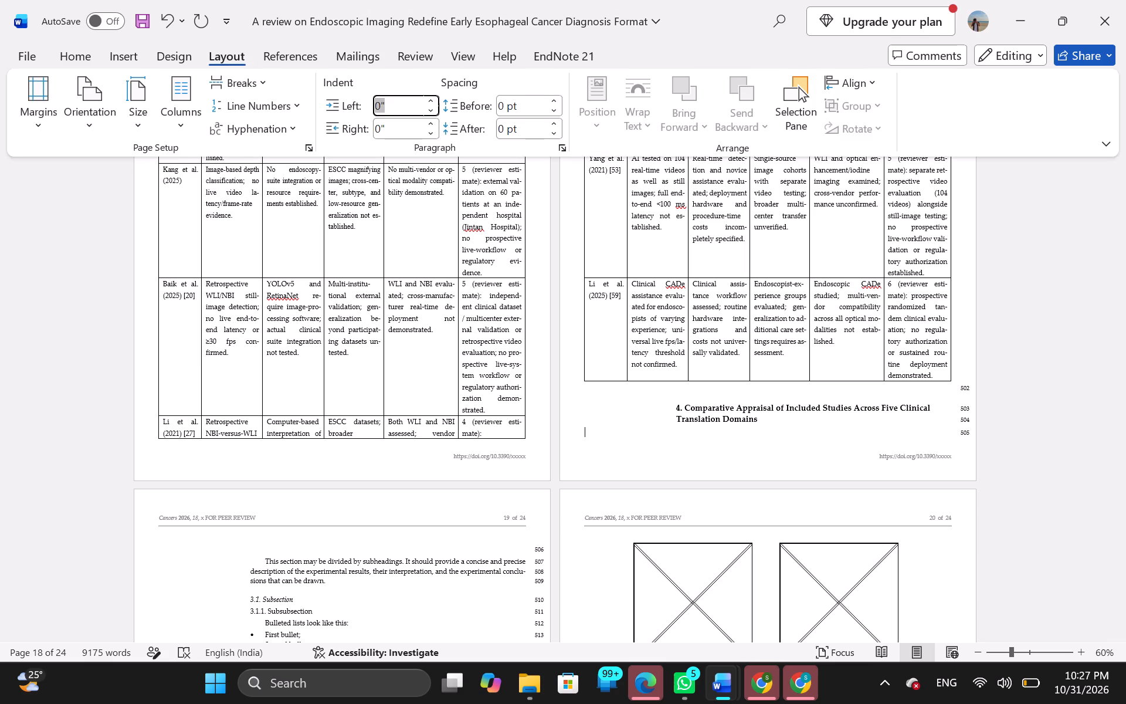
left_click(404, 107)
left_click(382, 106)
key("BackSpace")
type("1.81")
key("Return")
Copy the section 4 text from the source document, from "Question 1: Real-Time Processing Capability" through the Question 5 answer on TRL.
key("alt+Tab")
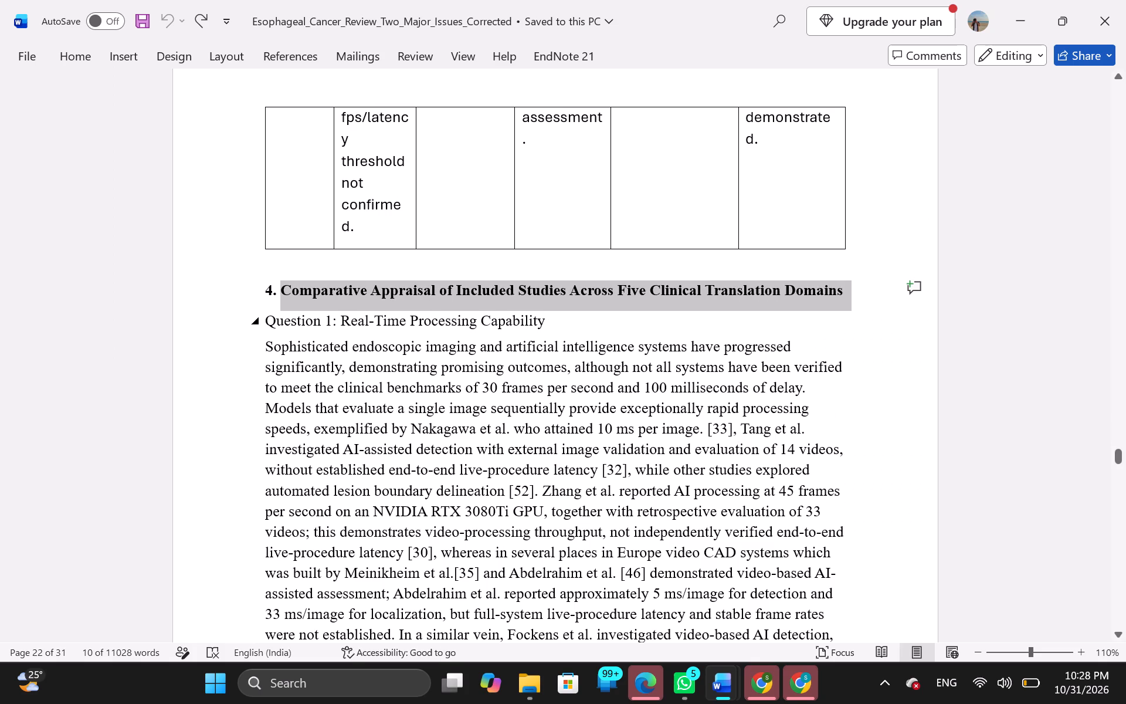
left_click_drag(267, 319, 582, 702)
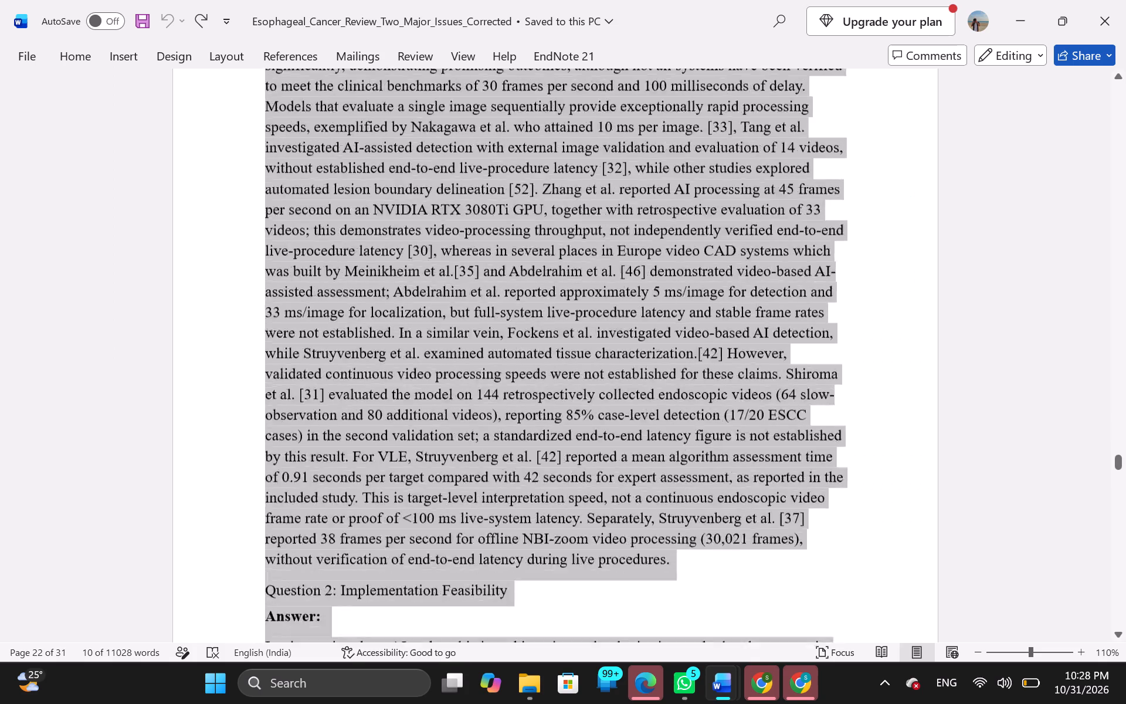
left_click_drag(582, 702, 573, 703)
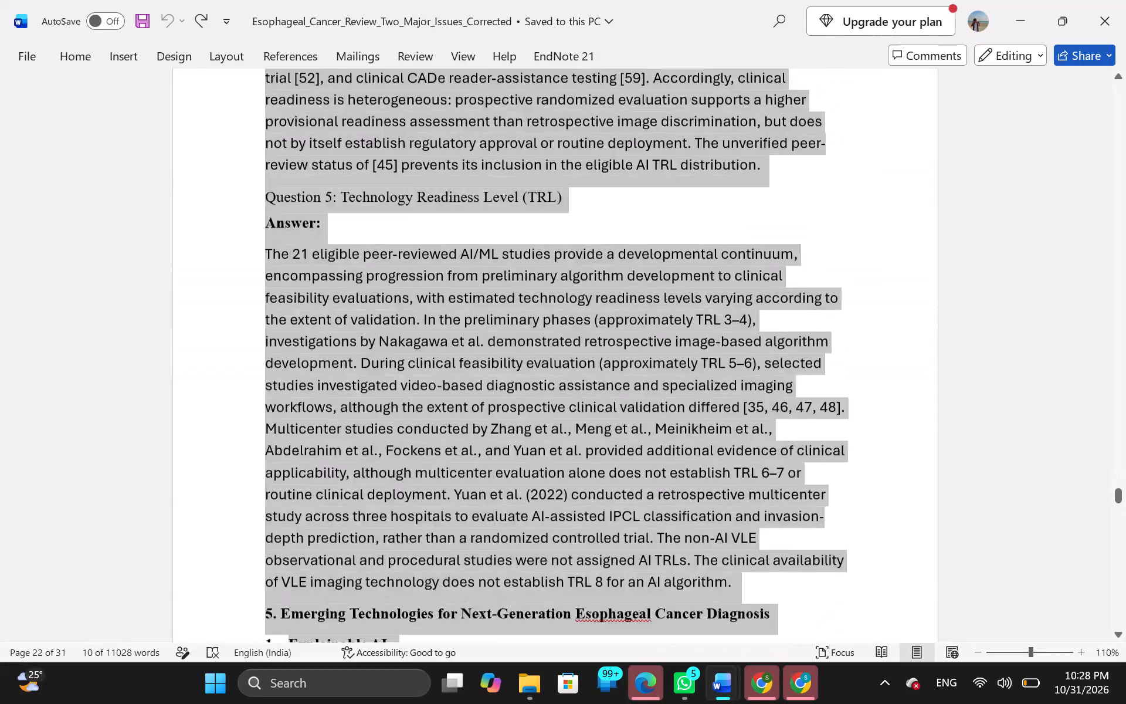
left_click_drag(573, 703, 596, 11)
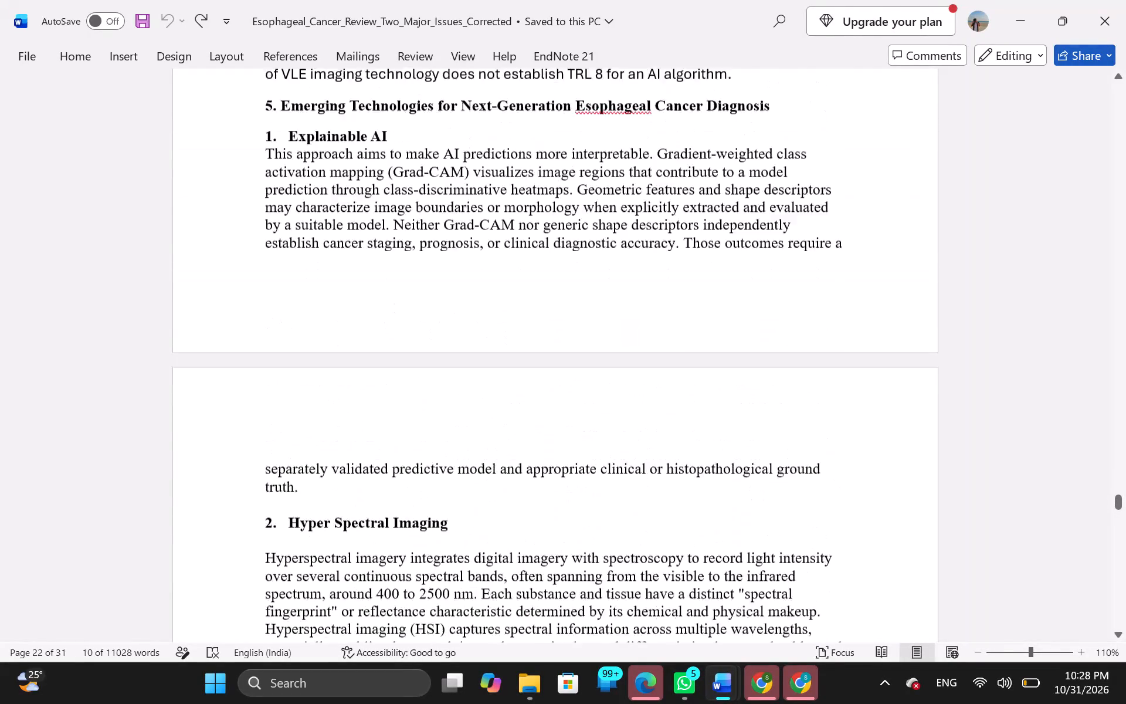
left_click_drag(596, 11, 600, 607)
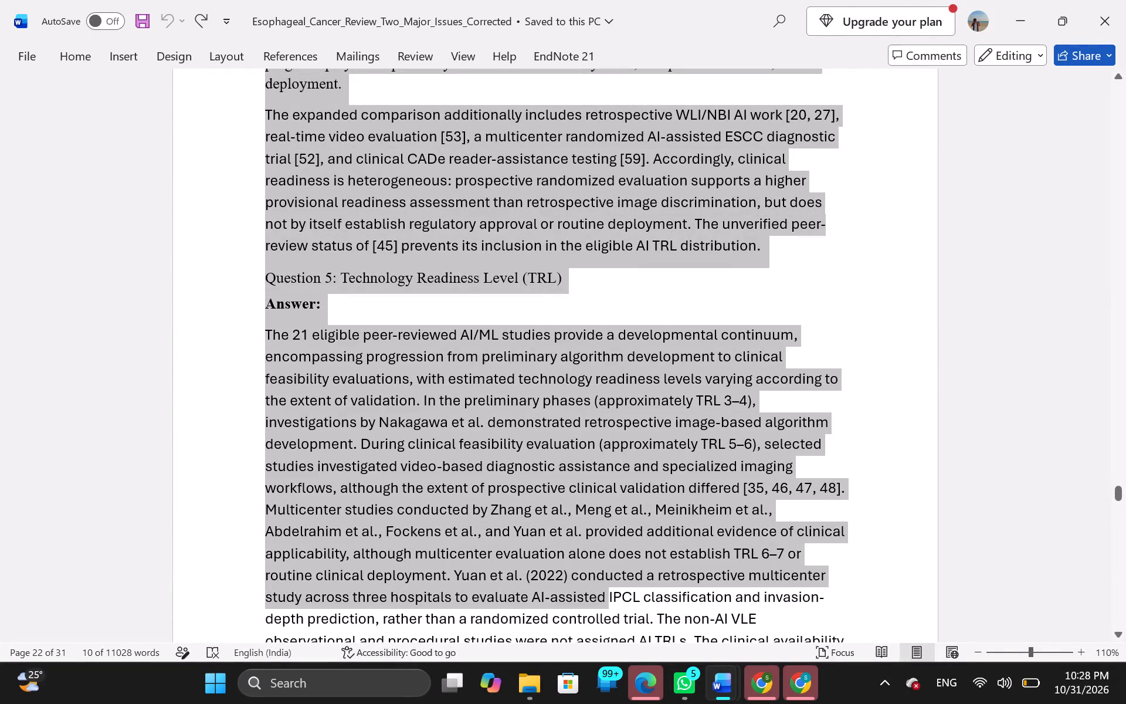
left_click_drag(600, 607, 625, 56)
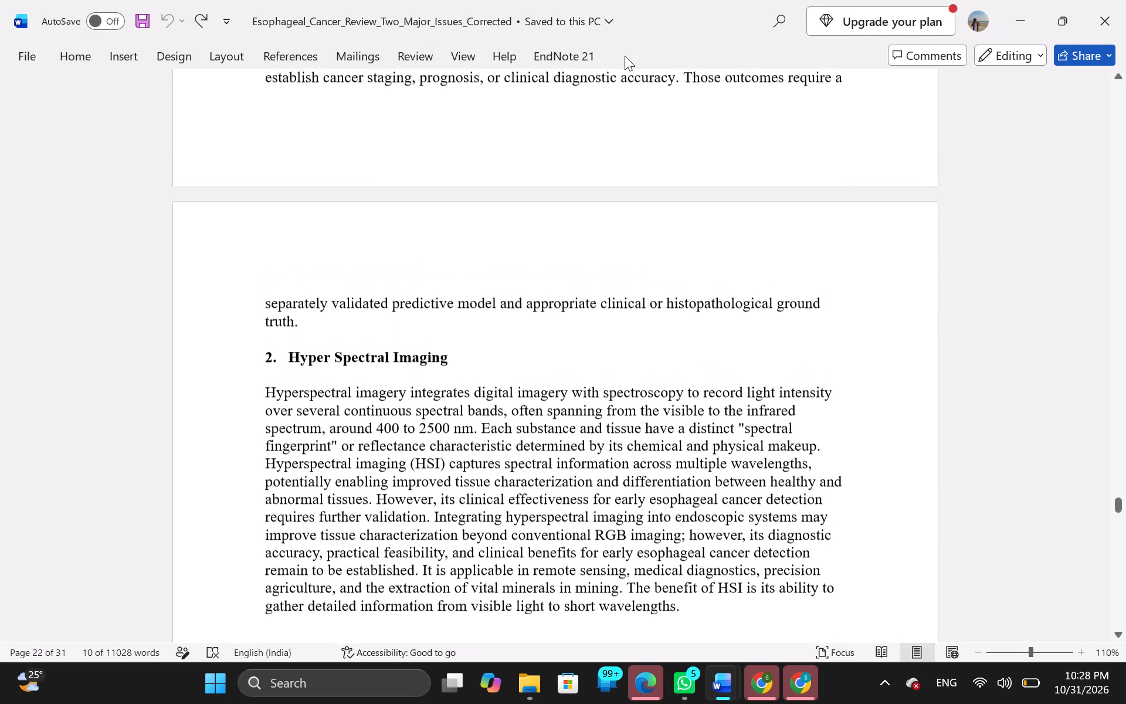
left_click_drag(625, 56, 743, 140)
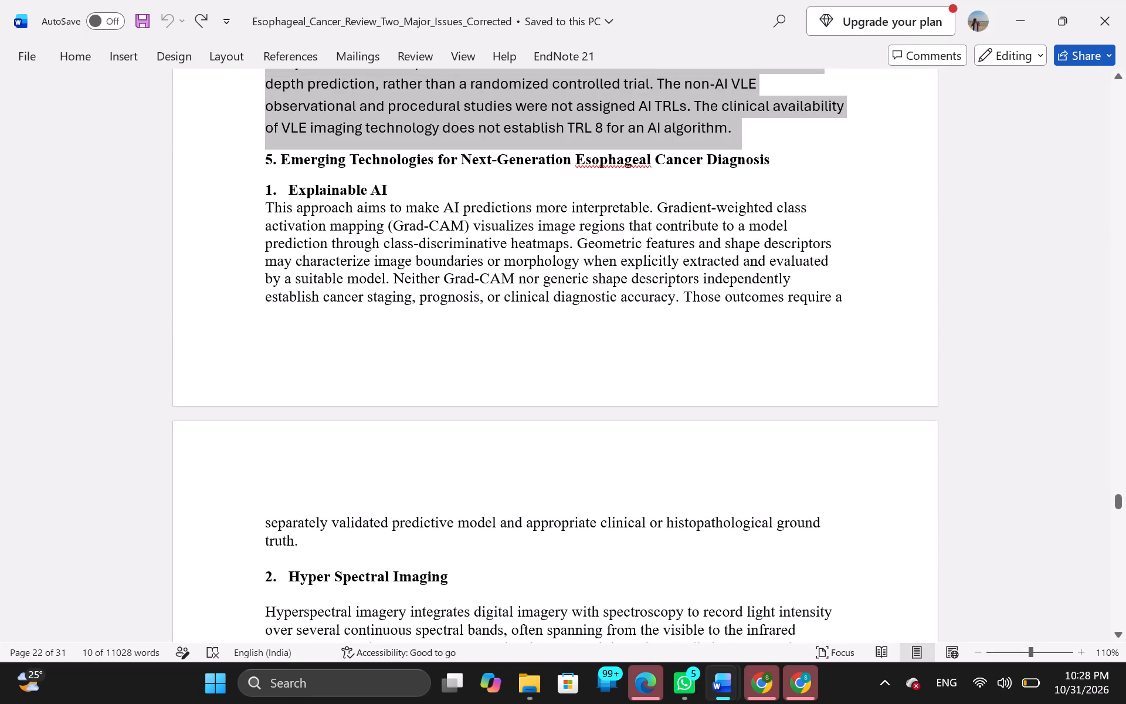
left_click_drag(743, 140, 743, 140)
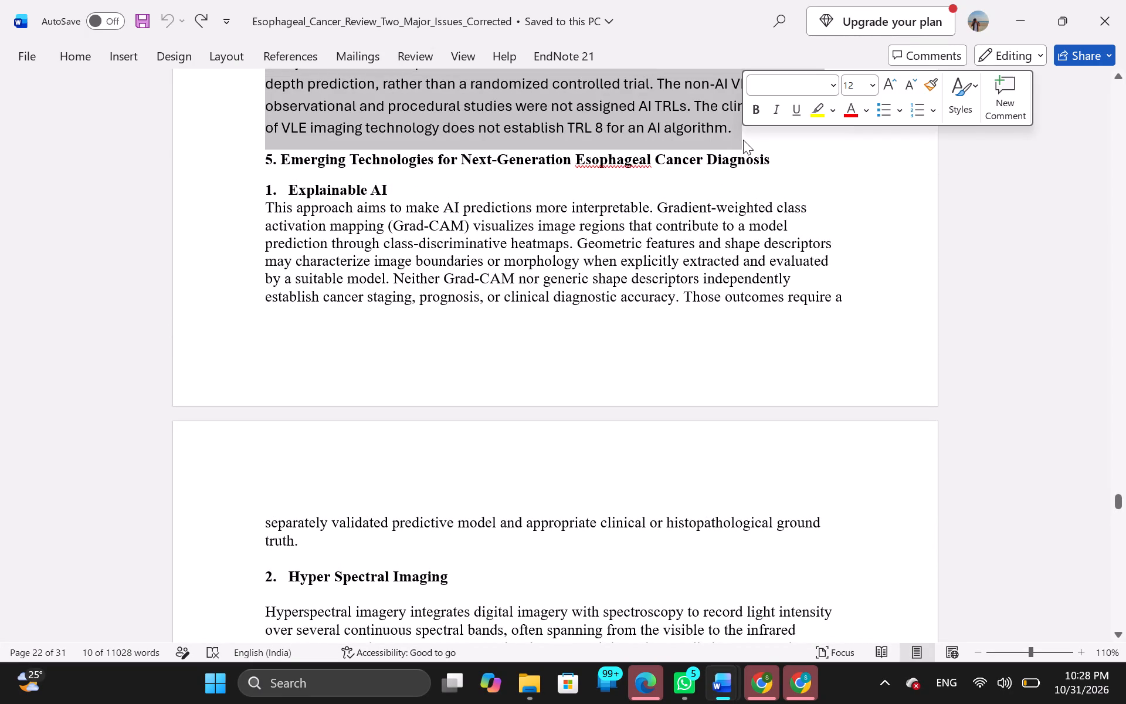
key("ctrl+c")
Paste the copied section 4 text on the indented line below its heading in the template, merging its formatting.
key("alt+Tab")
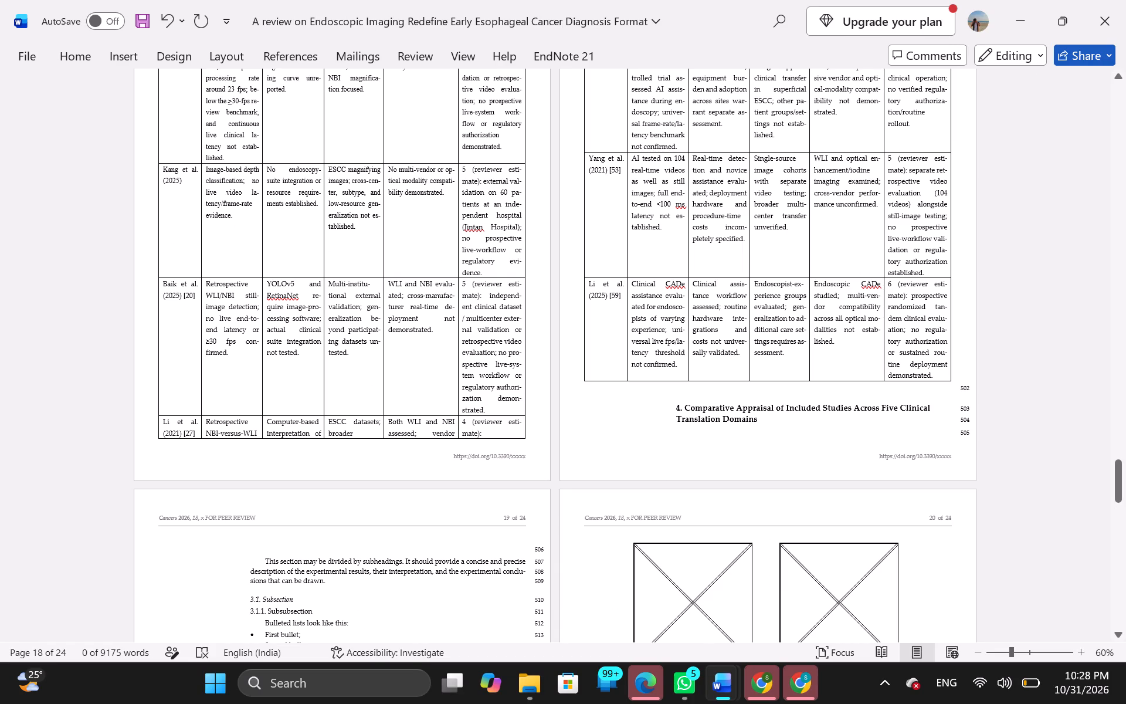
key("ctrl+v")
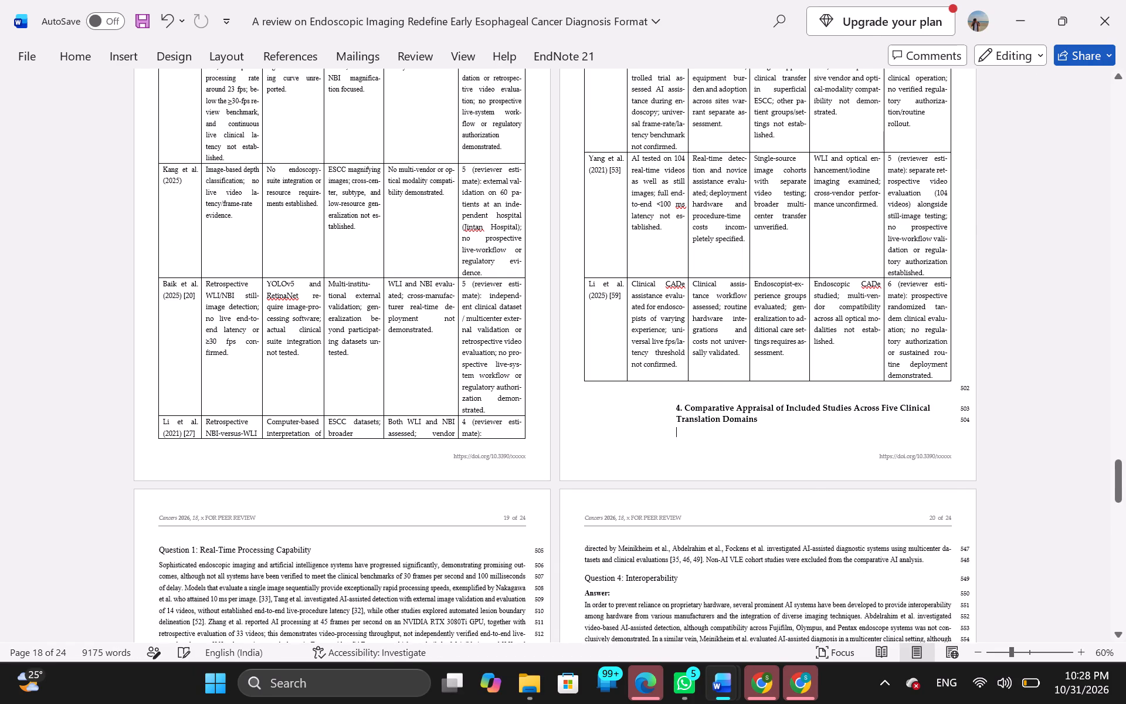
key("ctrl+z")
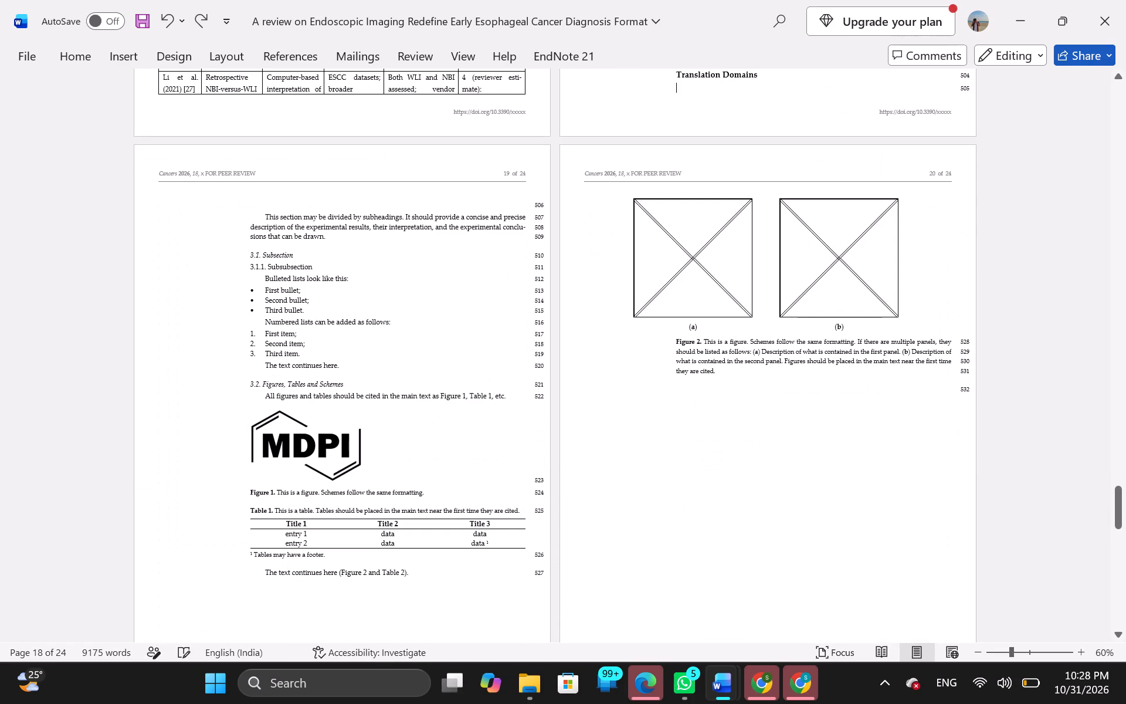
scroll(699, 134, "up", 1)
right_click(685, 104)
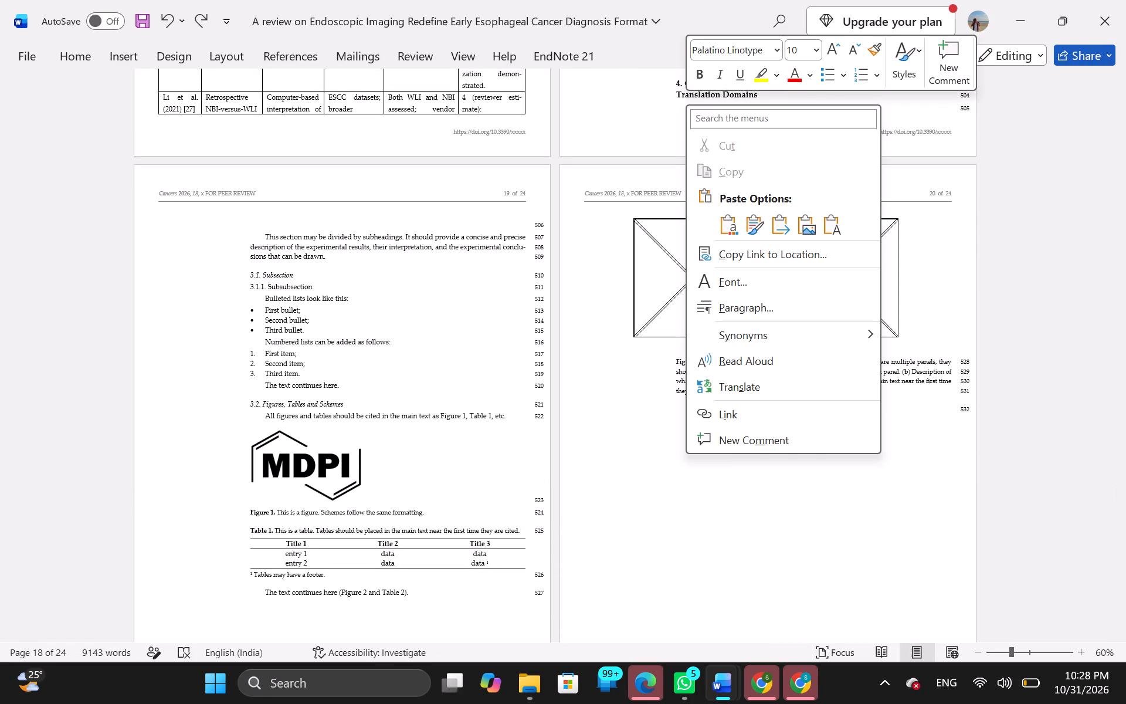
left_click(785, 230)
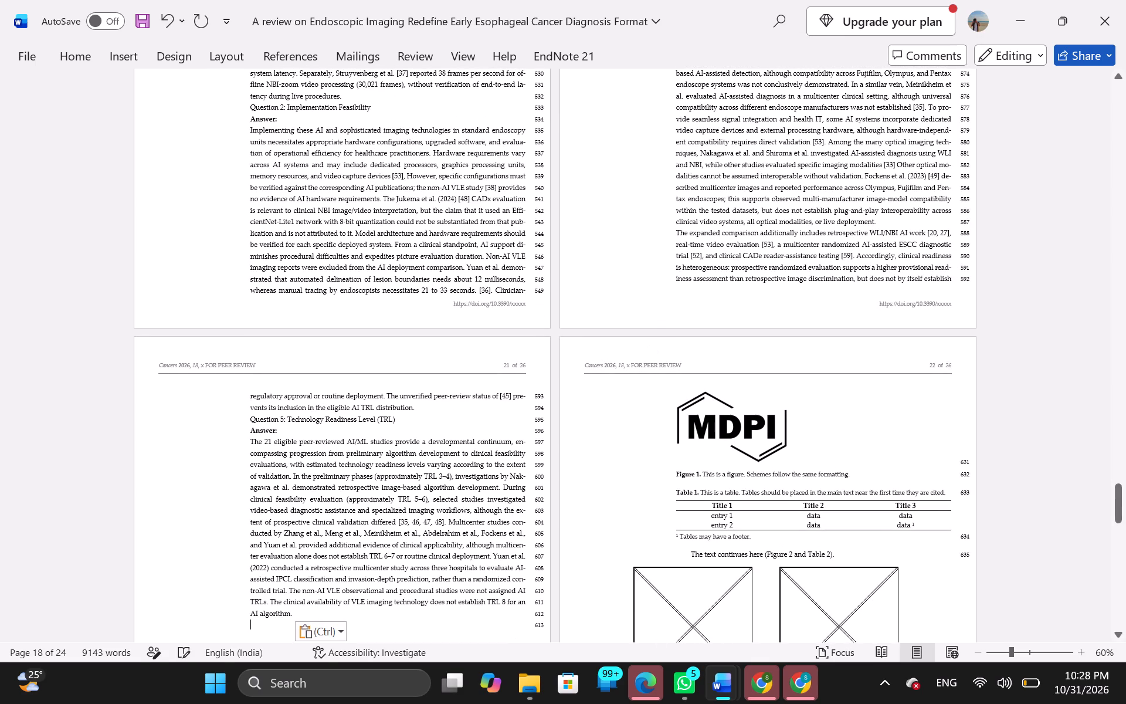
Copy the heading "5. Emerging Technologies for Next-Generation Esophageal Cancer Diagnosis" from the source document, including its number.
scroll(468, 549, "down", 1)
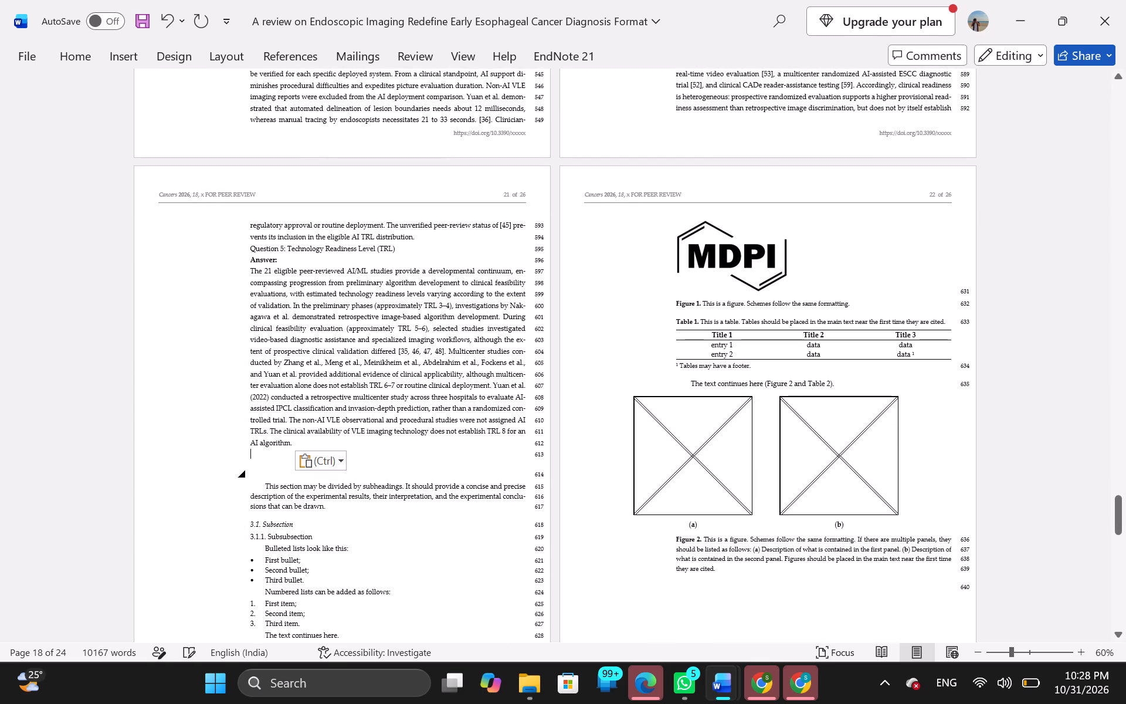
left_click(262, 477)
key("alt+Tab")
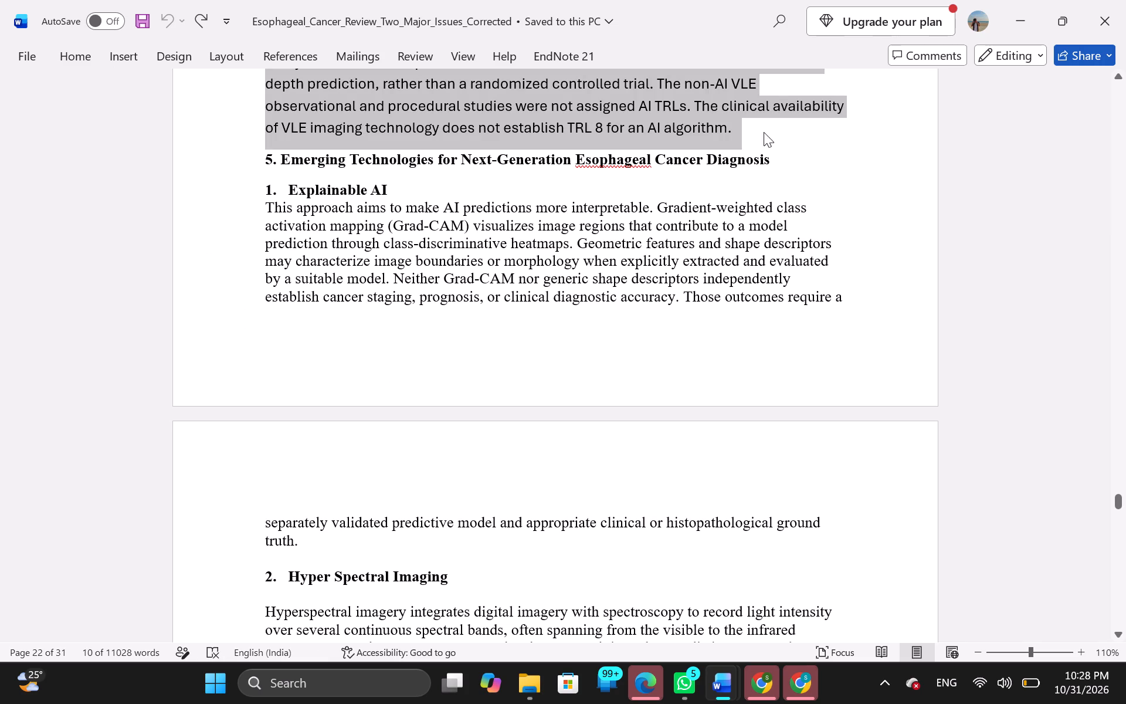
left_click_drag(778, 158, 266, 165)
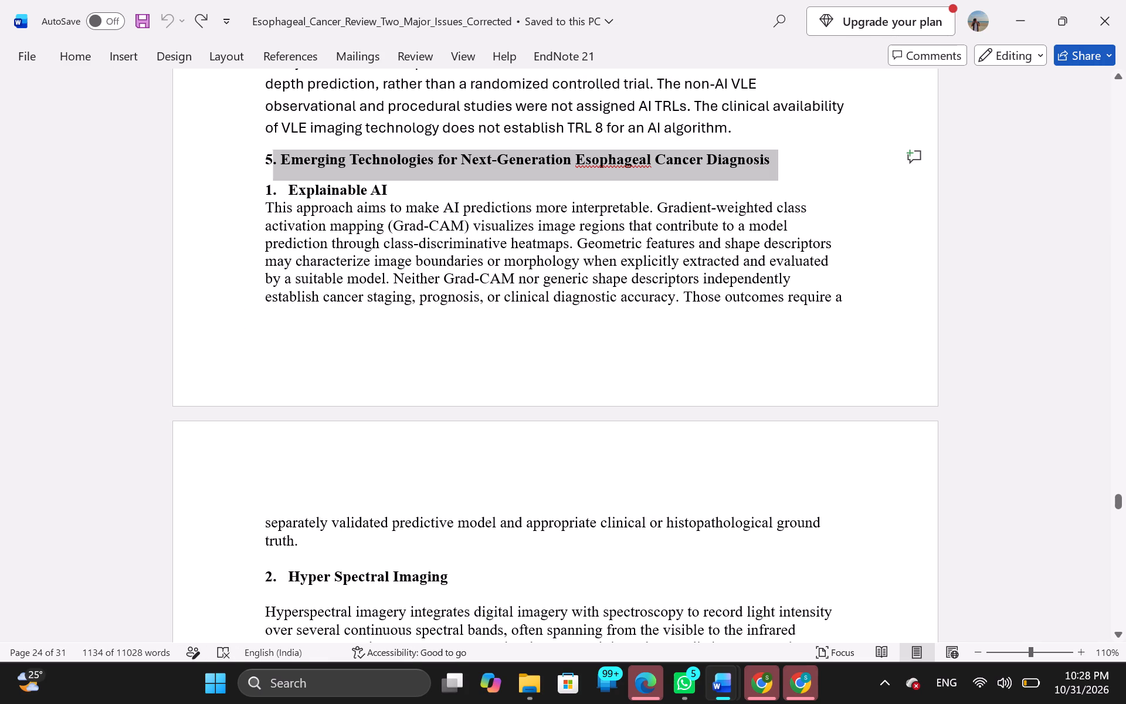
left_click_drag(266, 165, 257, 164)
key("ctrl+c")
Paste the section 5 heading on the empty heading line after the section 4 text in the template, merging its formatting.
key("alt+Tab")
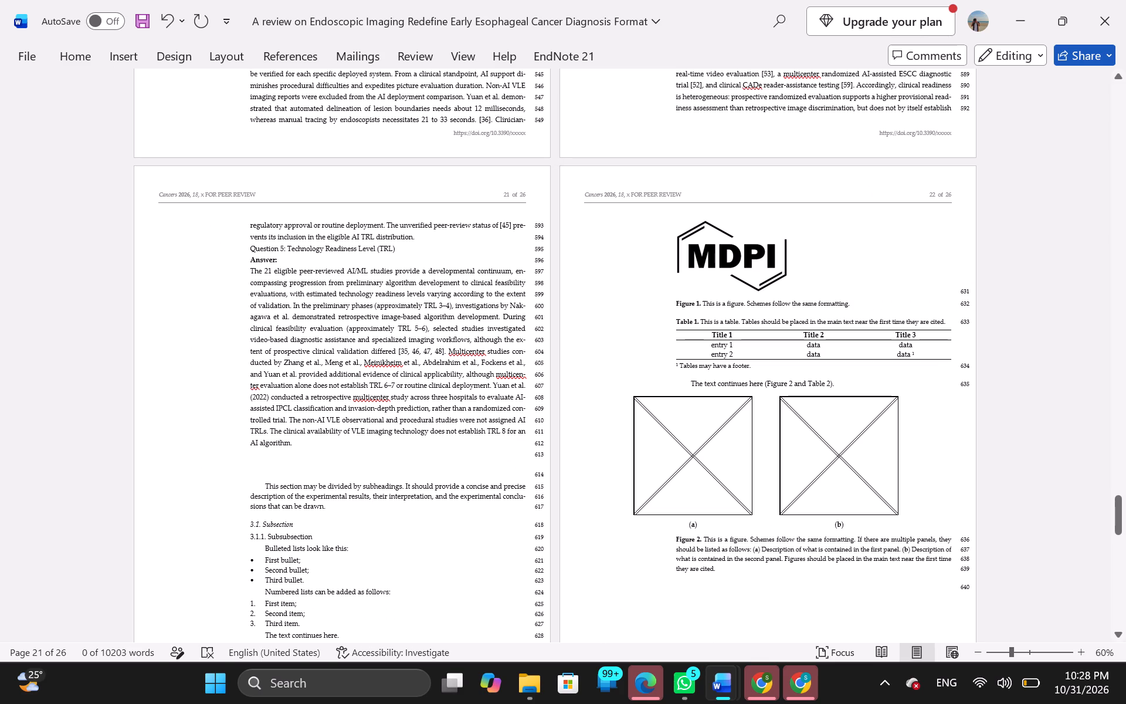
left_click(268, 472)
right_click(268, 472)
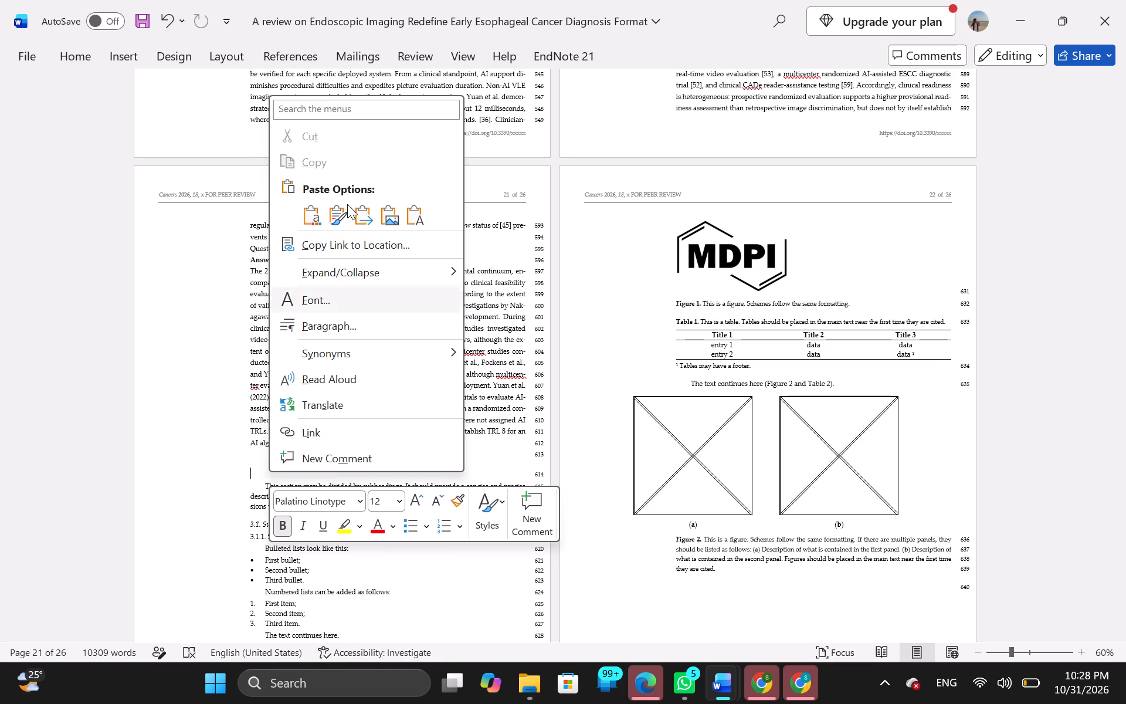
left_click(357, 210)
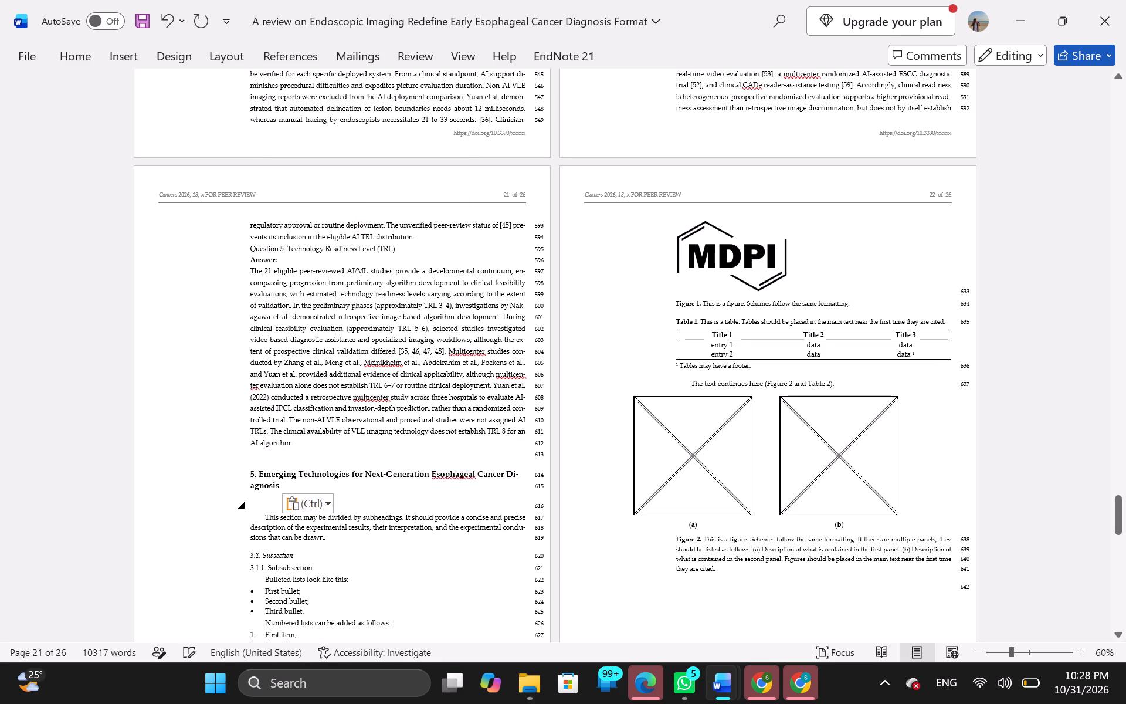
Add a line in Normal style below the section 5 heading in the template and set its left indent to 1.81".
key("Return")
left_click(282, 494)
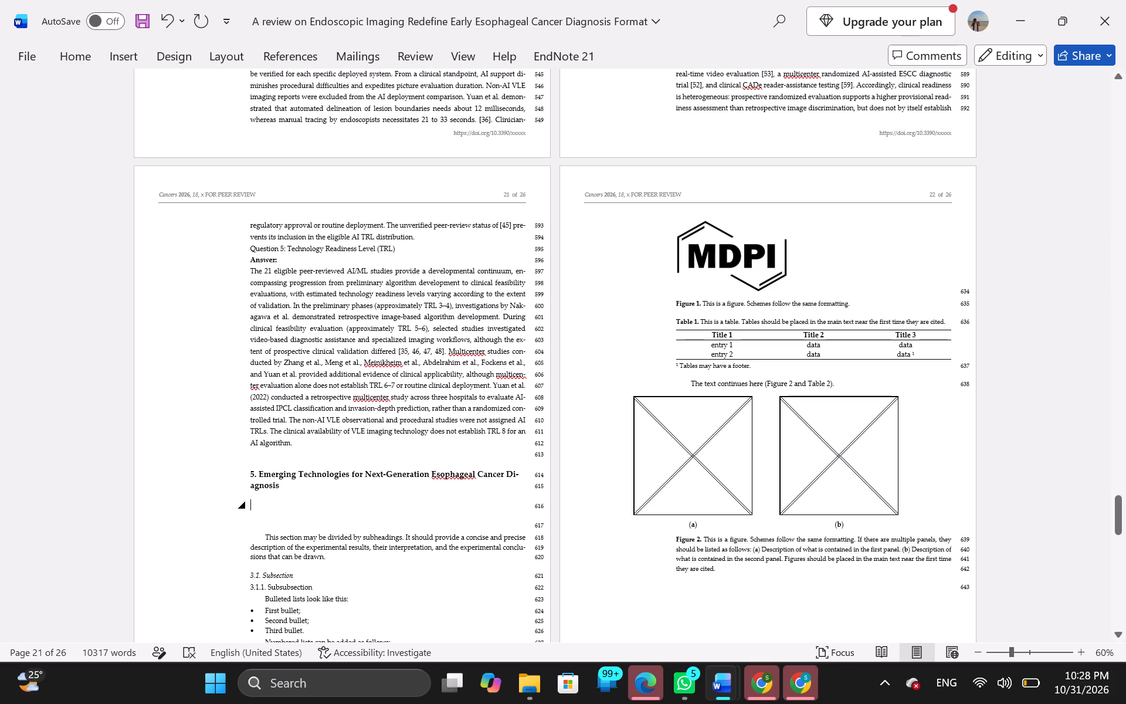
key("ctrl+shift+n")
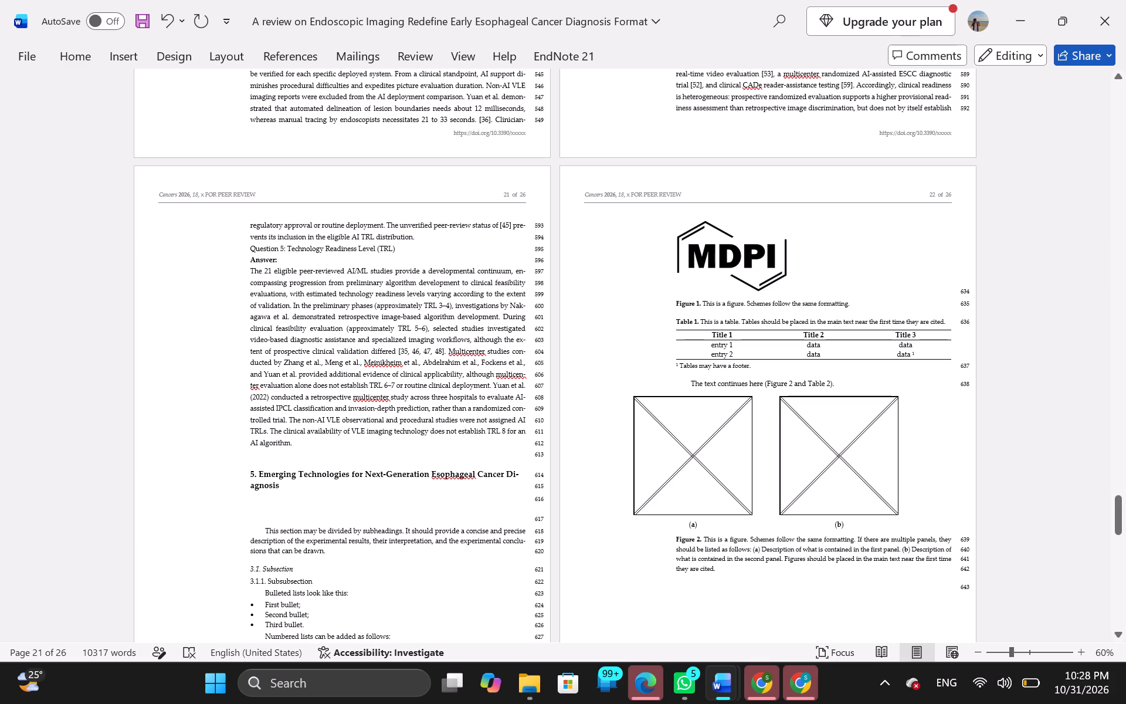
left_click(232, 53)
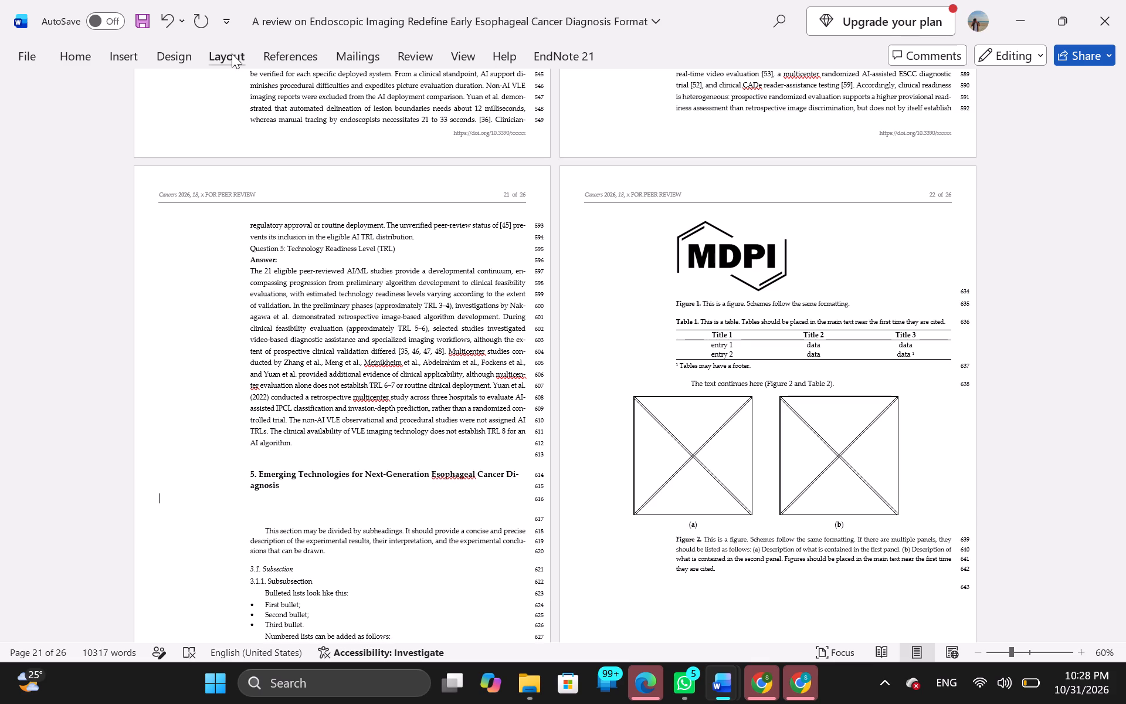
left_click(388, 107)
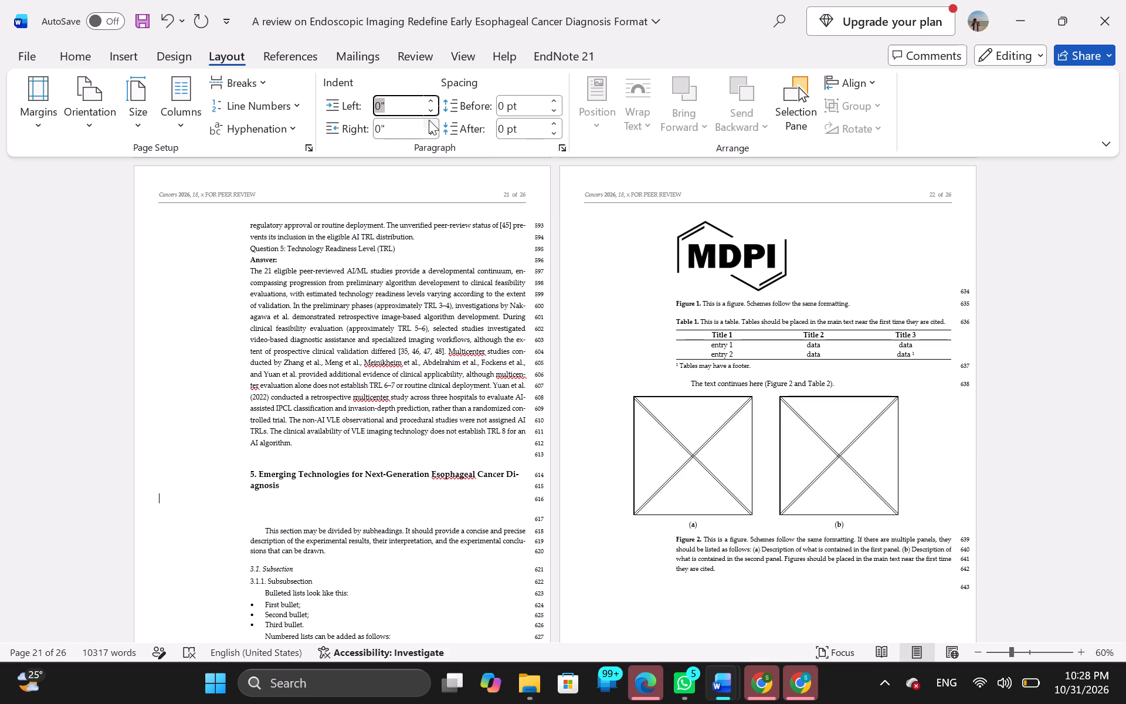
key("Left")
key("BackSpace")
key("Right")
key("BackSpace")
type("1.81")
key("Return")
Copy the section 5 text from the source document, from "Explainable AI" through the end of the Tandem CAD-Assisted Platforms paragraph.
key("alt+Tab")
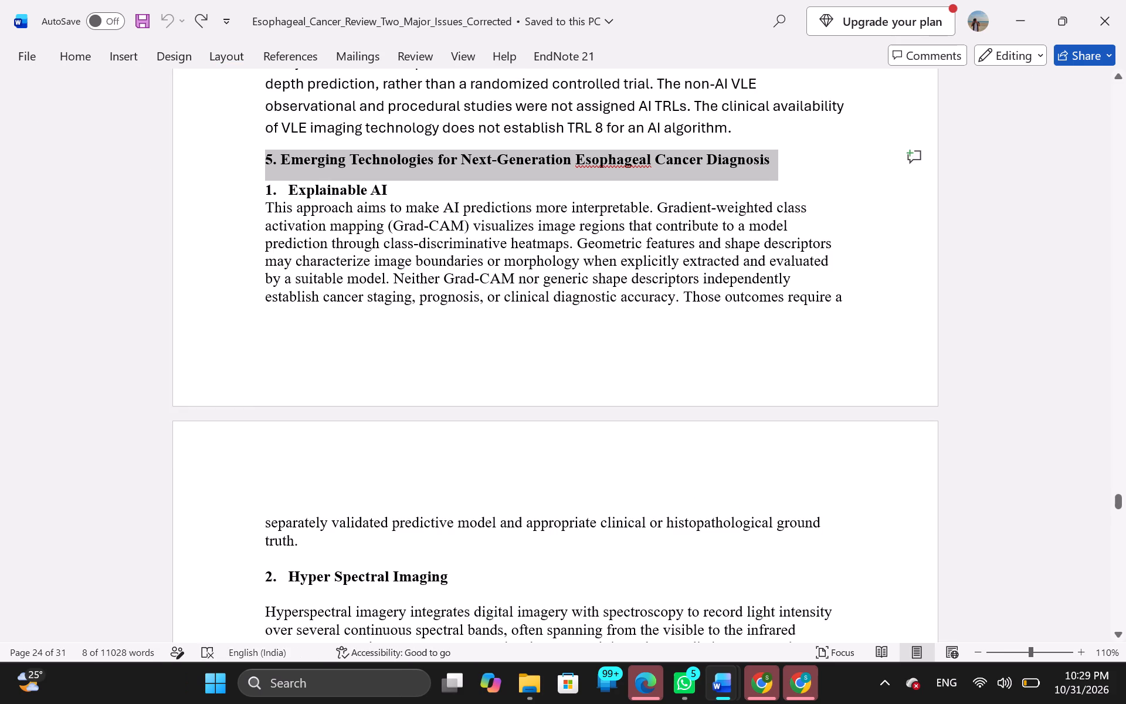
left_click_drag(268, 193, 262, 222)
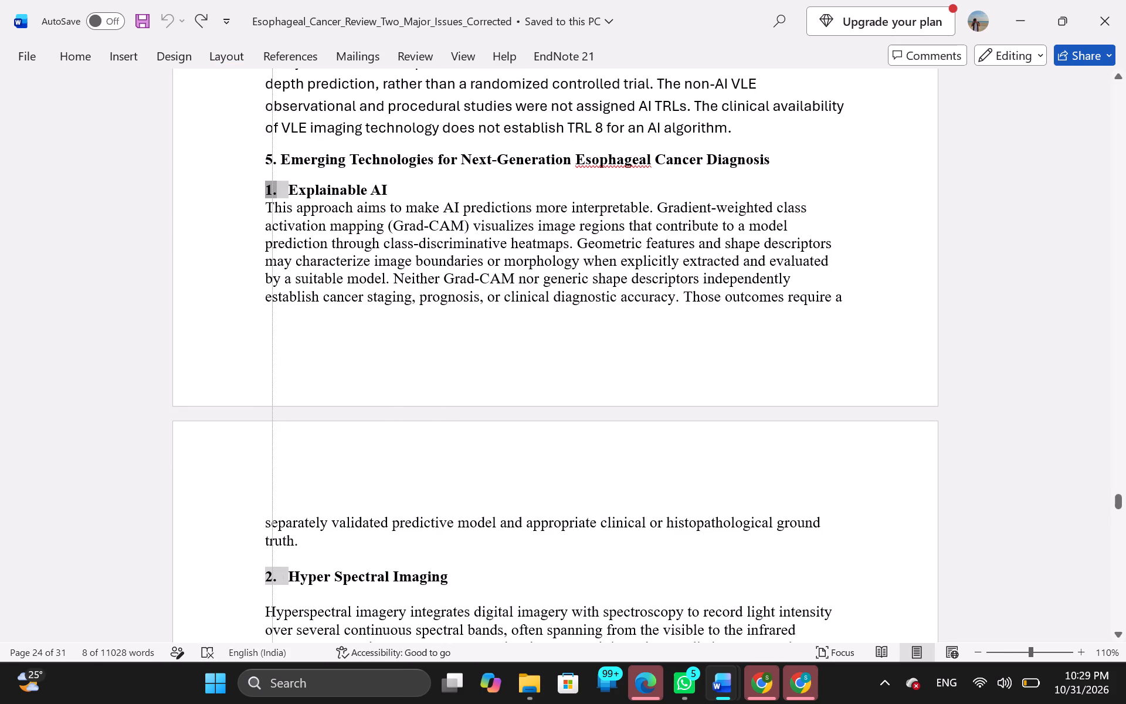
left_click_drag(262, 222, 249, 202)
left_click(294, 192)
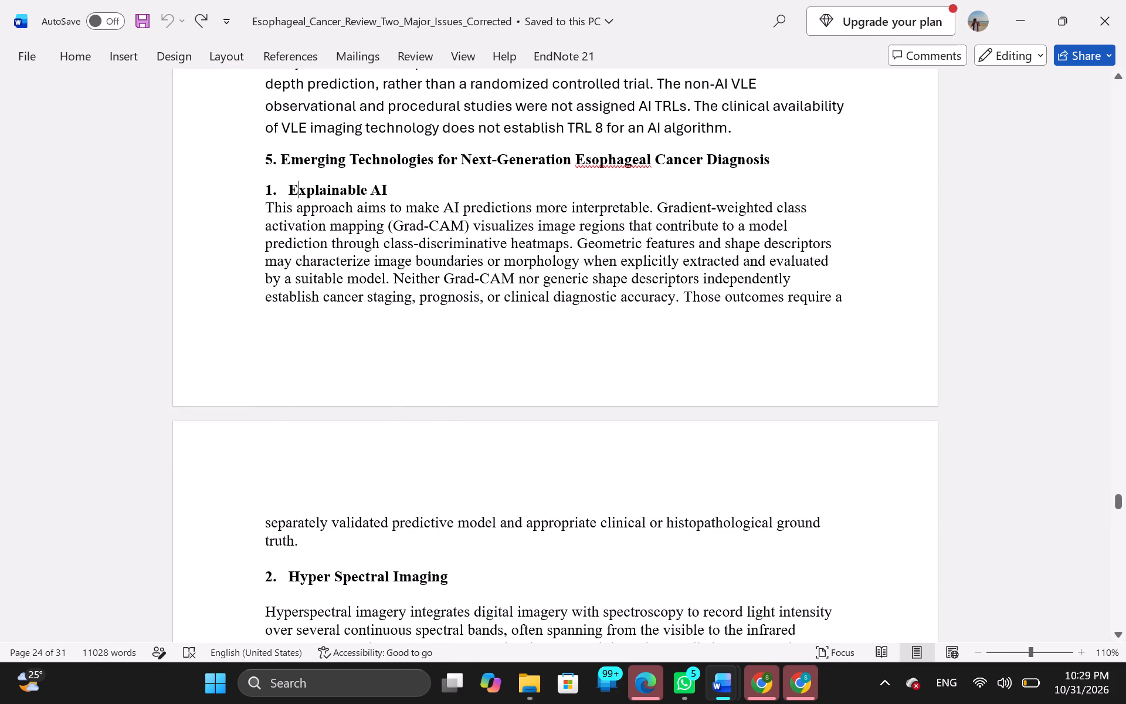
left_click(283, 187)
left_click_drag(220, 185, 426, 561)
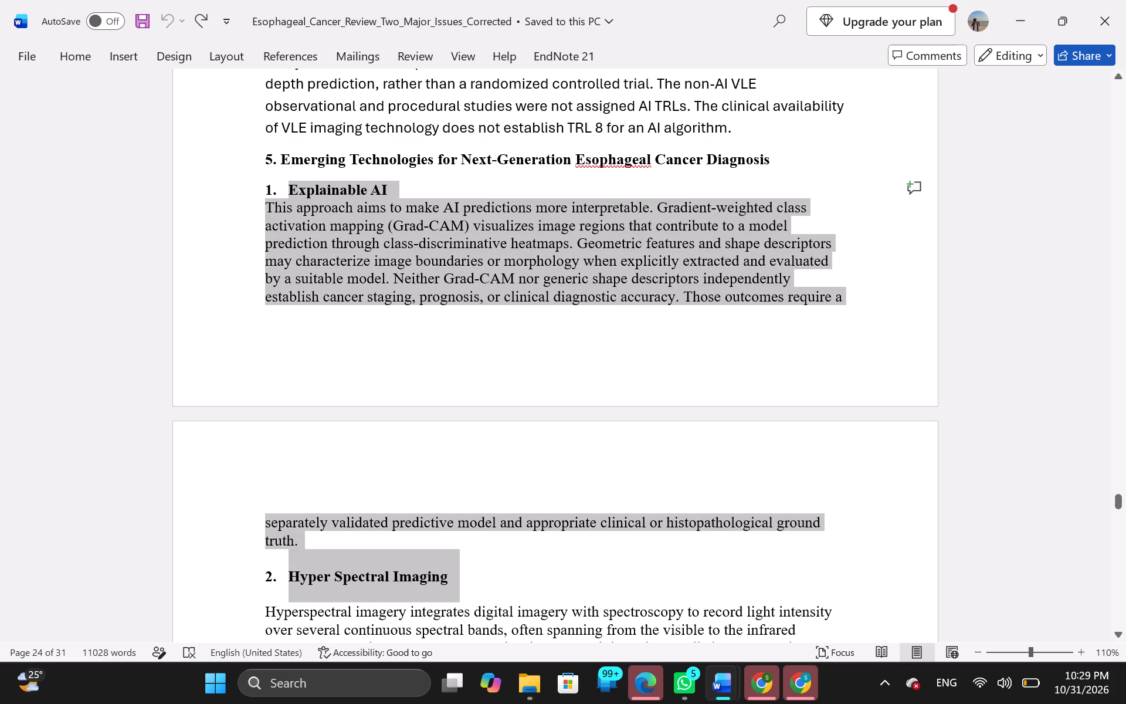
left_click_drag(426, 561, 458, 701)
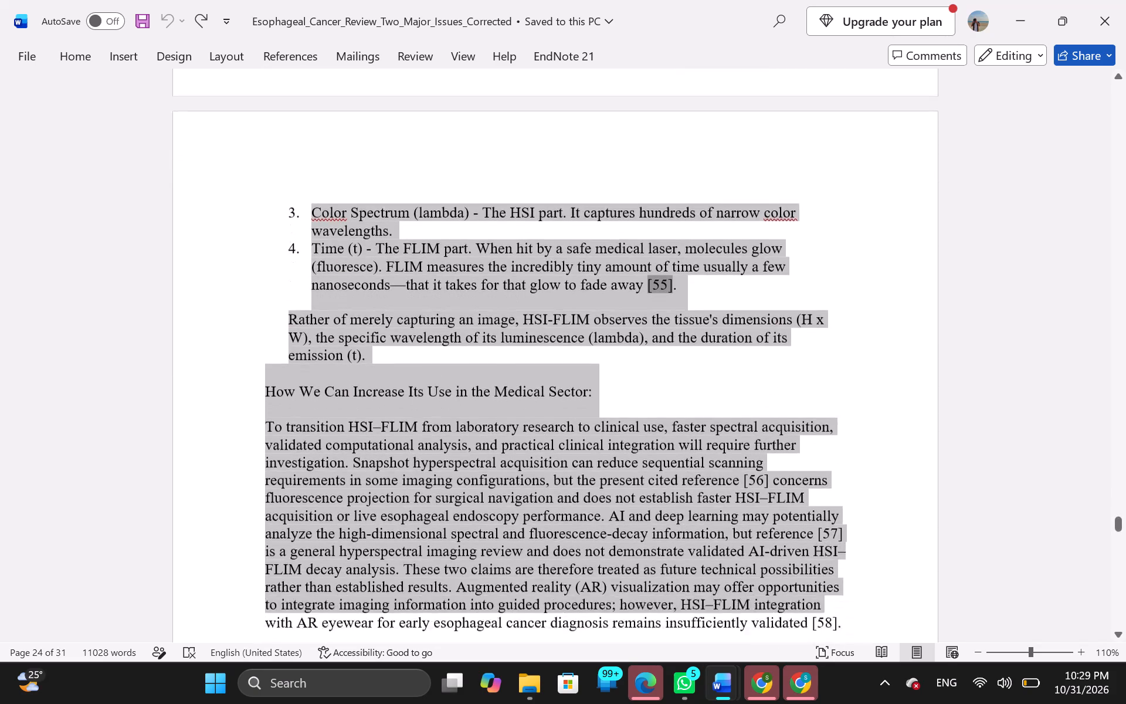
left_click_drag(458, 701, 507, 143)
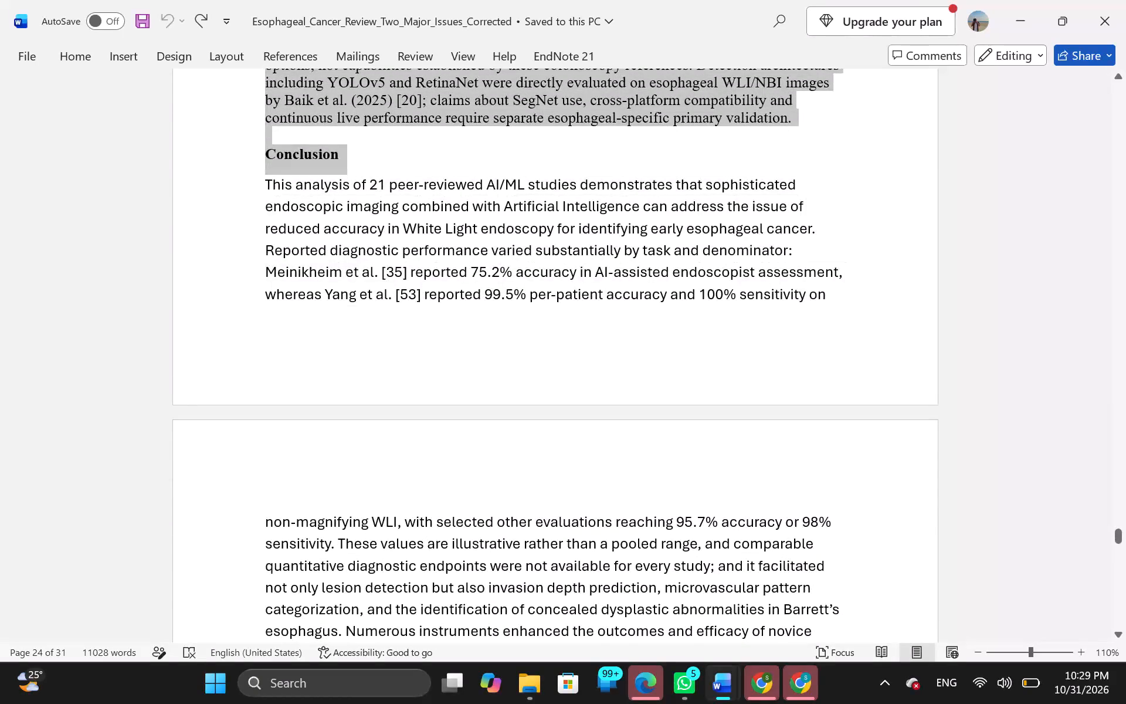
left_click_drag(507, 143, 730, 502)
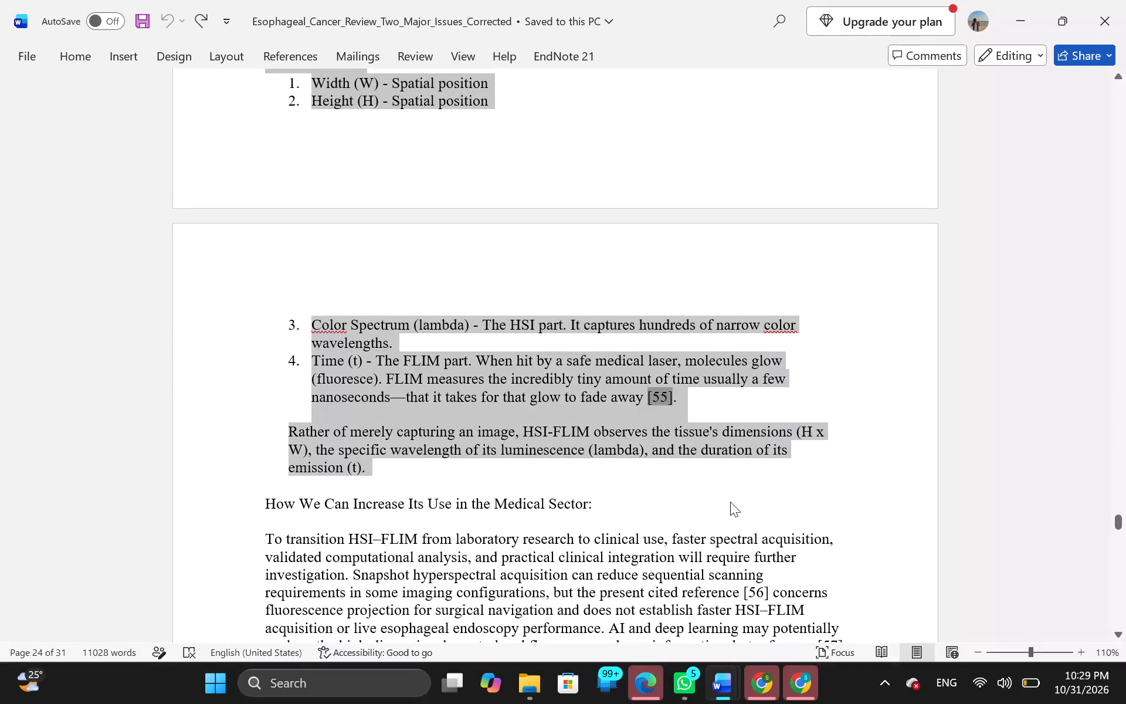
left_click_drag(730, 502, 856, 518)
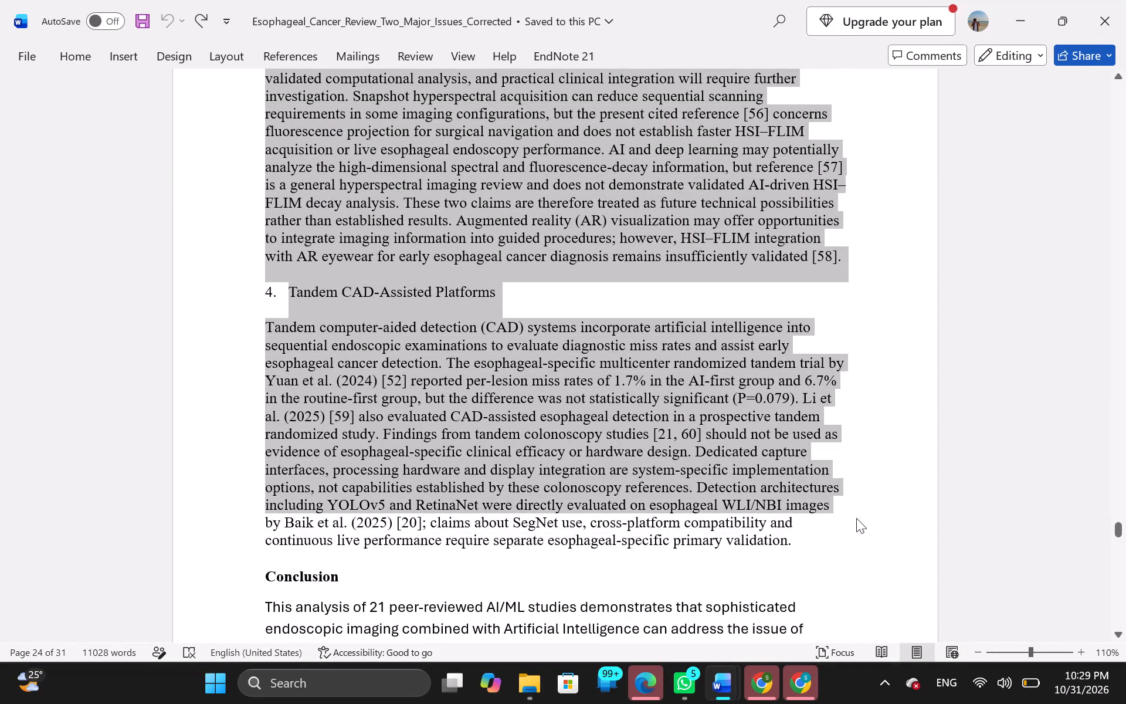
left_click_drag(856, 518, 835, 537)
key("ctrl+c")
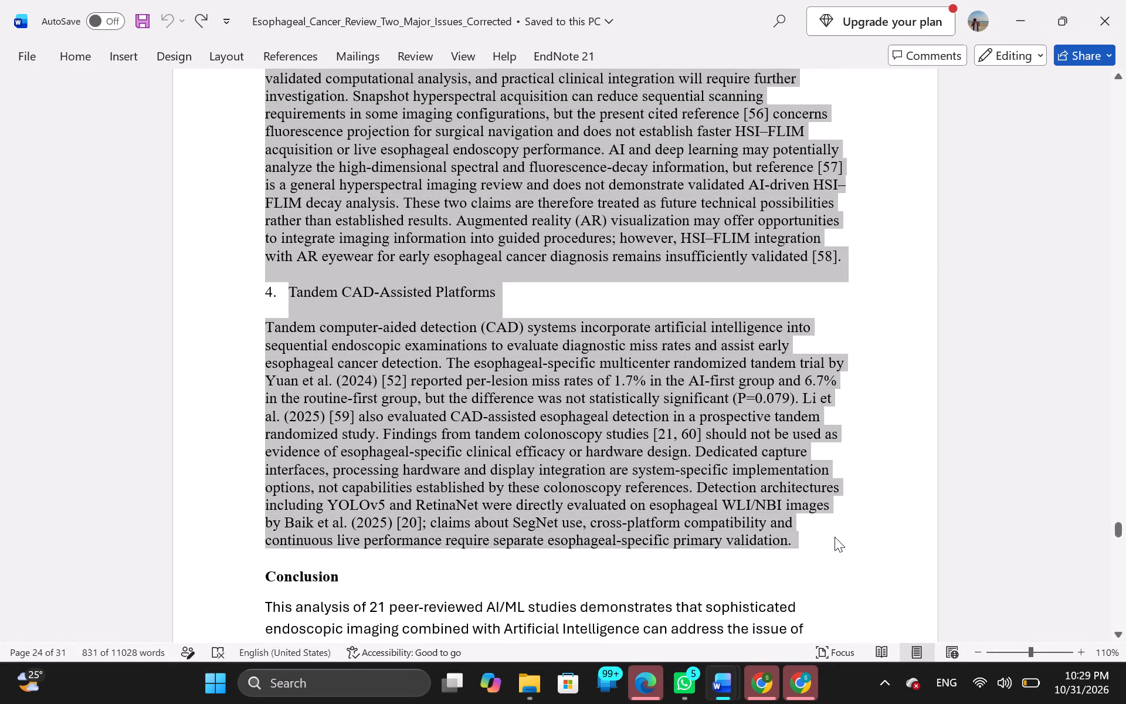
Paste the copied section 5 text on the indented line below its heading in the template, merging its formatting.
key("alt+grave")
key("alt+Tab")
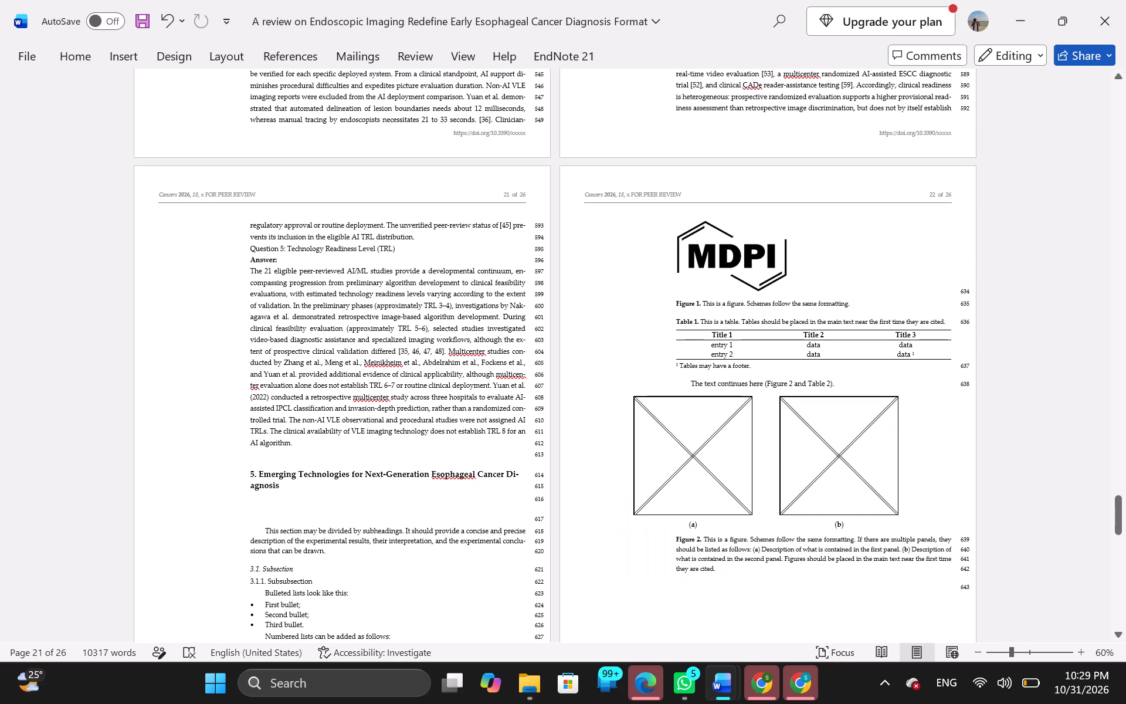
right_click(263, 496)
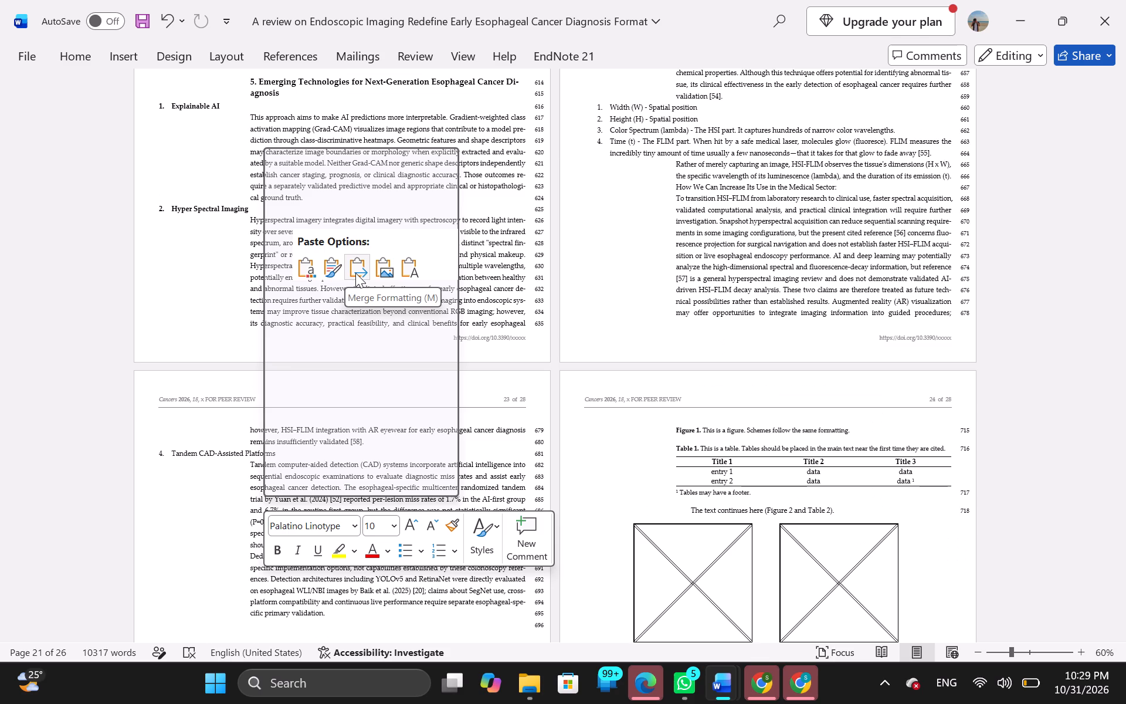
left_click(355, 273)
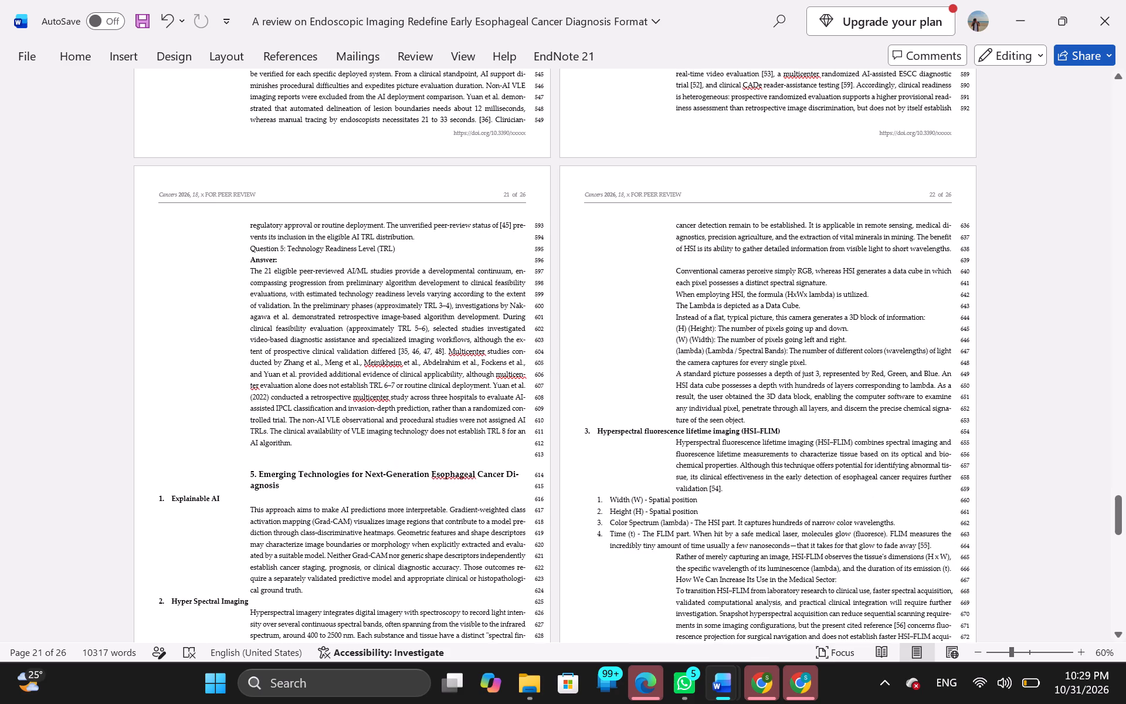
scroll(392, 484, "down", 1)
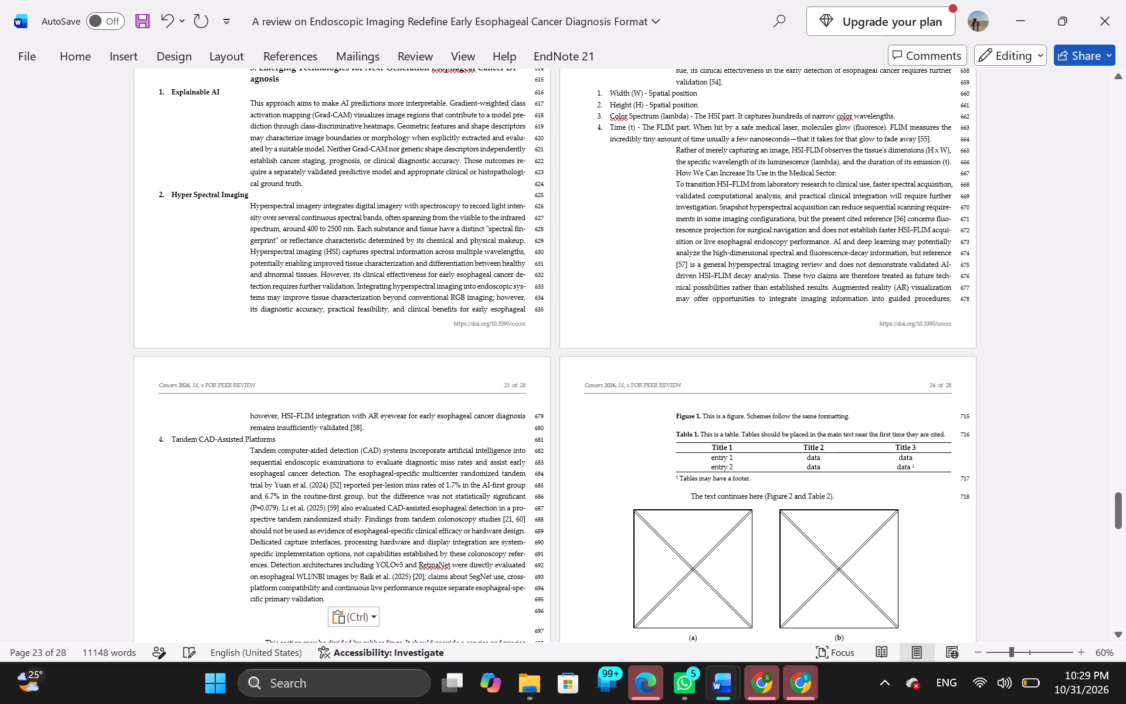
Indent the numbered list from "Width (W)" to "Time (t)" under the HSI–FLIM subsection to line up with the body text.
scroll(588, 205, "up", 1)
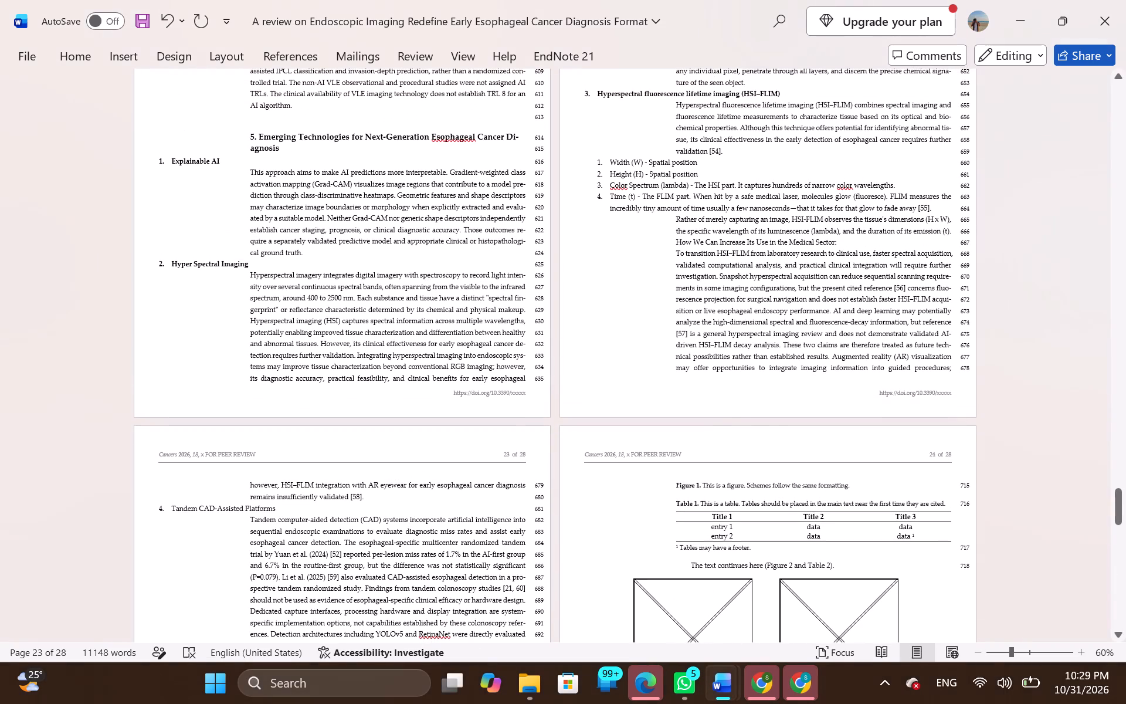
left_click(595, 161)
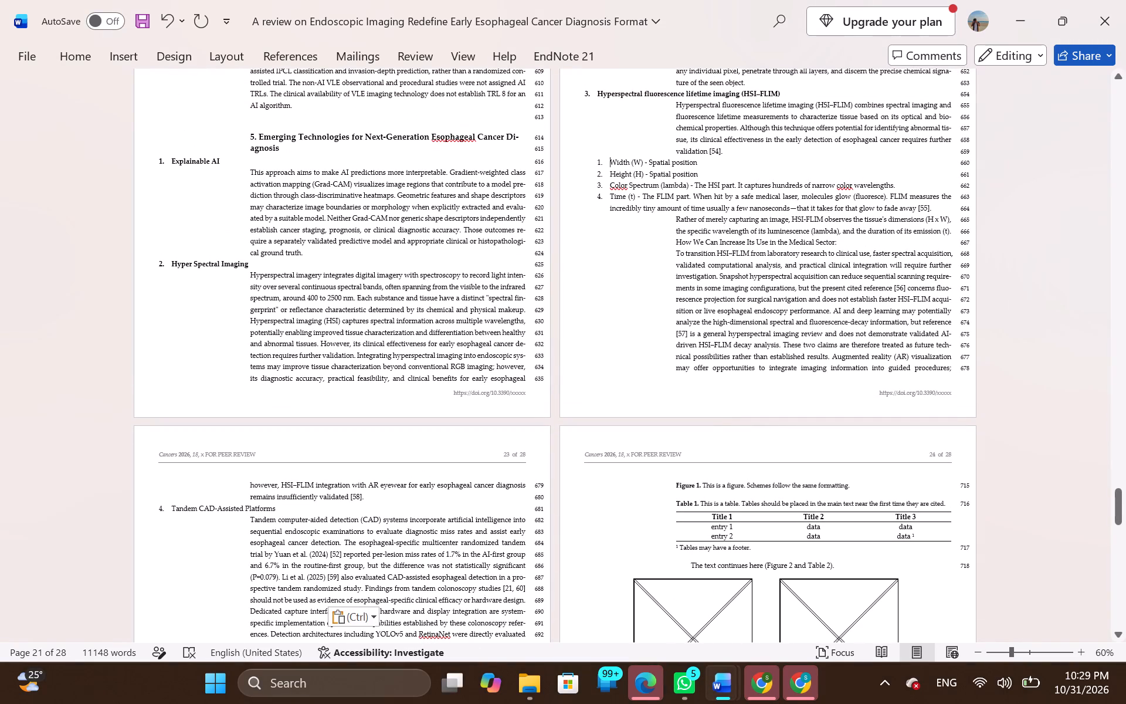
key("Tab")
key("Tab")
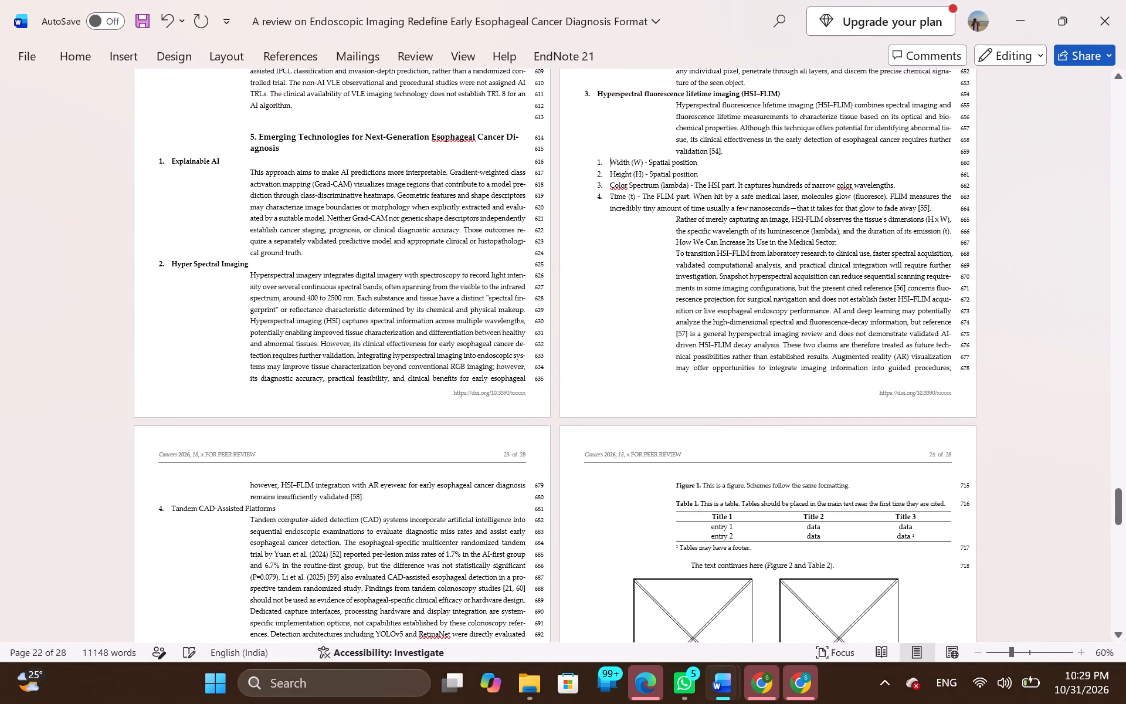
key("Tab")
key("Tab")
key("Tab")
key("Tab")
key("Tab")
key("Tab")
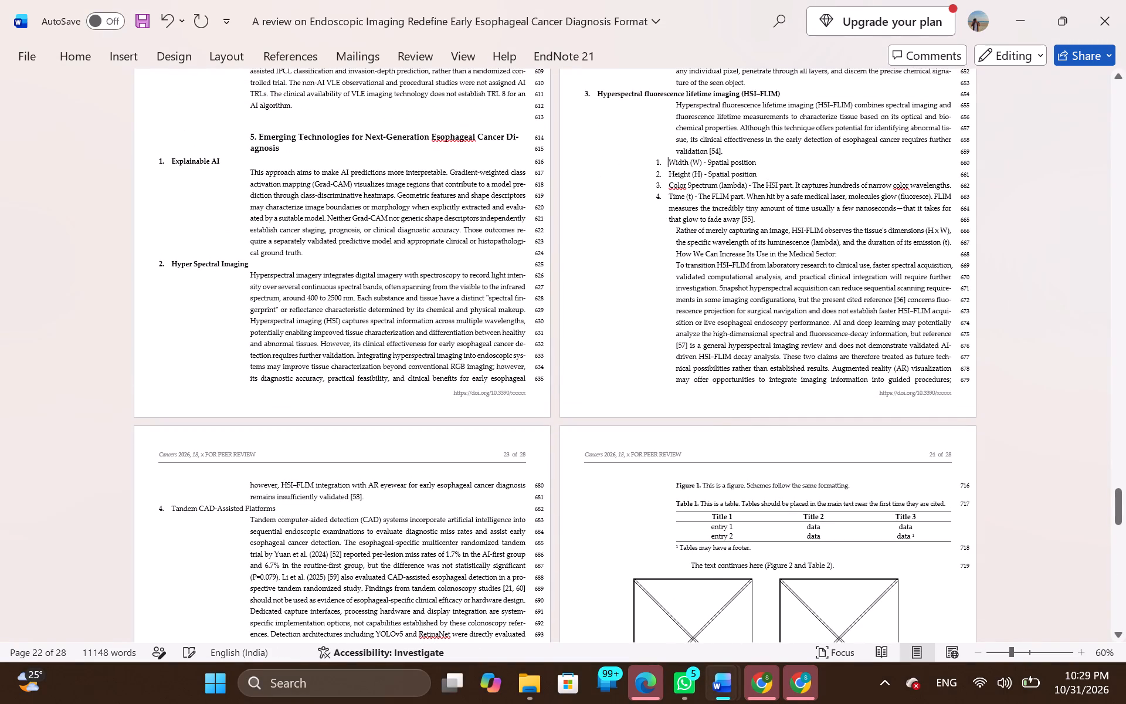
key("Tab")
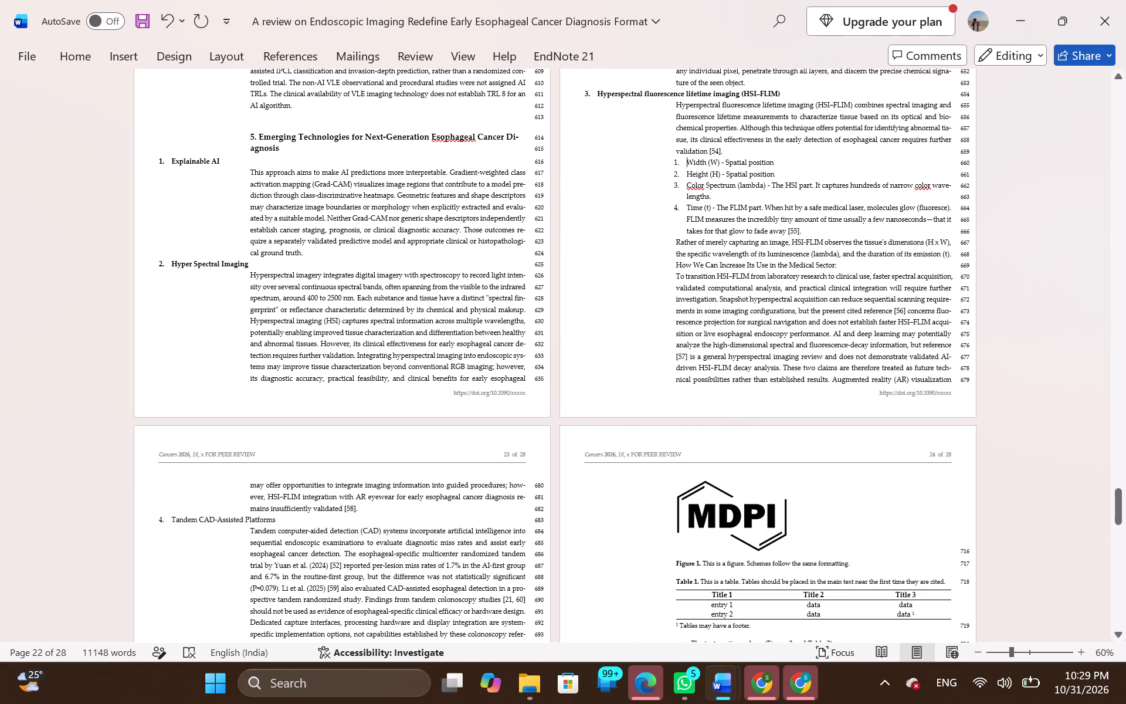
Make the "Tandem CAD-Assisted Platforms" subheading bold in the template's section 5.
scroll(416, 394, "down", 1)
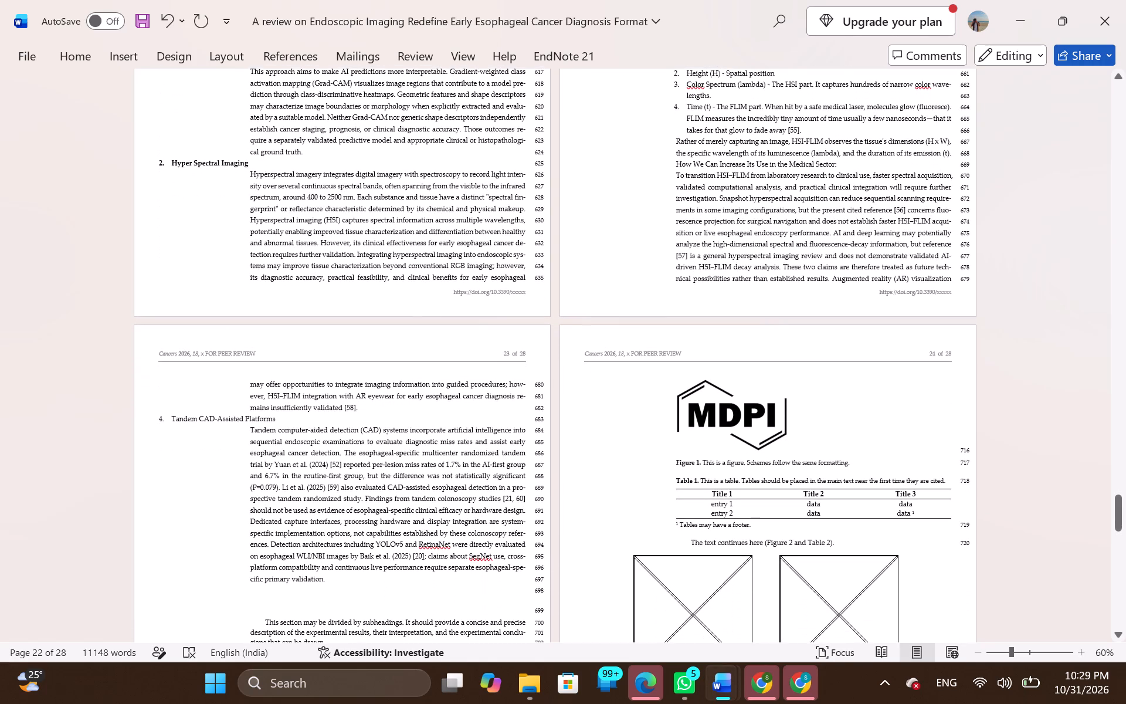
scroll(416, 394, "down", 2)
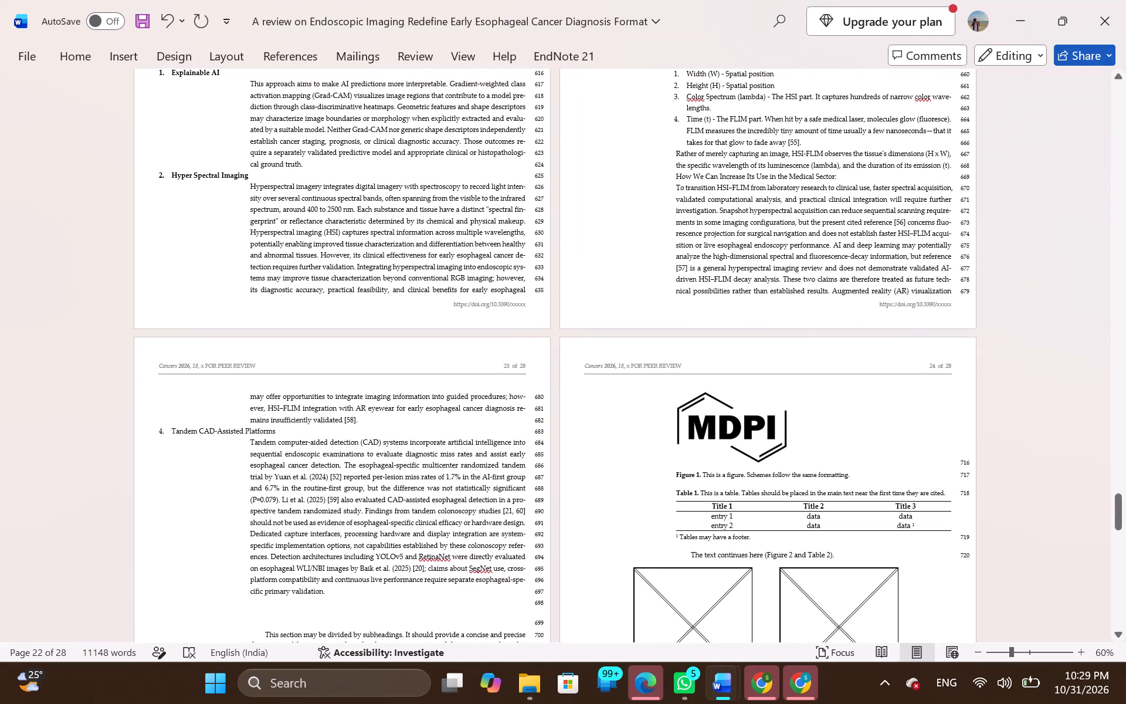
scroll(511, 120, "up", 2)
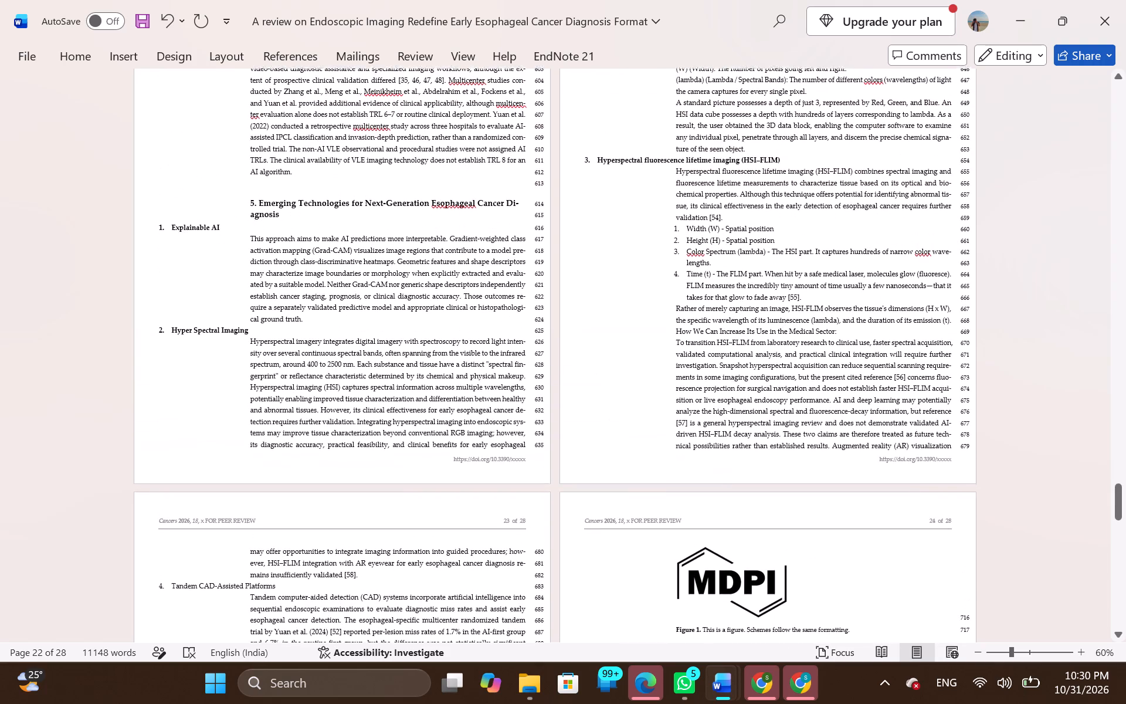
scroll(511, 120, "up", 1)
scroll(511, 120, "down", 1)
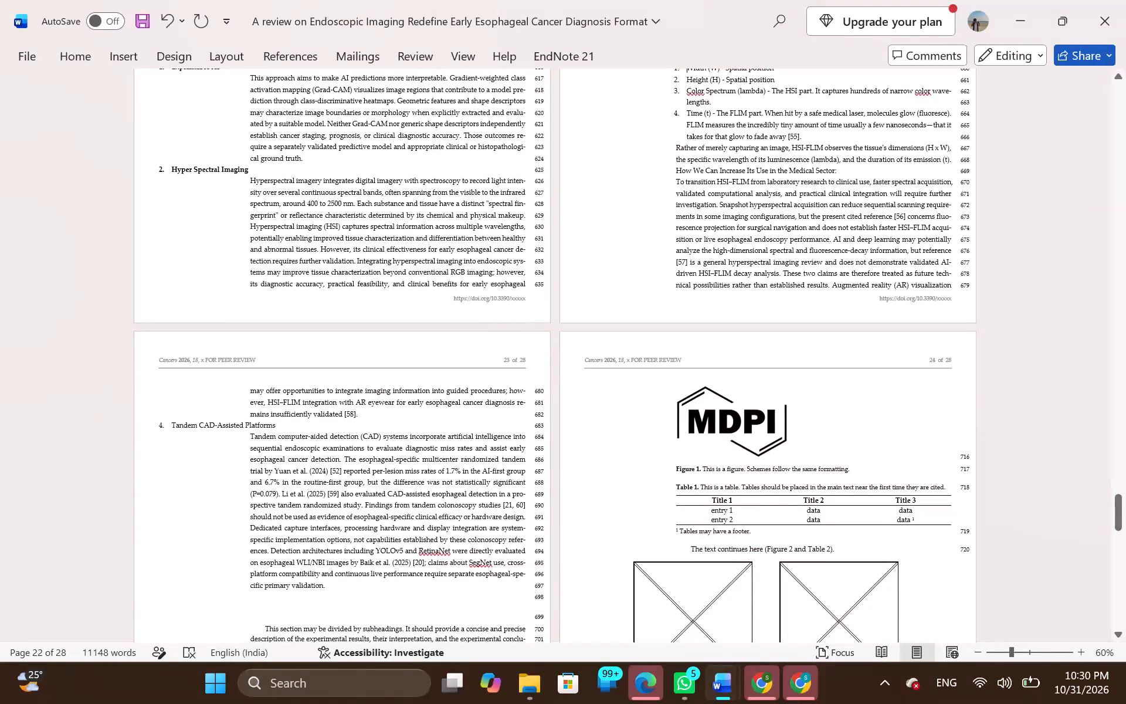
left_click_drag(293, 425, 178, 421)
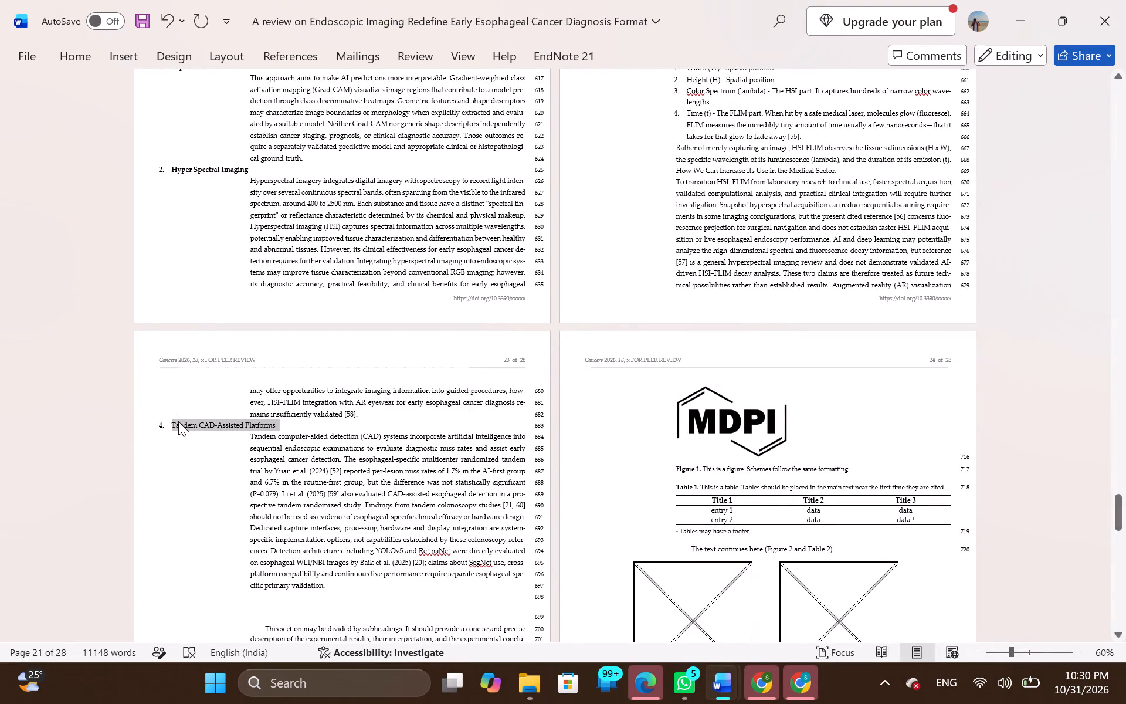
key("ctrl+b")
left_click(334, 446)
Copy the Conclusion section from the source document, from its heading through "while facilitating earlier therapy.".
scroll(385, 310, "right", 1)
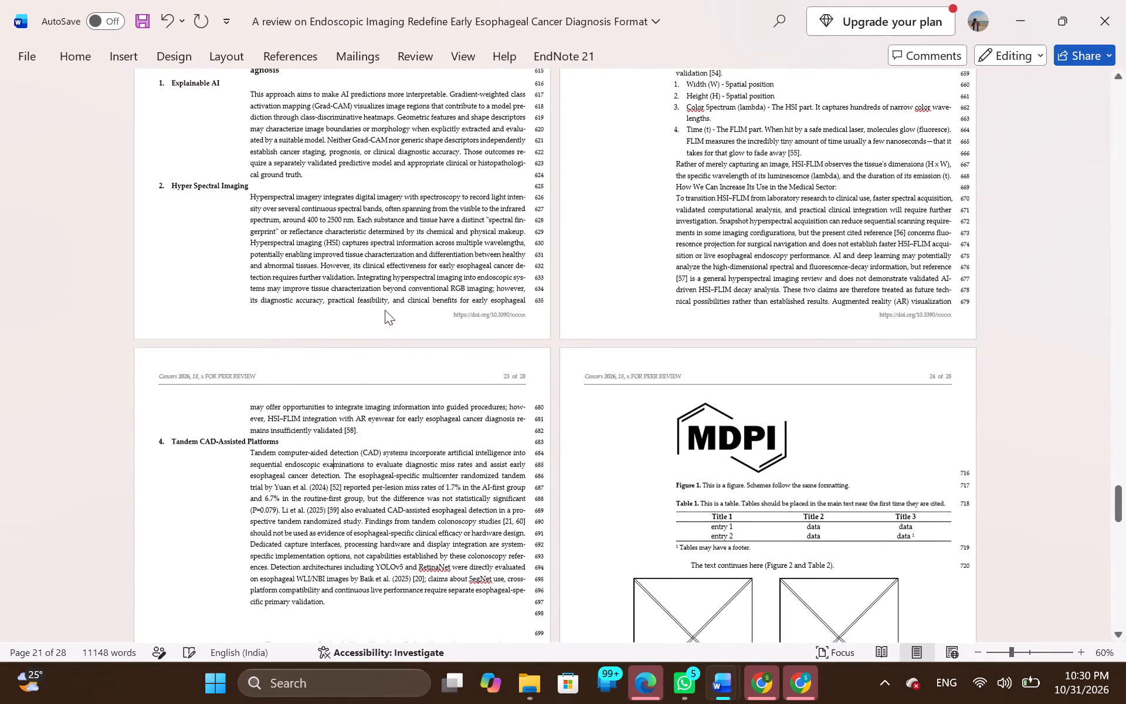
scroll(385, 310, "right", 2)
key("alt+Tab")
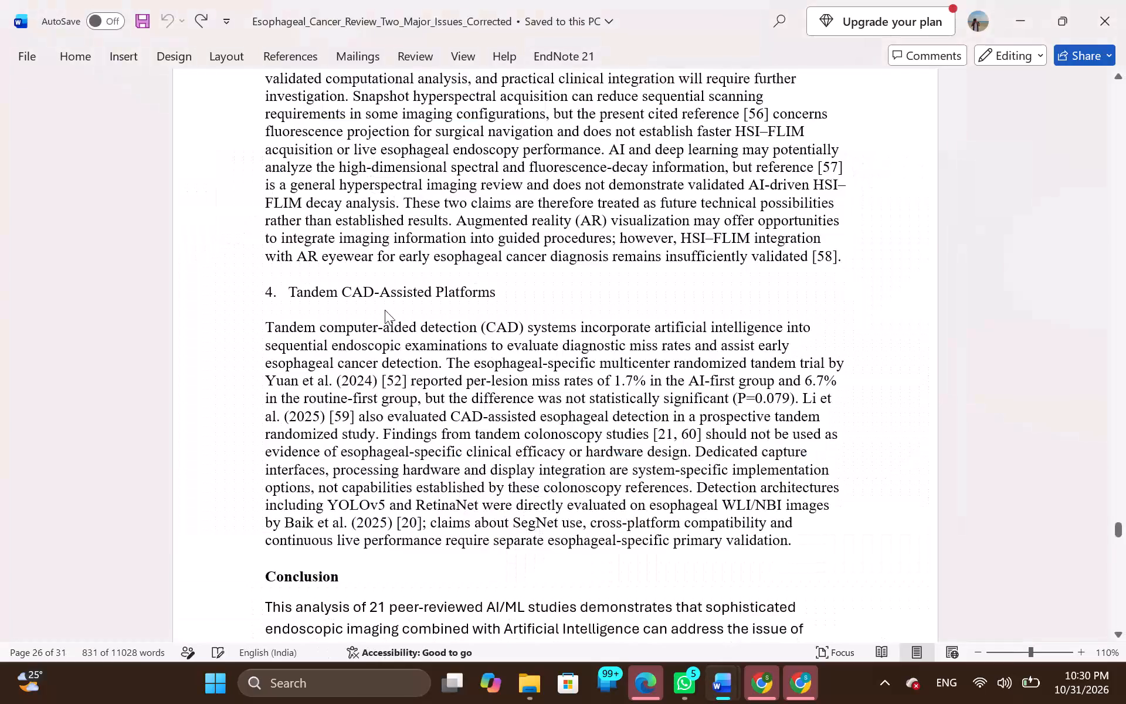
scroll(394, 540, "down", 1)
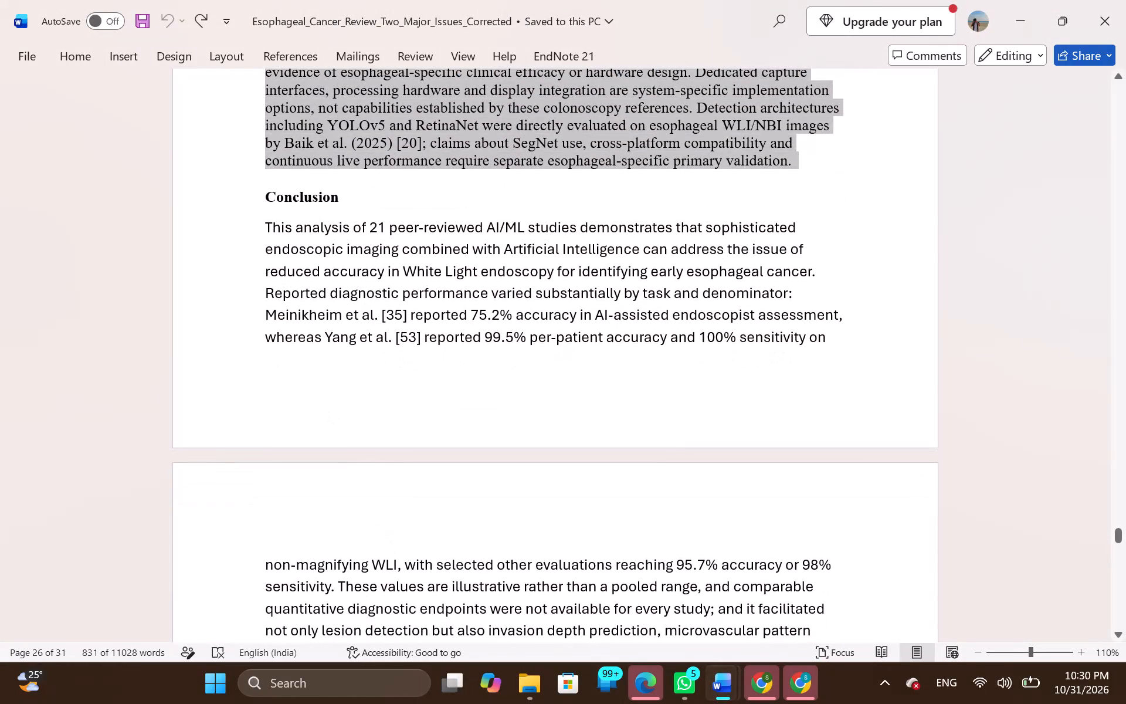
left_click_drag(270, 198, 542, 275)
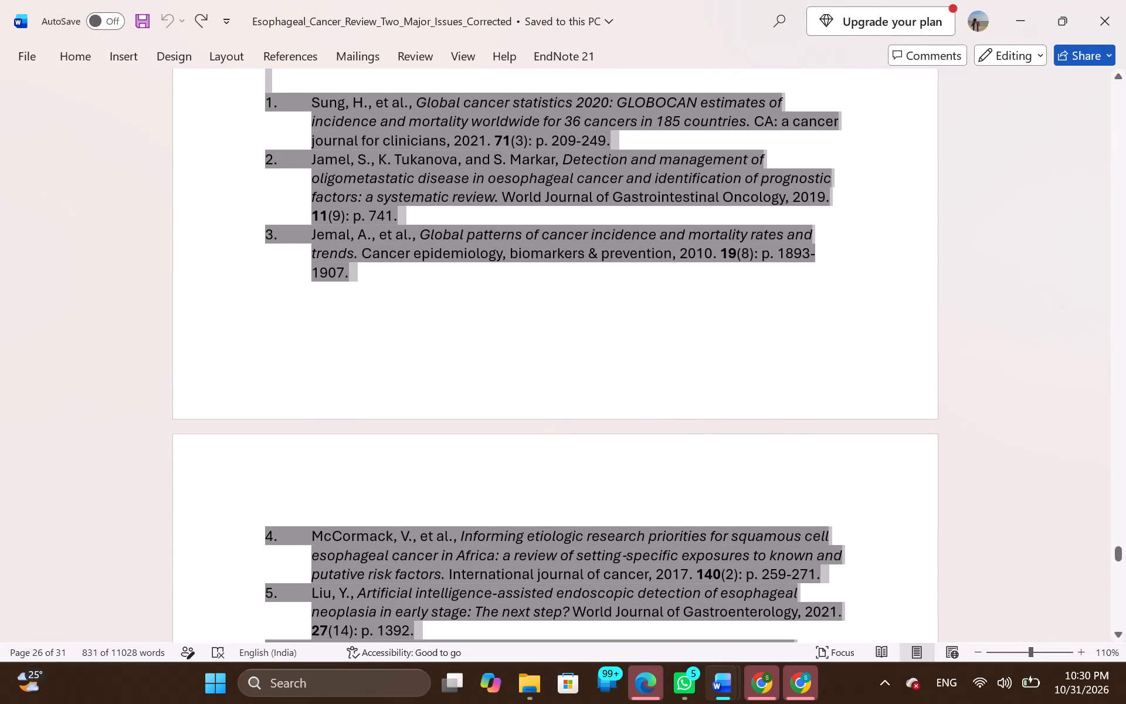
left_click_drag(542, 275, 484, 453)
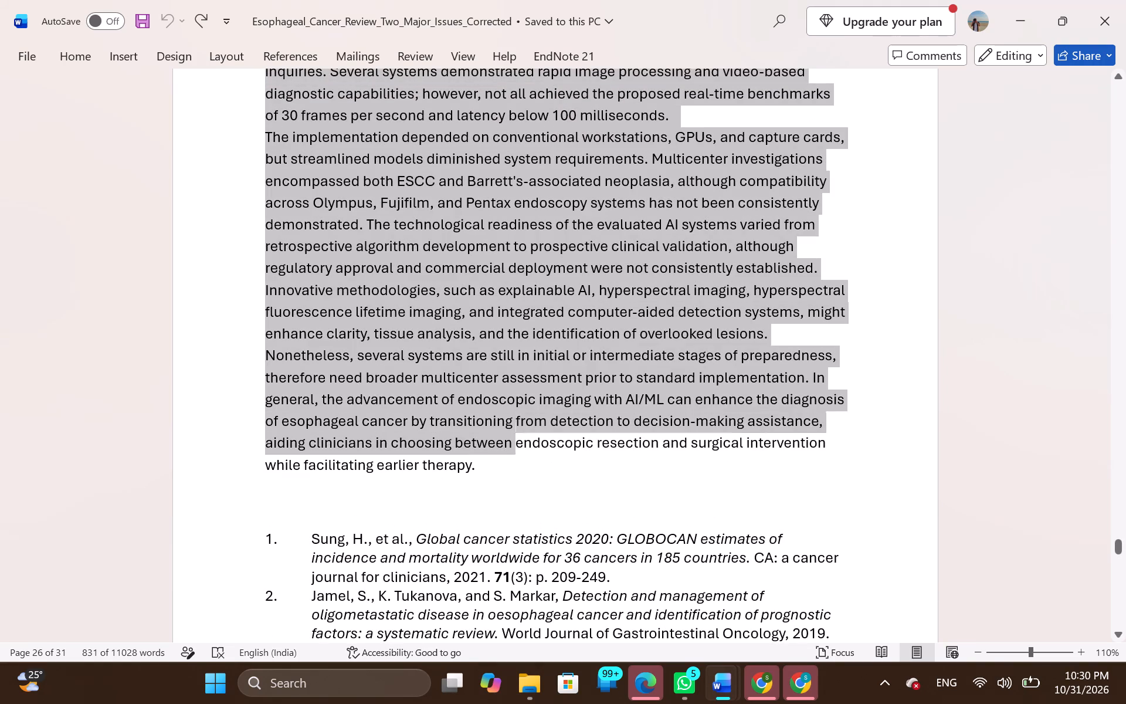
left_click_drag(484, 453, 481, 460)
key("ctrl+c")
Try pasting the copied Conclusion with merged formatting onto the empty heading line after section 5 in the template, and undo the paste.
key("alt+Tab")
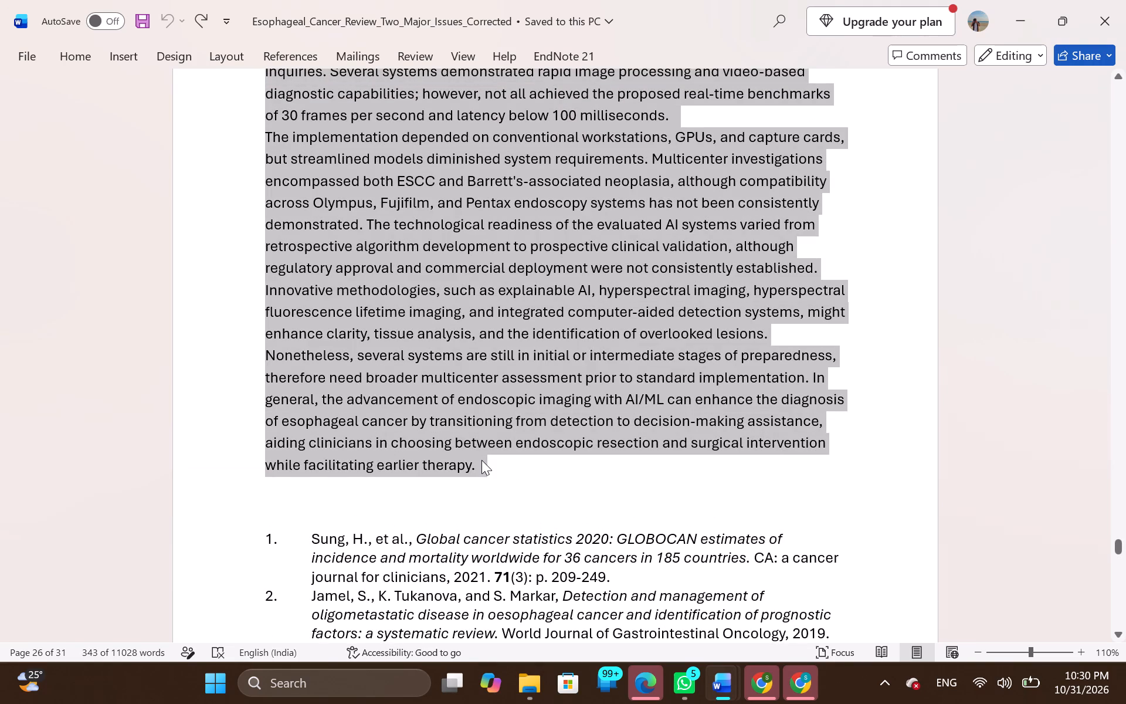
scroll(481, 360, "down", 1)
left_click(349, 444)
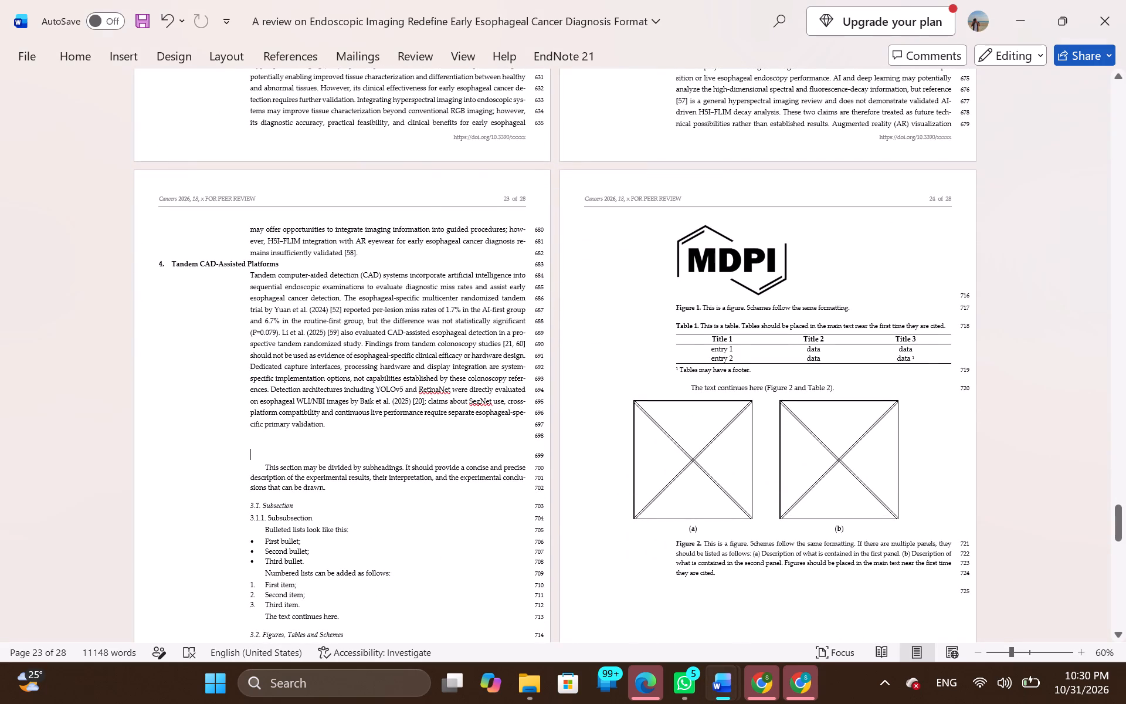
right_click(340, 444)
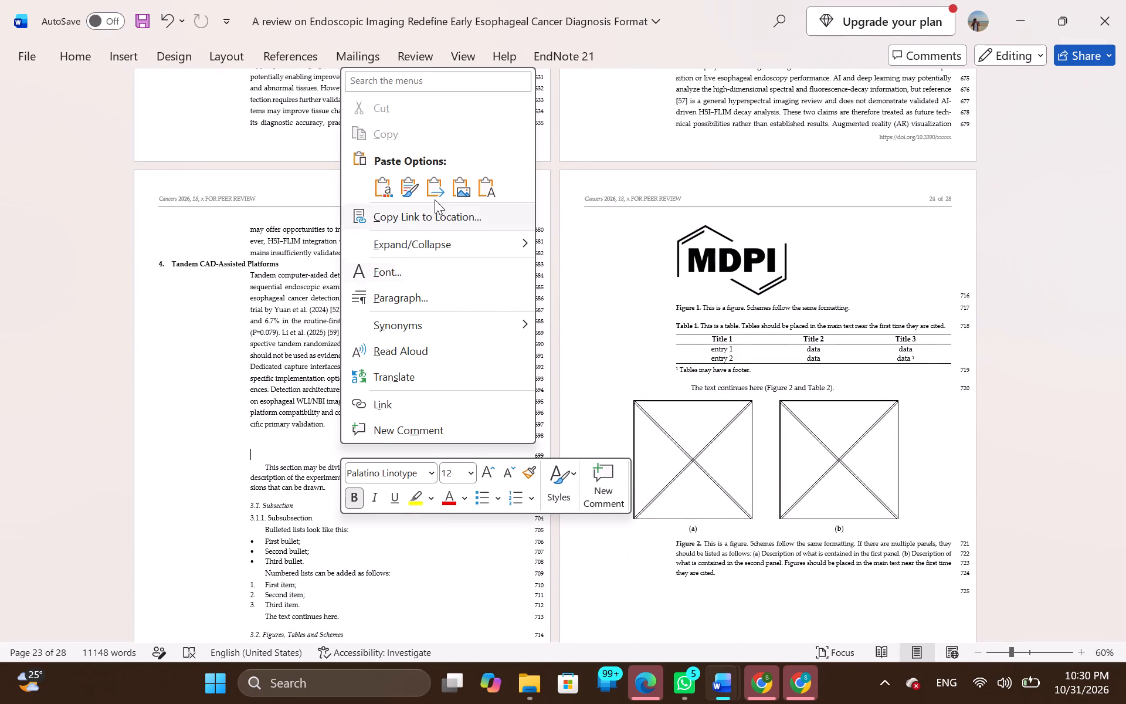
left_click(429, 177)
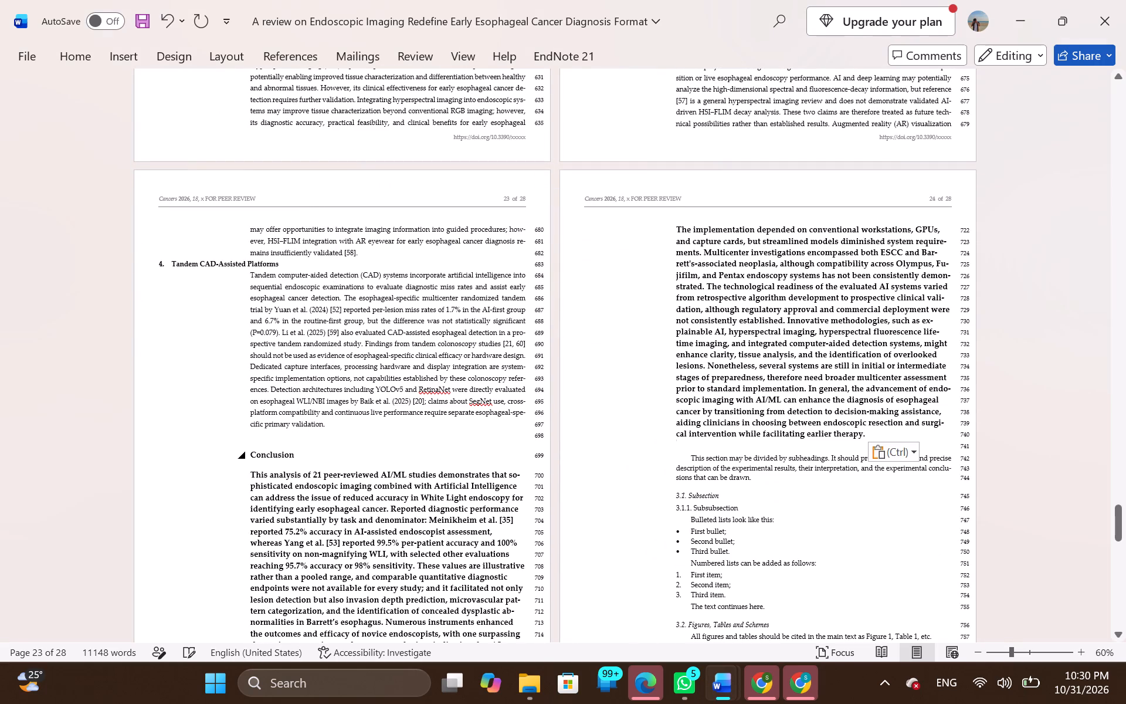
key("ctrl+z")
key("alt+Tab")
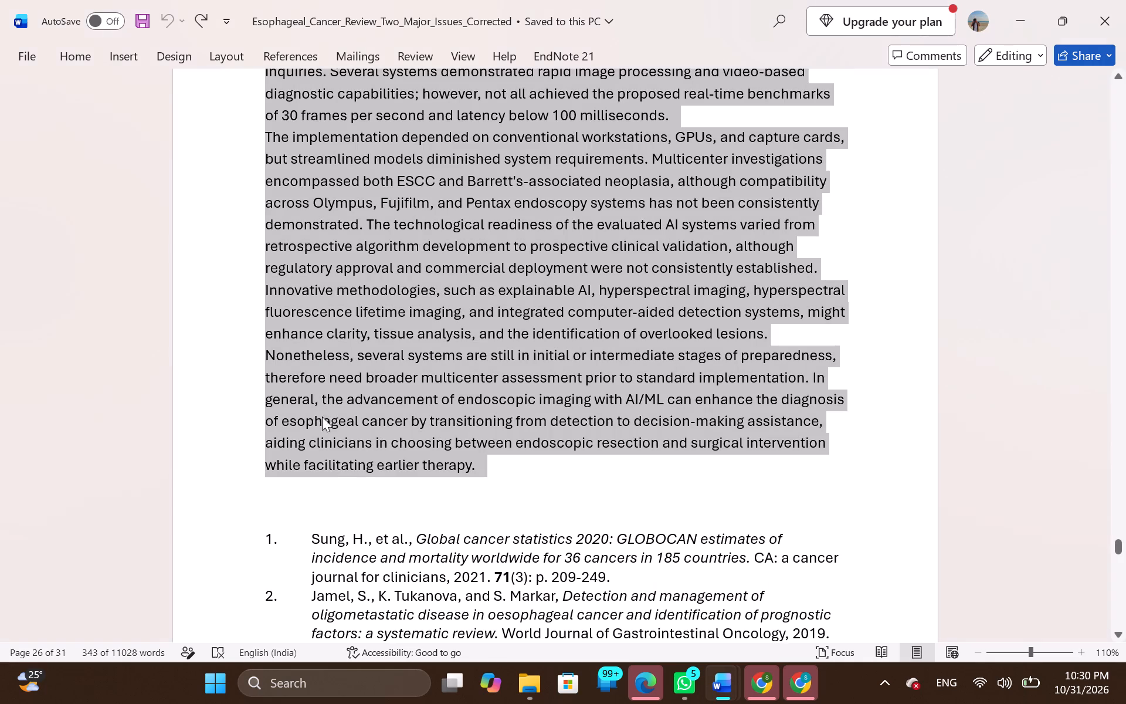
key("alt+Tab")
Enter the heading "Conclusion" on the empty heading line after section 5 in the template.
left_click(296, 453)
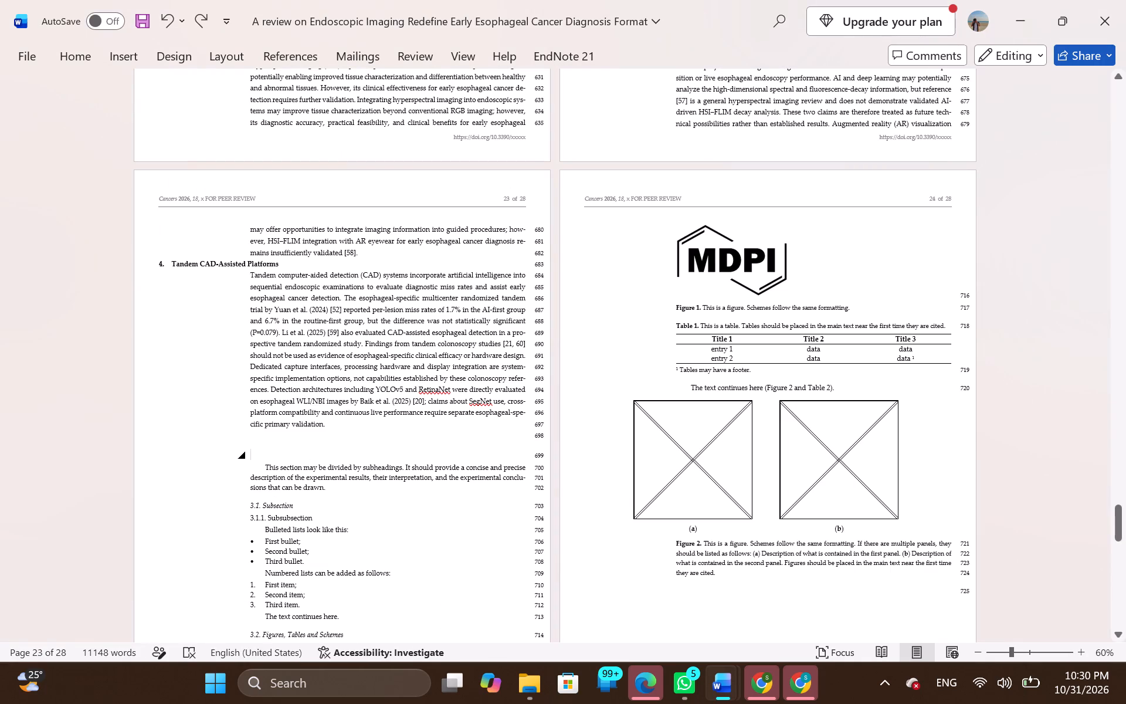
type("Conclusion")
Add a Normal-style line below the Conclusion heading and set its left indent to 1.81".
key("Return")
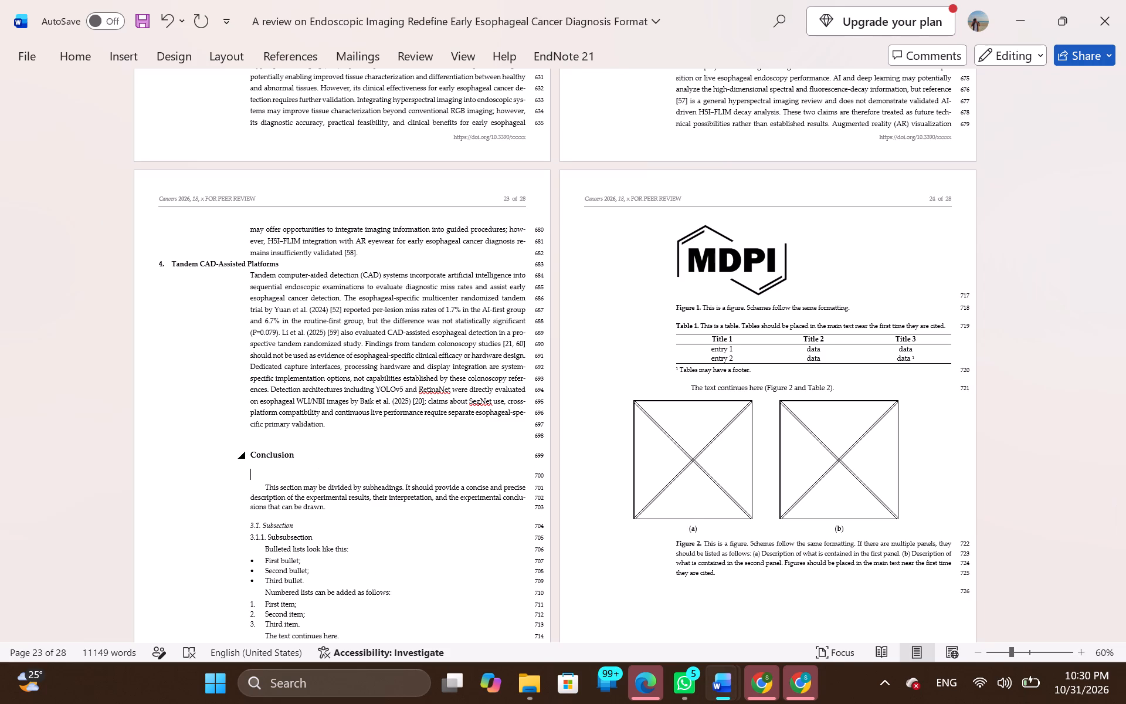
key("ctrl+shift+n")
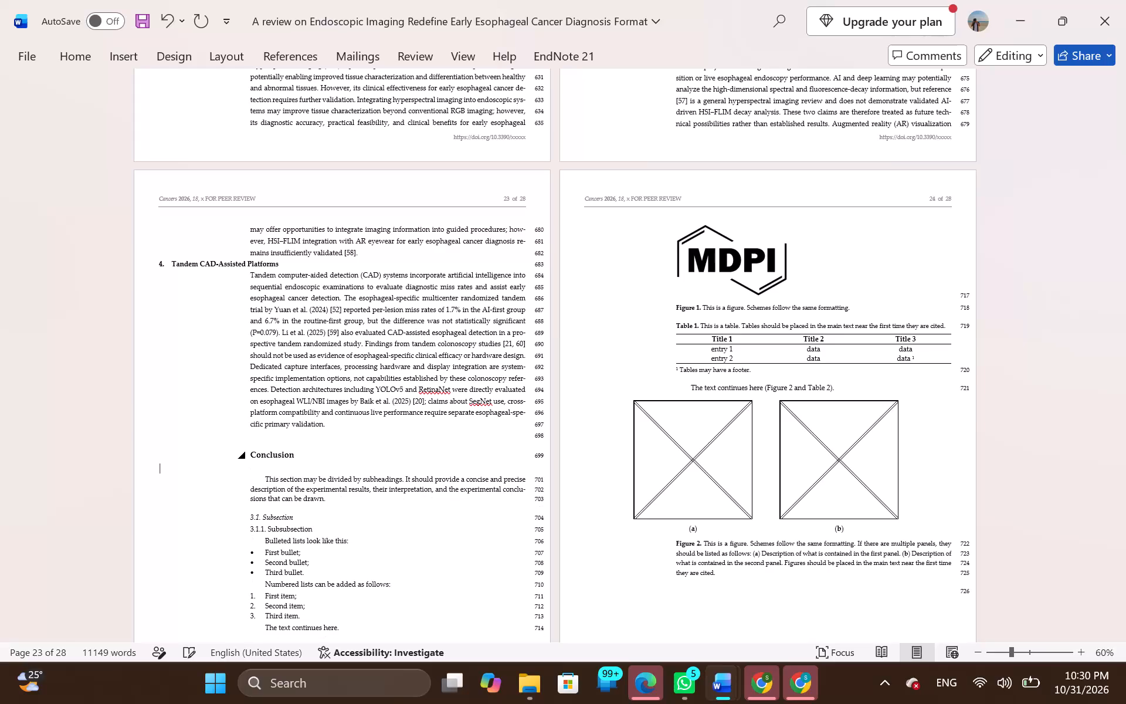
left_click(233, 55)
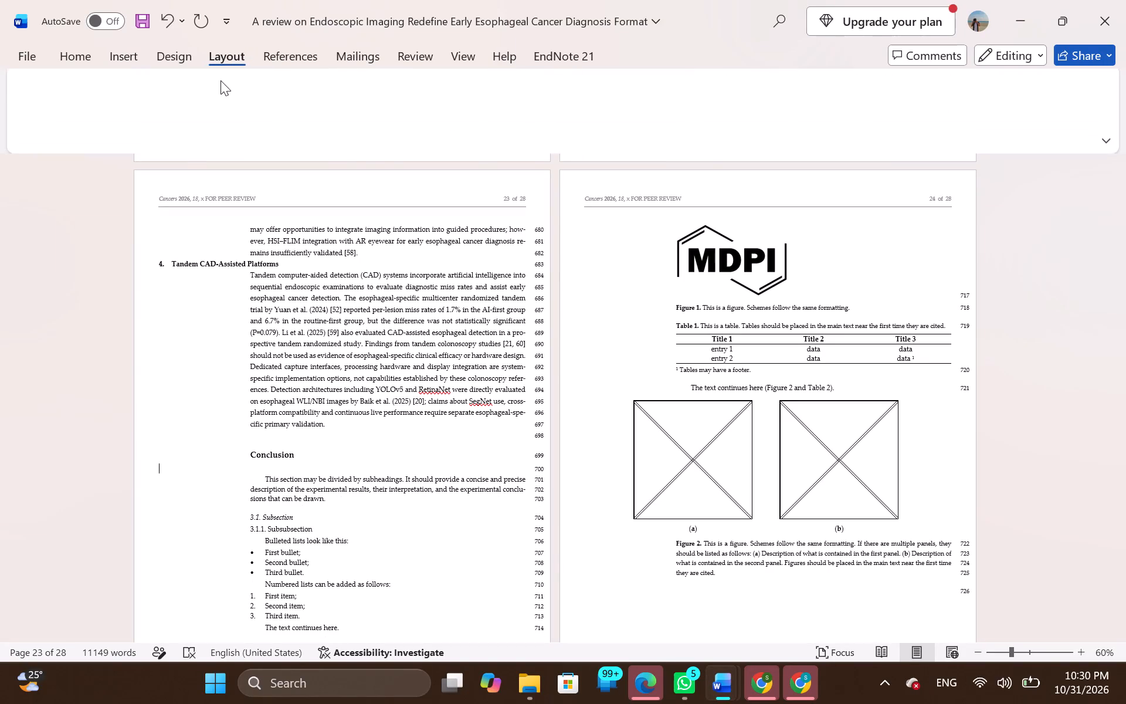
left_click(377, 101)
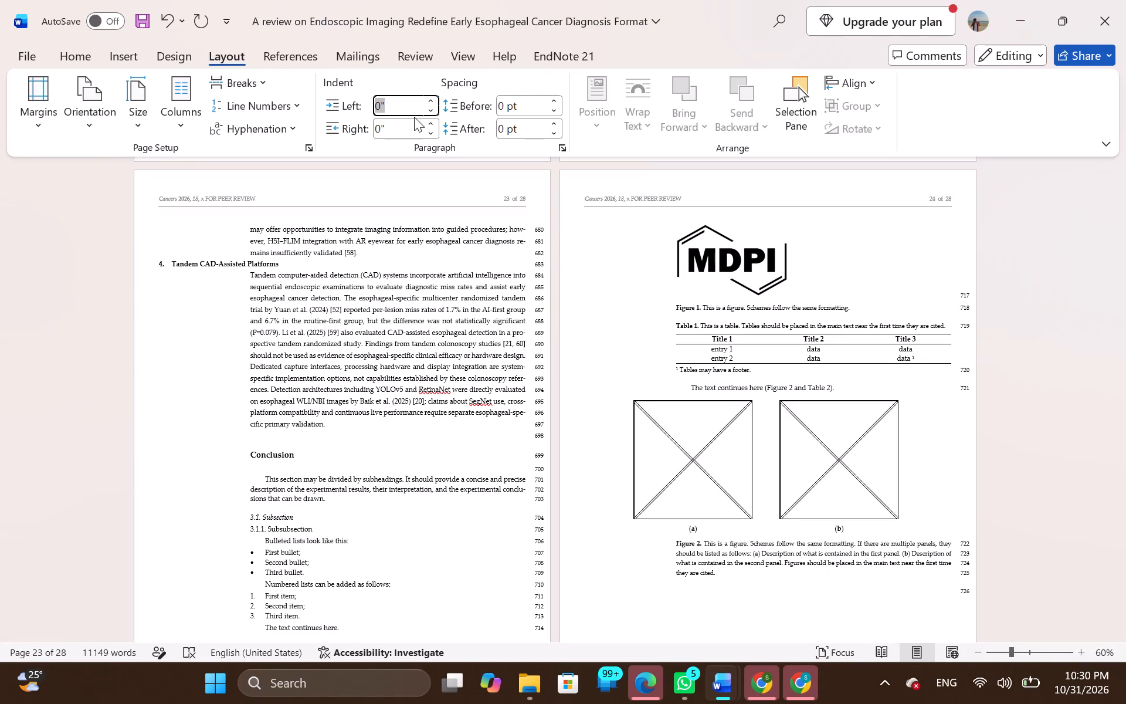
key("Left")
key("Right")
key("BackSpace")
type("1.81")
key("Return")
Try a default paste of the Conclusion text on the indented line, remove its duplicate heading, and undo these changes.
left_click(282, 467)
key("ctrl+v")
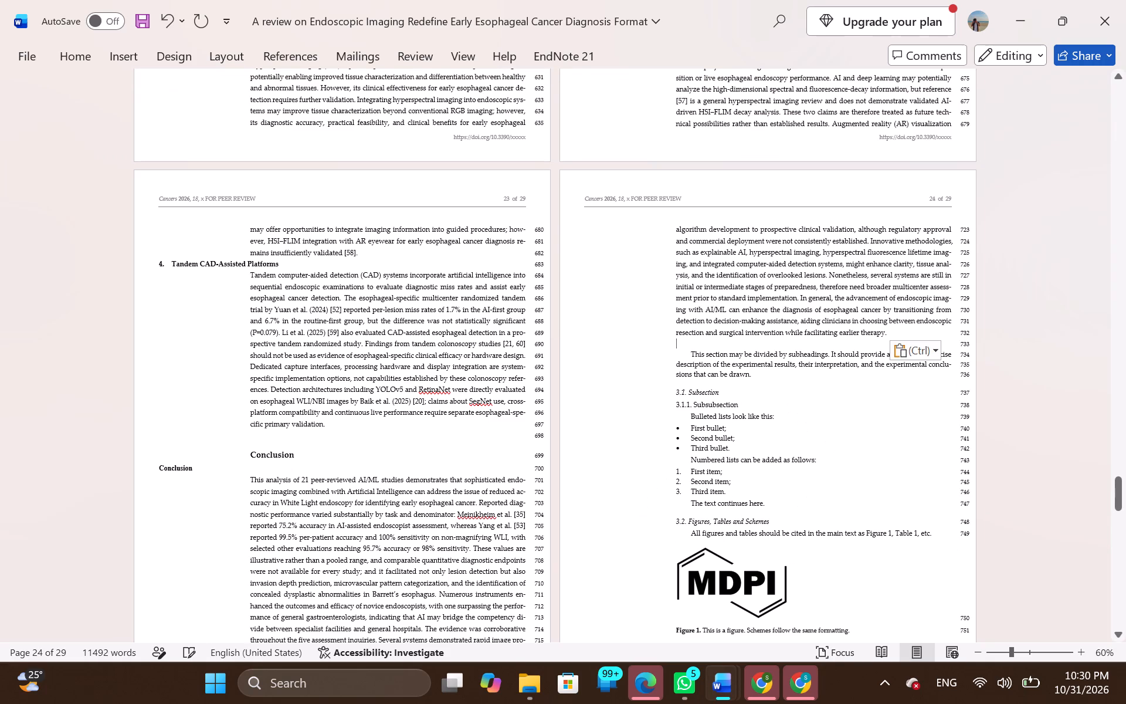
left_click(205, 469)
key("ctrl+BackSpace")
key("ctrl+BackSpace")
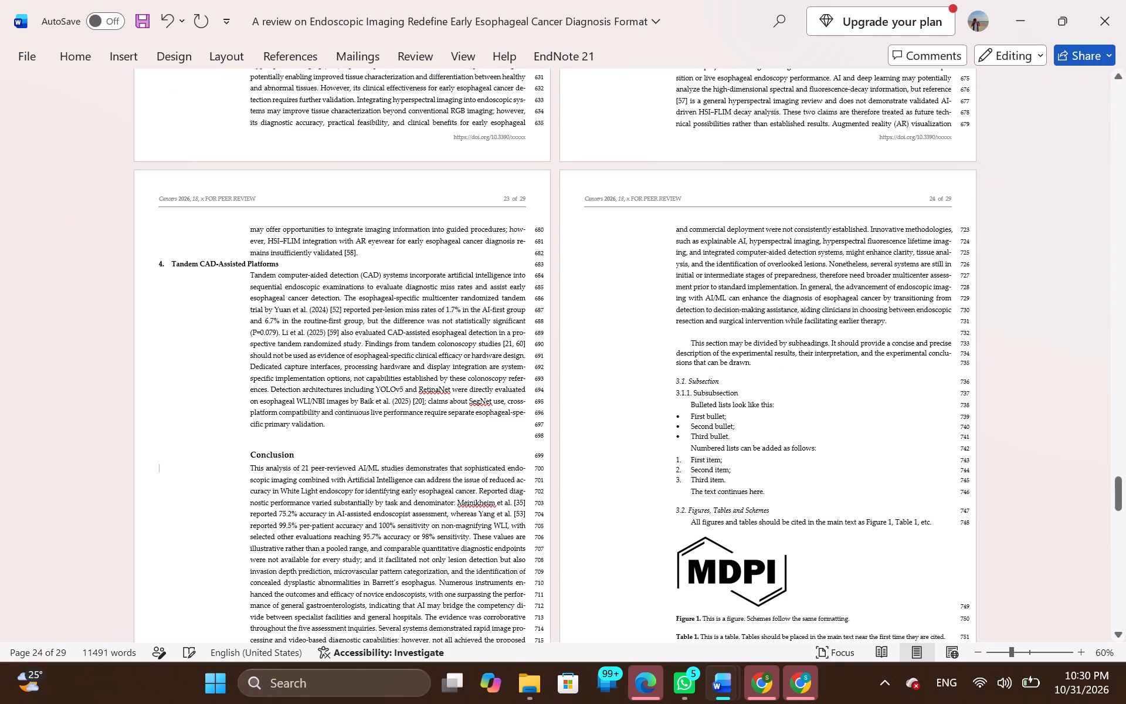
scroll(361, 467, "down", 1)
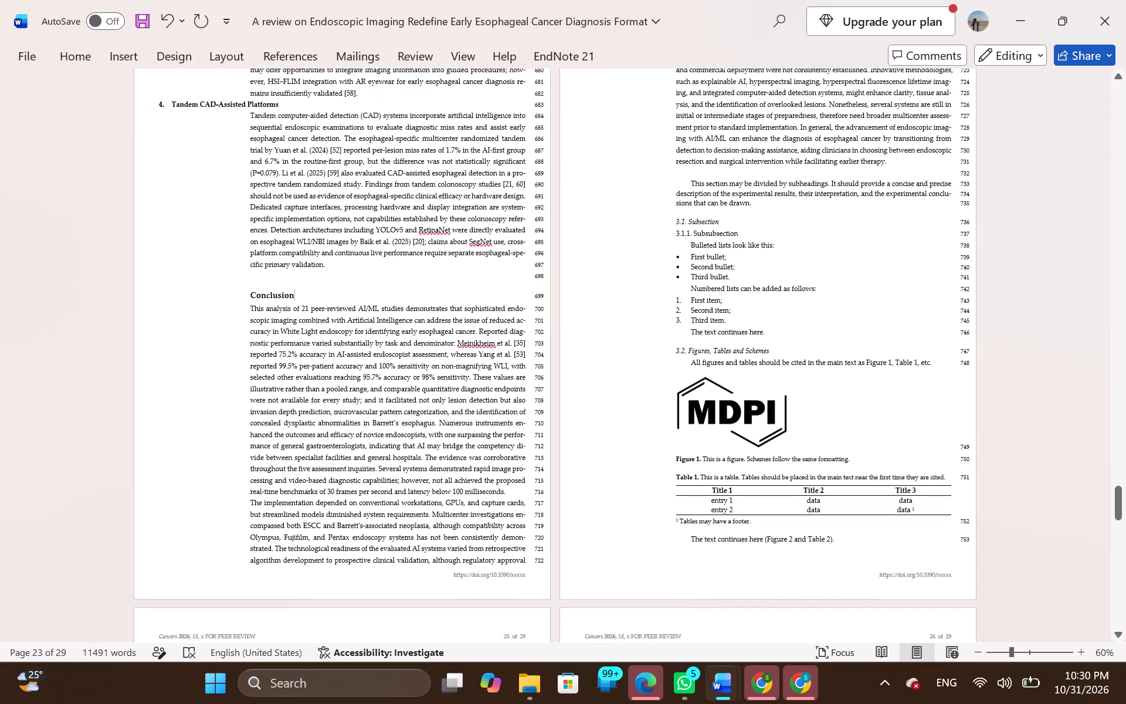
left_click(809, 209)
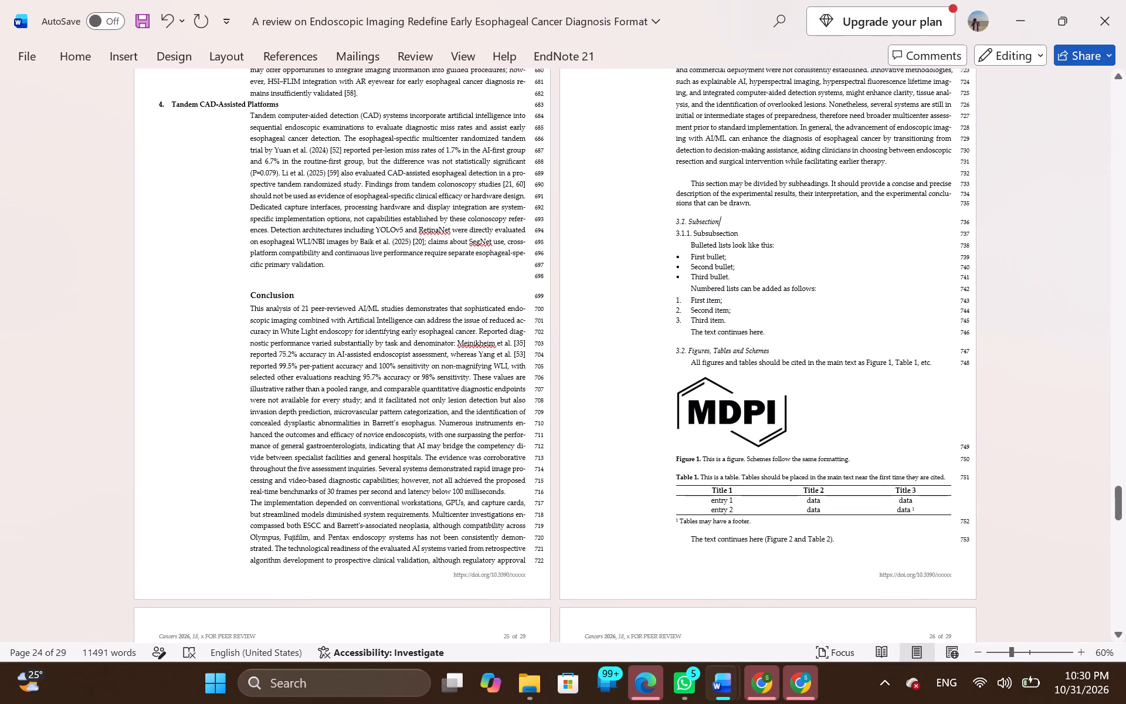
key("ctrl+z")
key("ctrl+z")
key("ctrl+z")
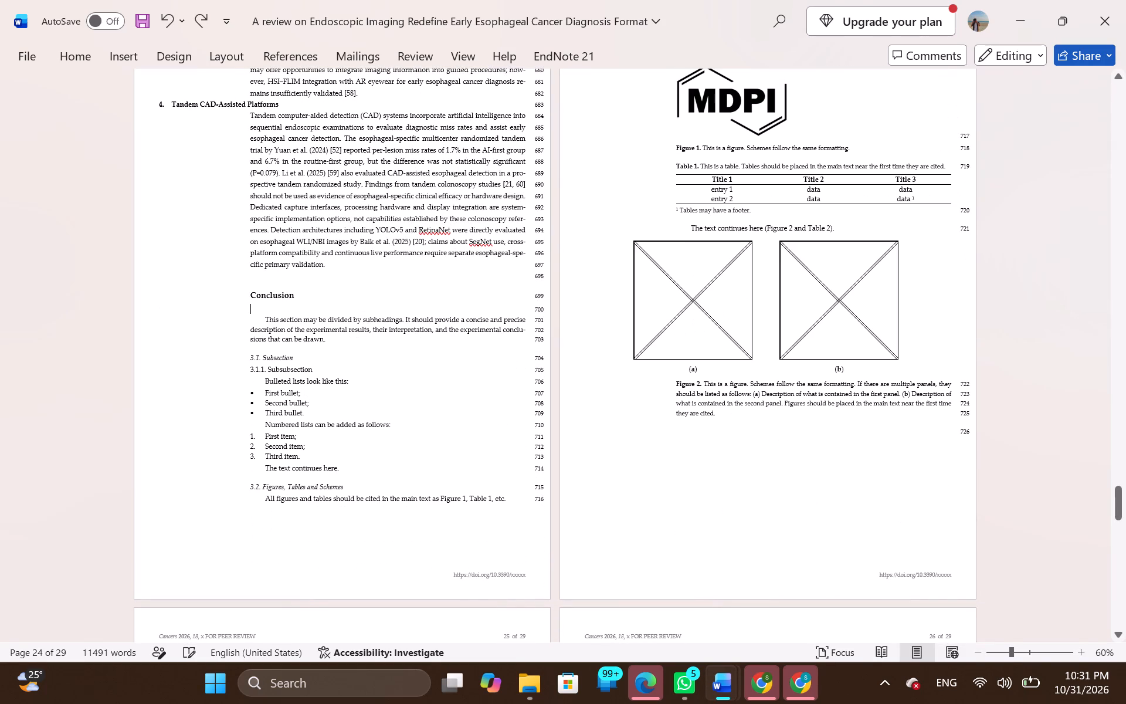
Paste the Conclusion text on the indented line with merged formatting and delete the duplicate "Conclusion" heading it brings in.
right_click(268, 309)
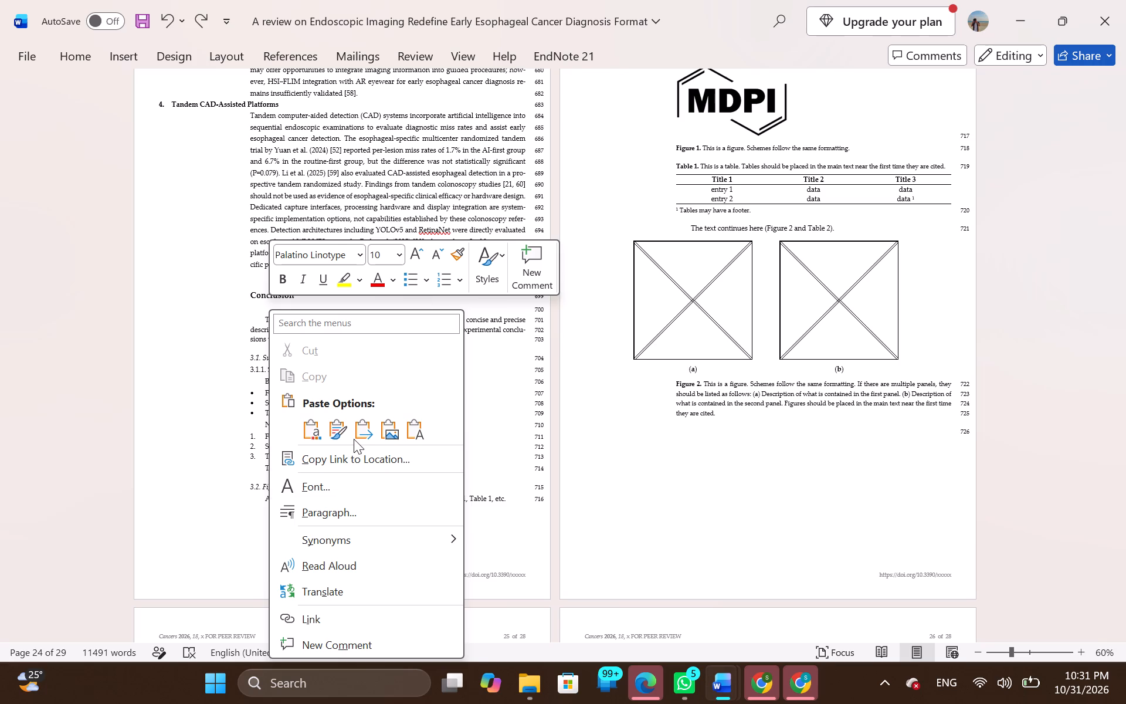
left_click(356, 436)
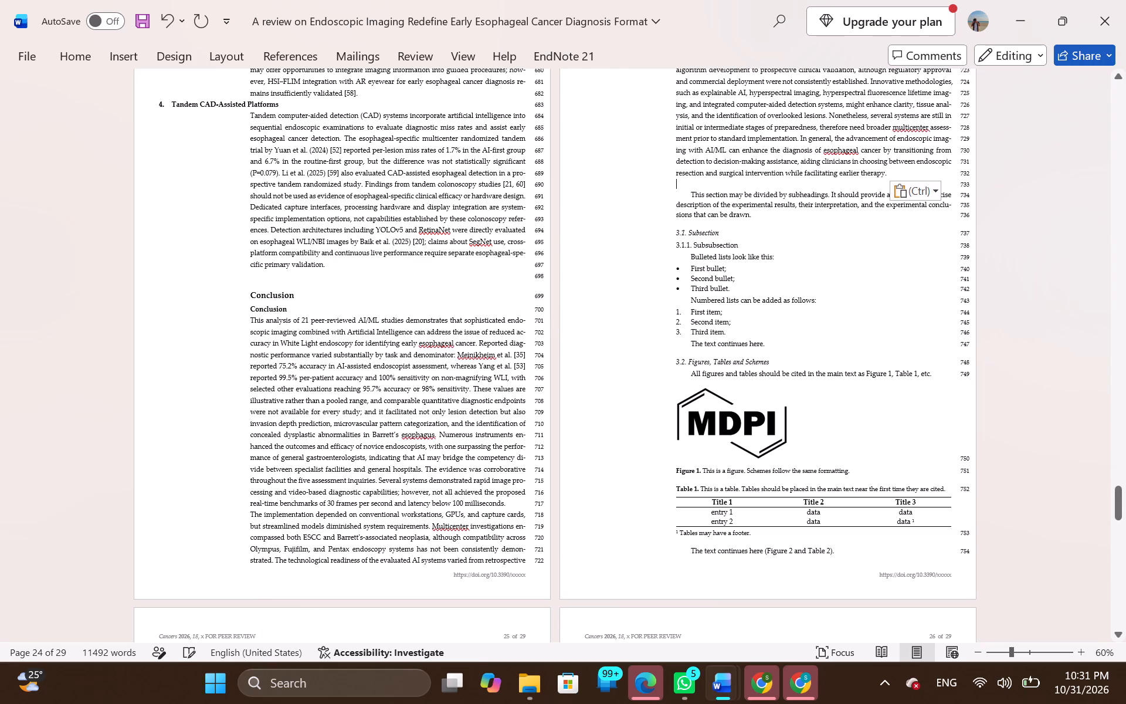
left_click_drag(293, 311, 214, 307)
key("BackSpace")
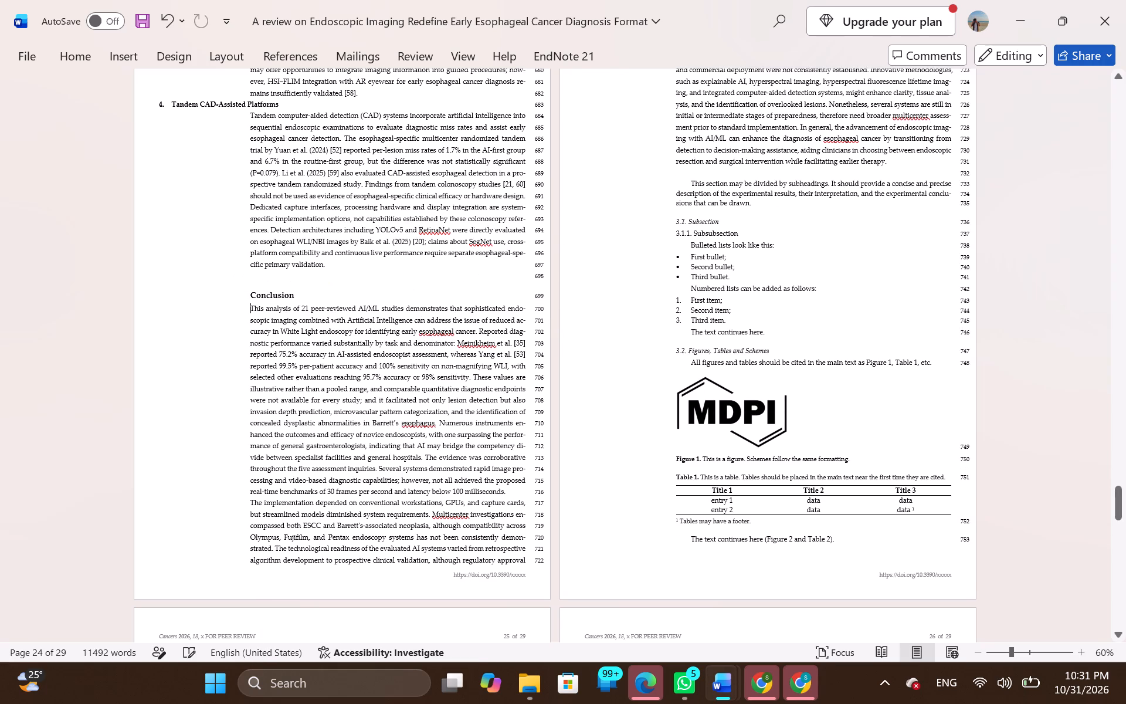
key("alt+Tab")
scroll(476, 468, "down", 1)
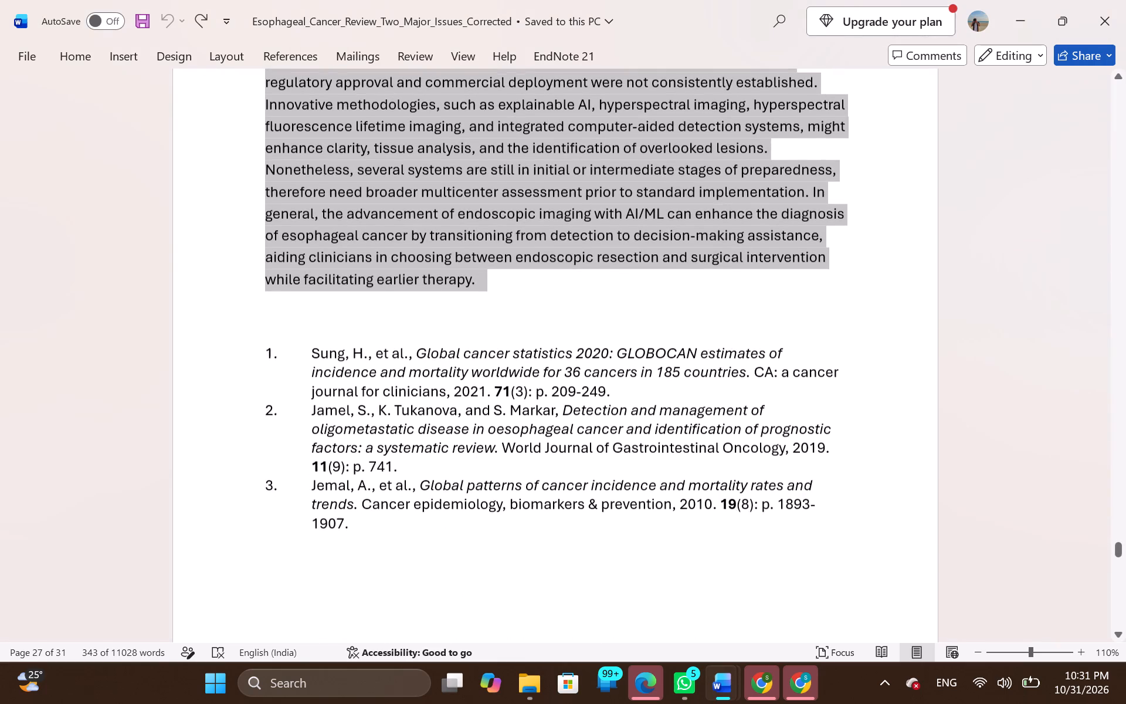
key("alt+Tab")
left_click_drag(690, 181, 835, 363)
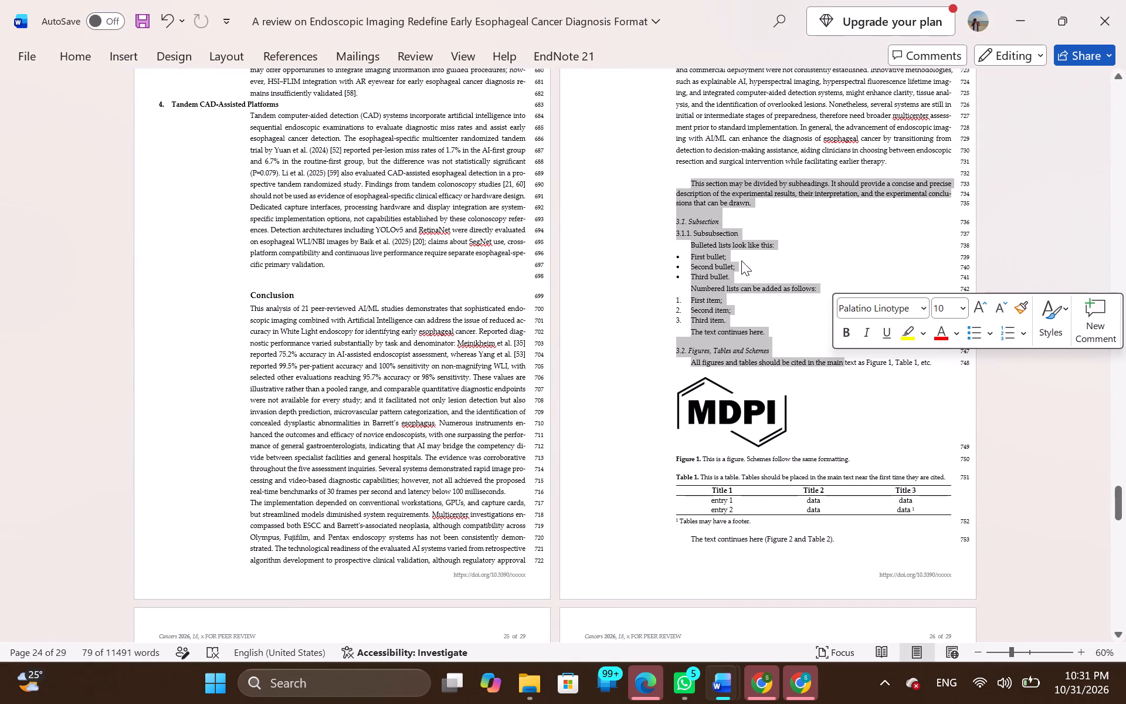
Review the transferred sections in the template, going back from the Conclusion to the start of section 3.
scroll(520, 273, "up", 1)
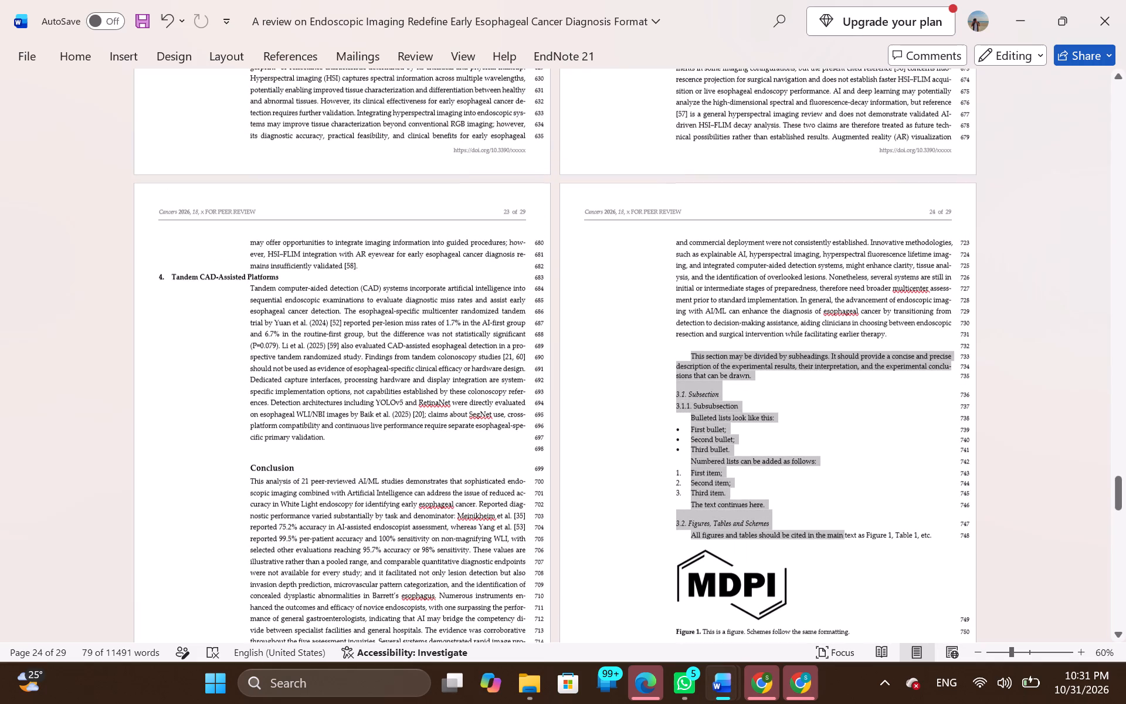
scroll(520, 273, "up", 1)
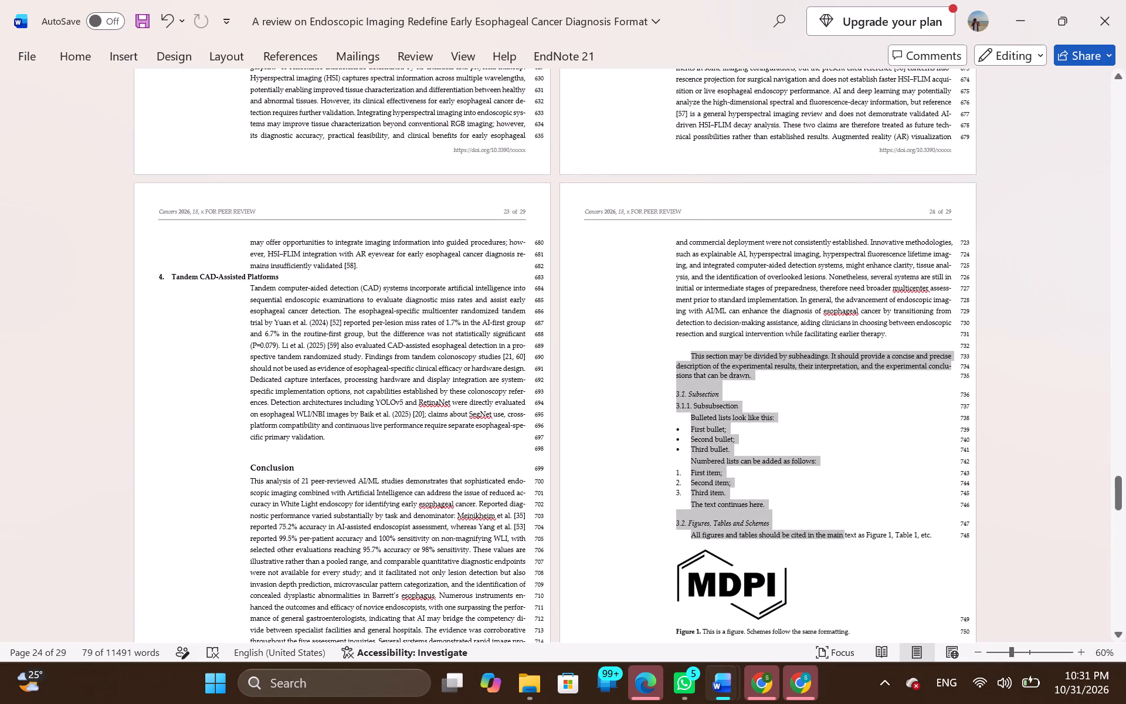
scroll(520, 273, "up", 3)
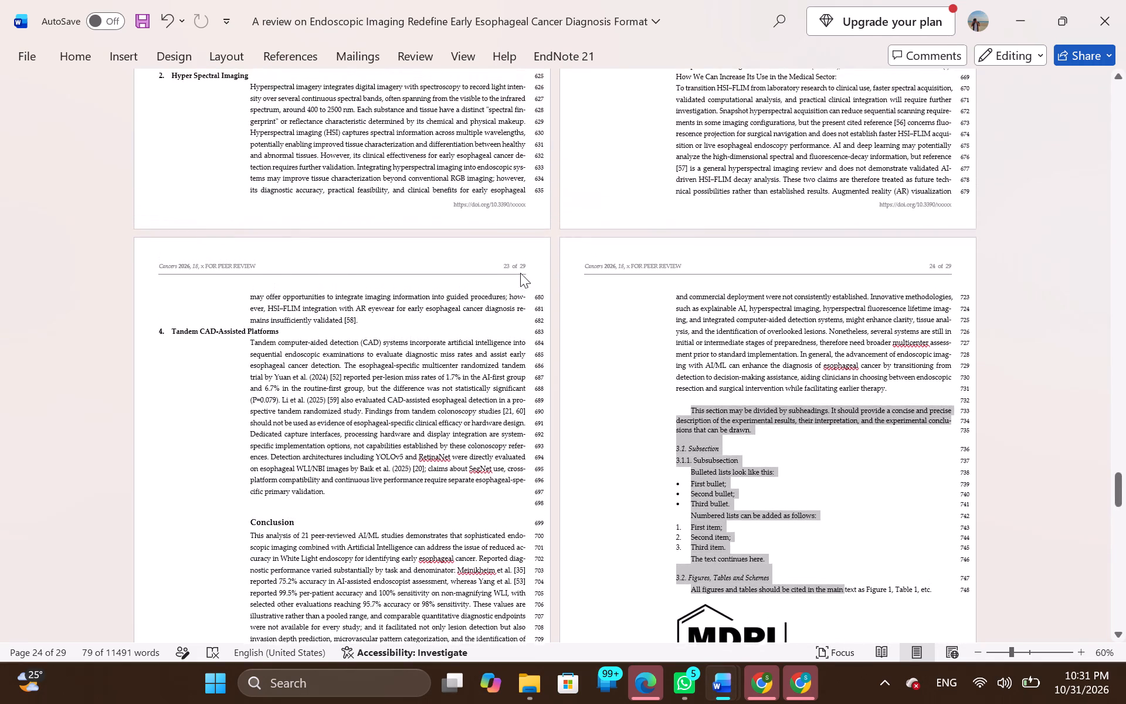
scroll(520, 273, "up", 6)
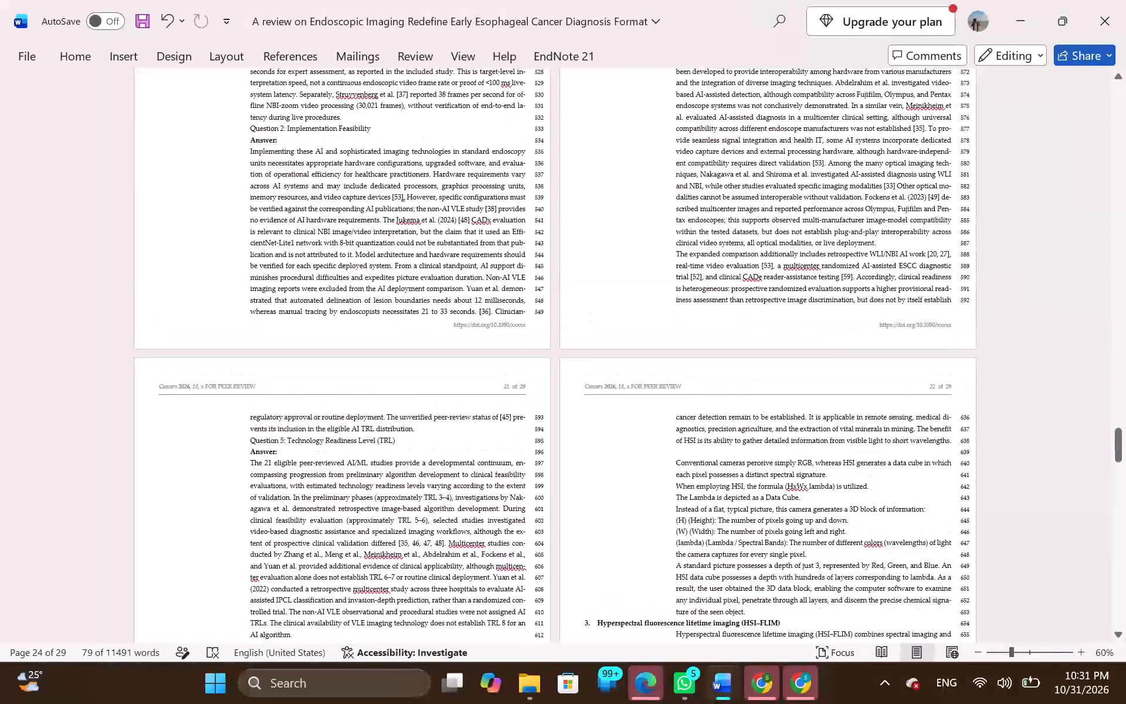
scroll(520, 273, "up", 9)
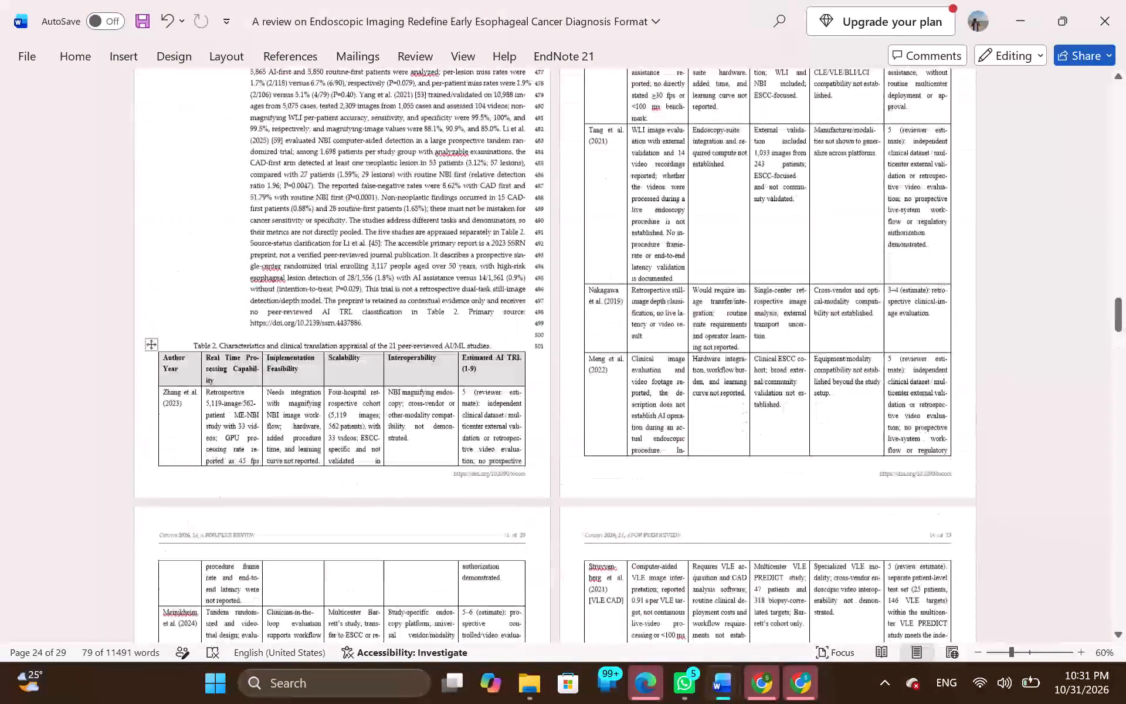
scroll(520, 273, "up", 6)
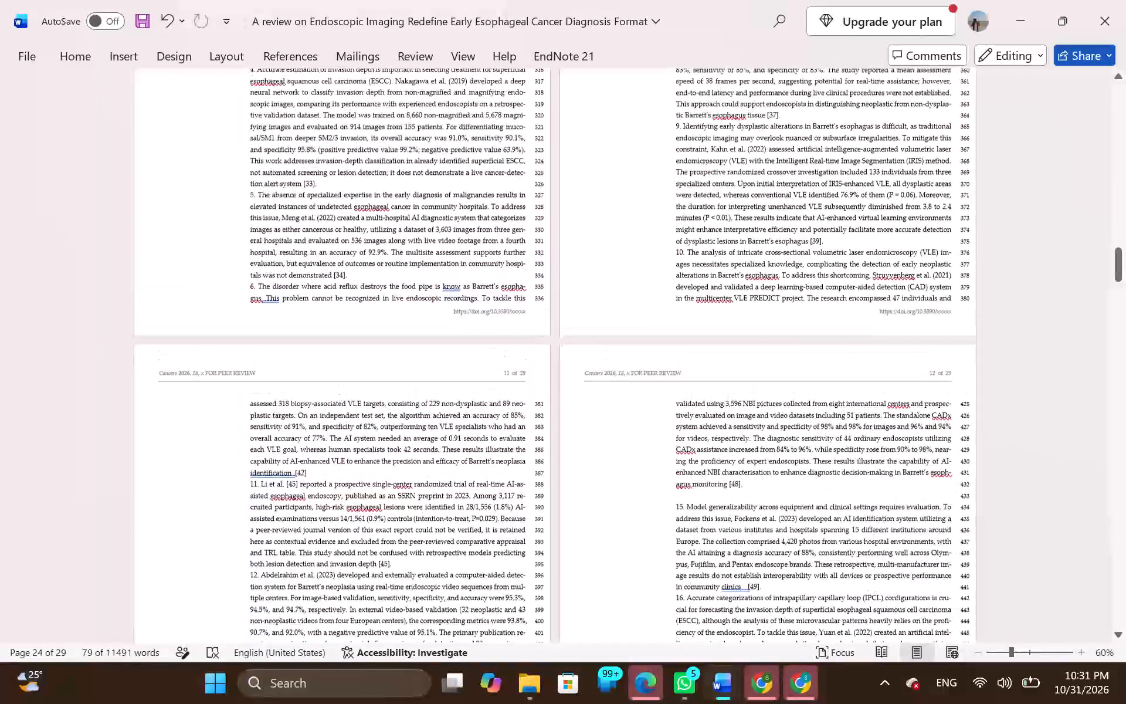
scroll(520, 273, "up", 4)
left_click(462, 303)
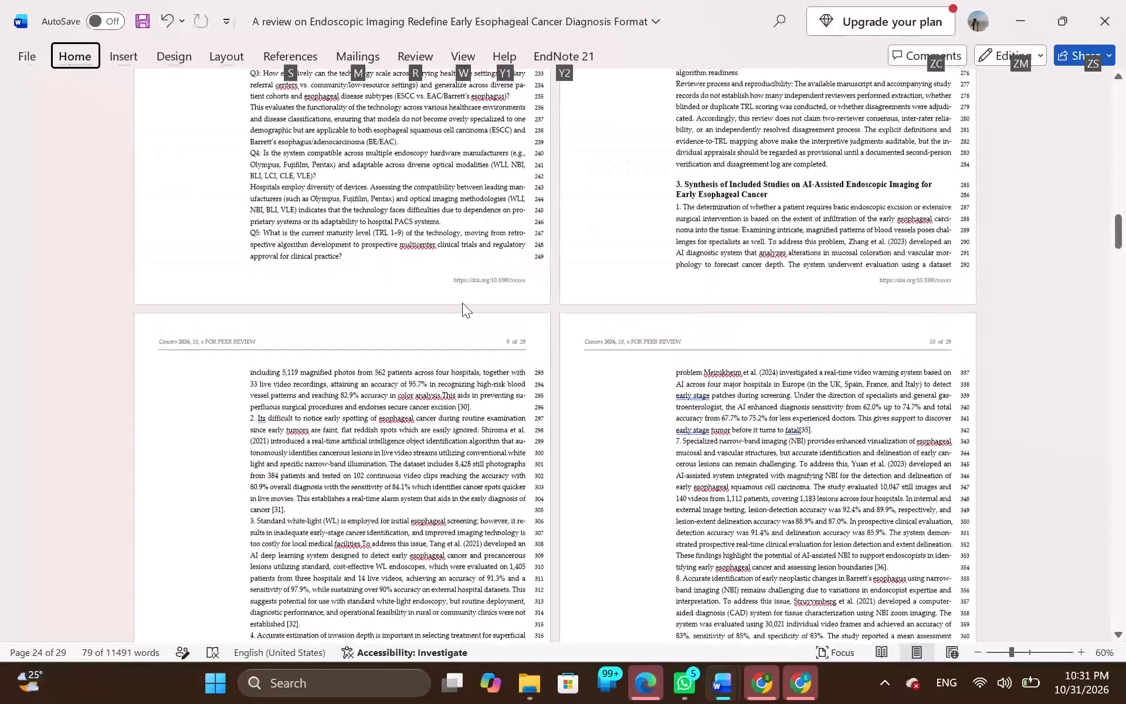
Examine the Methodology section in the template, including the 2.2 subheading and Table 1.
scroll(452, 312, "up", 6)
scroll(452, 312, "right", 1)
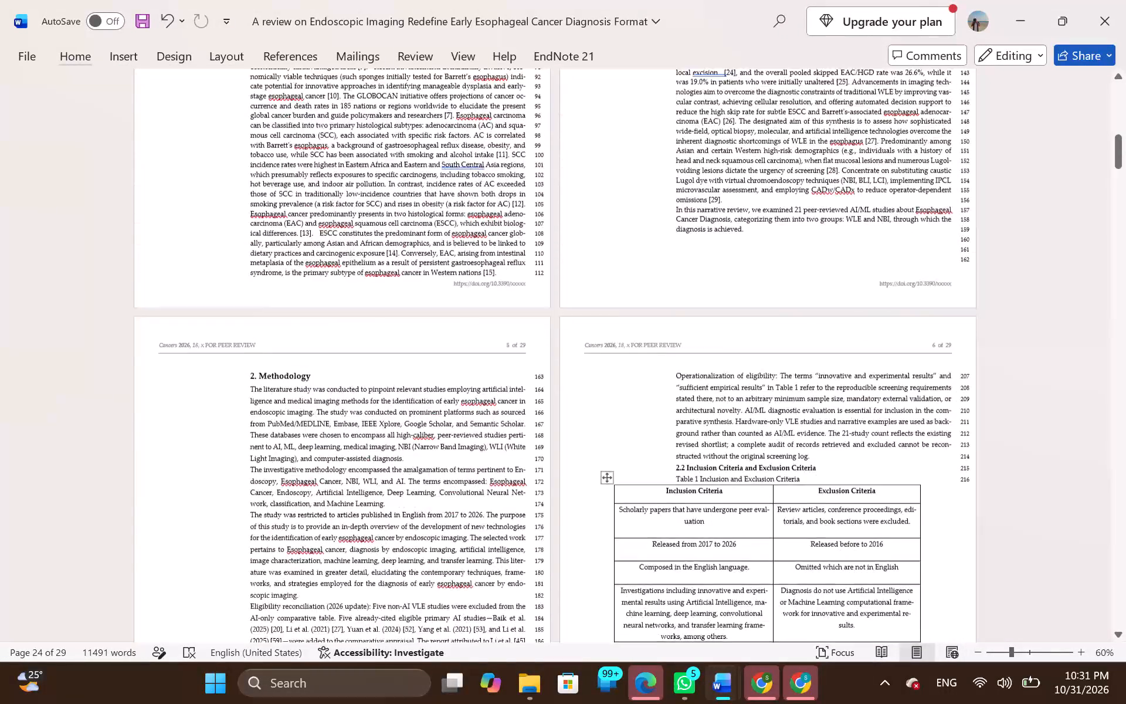
scroll(452, 312, "right", 2)
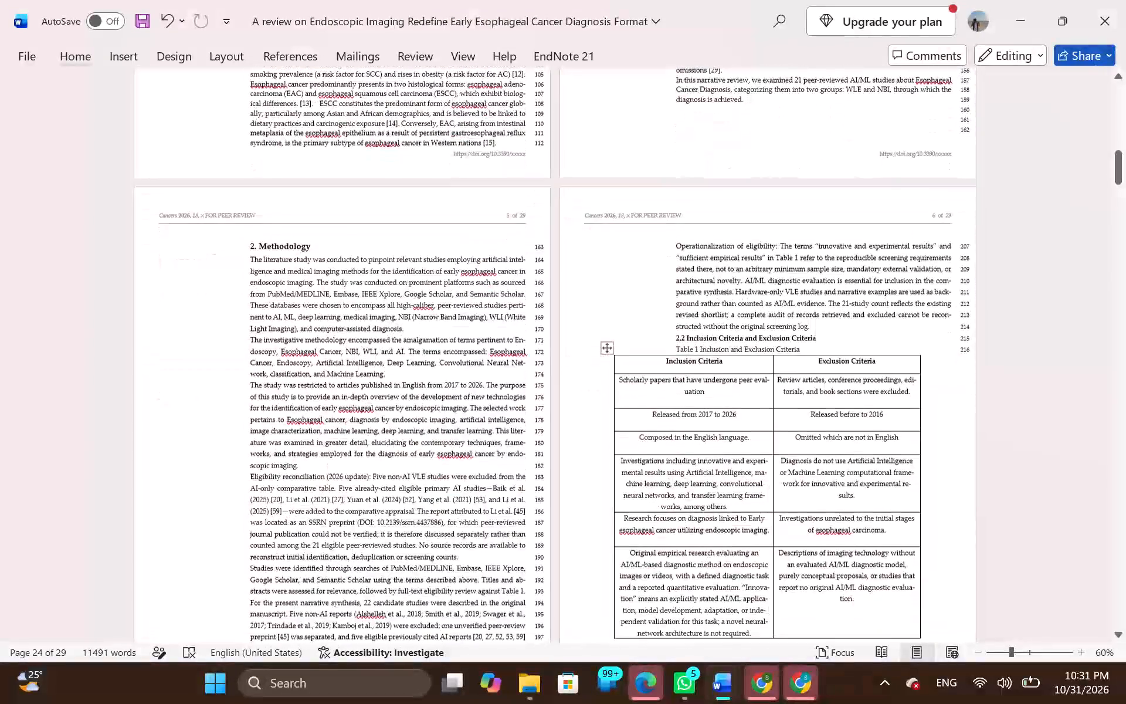
scroll(452, 312, "down", 2)
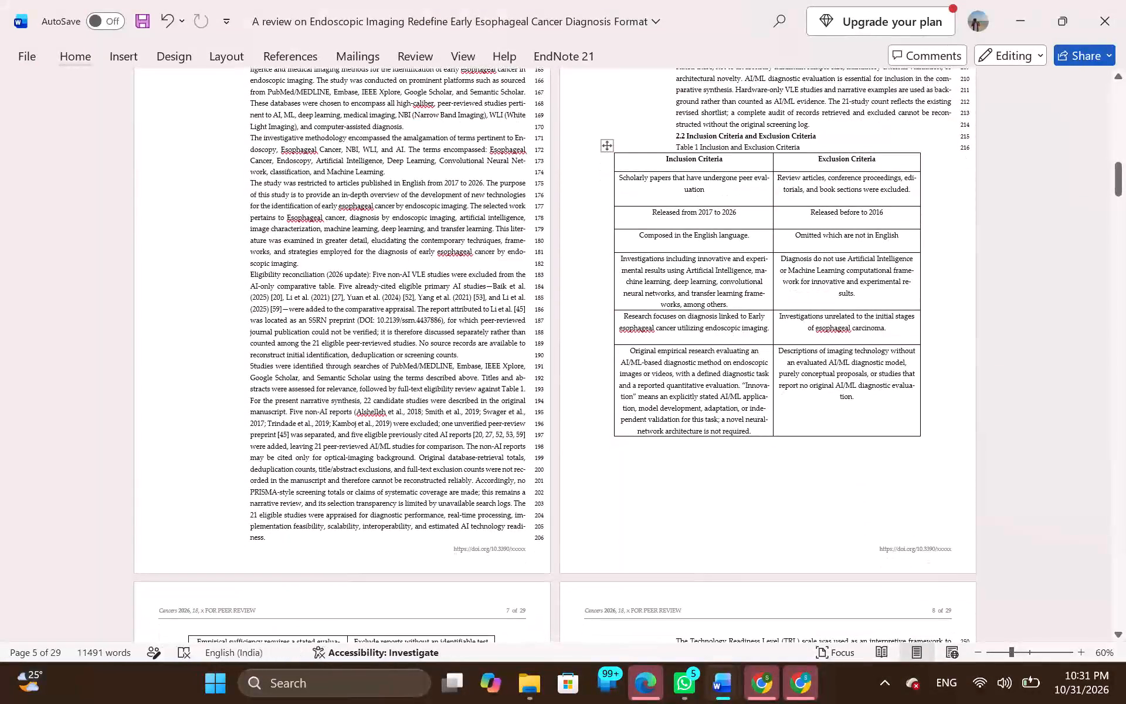
Copy the template's sample heading "3.1. Subsection" from the placeholder text below the Conclusion.
scroll(728, 151, "down", 11)
scroll(728, 151, "up", 1)
scroll(728, 151, "down", 2)
scroll(728, 151, "up", 1)
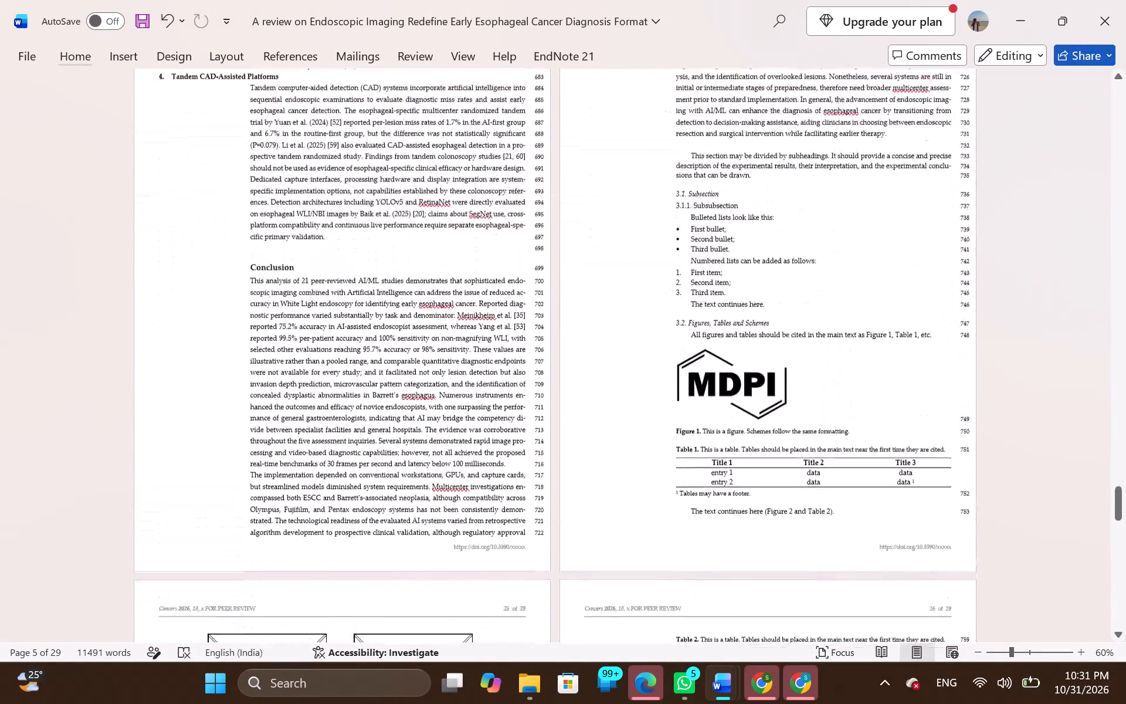
scroll(728, 151, "up", 1)
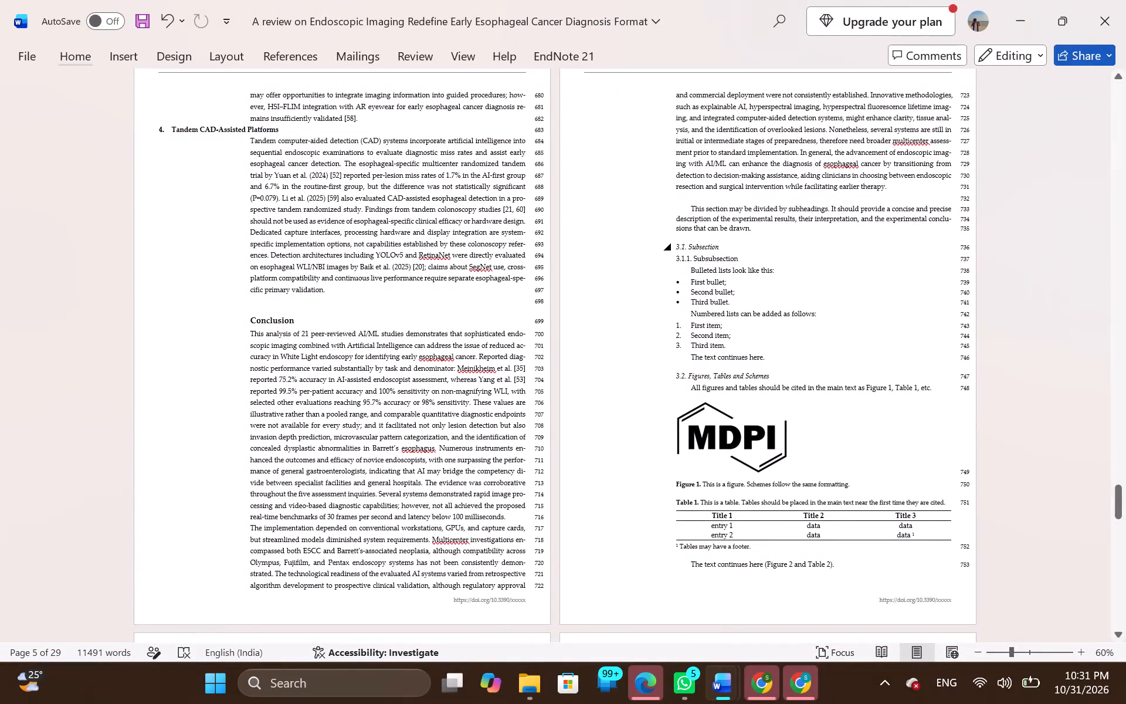
left_click_drag(731, 247, 676, 249)
right_click(676, 249)
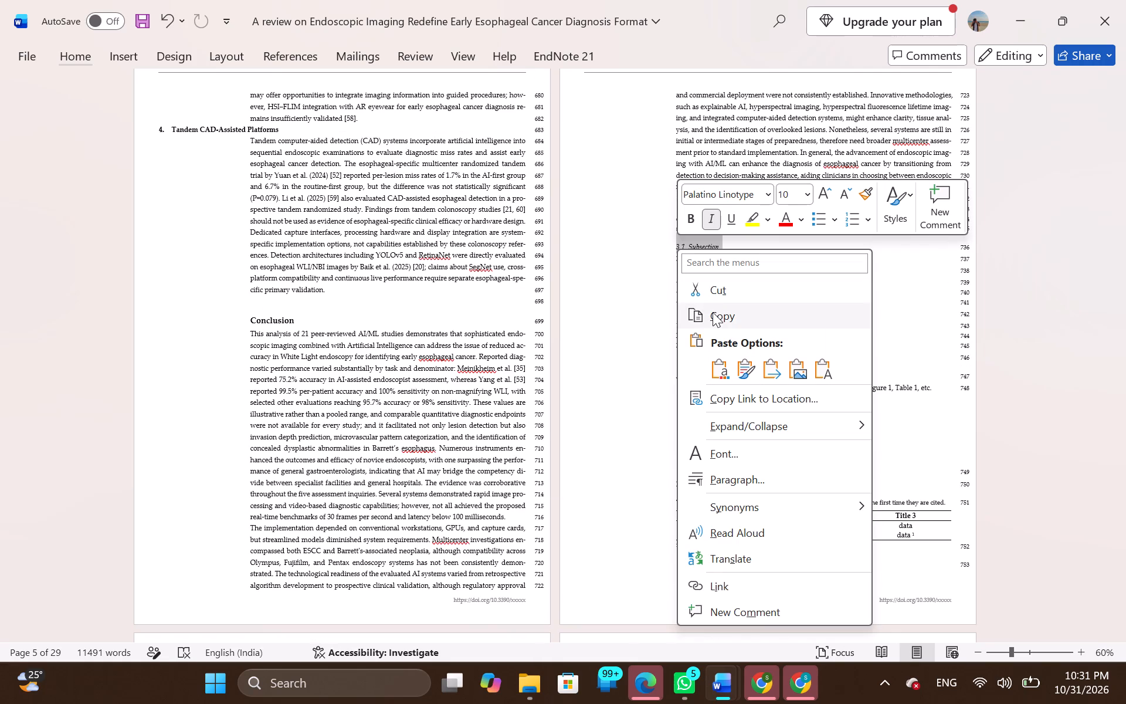
left_click(713, 312)
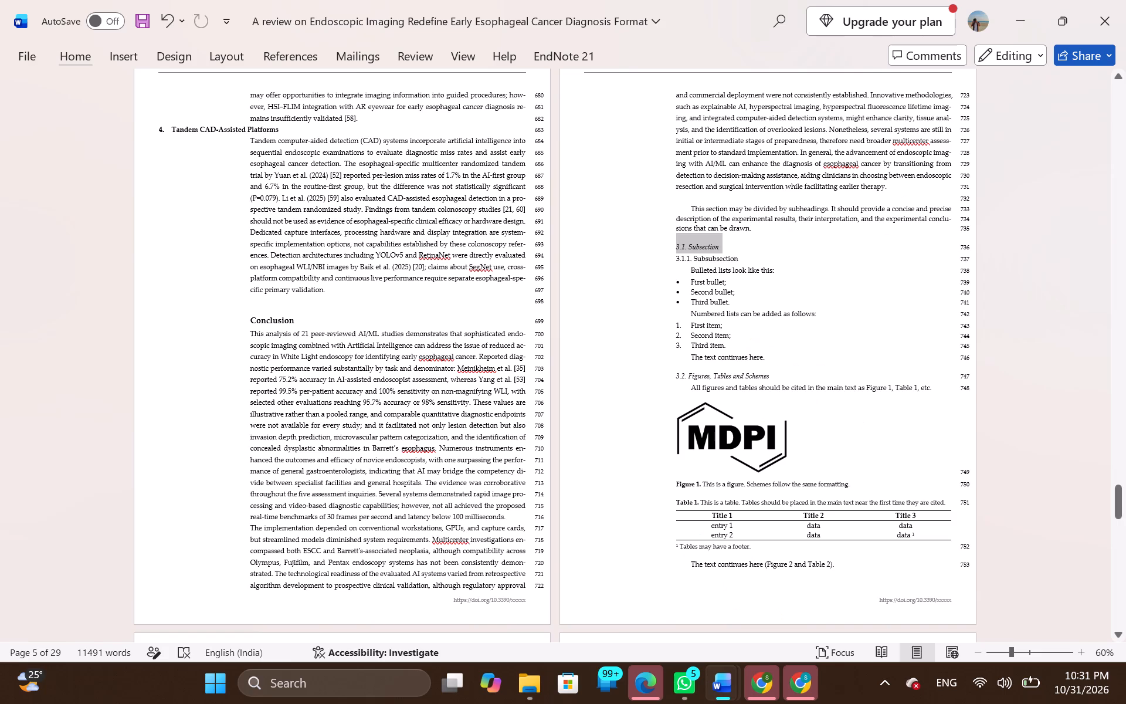
Replace the bold "2.2 Inclusion Criteria and Exclusion Criteria" heading above the Table 1 caption with the copied sample heading, keeping source formatting.
scroll(670, 256, "up", 13)
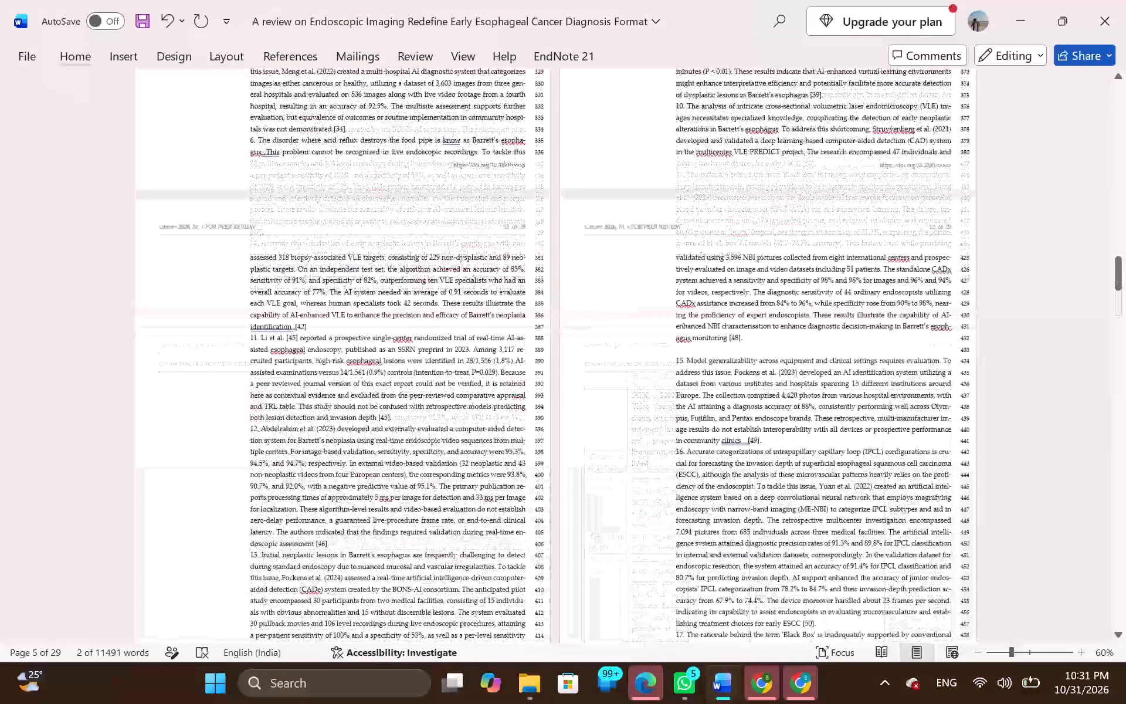
scroll(670, 256, "up", 10)
scroll(670, 256, "down", 6)
scroll(670, 256, "up", 1)
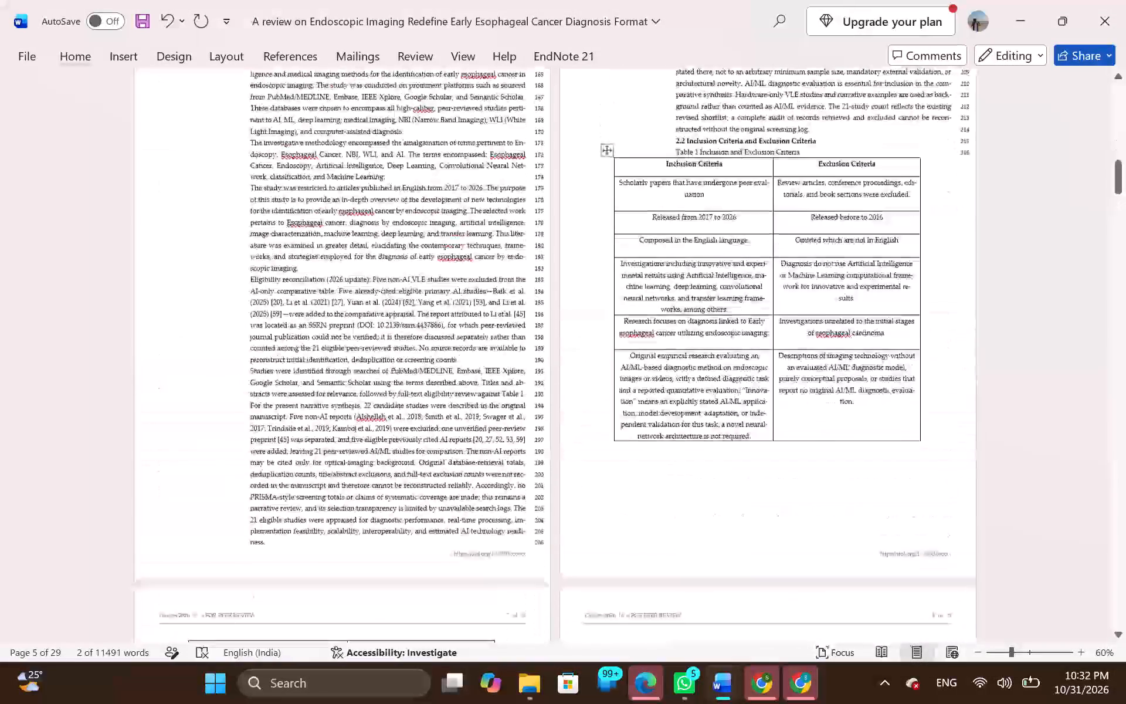
scroll(670, 256, "up", 1)
left_click(700, 384)
left_click(670, 375)
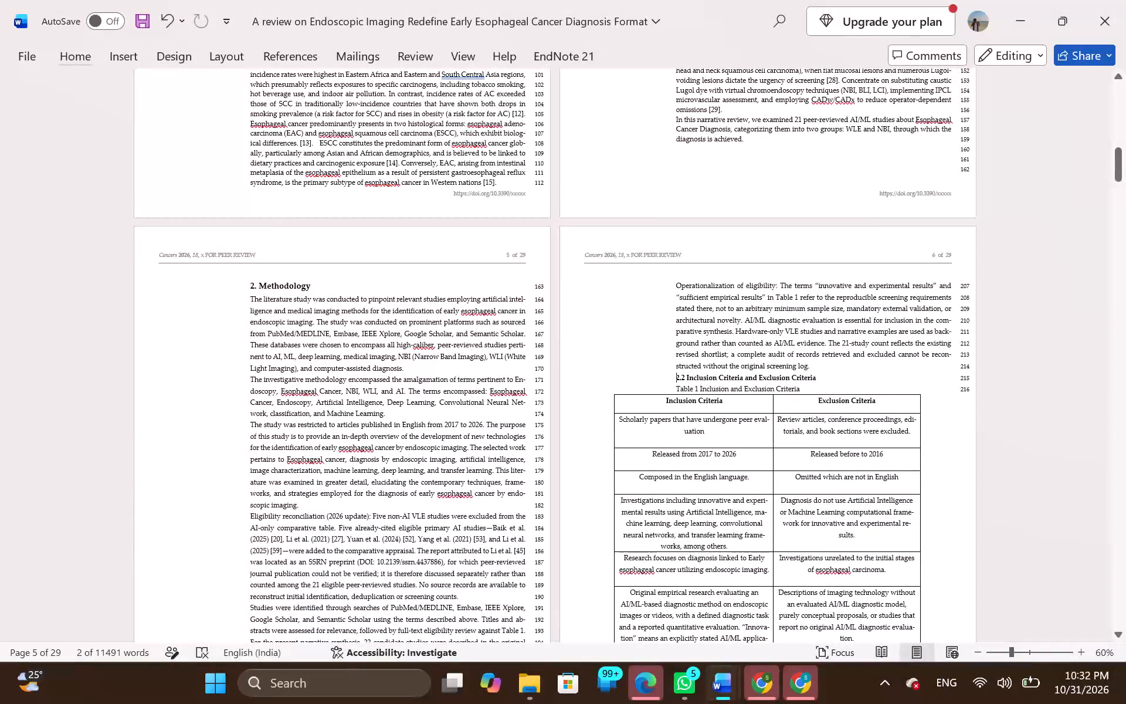
left_click_drag(821, 373, 732, 392)
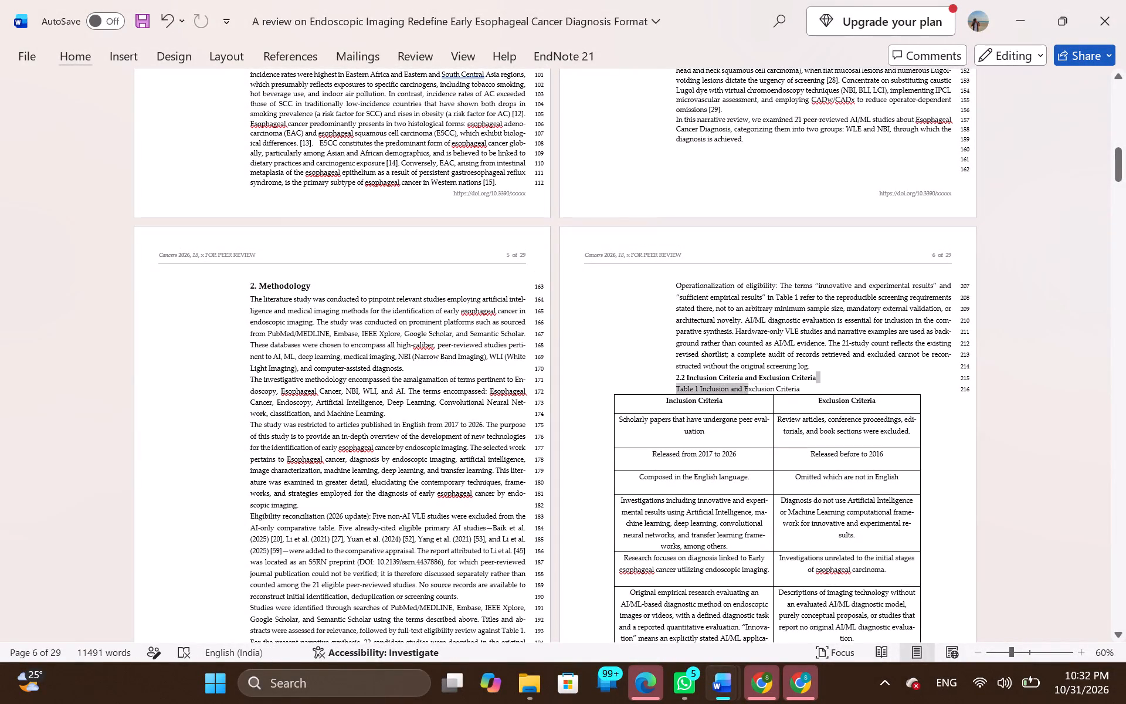
left_click_drag(732, 392, 676, 377)
right_click(676, 377)
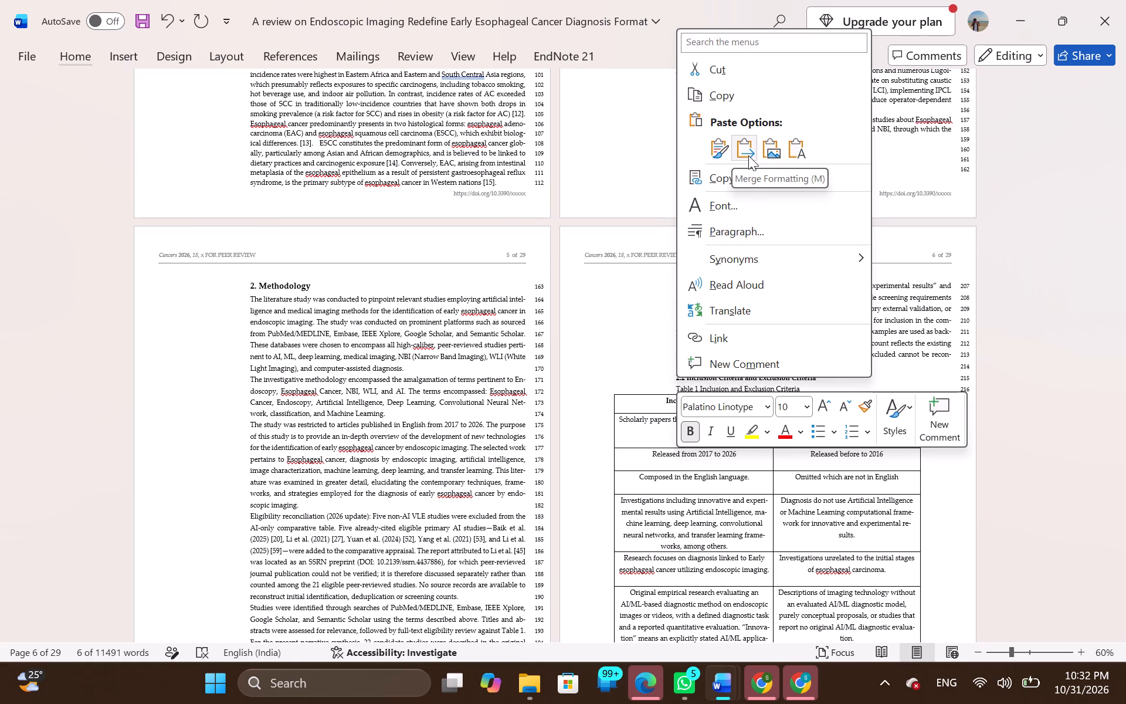
left_click(718, 150)
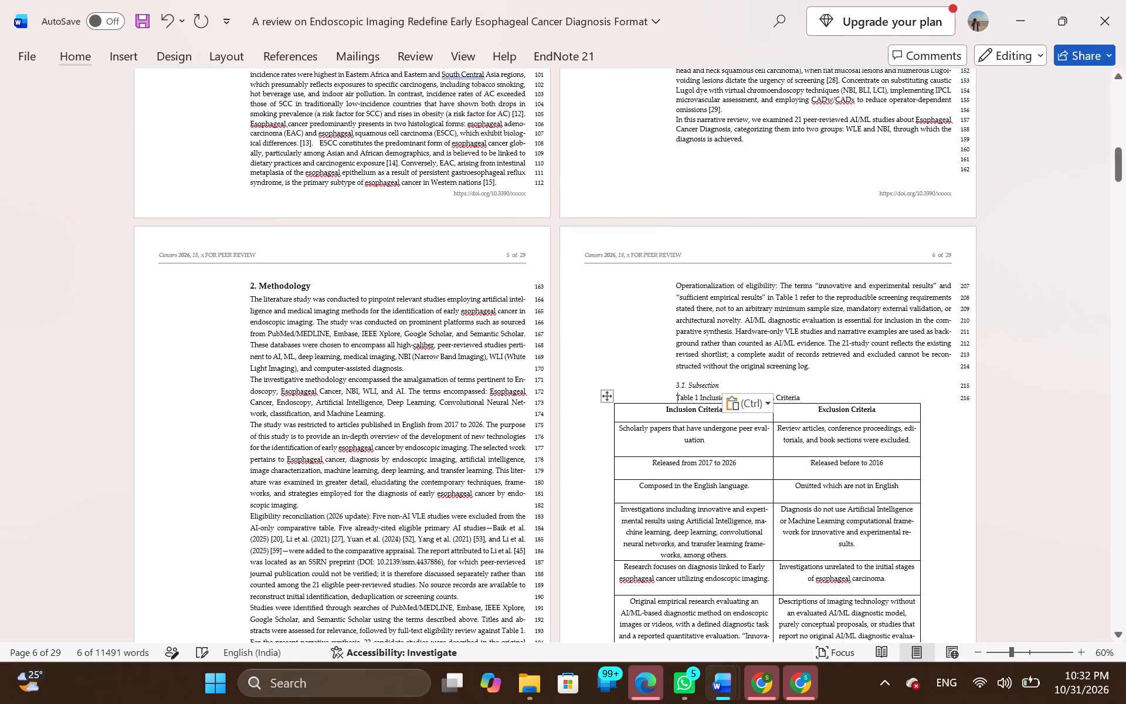
Select the pasted sample heading, switch to the corrected review document, and copy its heading "2.2 Inclusion Criteria and Exclusion Criteria".
left_click(734, 383)
left_click_drag(734, 383, 692, 386)
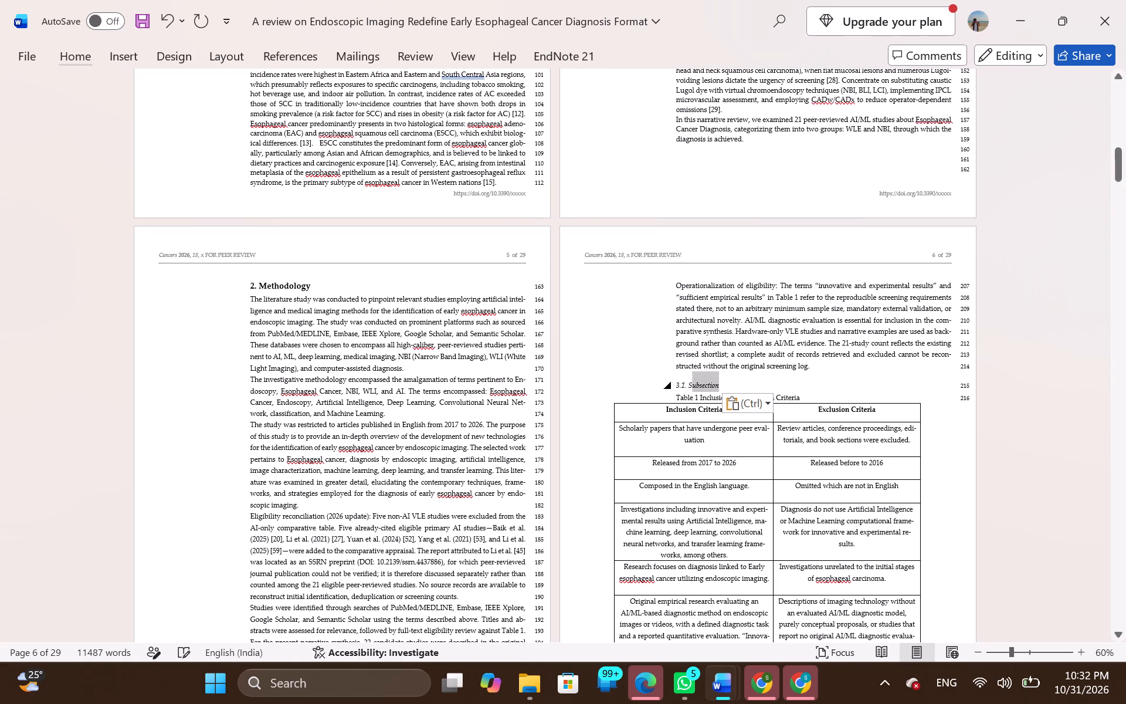
left_click_drag(692, 386, 678, 386)
left_click_drag(678, 386, 679, 387)
key("alt+Tab")
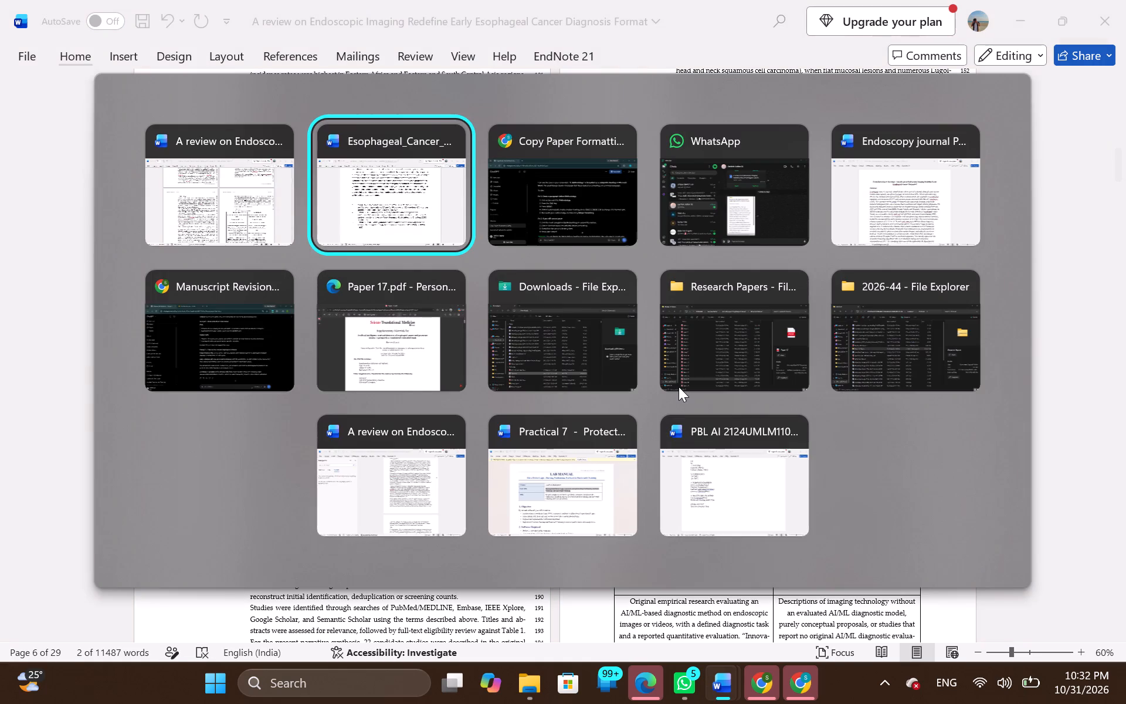
scroll(499, 276, "up", 8)
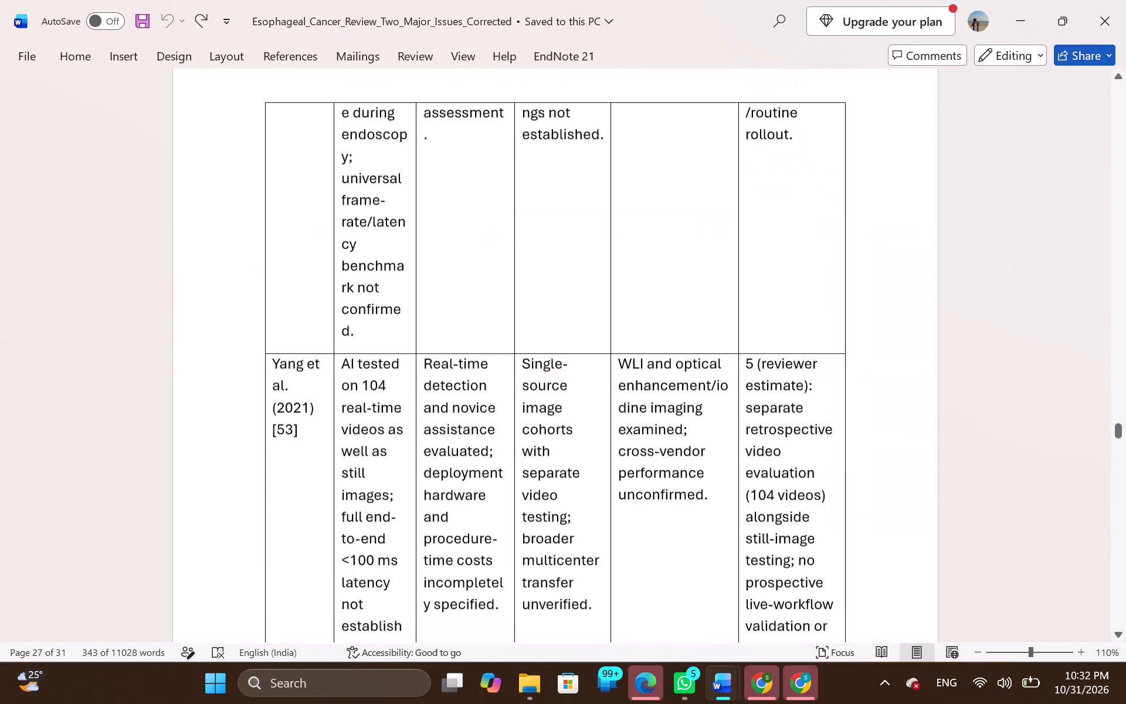
scroll(499, 276, "up", 11)
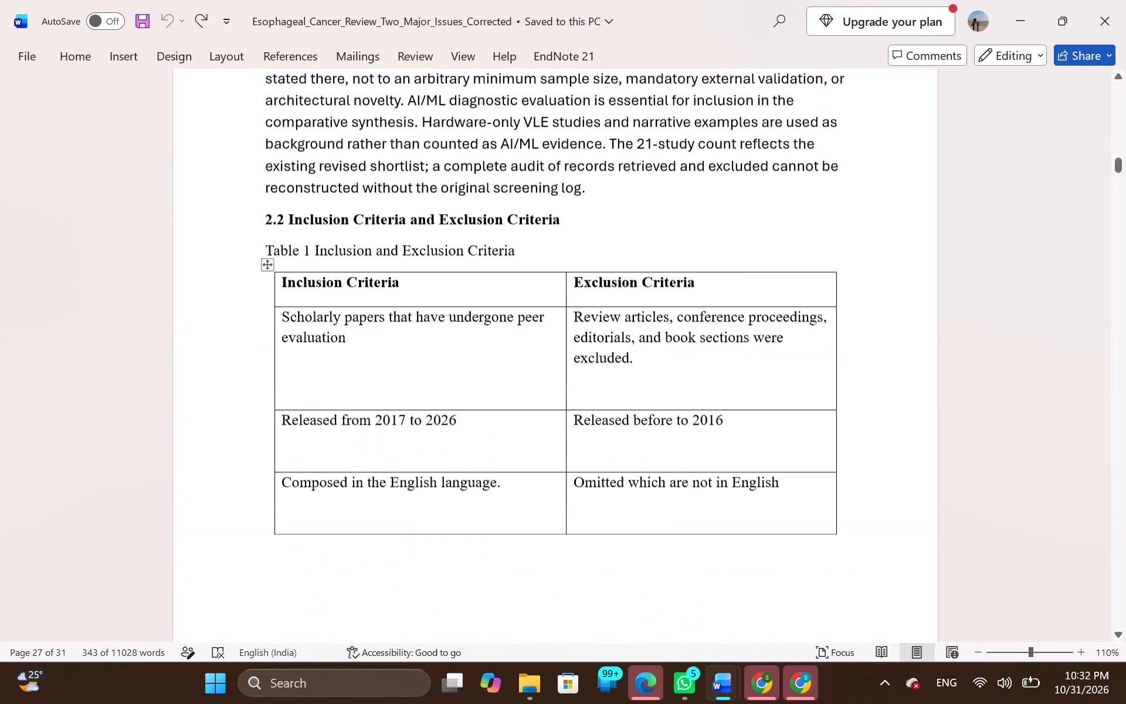
scroll(499, 276, "up", 1)
left_click_drag(266, 448, 336, 452)
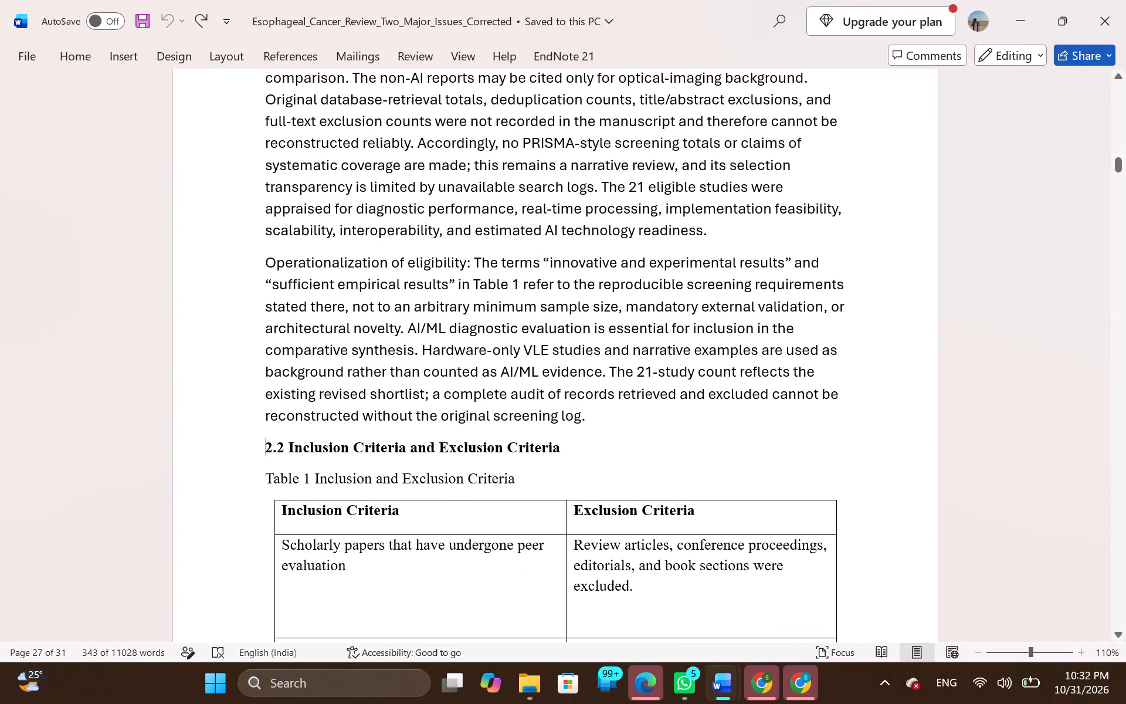
left_click_drag(336, 452, 582, 451)
key("ctrl+c")
Back in the template document, paste the copied 2.2 heading over "3.1. Subsection" above Table 1 with merged formatting.
key("alt+Tab")
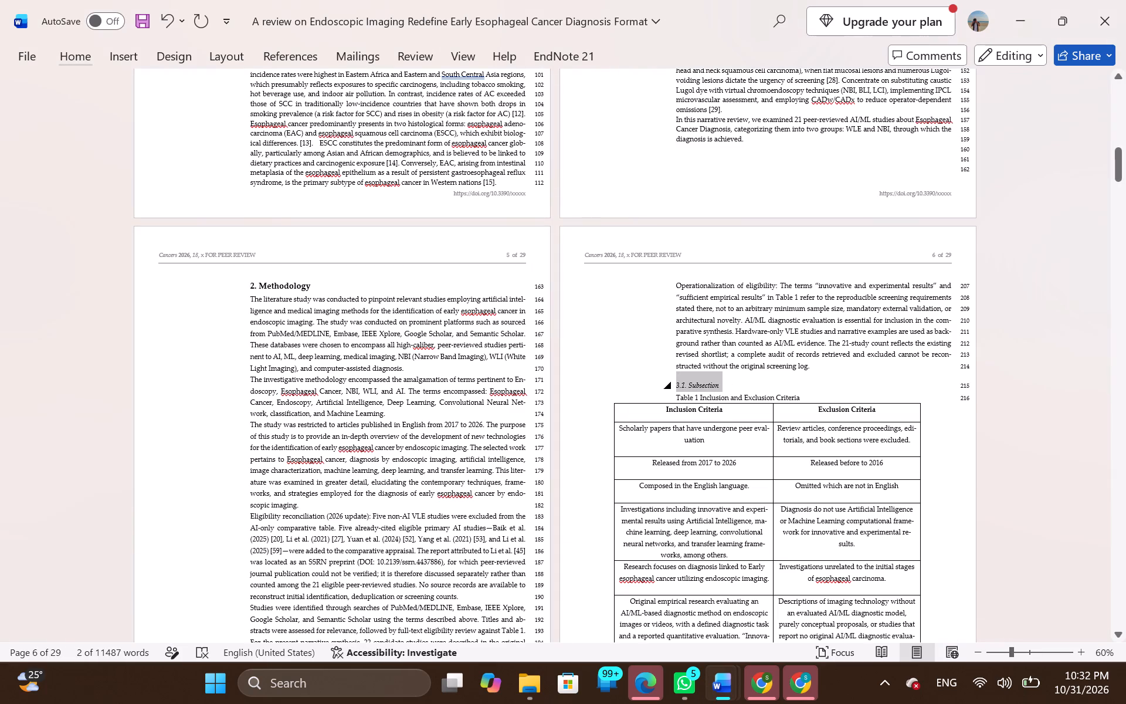
right_click(728, 392)
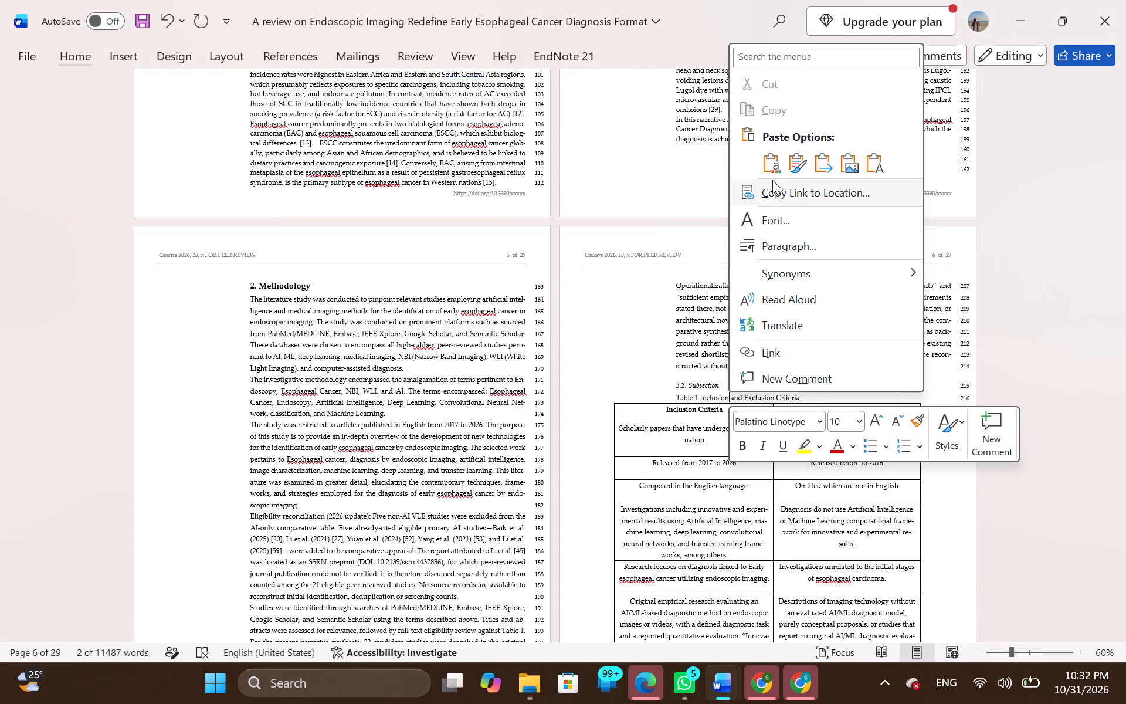
left_click(705, 416)
left_click(717, 389)
left_click(721, 389)
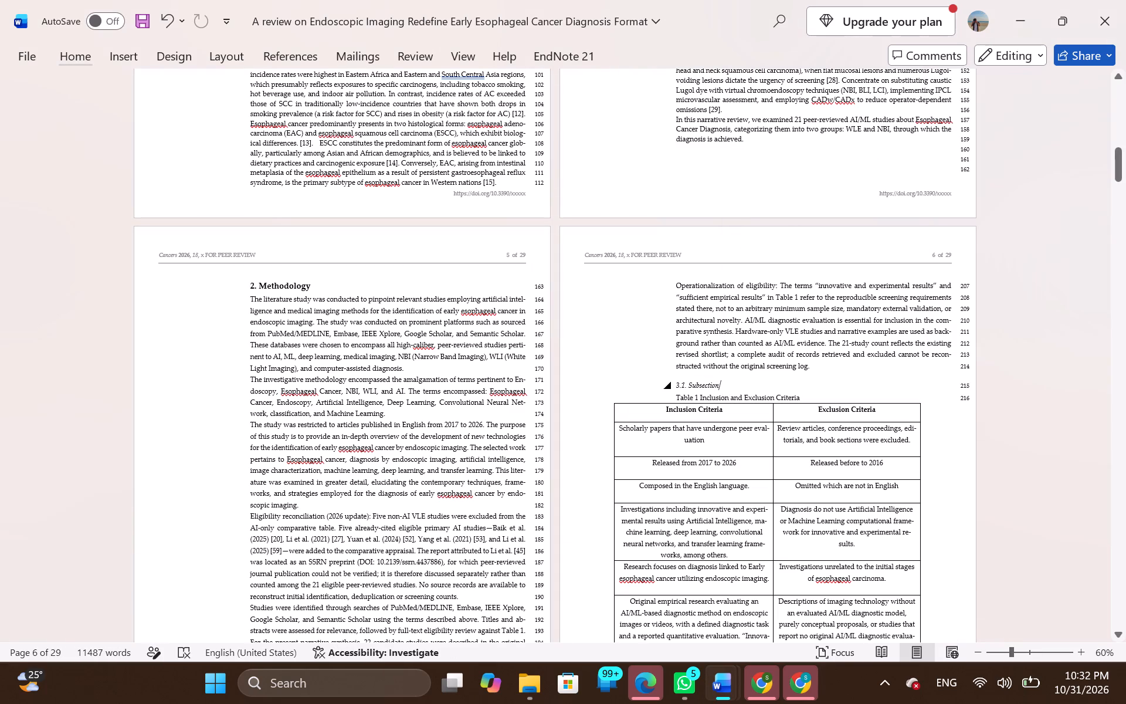
left_click_drag(728, 387, 677, 387)
right_click(677, 387)
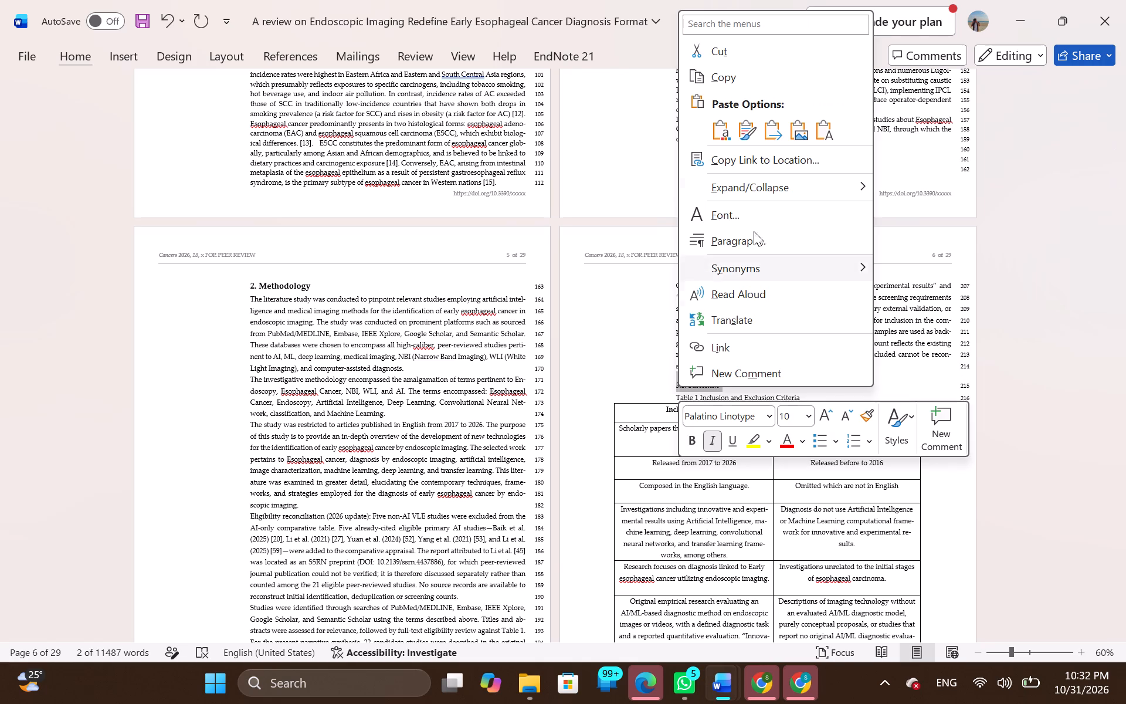
left_click(772, 137)
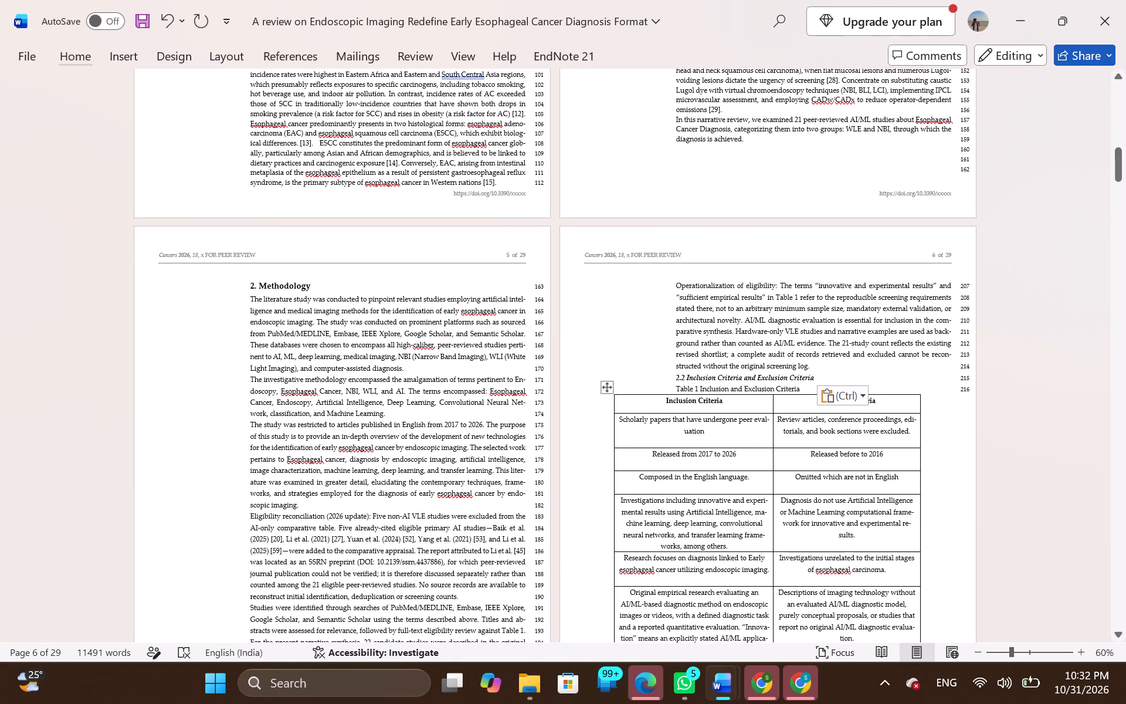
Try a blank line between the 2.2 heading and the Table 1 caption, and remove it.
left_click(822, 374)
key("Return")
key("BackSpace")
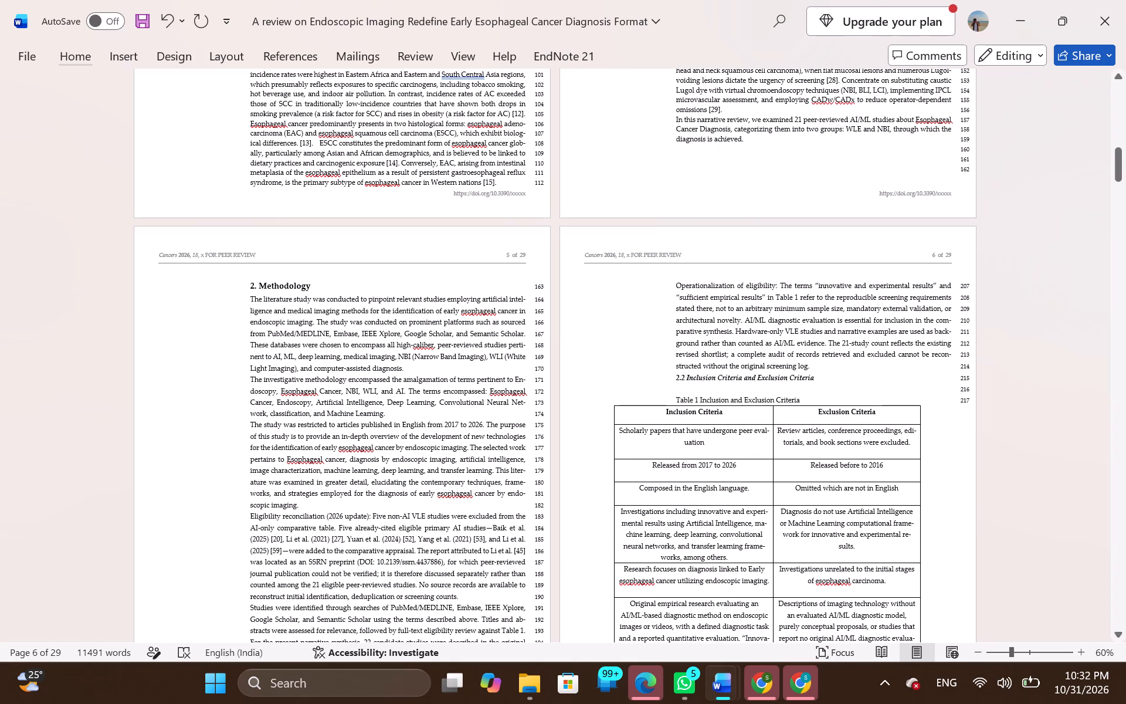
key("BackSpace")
Insert two blank lines between the end of the eligibility paragraph and the 2.2 heading.
left_click(825, 370)
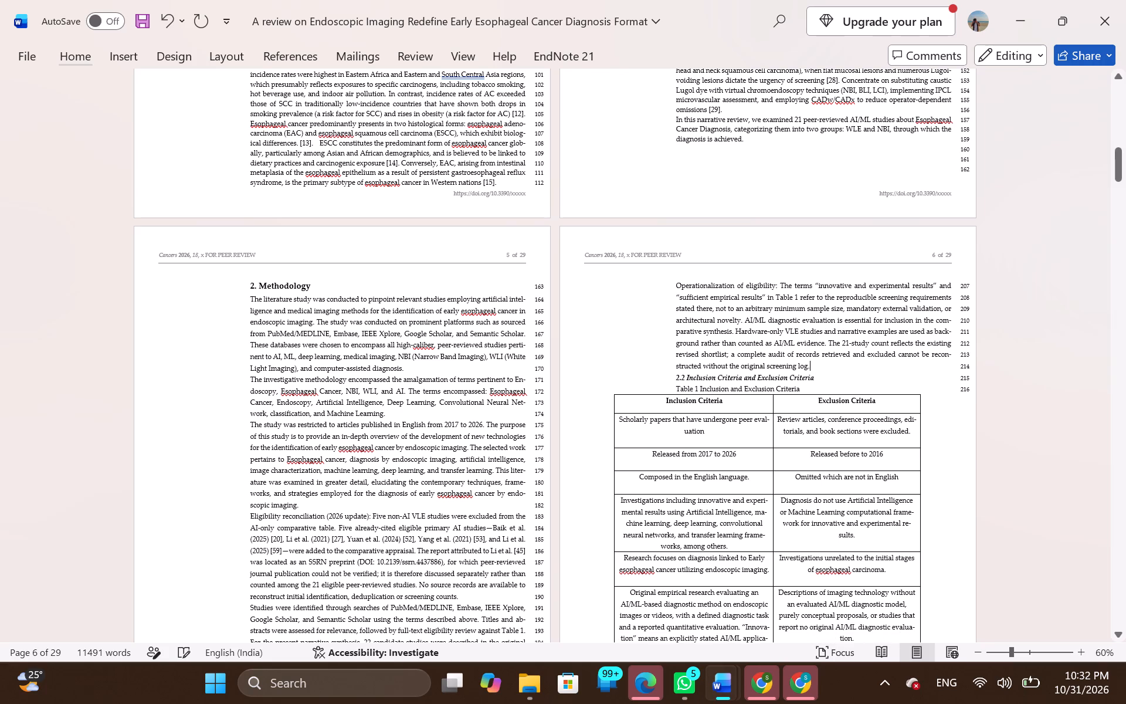
key("Return")
key("Return")
left_click(733, 374)
left_click(718, 469)
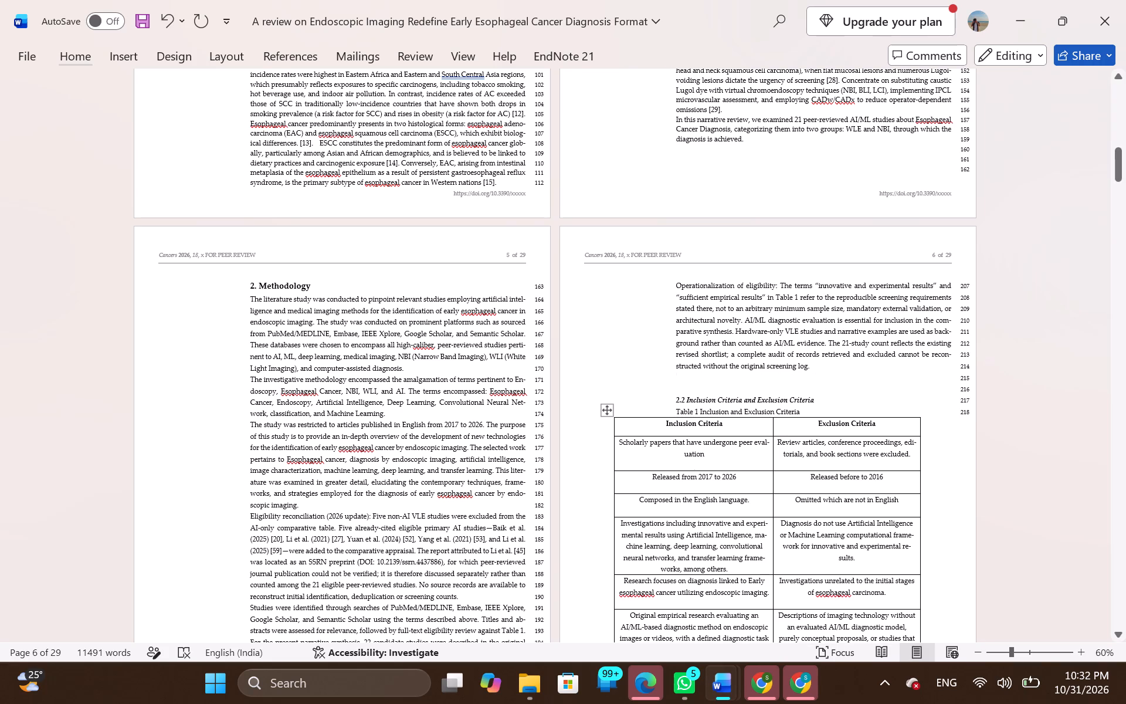
Select the template's 2.3 heading, and copy "2.3 Clinical Translation Assessment of Advanced Endoscopic Imaging Technologies" from the corrected review document.
scroll(718, 469, "down", 5)
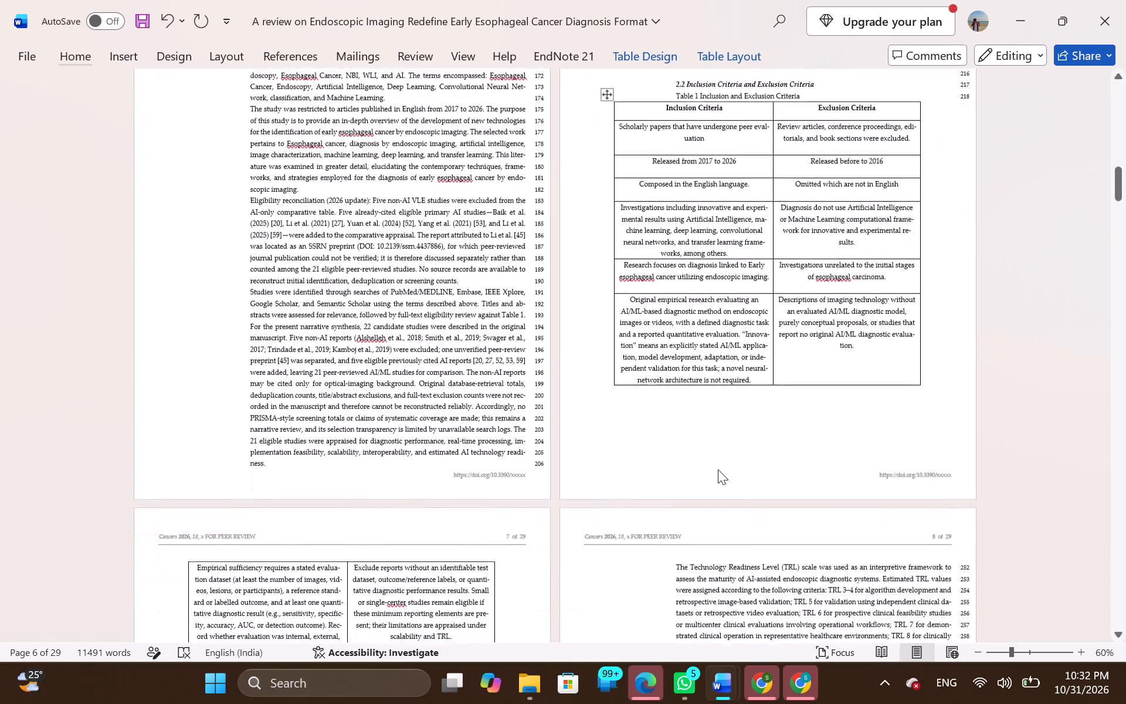
scroll(718, 469, "down", 2)
scroll(718, 469, "up", 1)
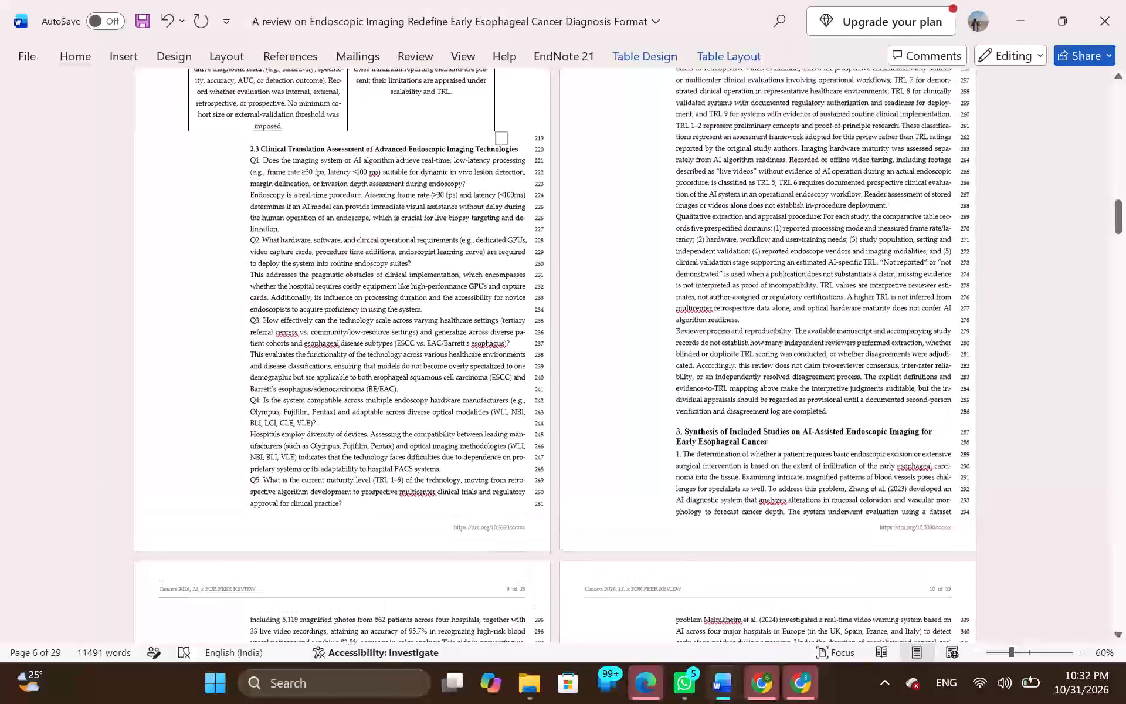
scroll(718, 469, "up", 1)
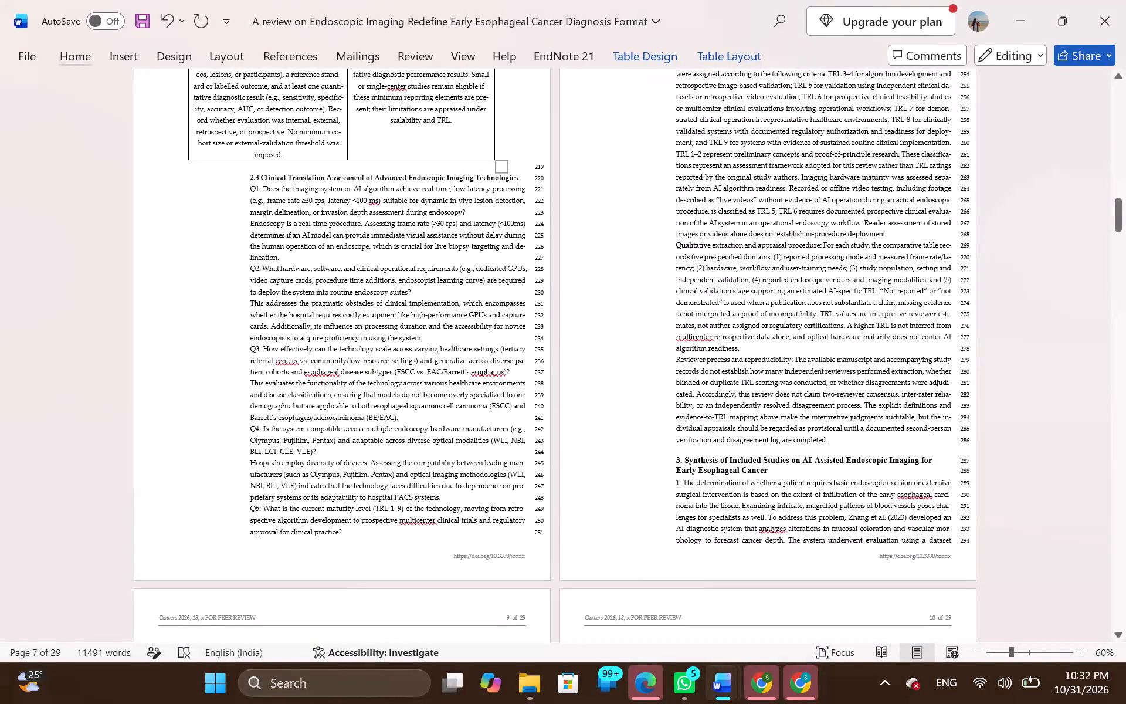
left_click_drag(248, 177, 503, 178)
key("alt+Tab")
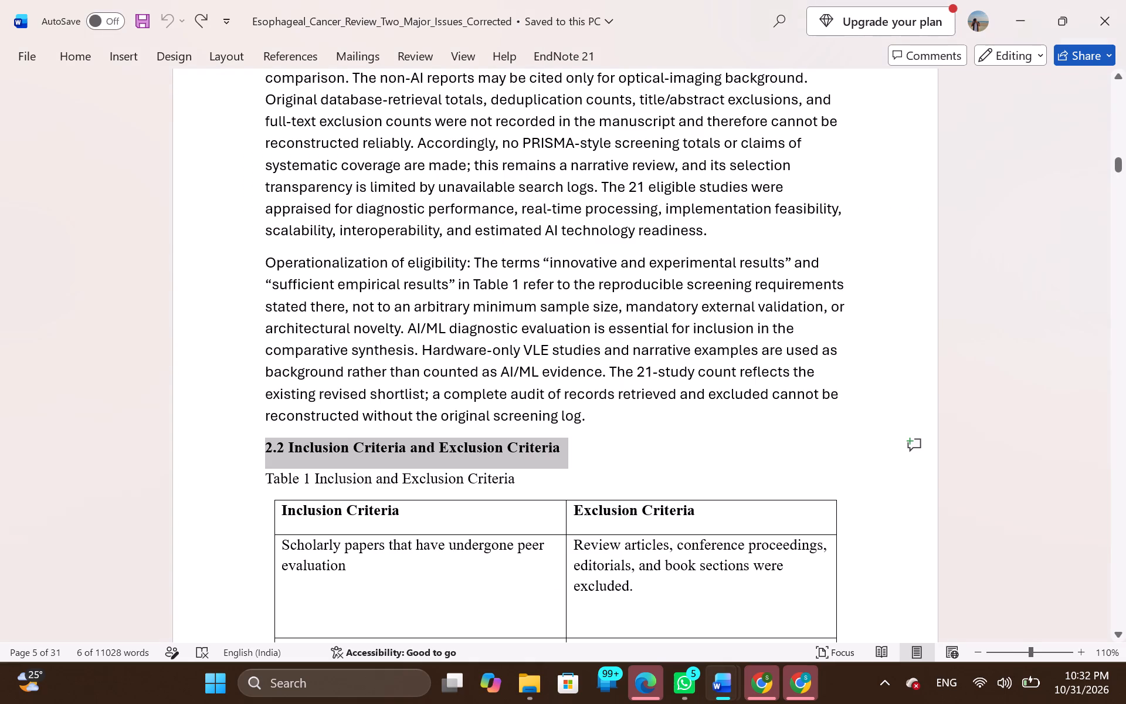
scroll(560, 408, "down", 4)
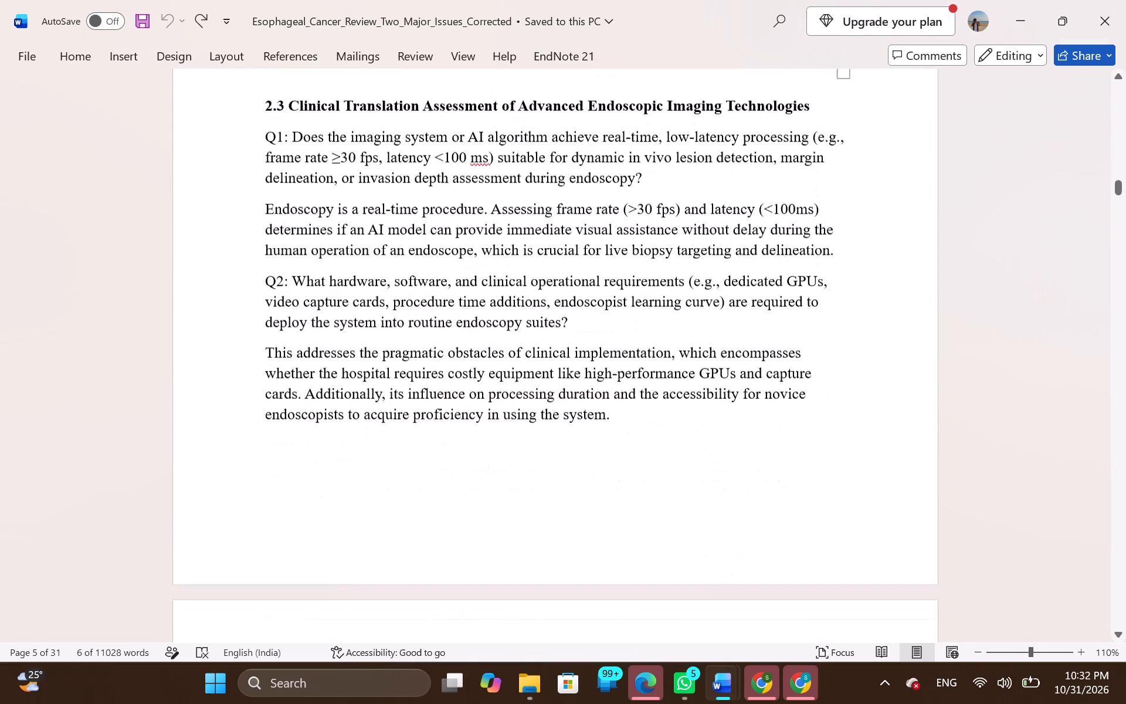
scroll(560, 408, "up", 1)
left_click_drag(810, 193, 660, 185)
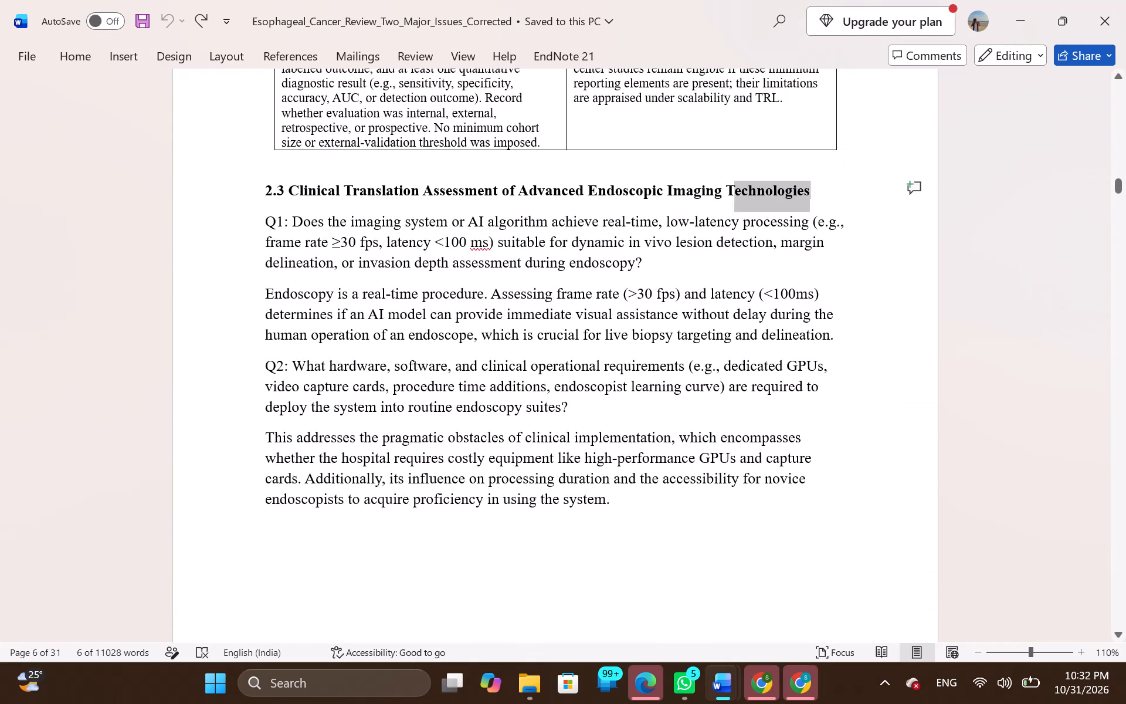
left_click_drag(660, 185, 255, 198)
key("ctrl+c")
key("alt+grave")
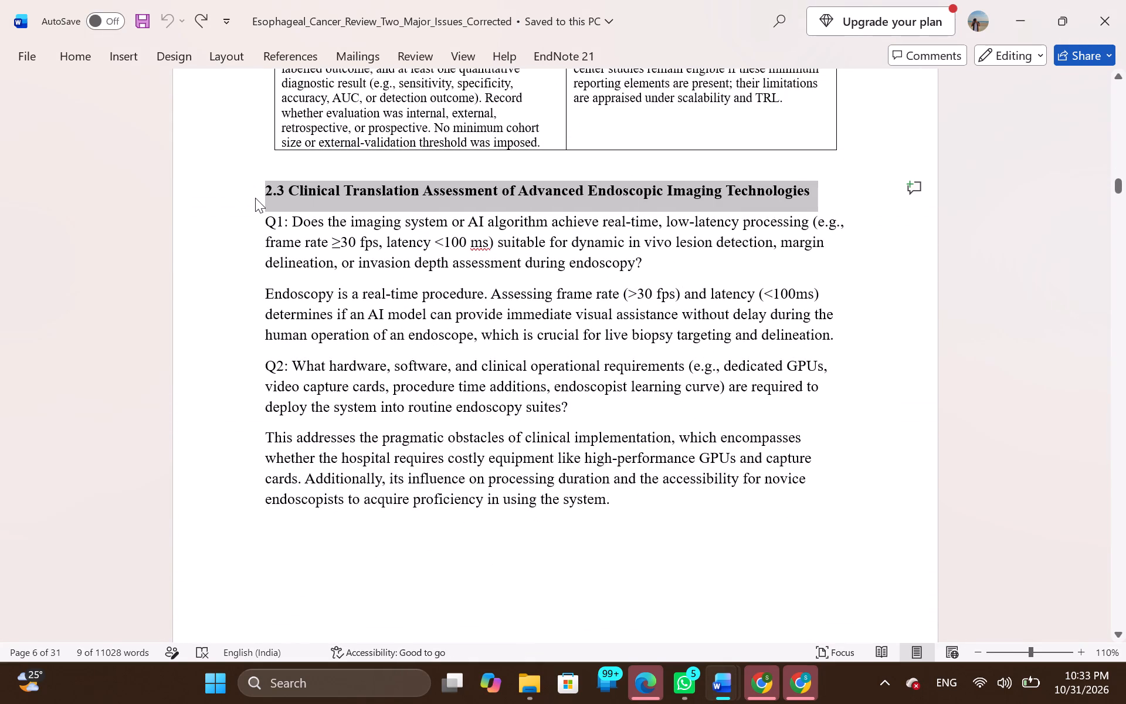
In the template document, copy the italic 2.2 heading above Table 1 and paste it over the bold 2.3 heading, keeping its formatting.
key("alt+Tab")
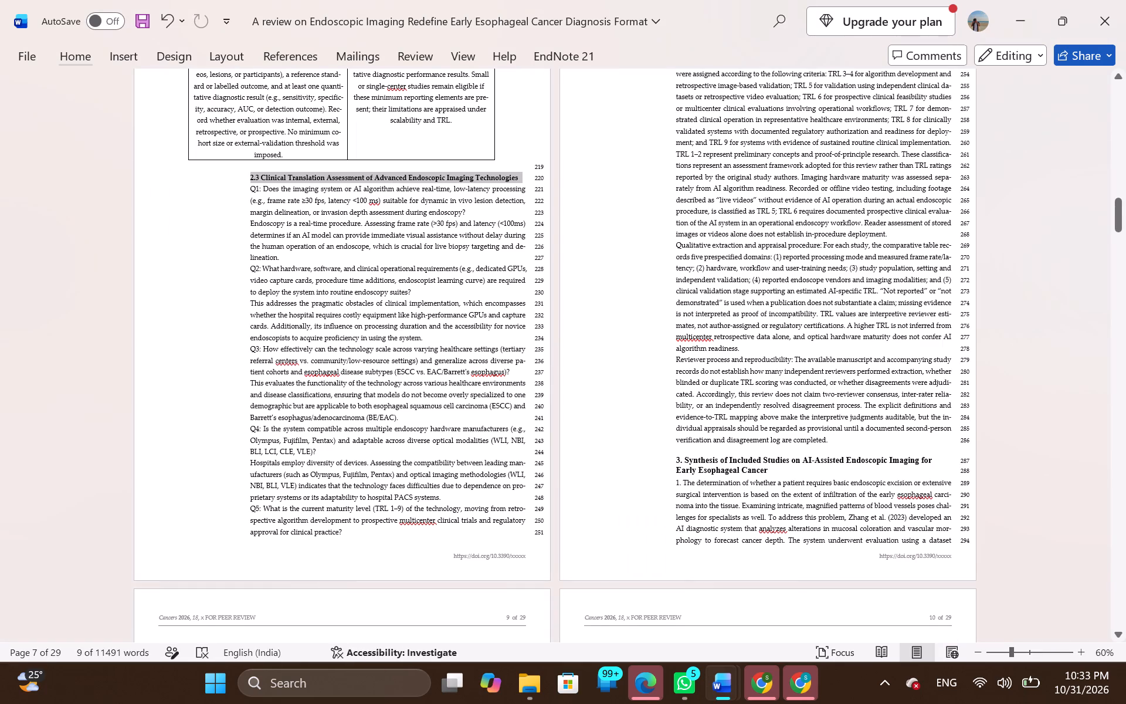
scroll(725, 202, "up", 5)
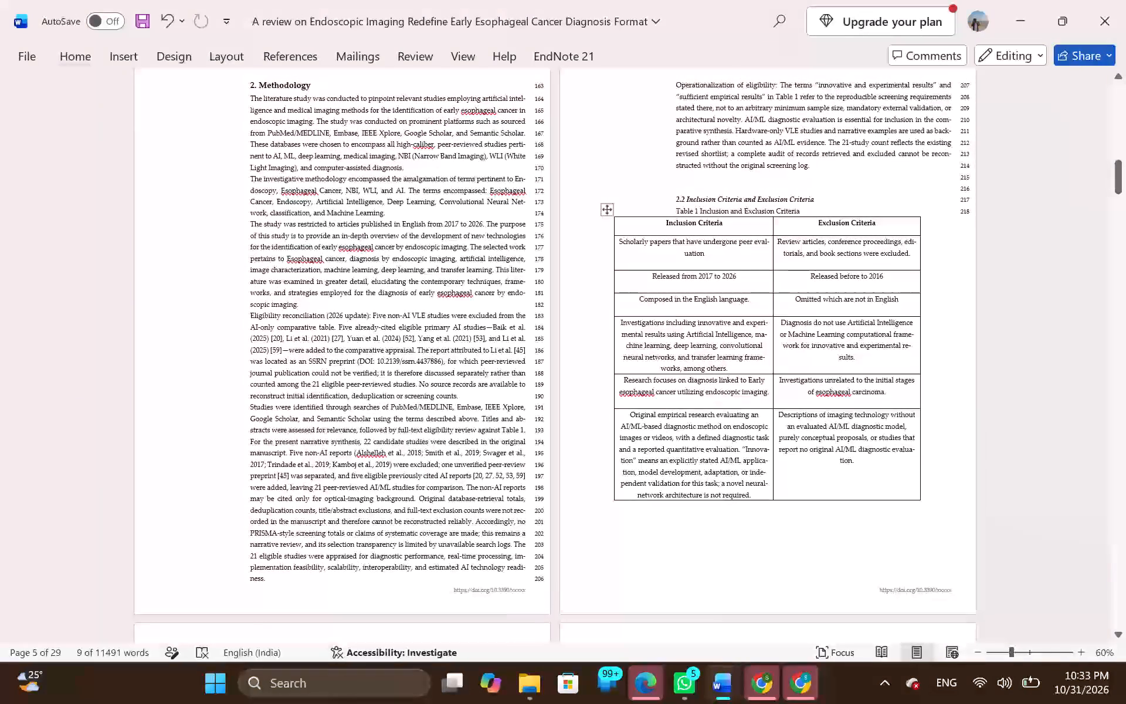
left_click_drag(820, 196, 663, 197)
key("ctrl+c")
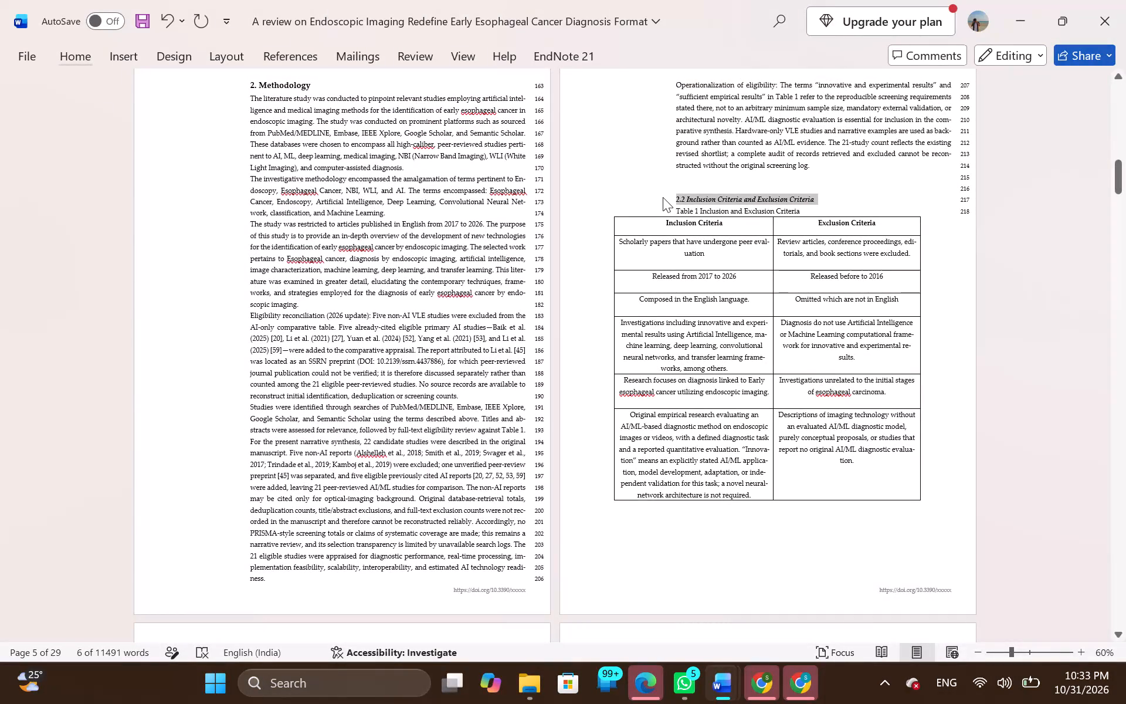
scroll(653, 302, "down", 2)
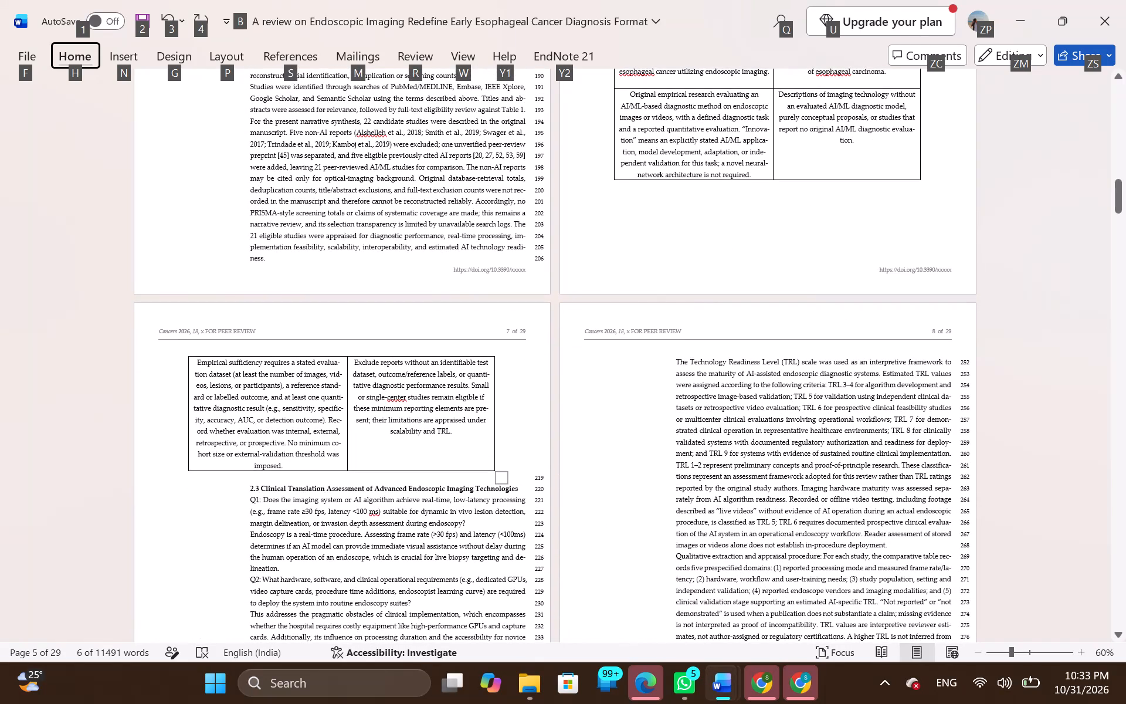
left_click(395, 483)
left_click_drag(523, 486, 282, 478)
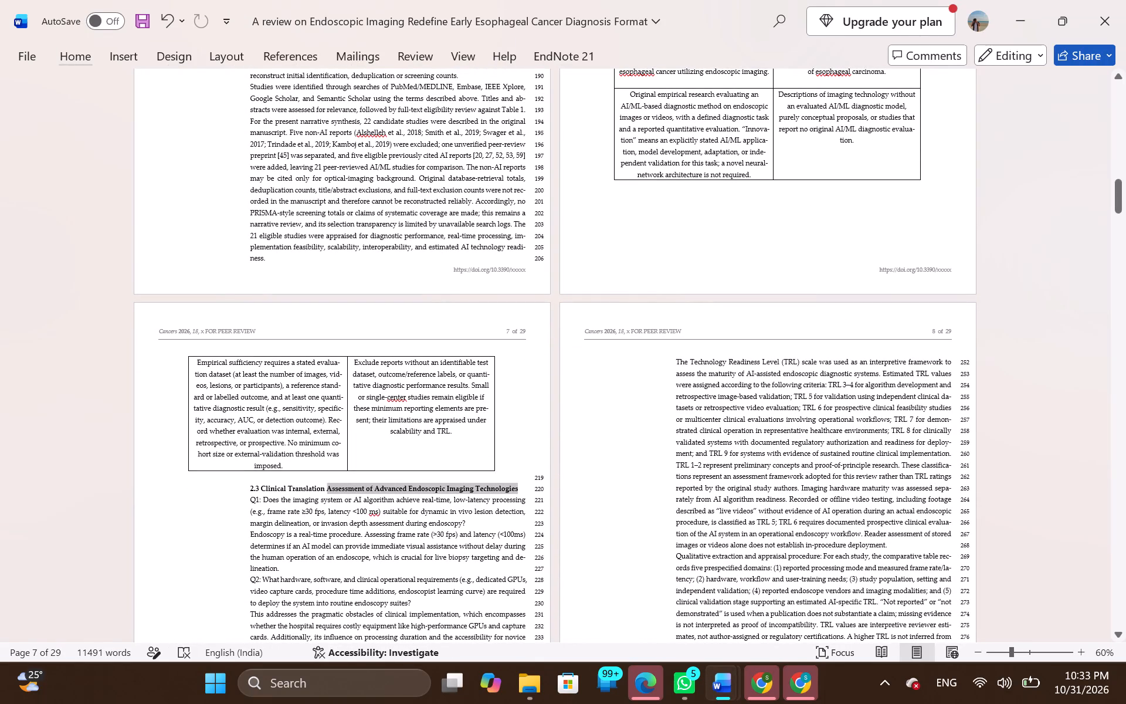
left_click_drag(282, 478, 246, 488)
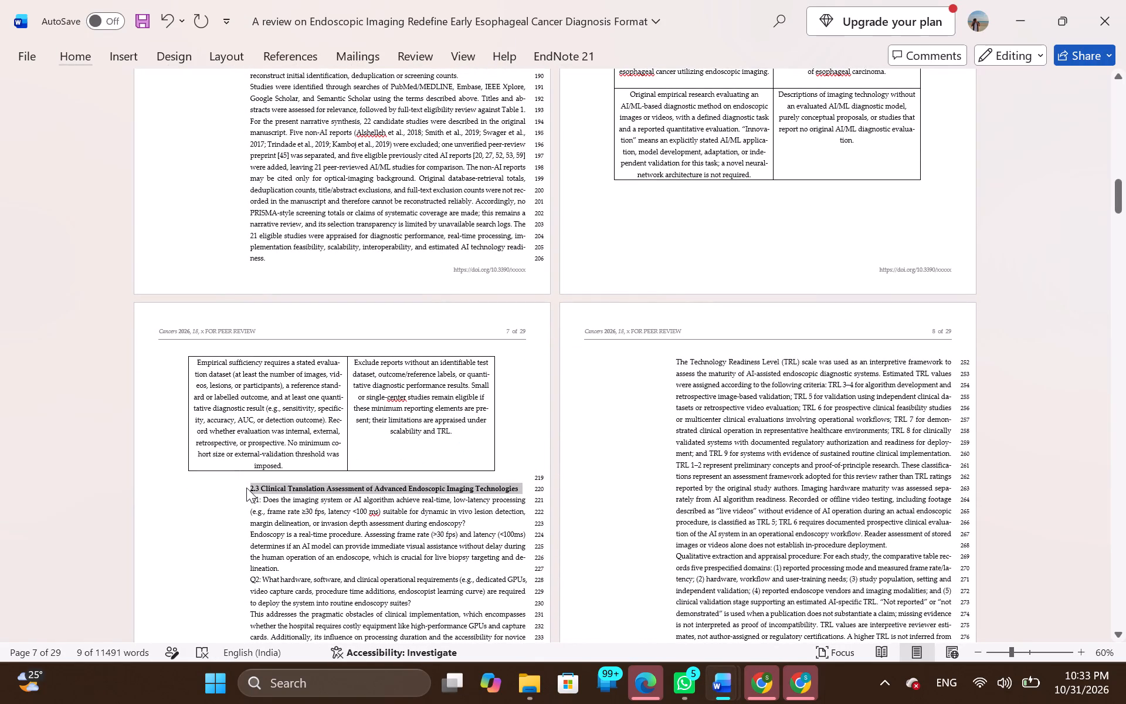
right_click(246, 488)
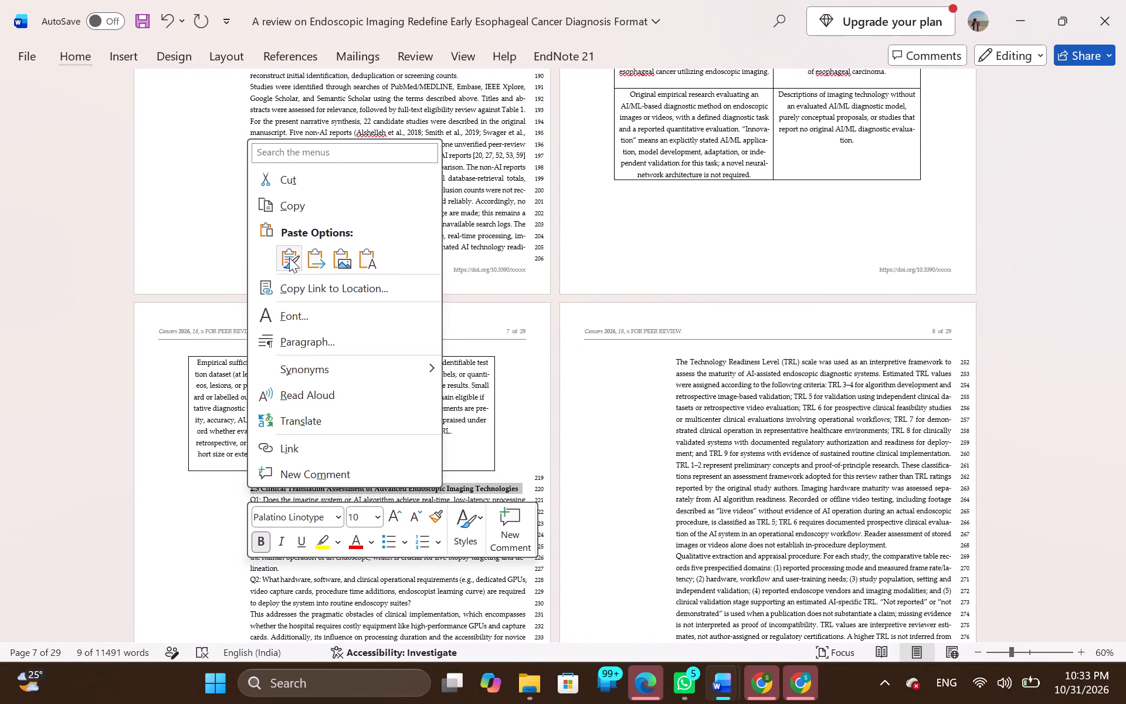
left_click(289, 258)
Recopy the 2.3 Clinical Translation Assessment heading from the corrected review and paste it over the duplicated 2.2 heading with merged formatting.
left_click_drag(402, 490, 249, 489)
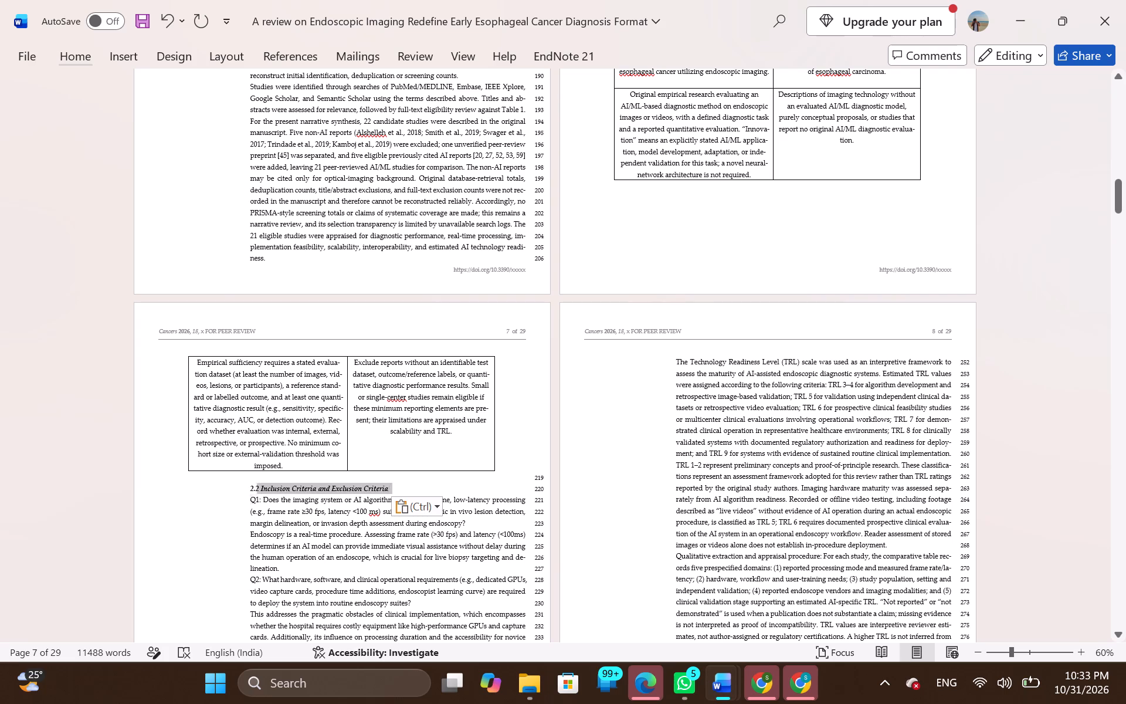
left_click_drag(249, 489, 242, 489)
key("alt+Tab")
key("ctrl+c")
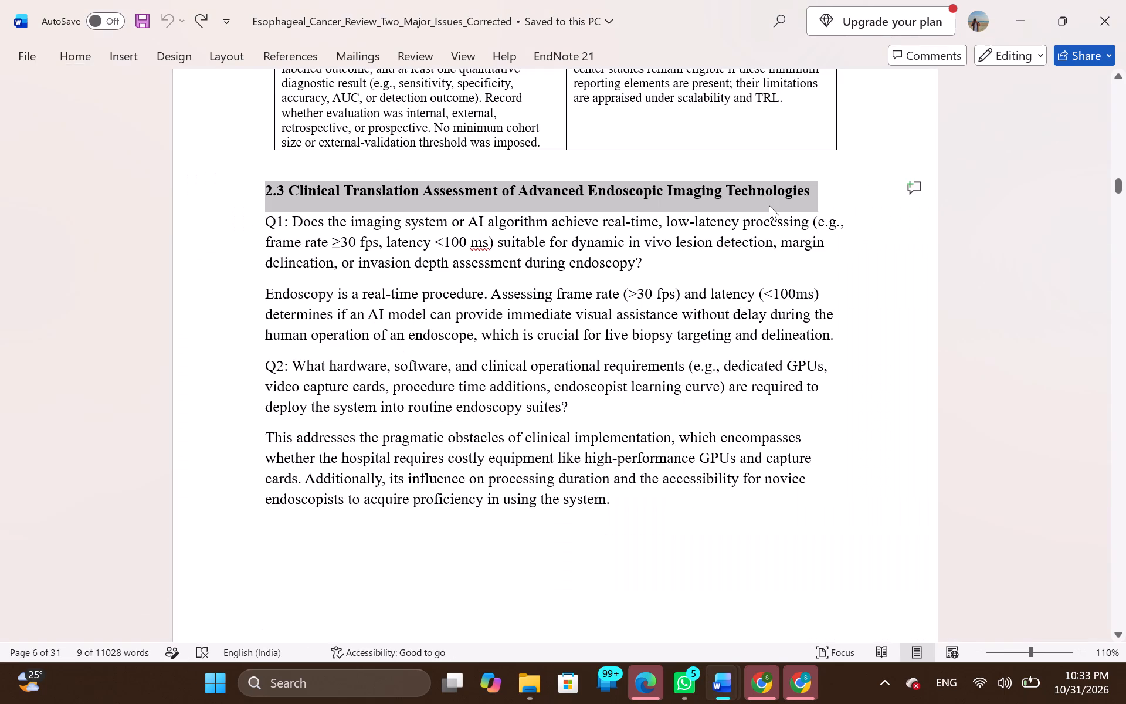
key("alt+Tab")
right_click(405, 483)
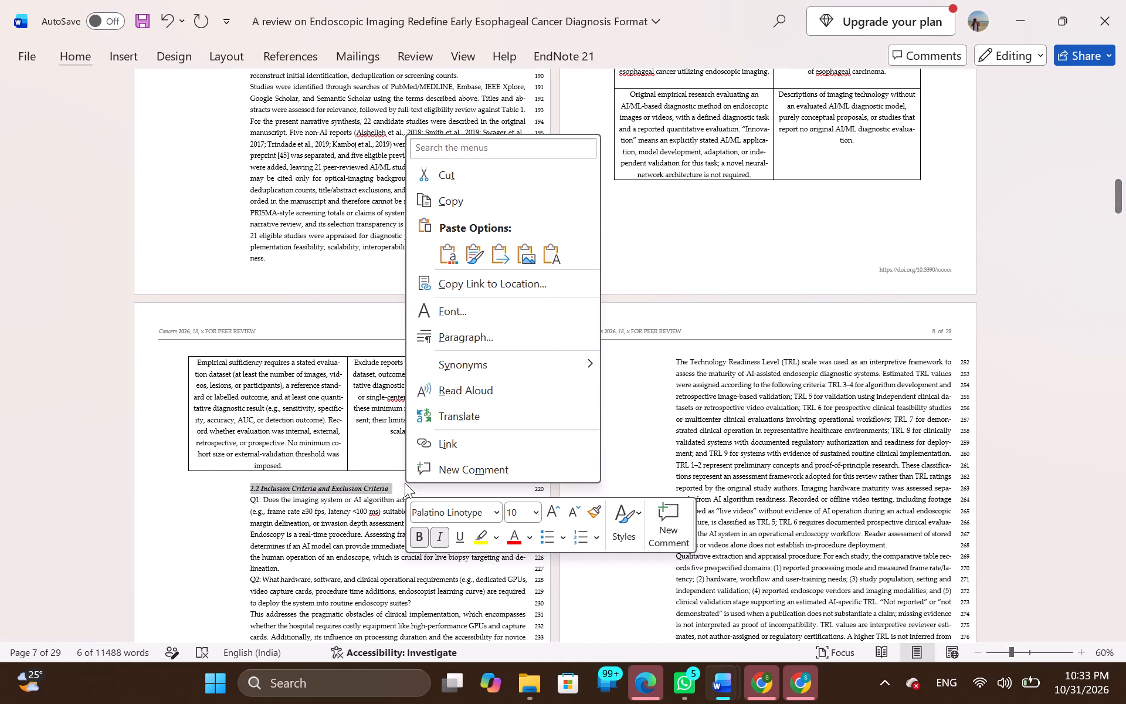
left_click(499, 258)
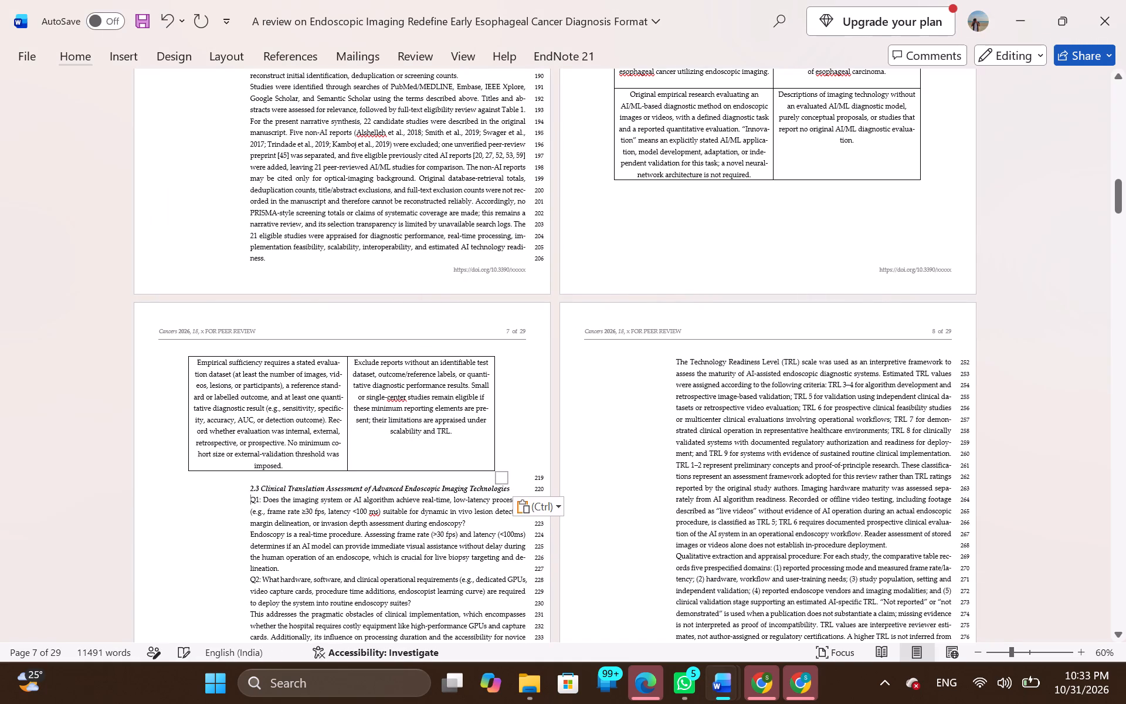
Insert a blank line between the end of Table 1 and the 2.3 heading.
left_click(280, 476)
left_click(255, 486)
left_click(255, 480)
key("Return")
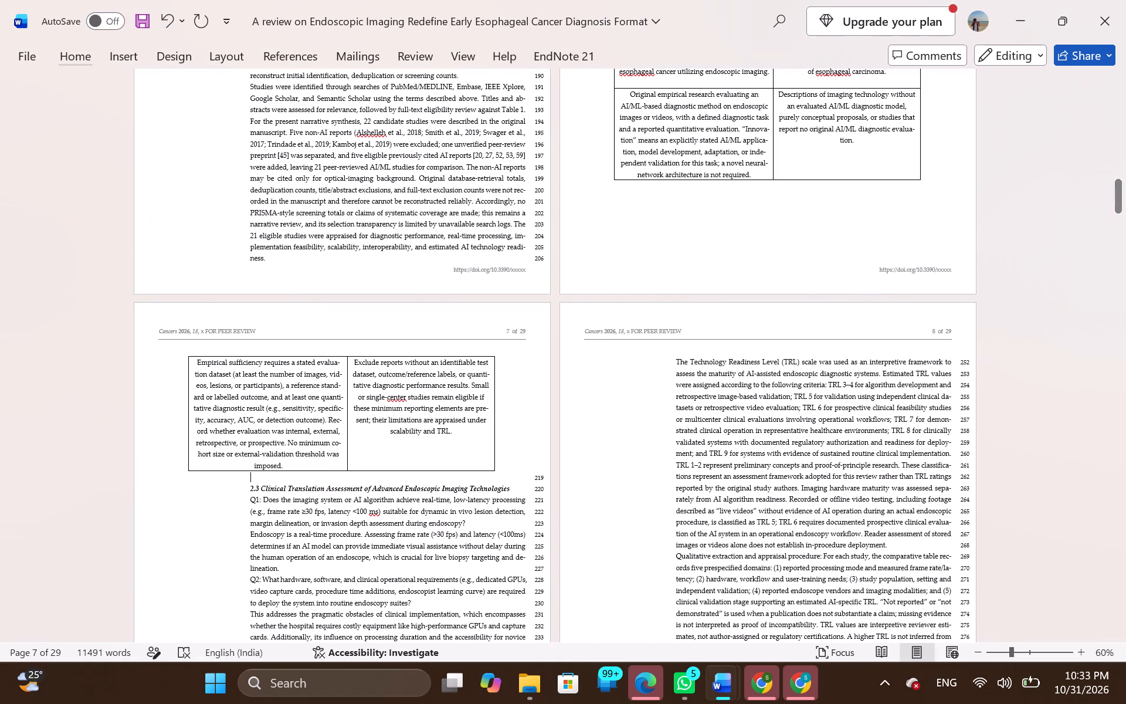
Look through the template document from section 2.3 to Table 2 to check the headings and layout.
scroll(364, 525, "down", 6)
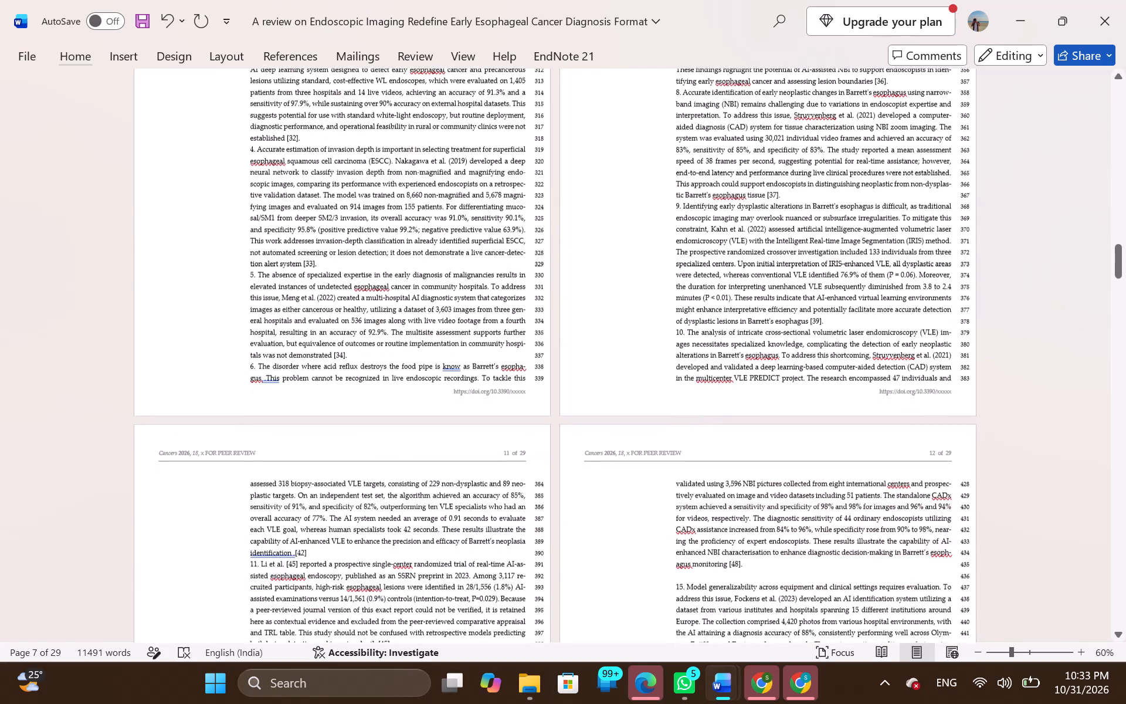
scroll(364, 525, "up", 4)
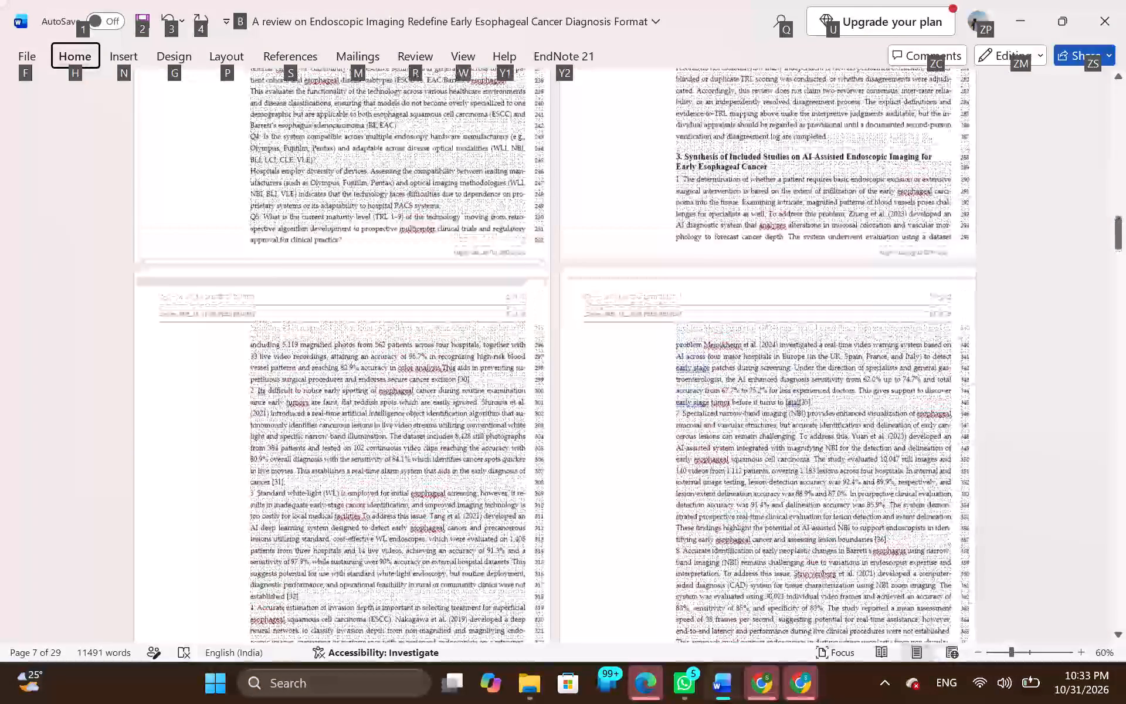
scroll(364, 525, "up", 3)
scroll(364, 525, "right", 1)
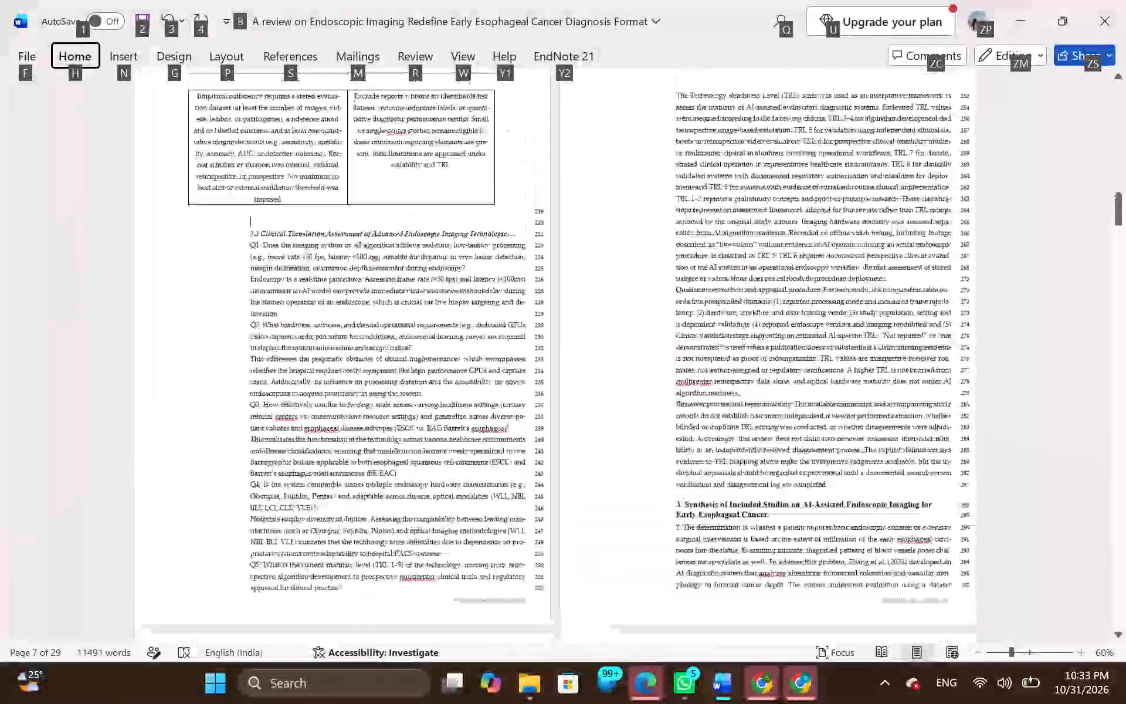
scroll(364, 525, "right", 2)
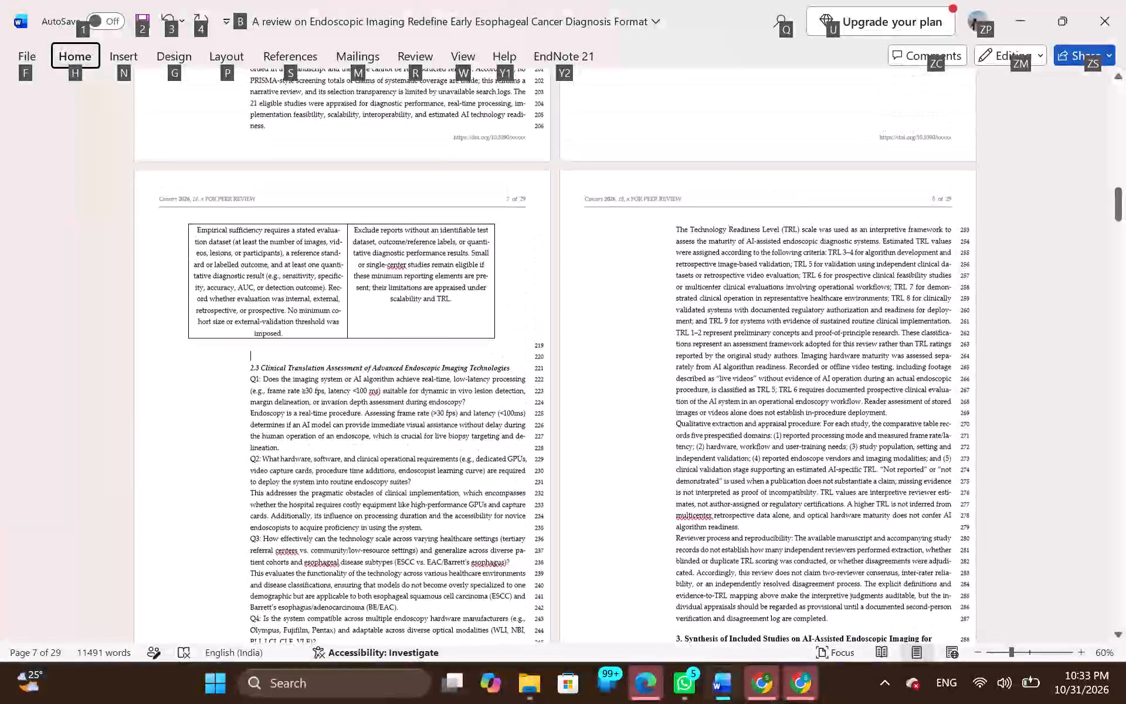
scroll(364, 525, "right", 1)
scroll(364, 525, "down", 2)
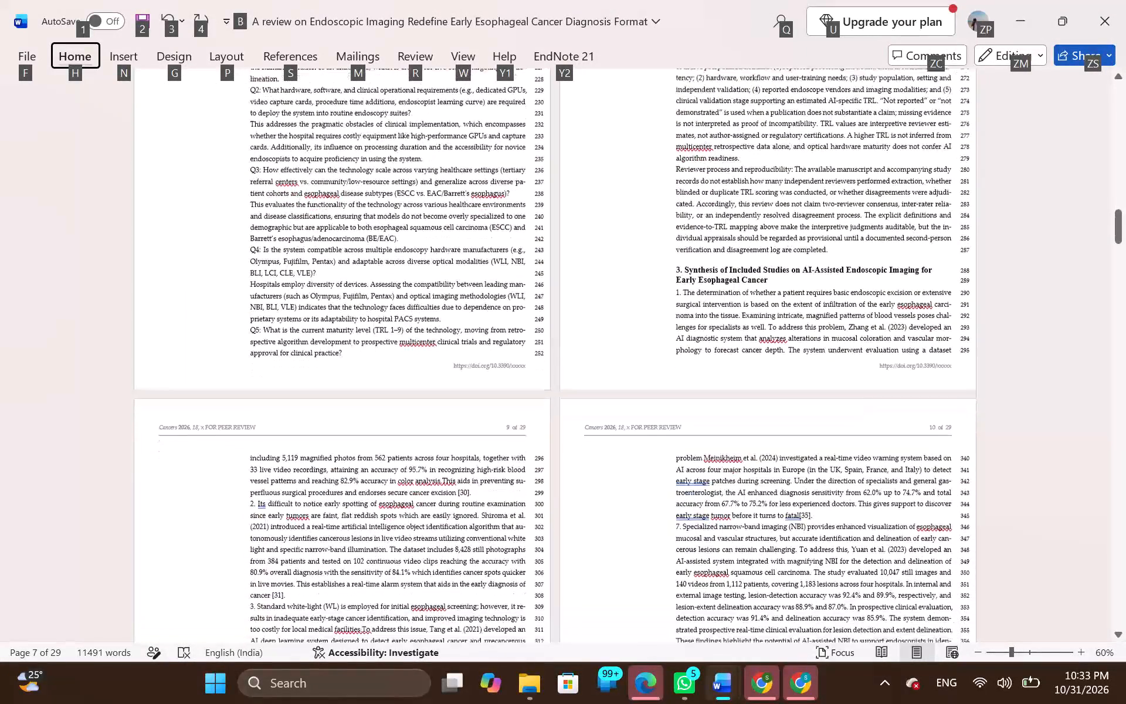
scroll(364, 525, "down", 3)
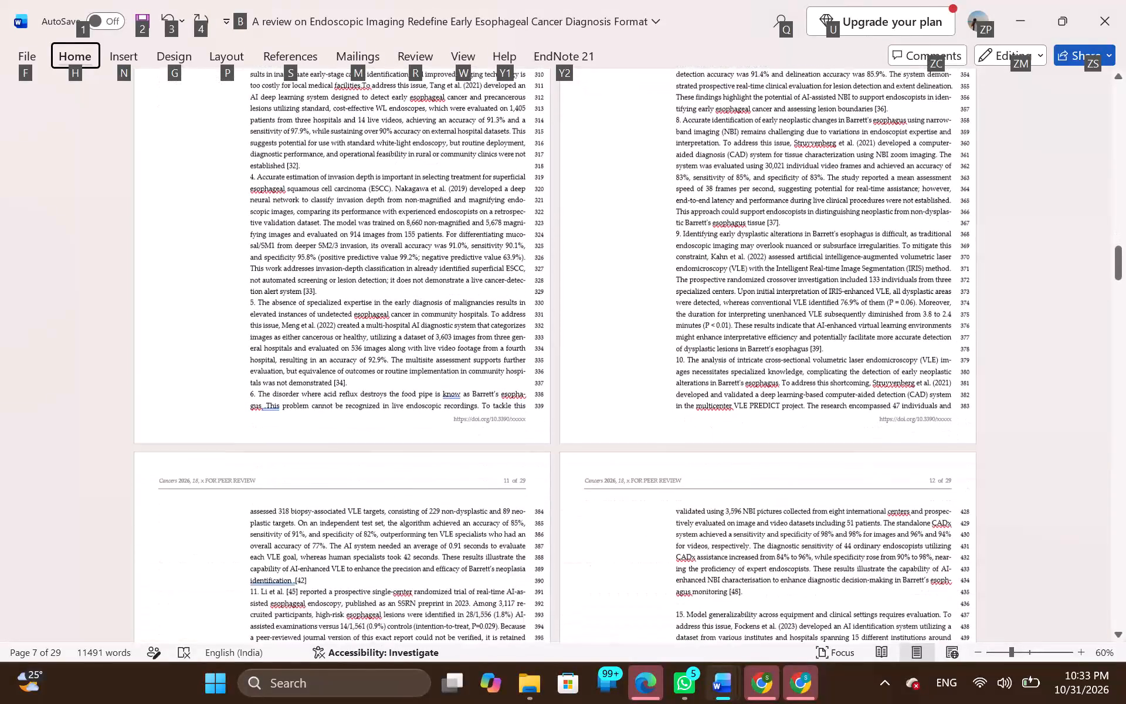
scroll(364, 525, "down", 5)
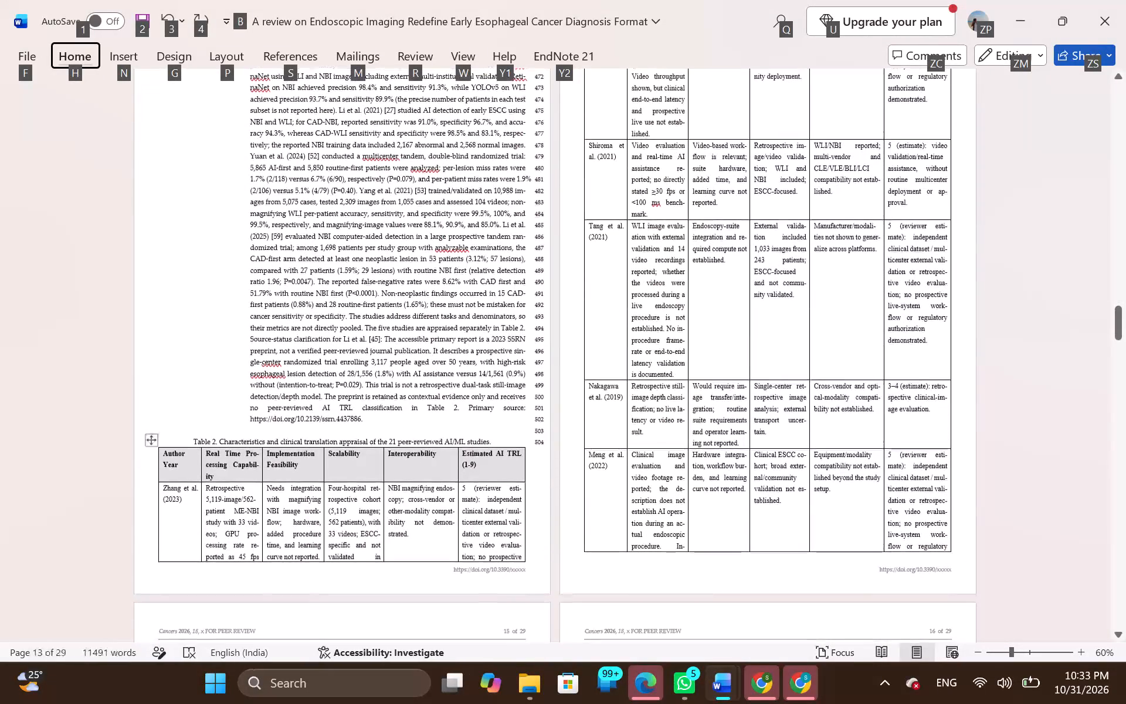
scroll(364, 525, "down", 1)
key("alt+Tab")
key("alt+Tab")
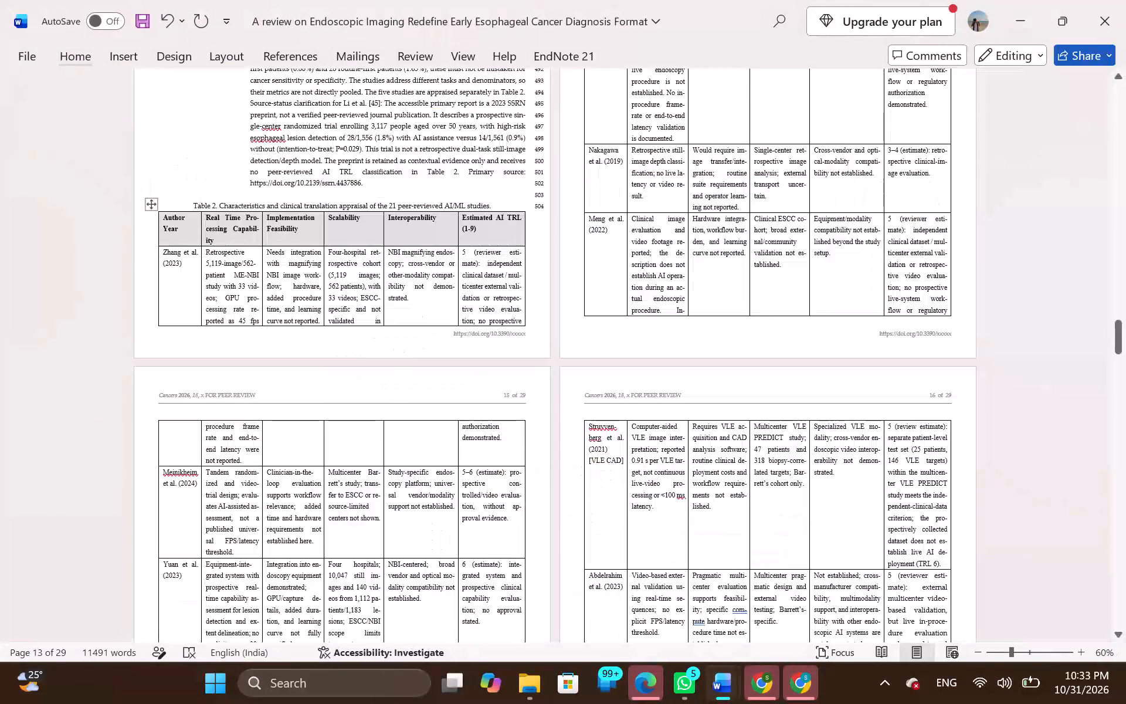
Select everything under the template's References heading, from the citation instructions through the sample entries, disclaimer and the final Sung et al. entry.
scroll(364, 525, "down", 20)
scroll(364, 525, "down", 20)
scroll(364, 525, "down", 20)
scroll(364, 525, "up", 2)
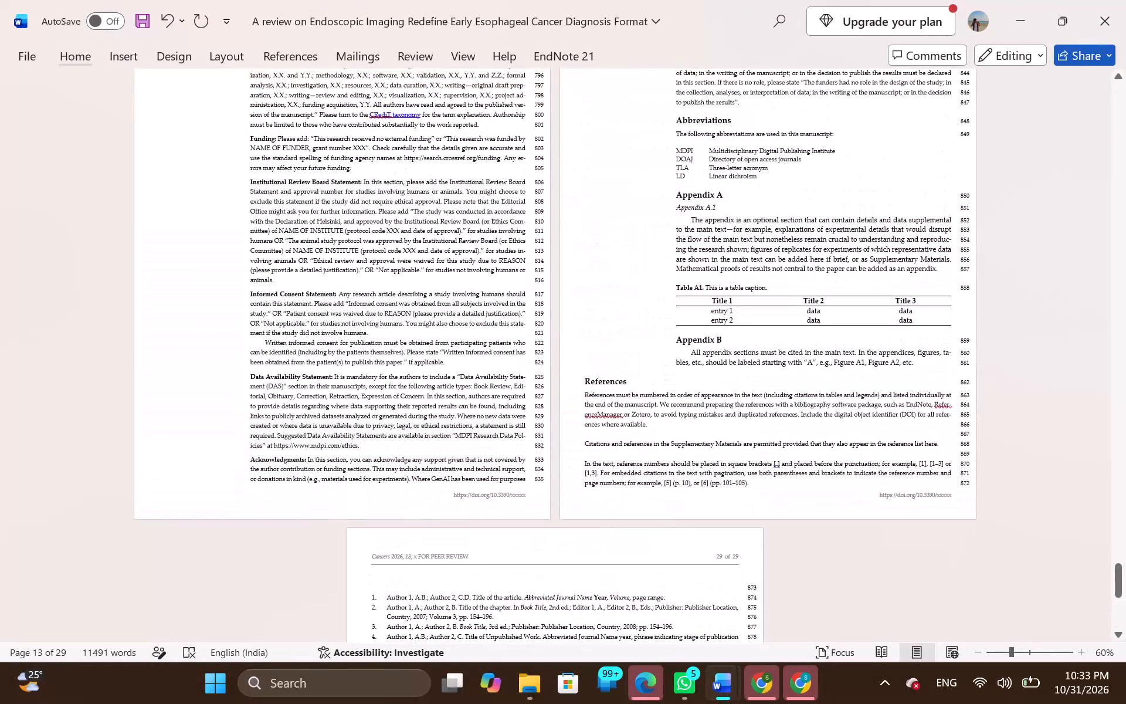
scroll(569, 453, "up", 1)
scroll(693, 390, "up", 1)
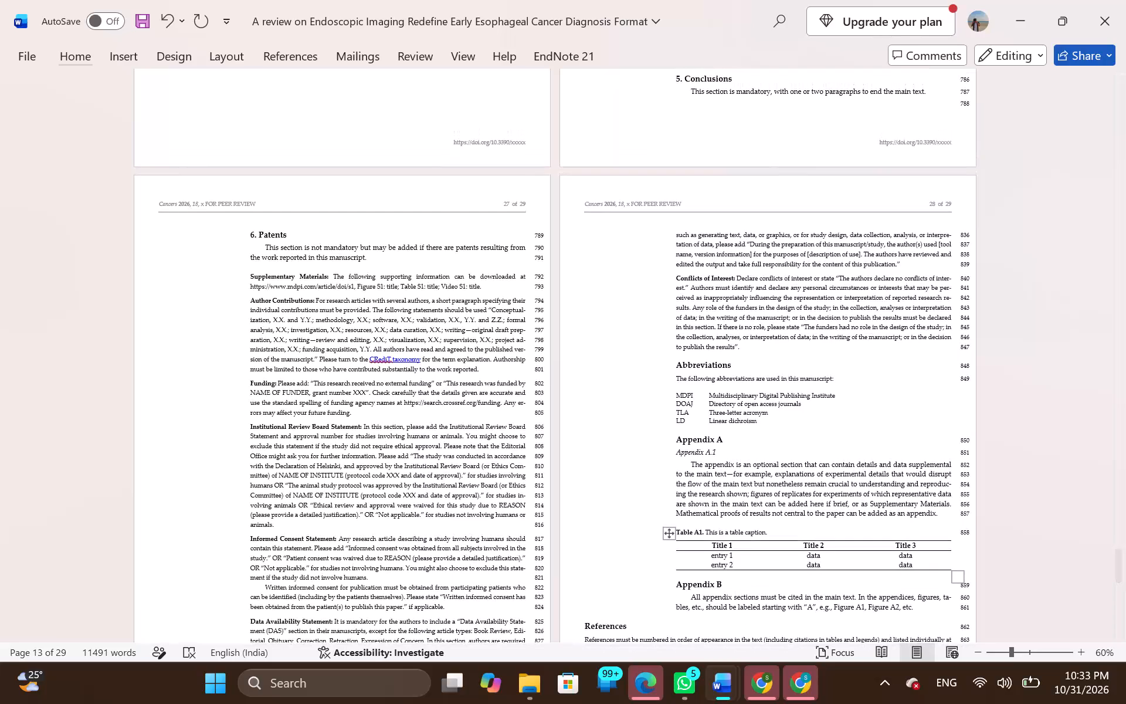
scroll(693, 390, "up", 1)
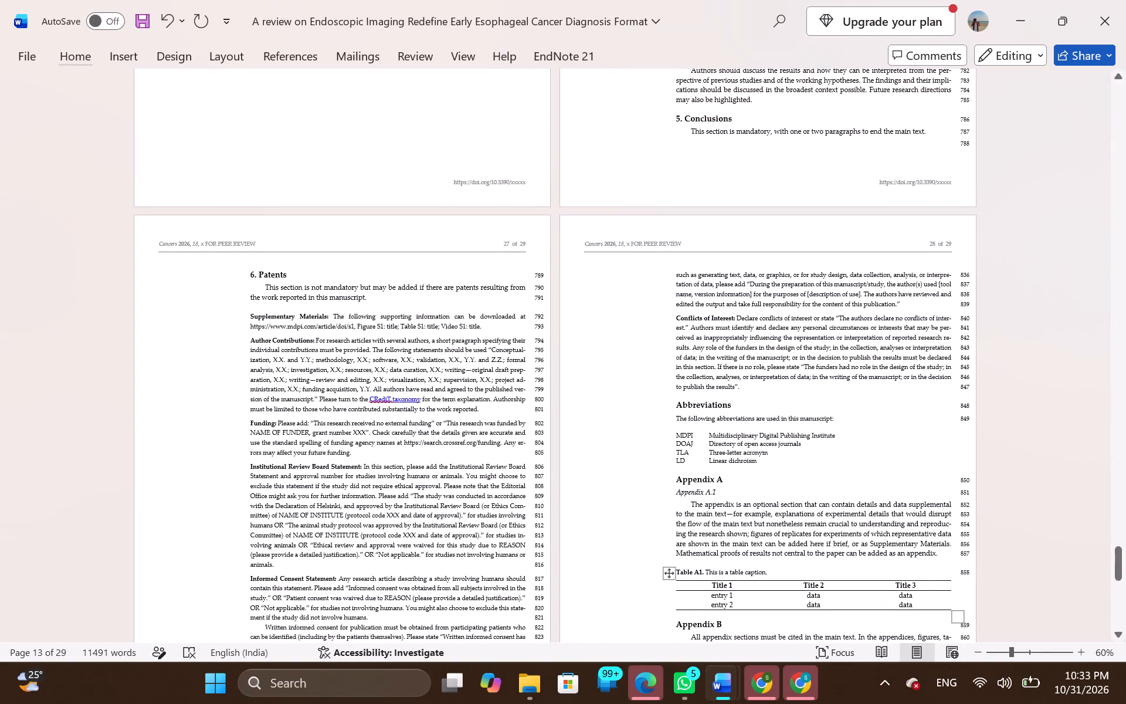
scroll(693, 390, "up", 1)
scroll(727, 478, "down", 1)
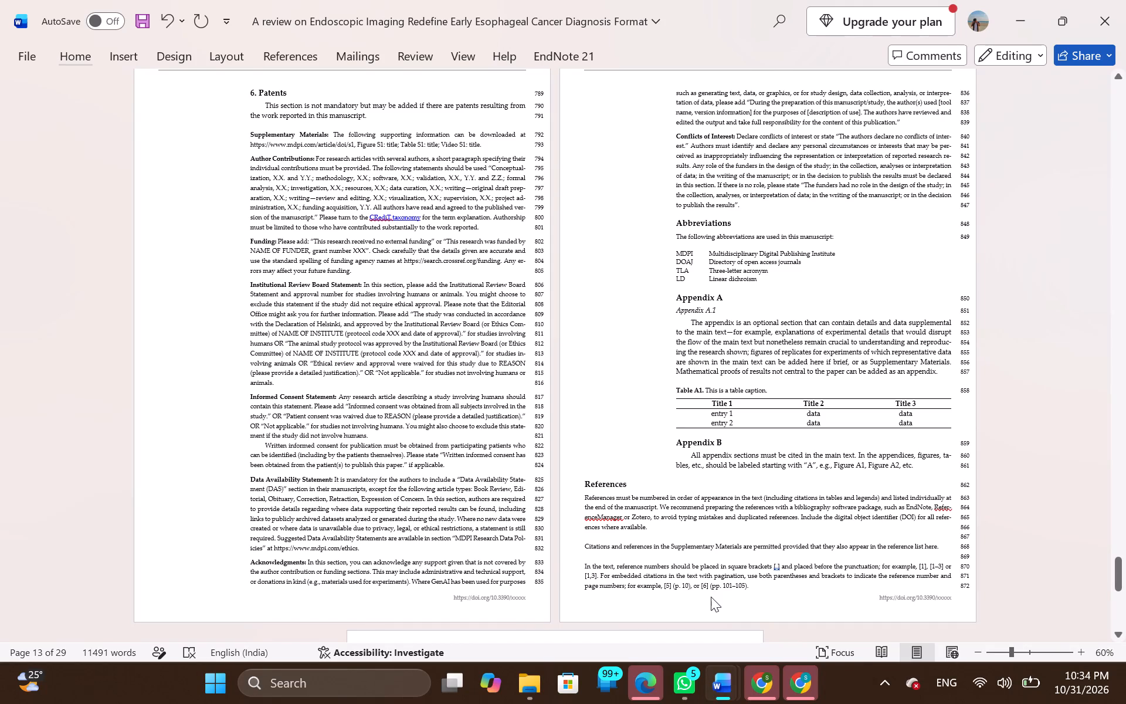
left_click_drag(773, 594, 591, 516)
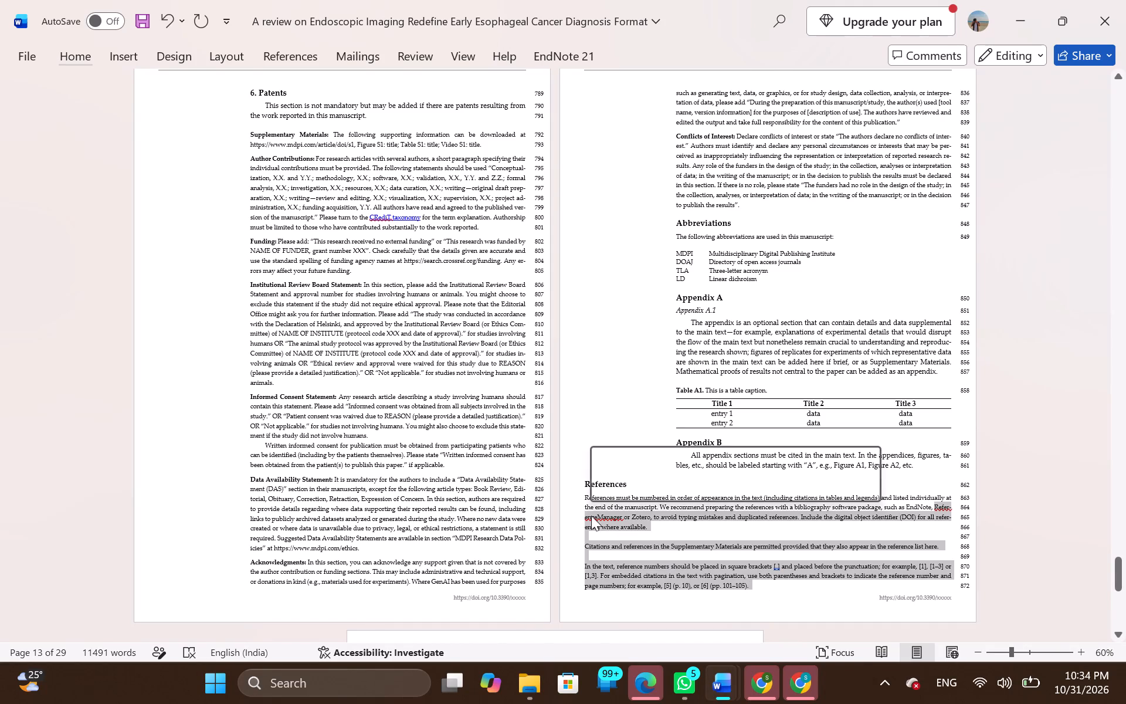
scroll(591, 516, "down", 1)
scroll(627, 594, "down", 1)
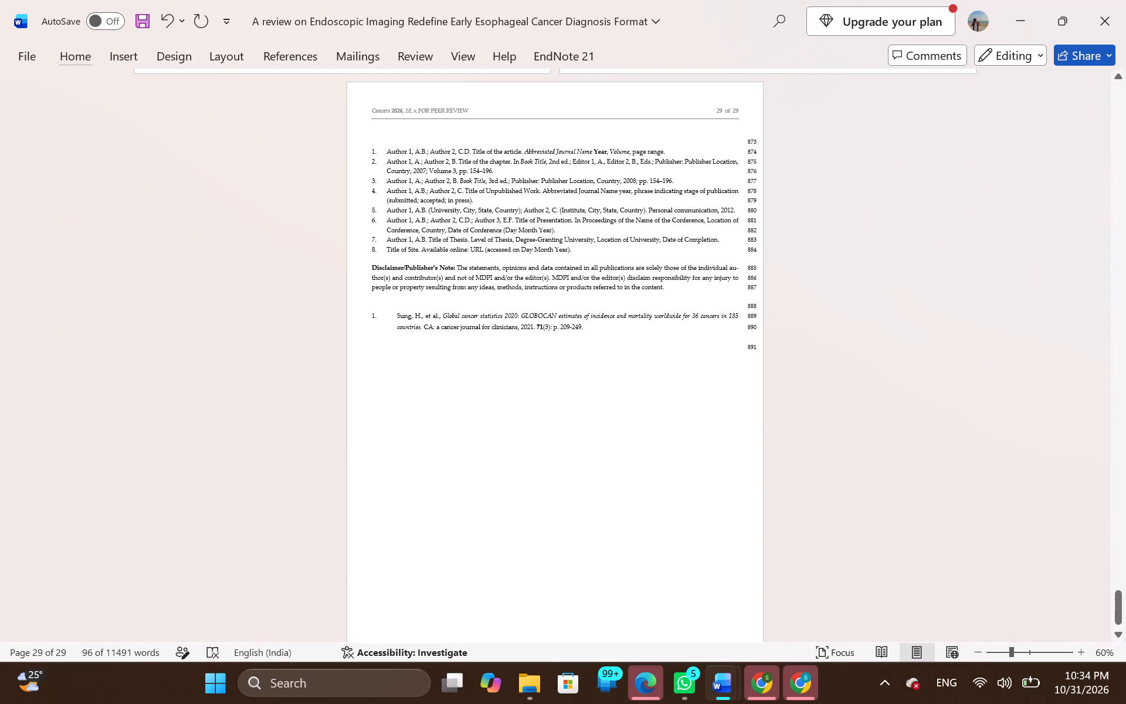
left_click_drag(596, 327, 474, 43)
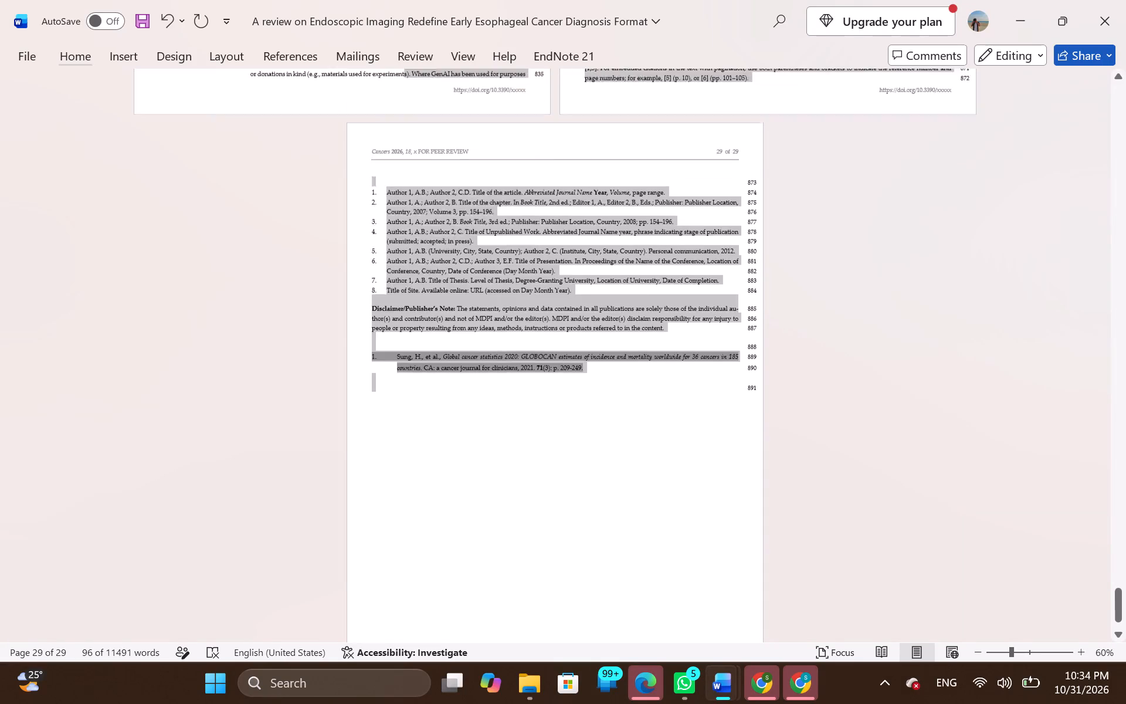
left_click_drag(474, 43, 585, 303)
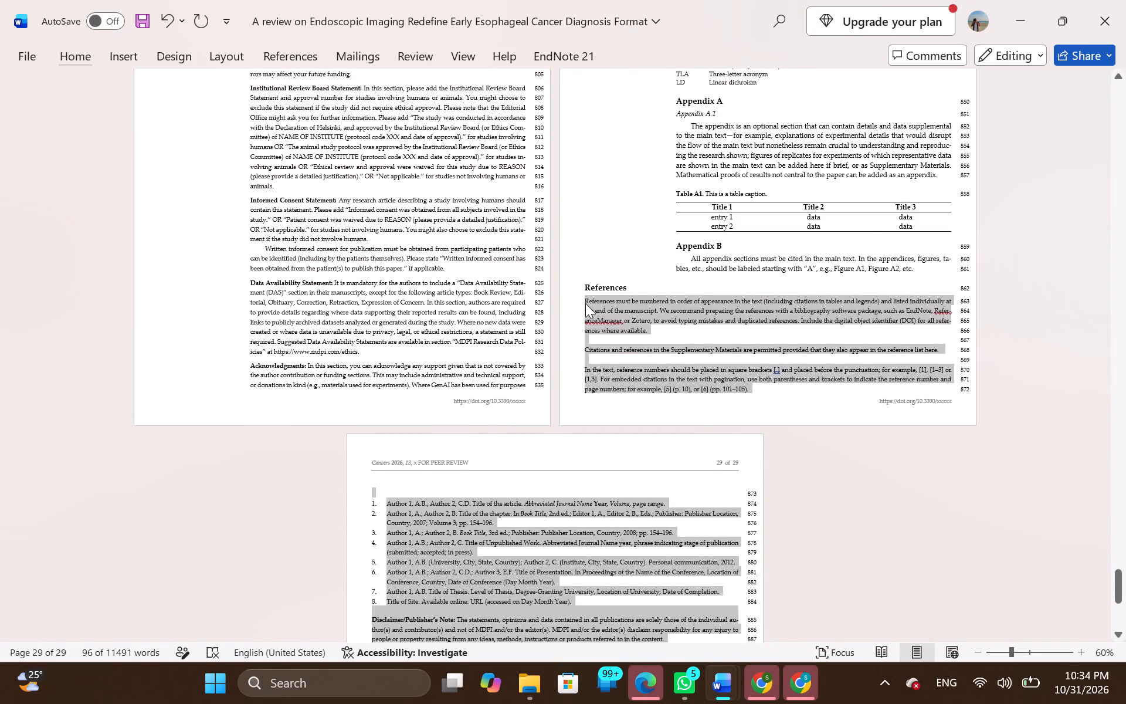
Copy the full reference list, entries 1 to 60, from the end of the corrected review document.
key("alt+Tab")
scroll(456, 356, "down", 12)
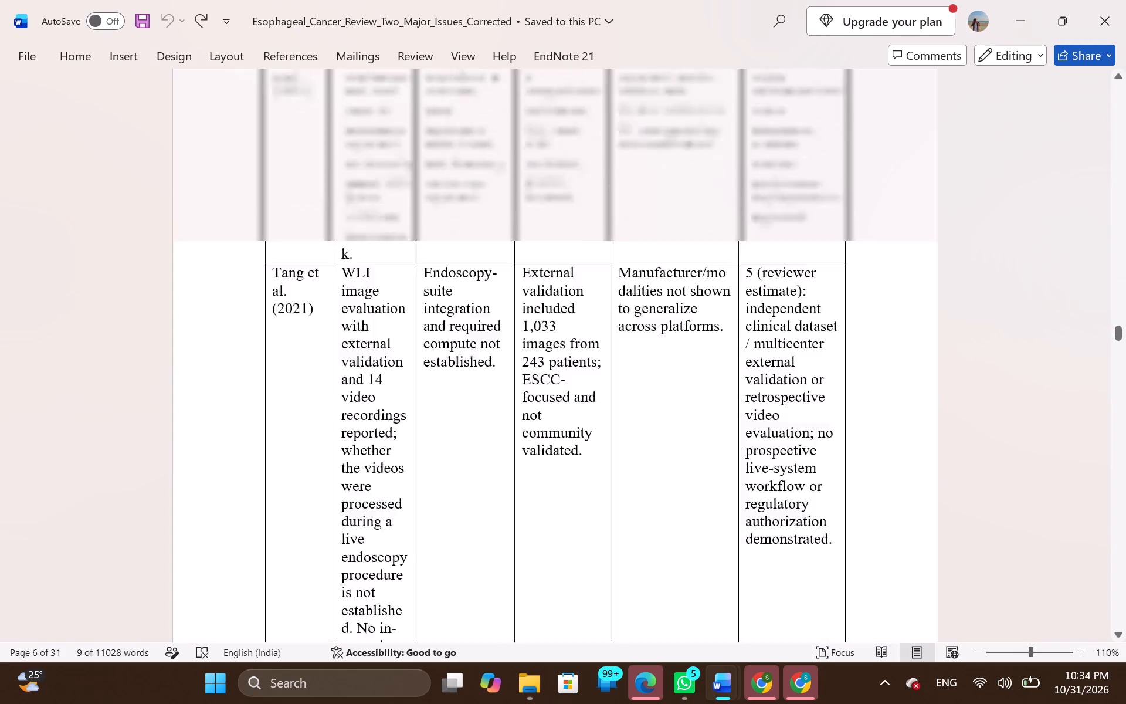
scroll(456, 356, "up", 1)
scroll(456, 356, "down", 2)
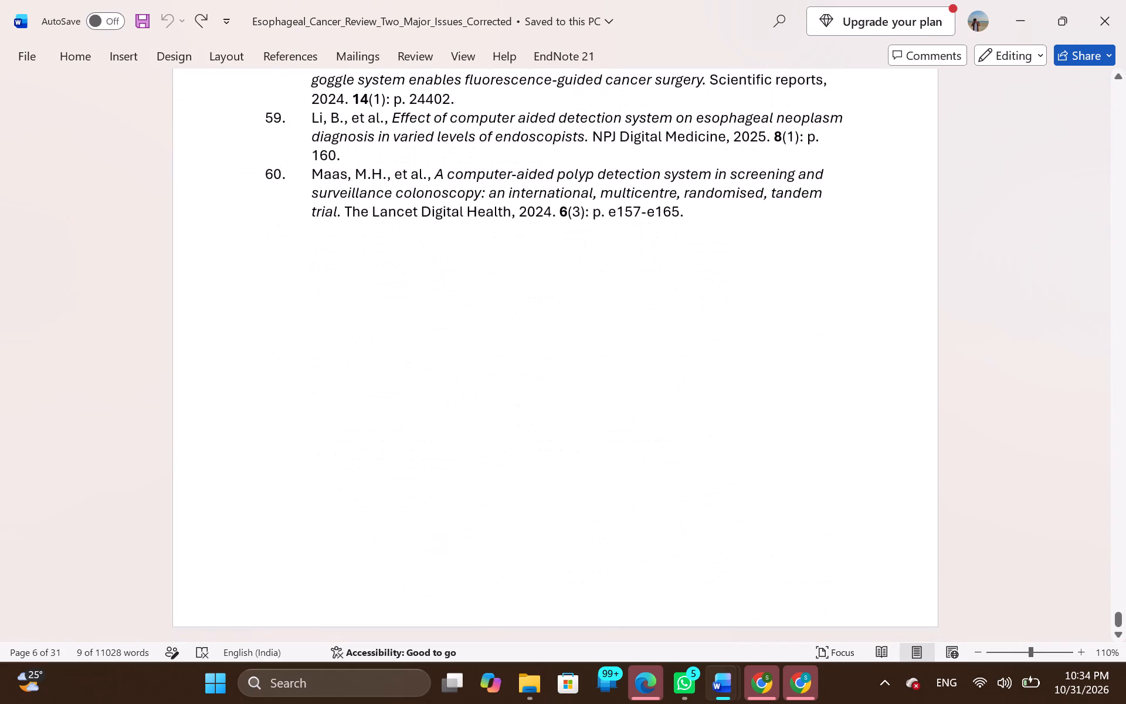
left_click_drag(718, 224, 326, 90)
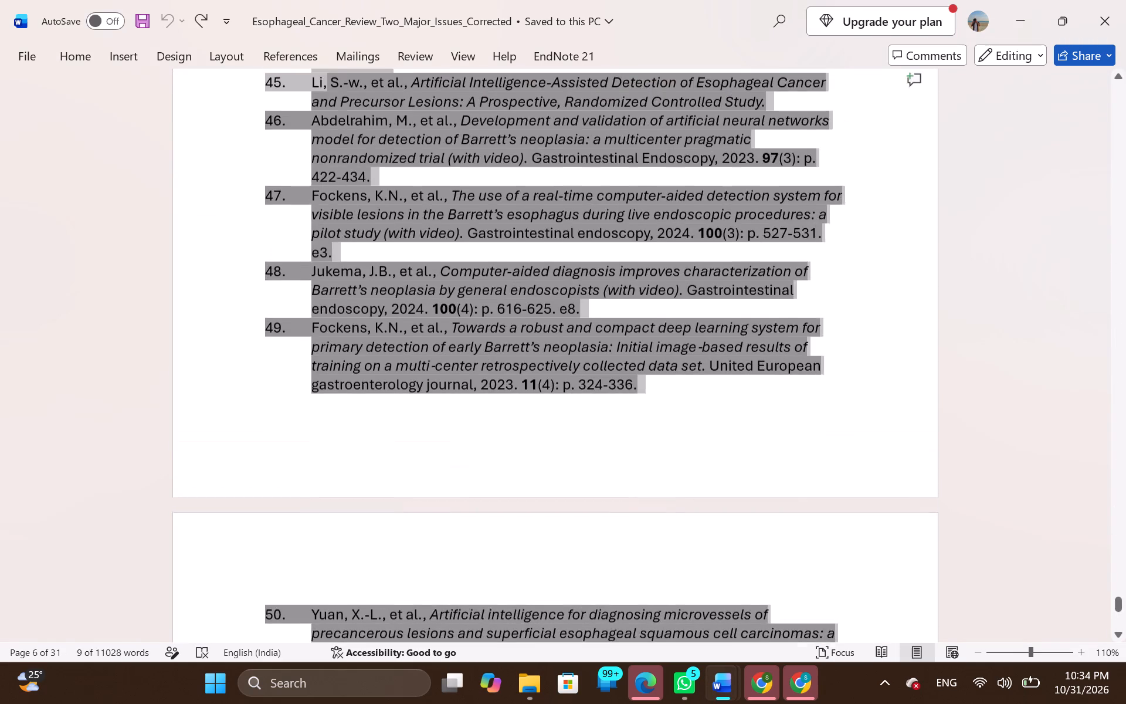
left_click_drag(326, 90, 323, 0)
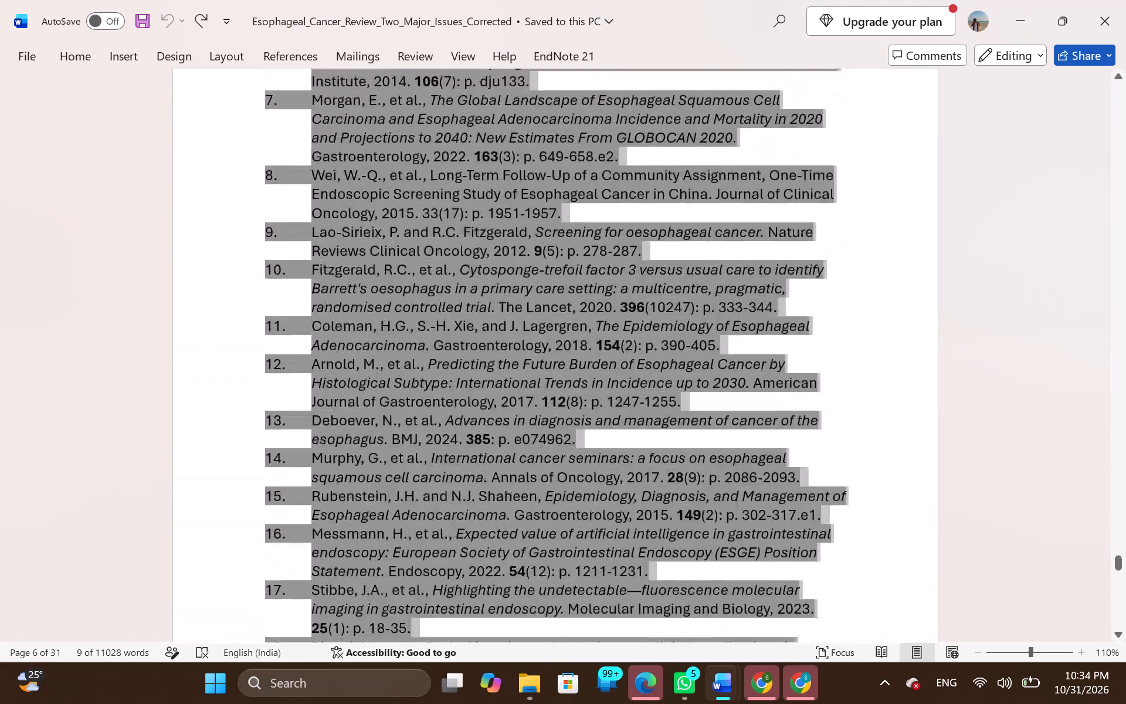
left_click_drag(323, 0, 299, 395)
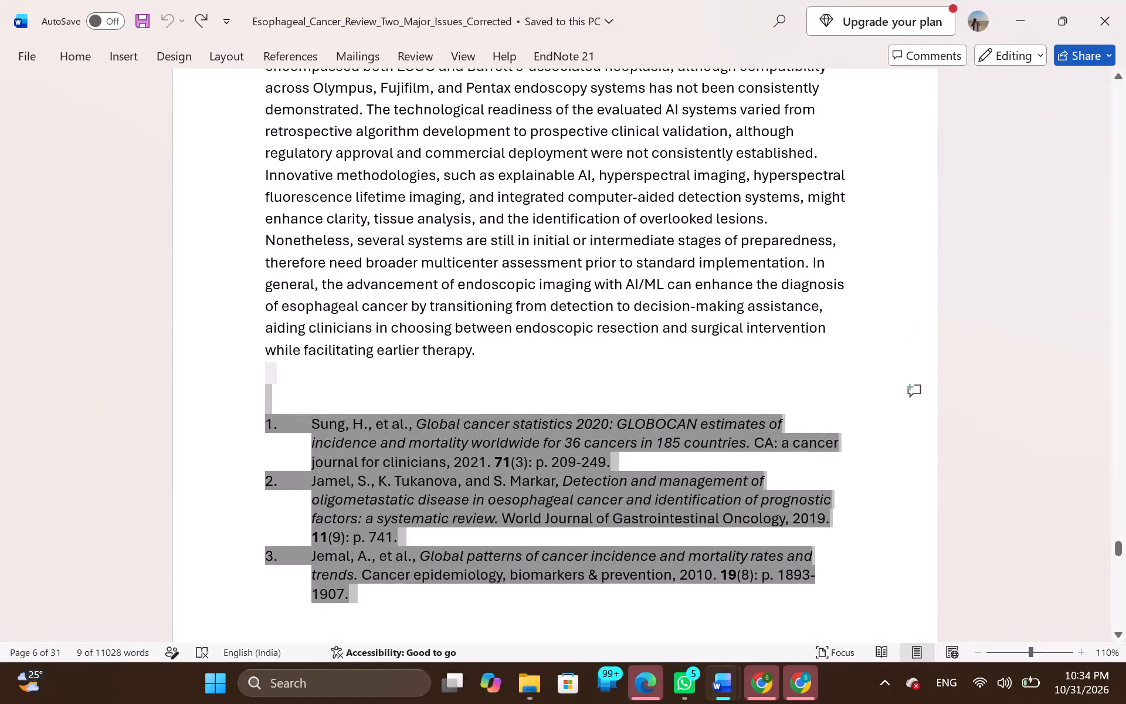
left_click_drag(299, 395, 299, 427)
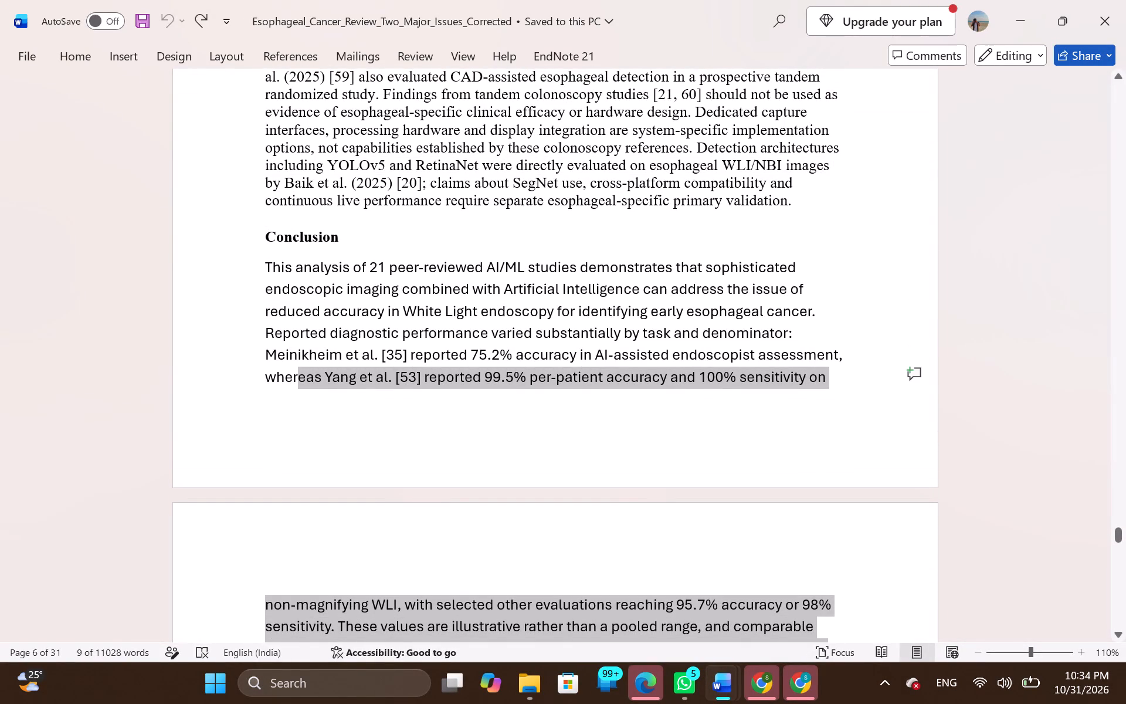
left_click_drag(299, 427, 299, 665)
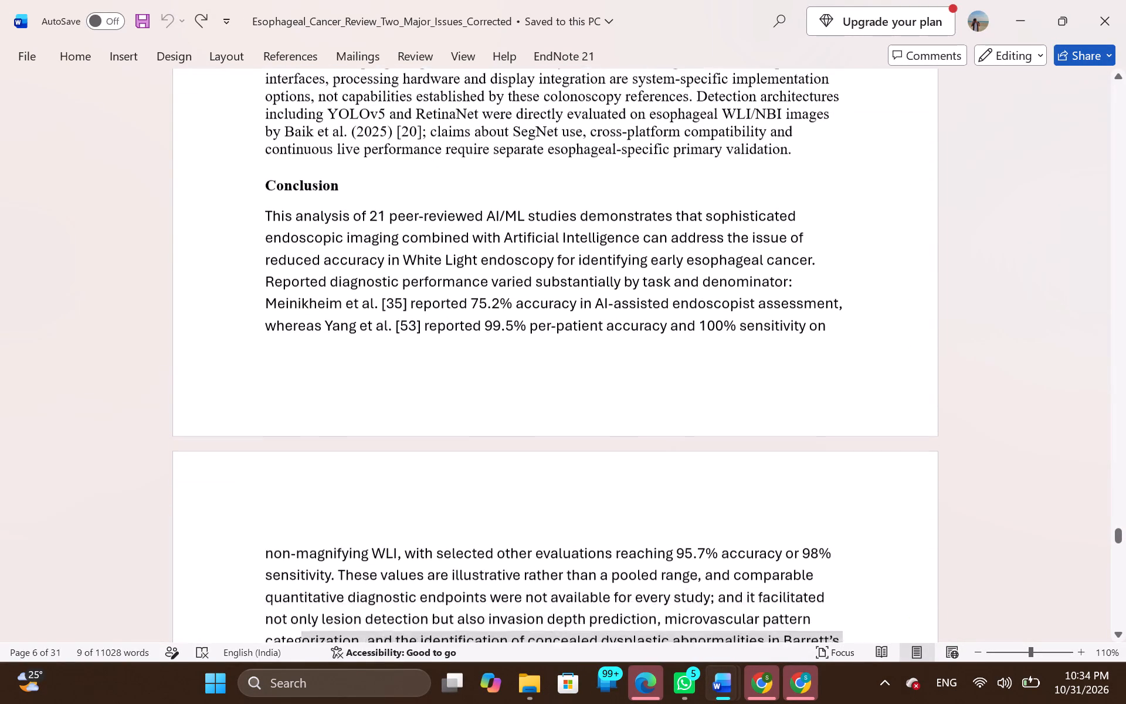
left_click_drag(299, 665, 264, 283)
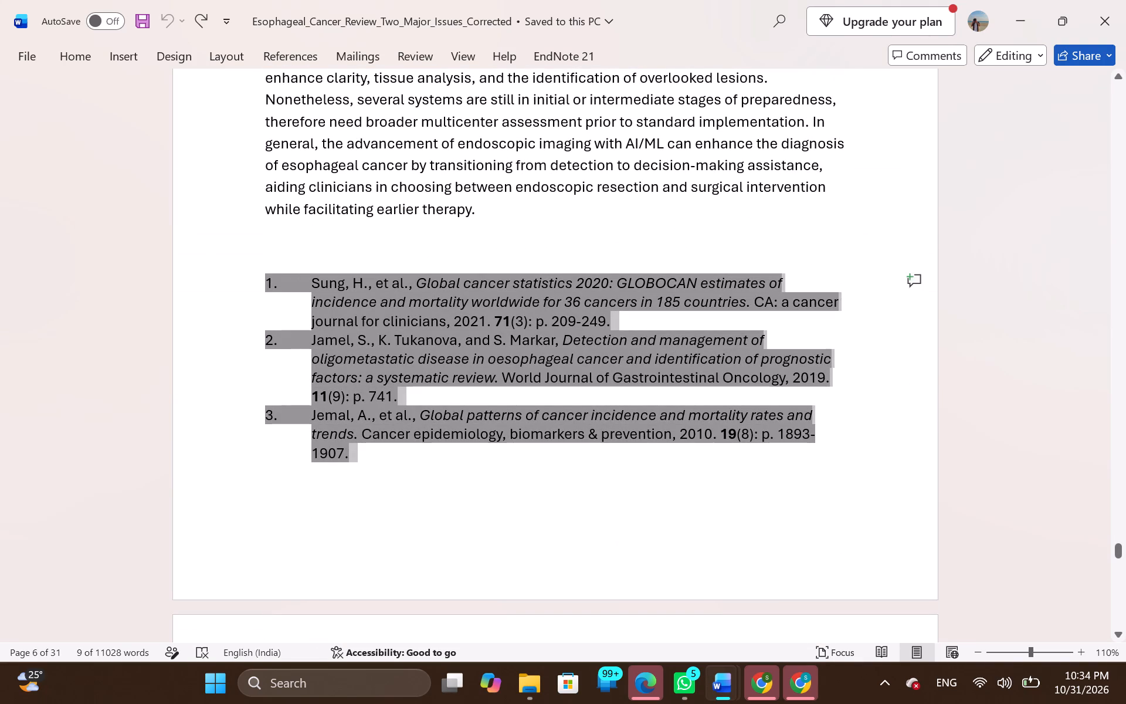
left_click_drag(264, 283, 265, 282)
key("ctrl+c")
Paste the copied references over the selected placeholder text under the template's References heading, using merged formatting.
key("alt+Tab")
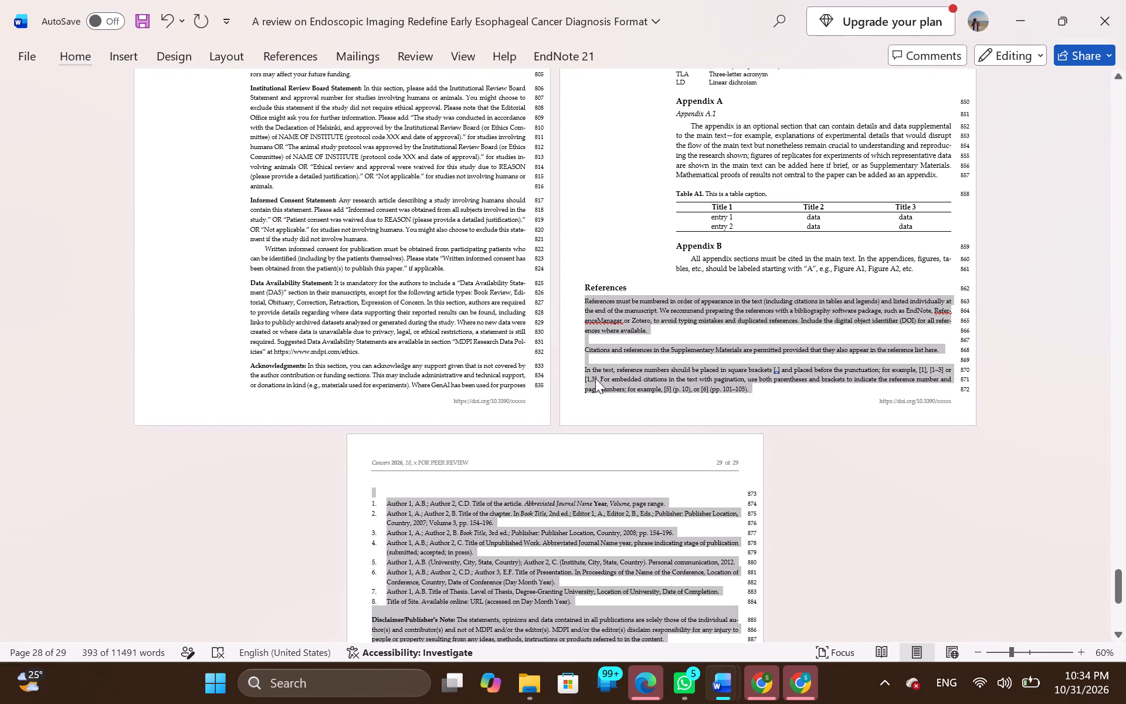
right_click(585, 309)
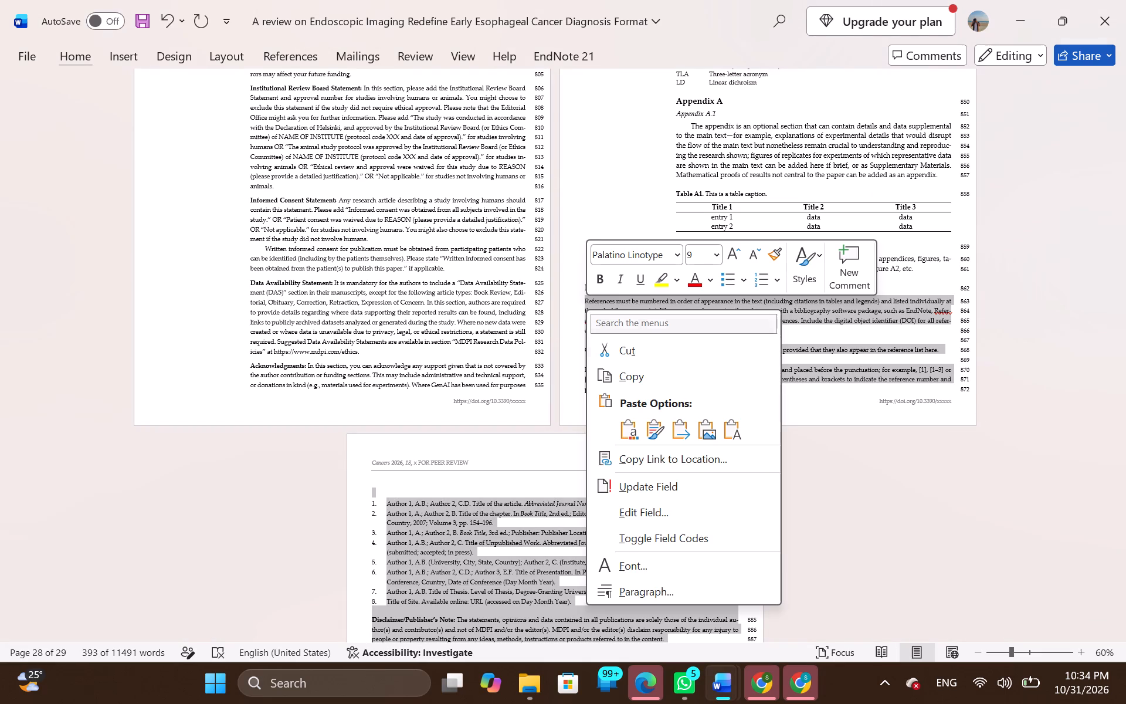
left_click(676, 437)
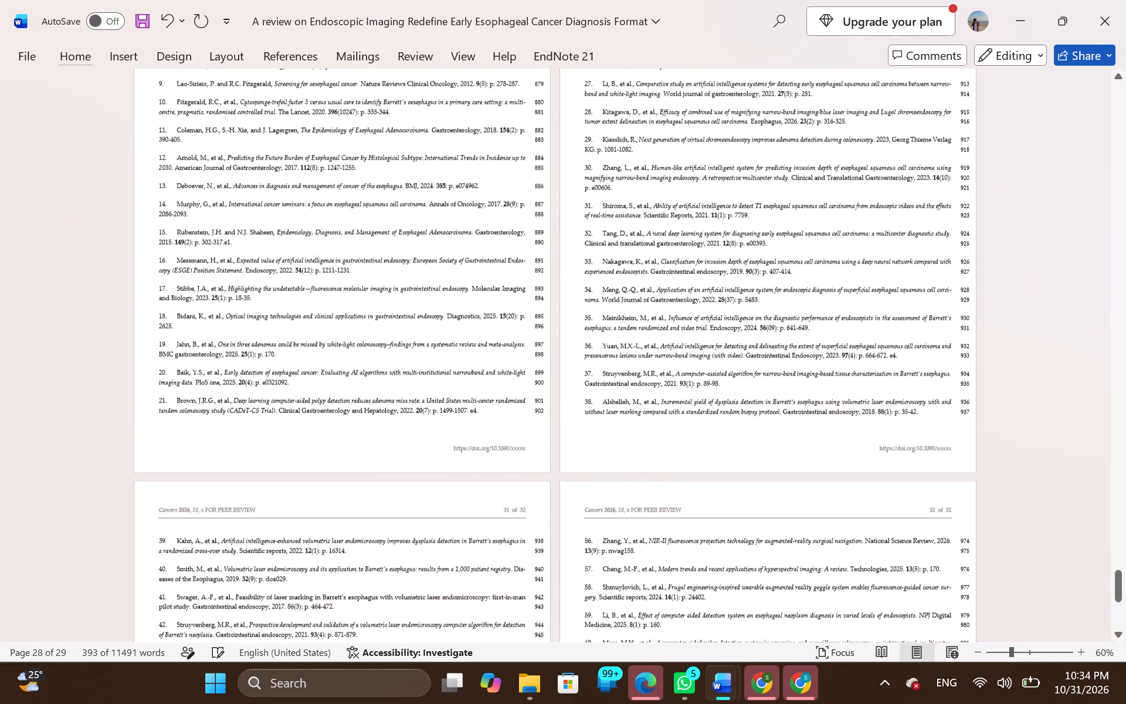
Delete the leftover template content from 3.1. Subsection through Appendix B, including the References heading above the pasted list.
scroll(460, 418, "up", 2)
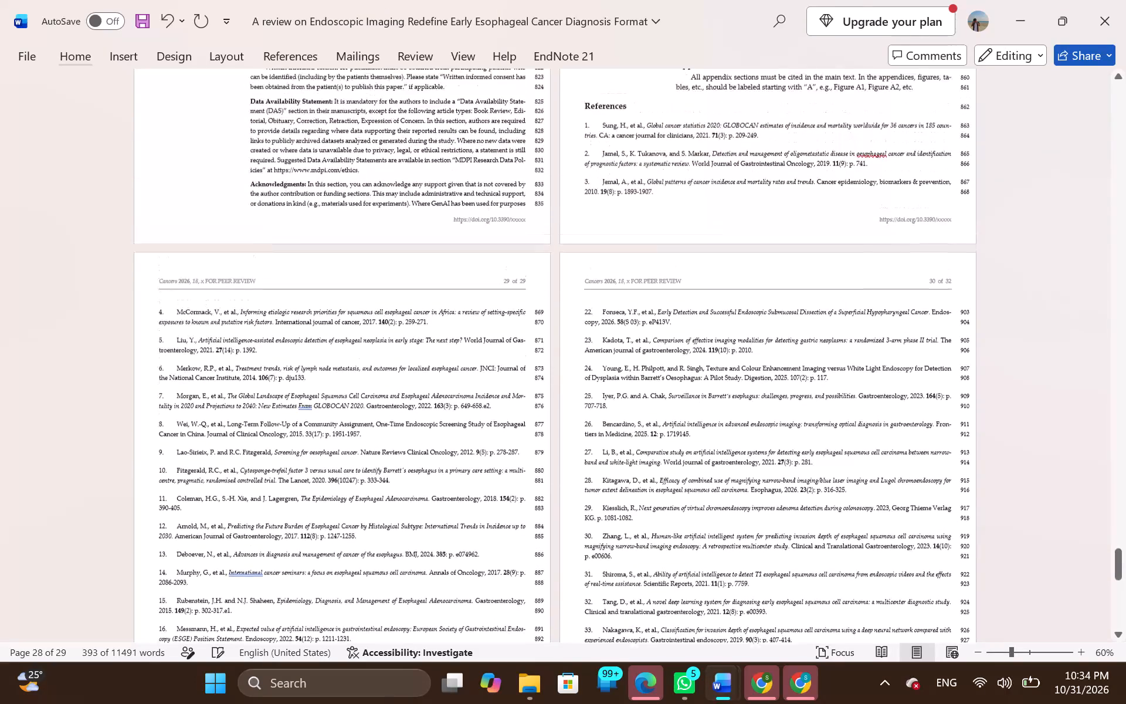
scroll(460, 418, "up", 2)
left_click(677, 200)
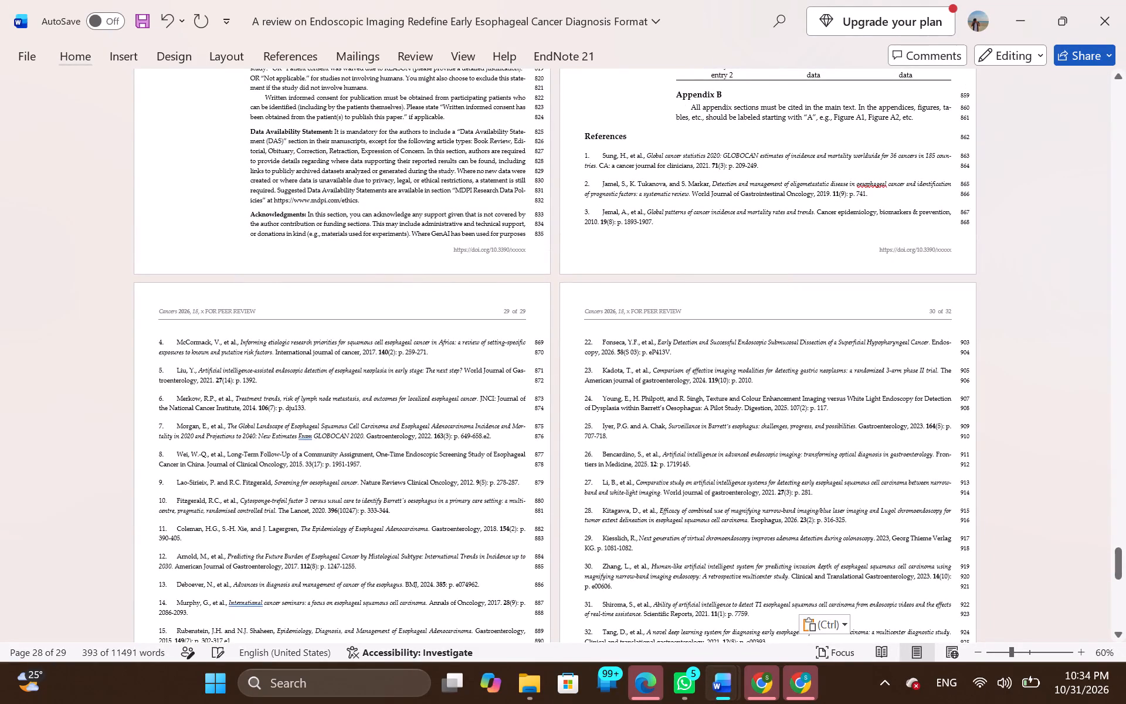
scroll(562, 174, "up", 1)
left_click(350, 188)
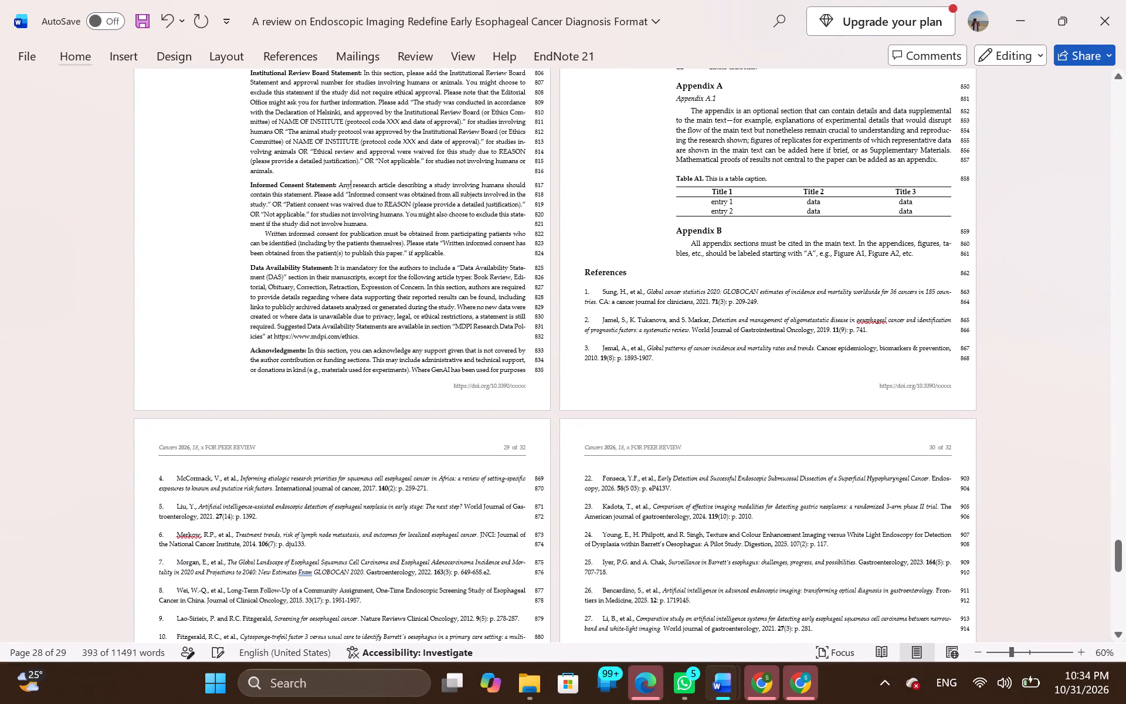
scroll(476, 296, "up", 2)
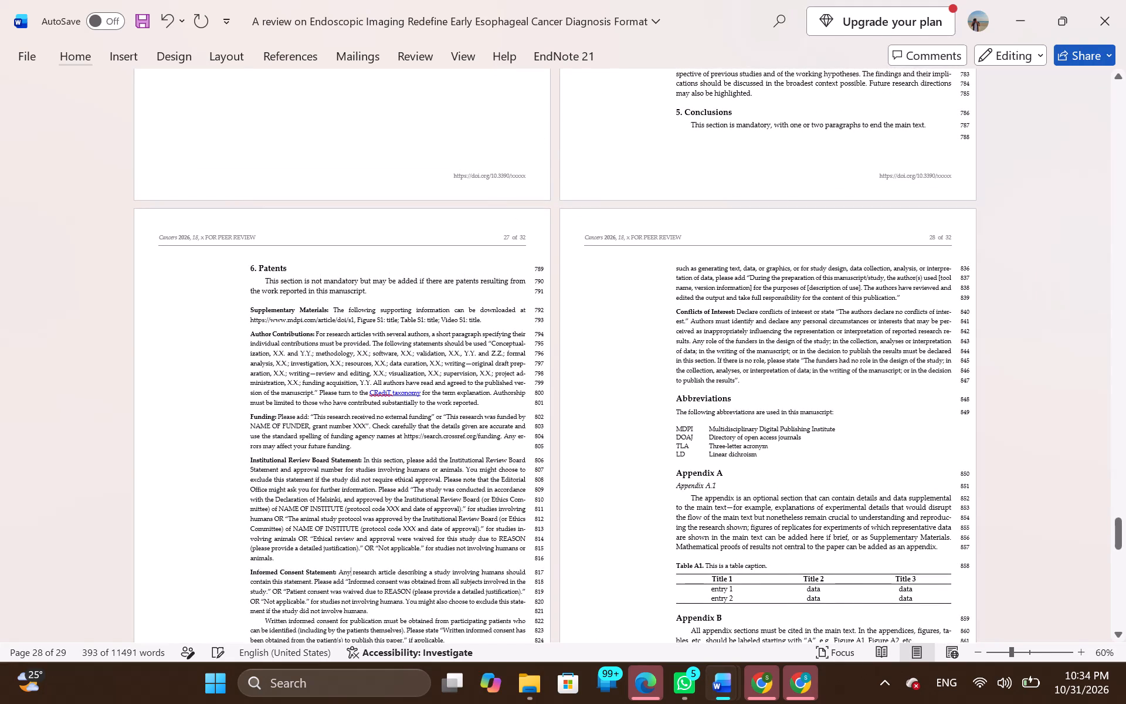
scroll(572, 344, "up", 3)
scroll(572, 344, "down", 6)
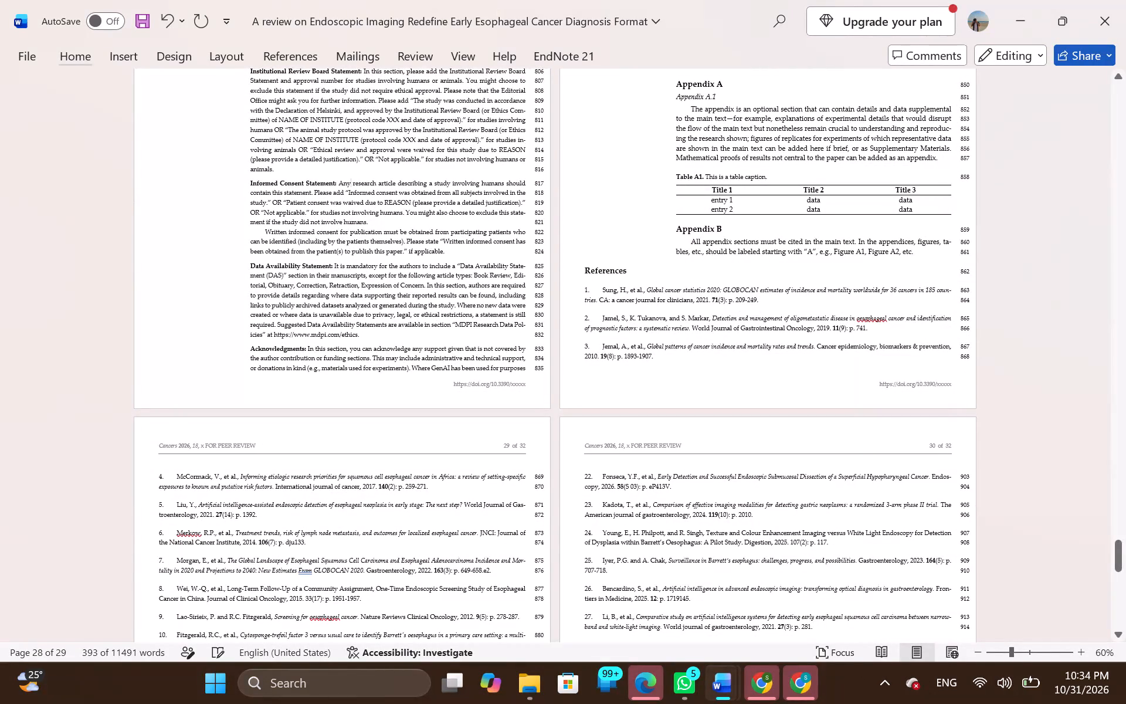
left_click_drag(921, 256, 709, 51)
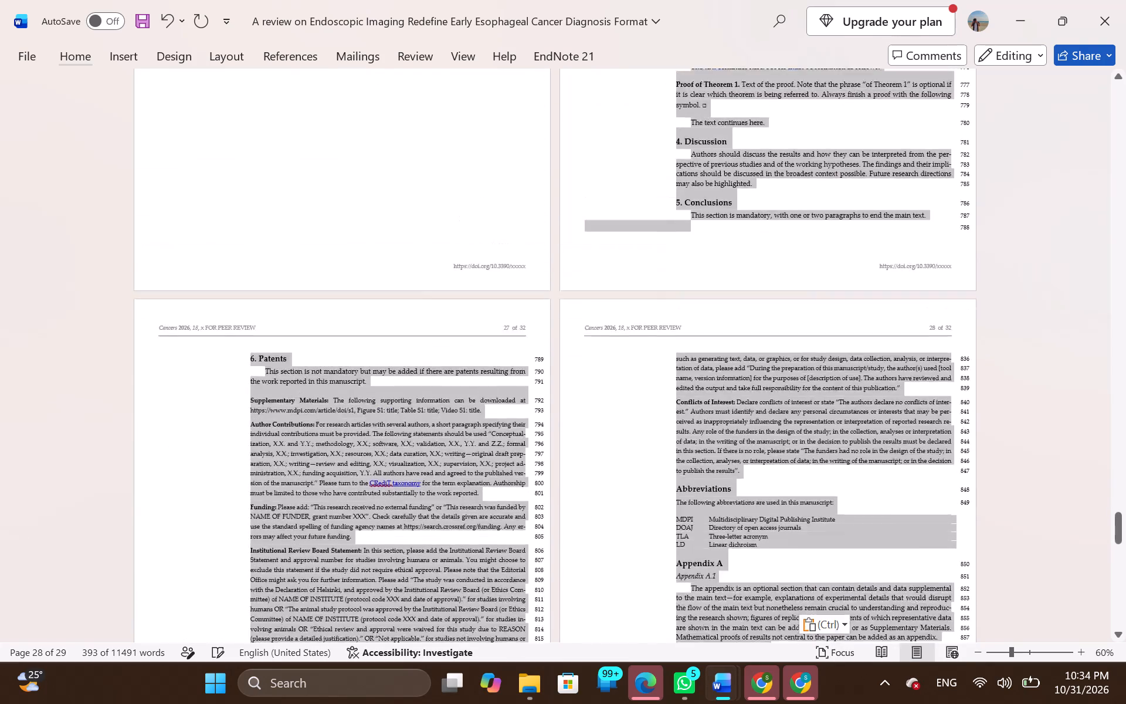
left_click_drag(709, 51, 694, 182)
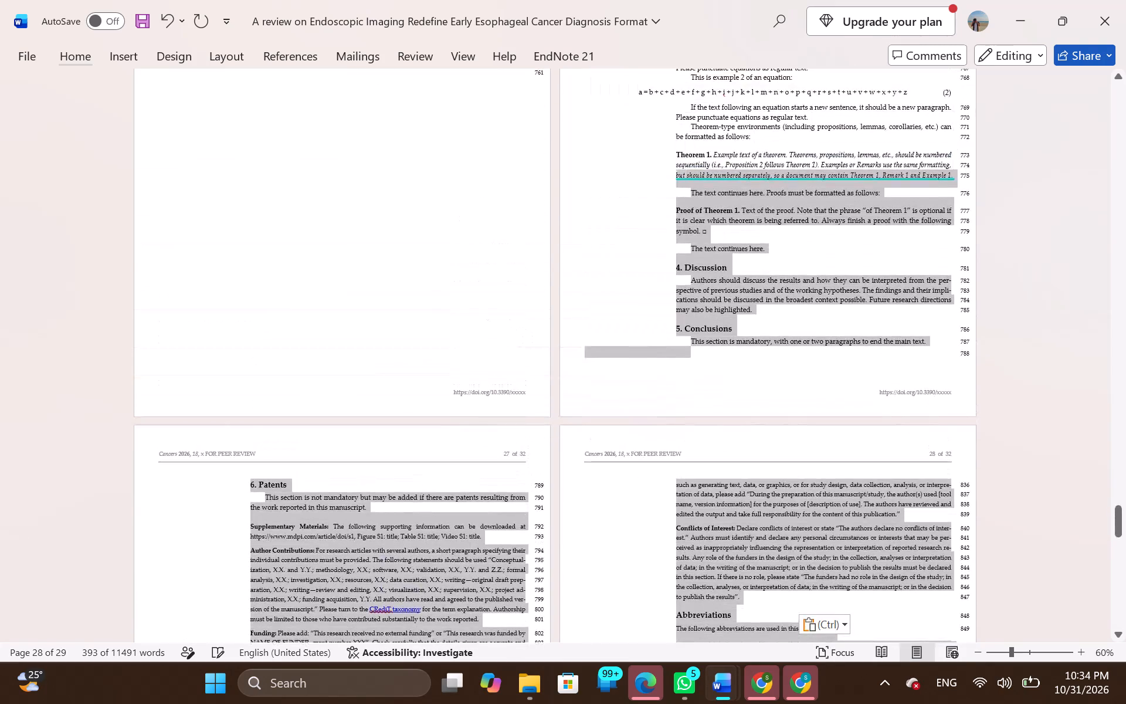
left_click_drag(694, 182, 676, 506)
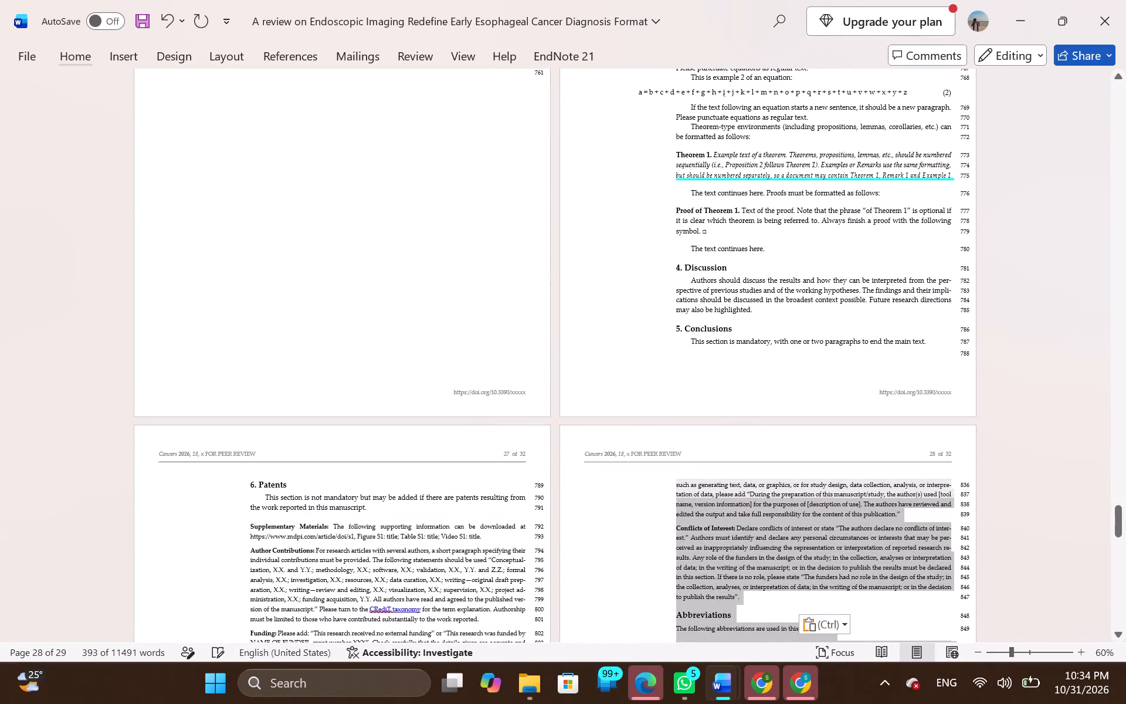
left_click_drag(676, 506, 660, 553)
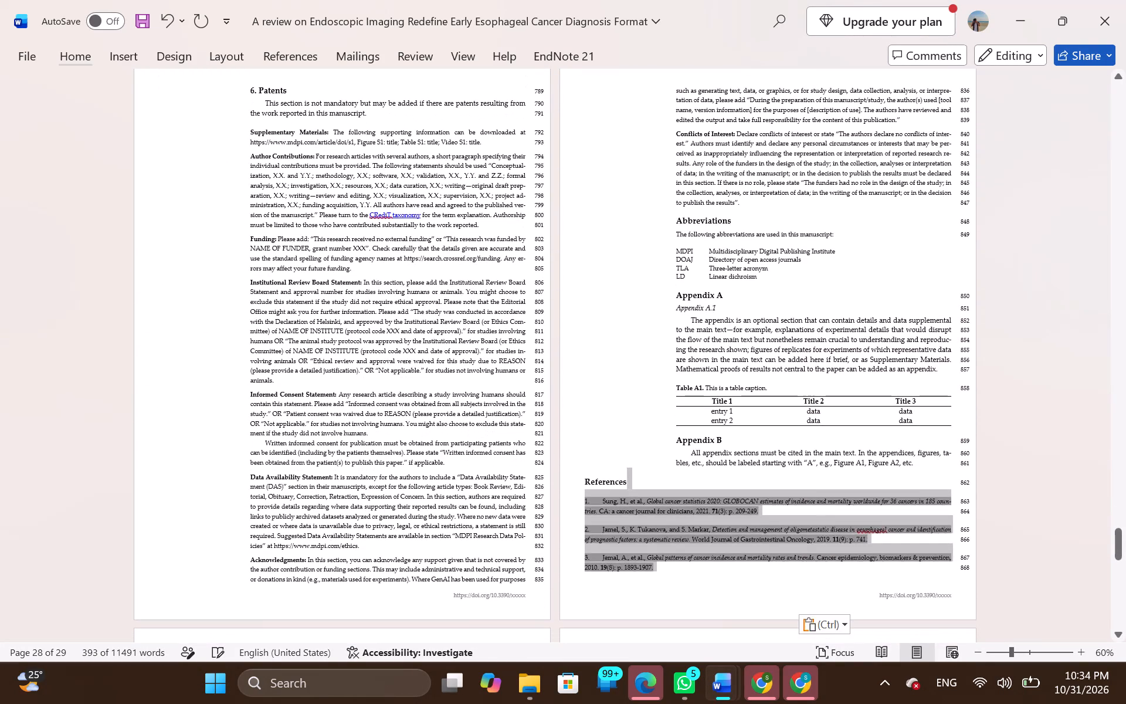
left_click_drag(660, 553, 604, 97)
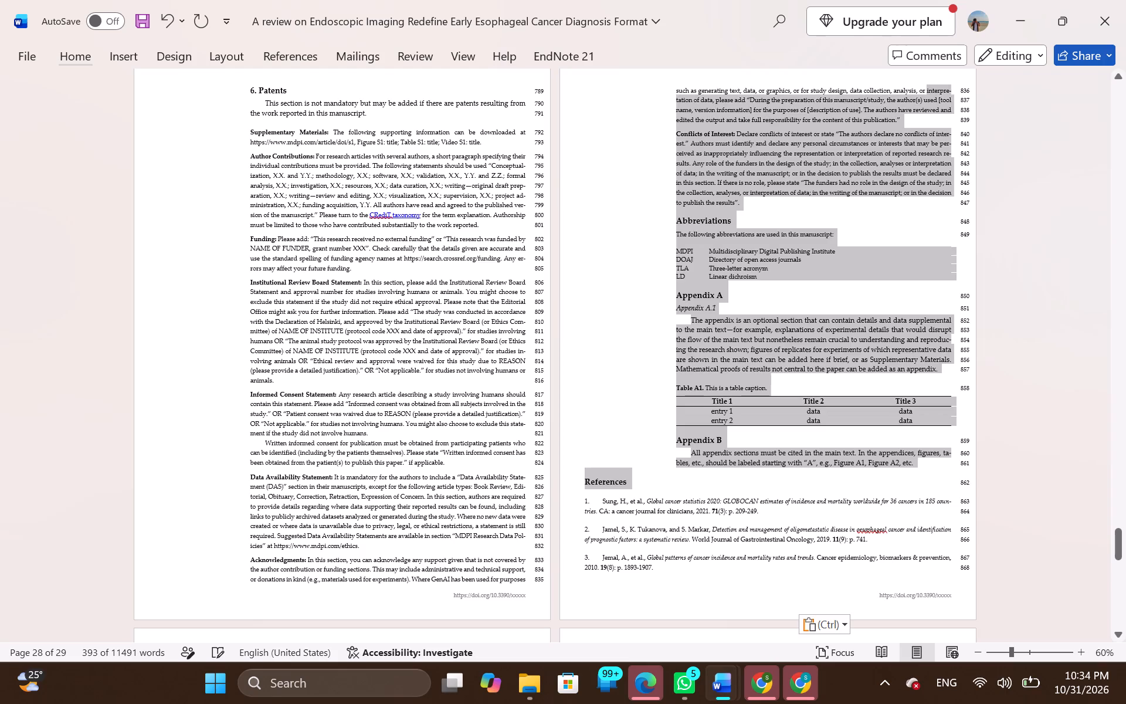
left_click_drag(604, 97, 595, 106)
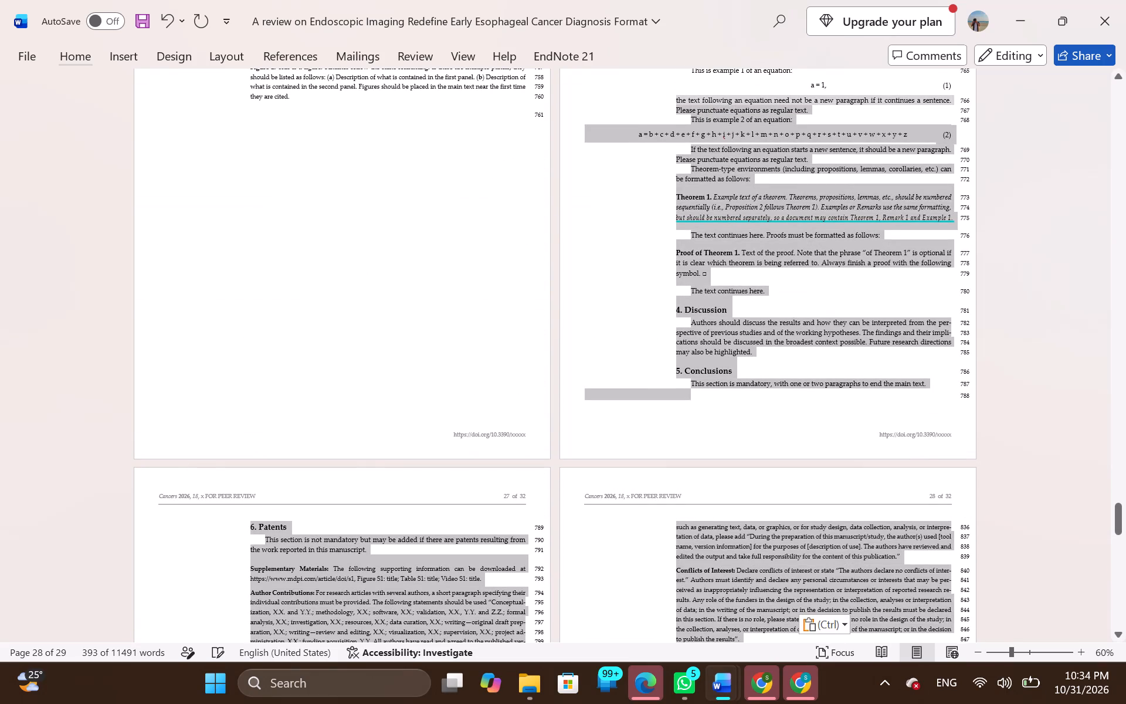
left_click_drag(595, 106, 604, 248)
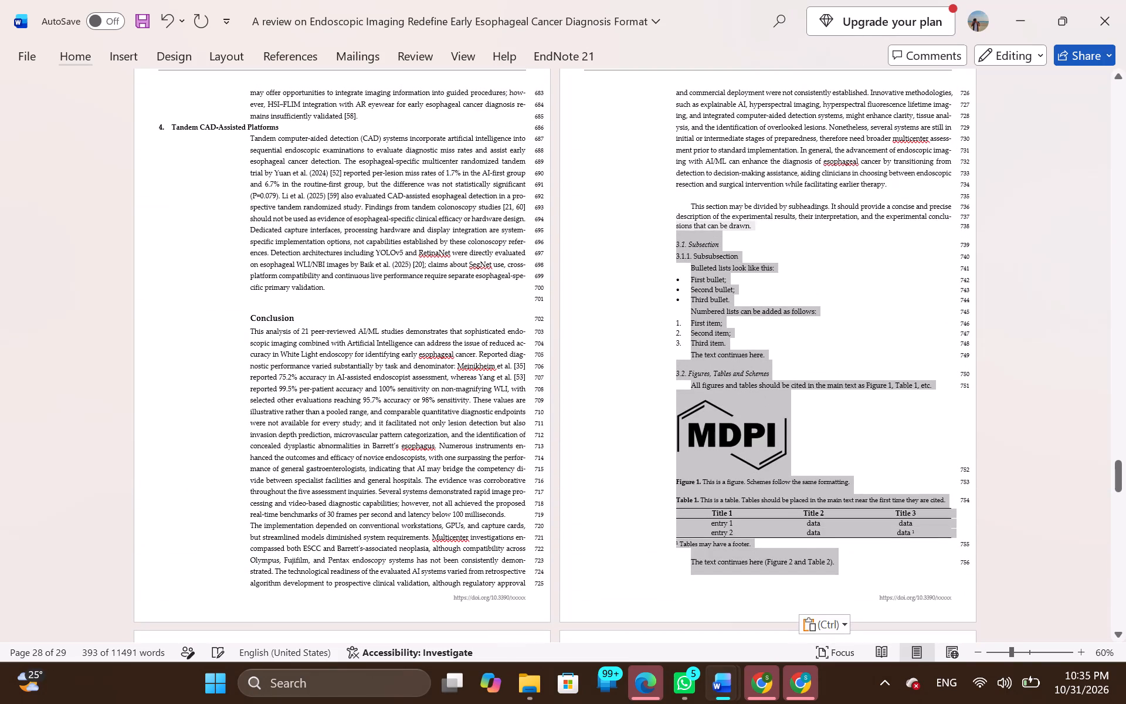
left_click_drag(604, 248, 608, 236)
key("BackSpace")
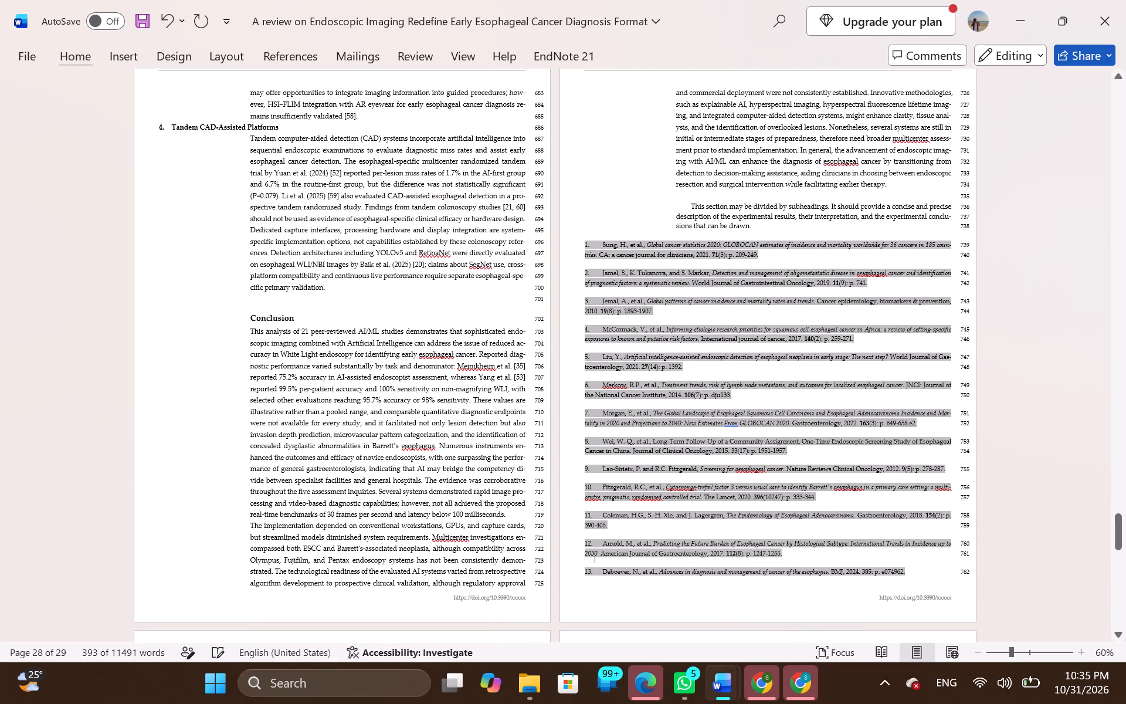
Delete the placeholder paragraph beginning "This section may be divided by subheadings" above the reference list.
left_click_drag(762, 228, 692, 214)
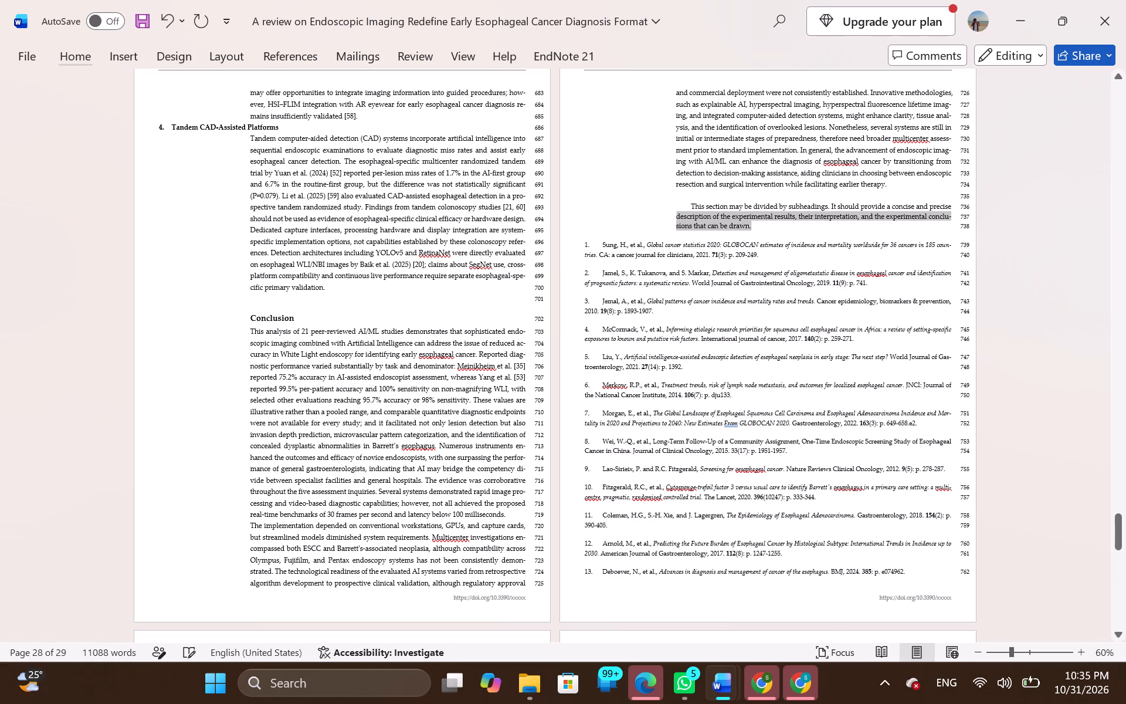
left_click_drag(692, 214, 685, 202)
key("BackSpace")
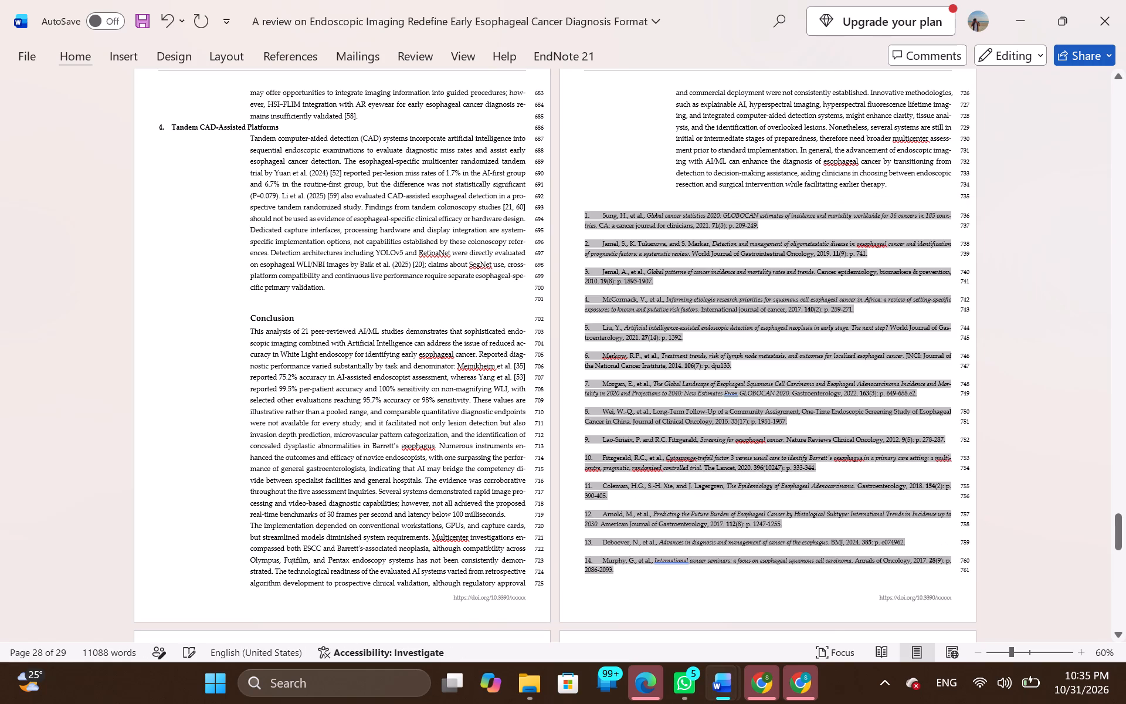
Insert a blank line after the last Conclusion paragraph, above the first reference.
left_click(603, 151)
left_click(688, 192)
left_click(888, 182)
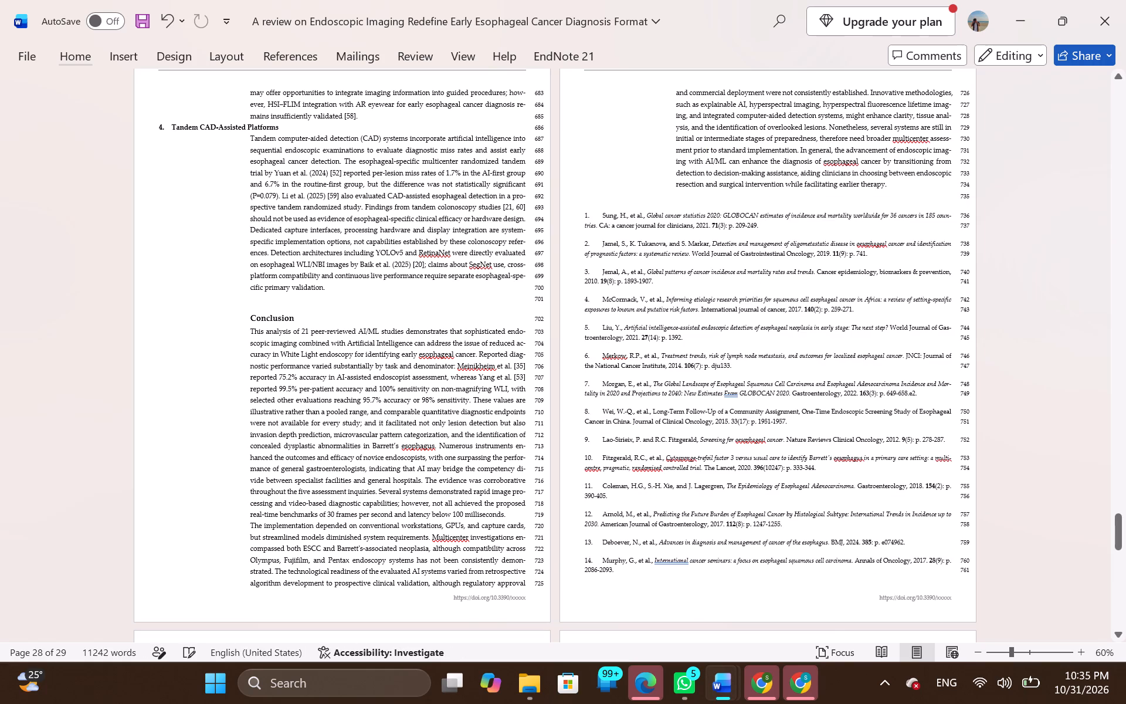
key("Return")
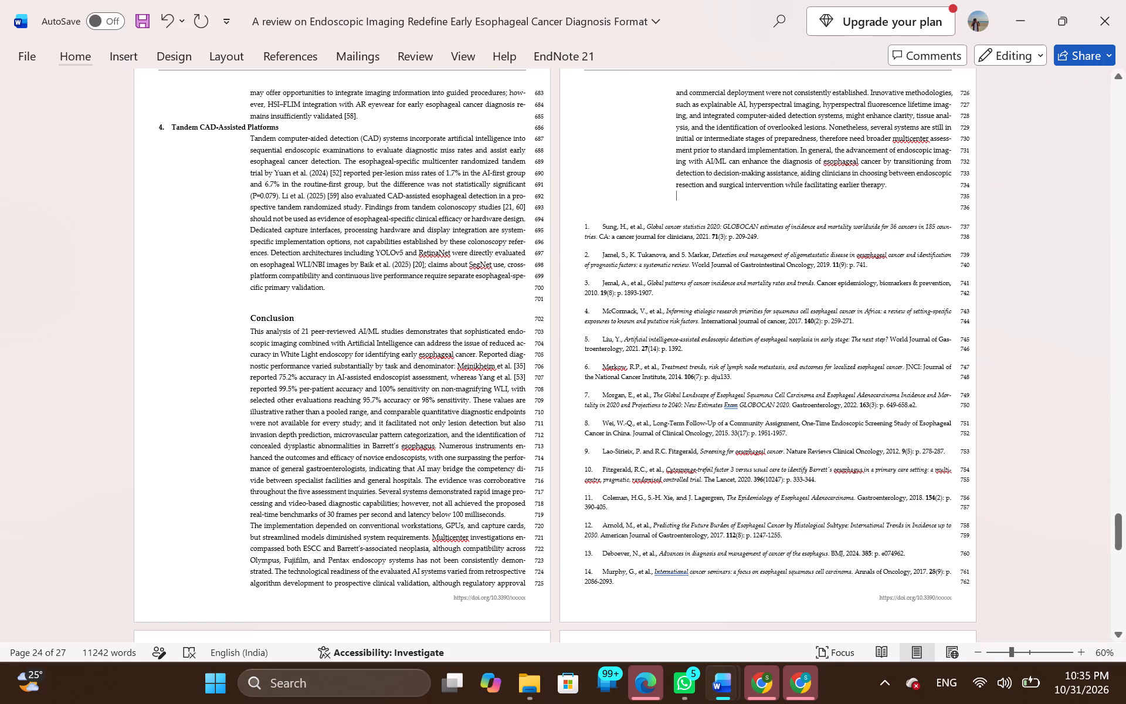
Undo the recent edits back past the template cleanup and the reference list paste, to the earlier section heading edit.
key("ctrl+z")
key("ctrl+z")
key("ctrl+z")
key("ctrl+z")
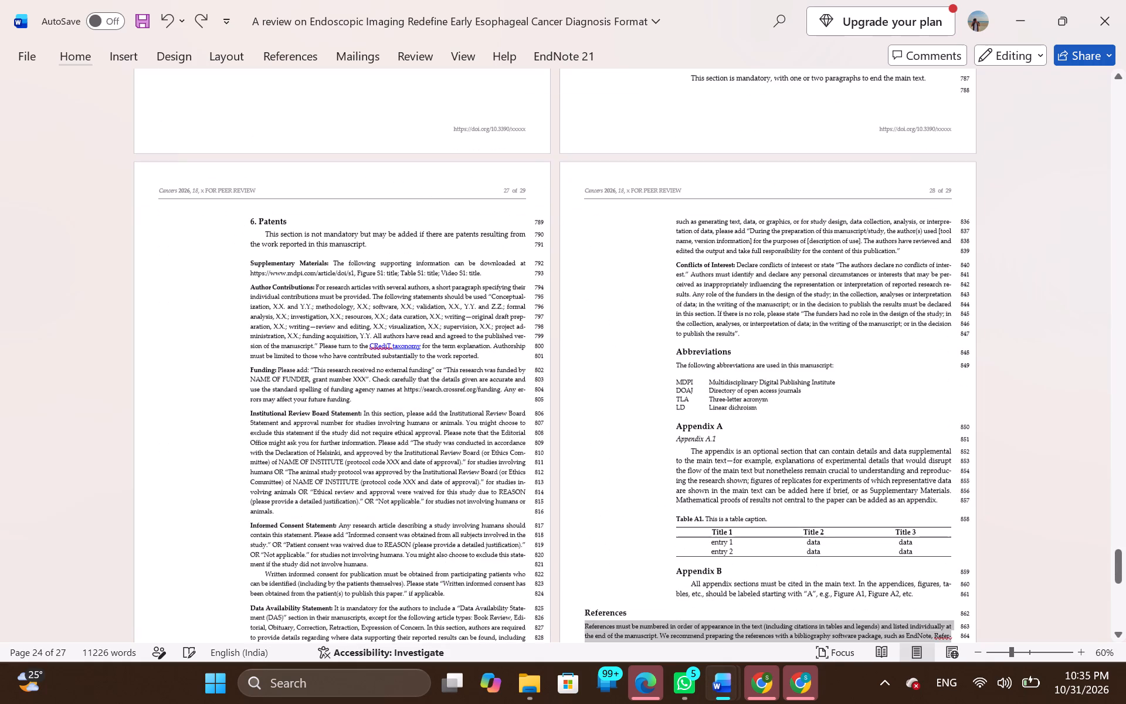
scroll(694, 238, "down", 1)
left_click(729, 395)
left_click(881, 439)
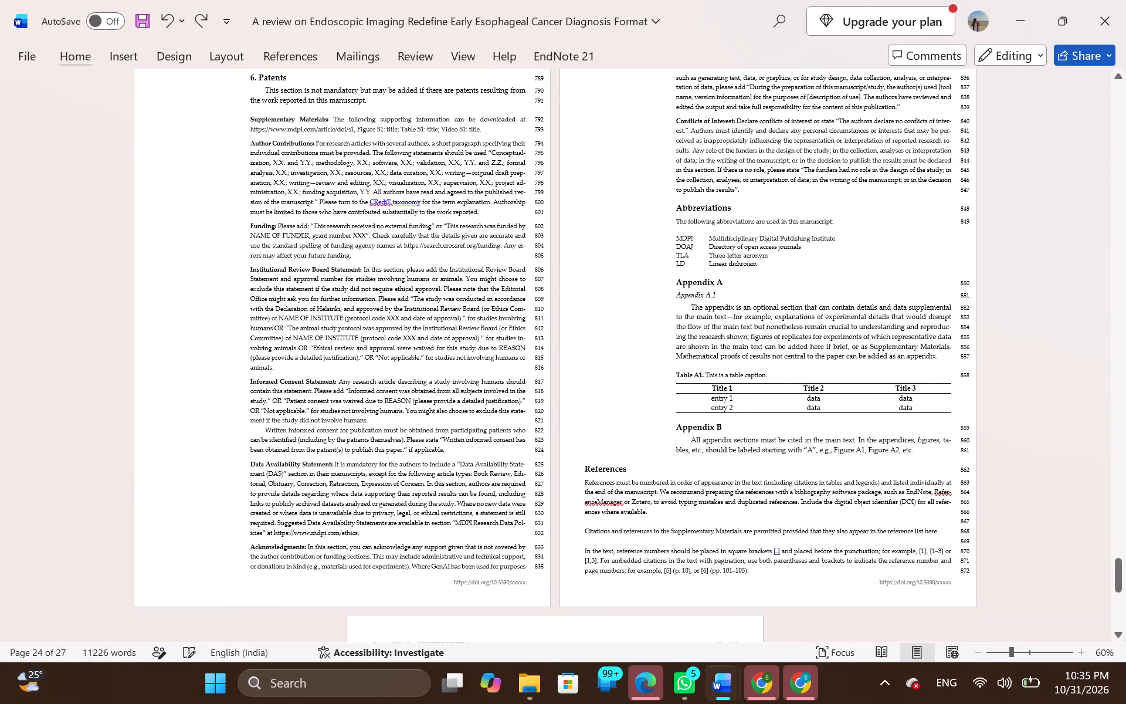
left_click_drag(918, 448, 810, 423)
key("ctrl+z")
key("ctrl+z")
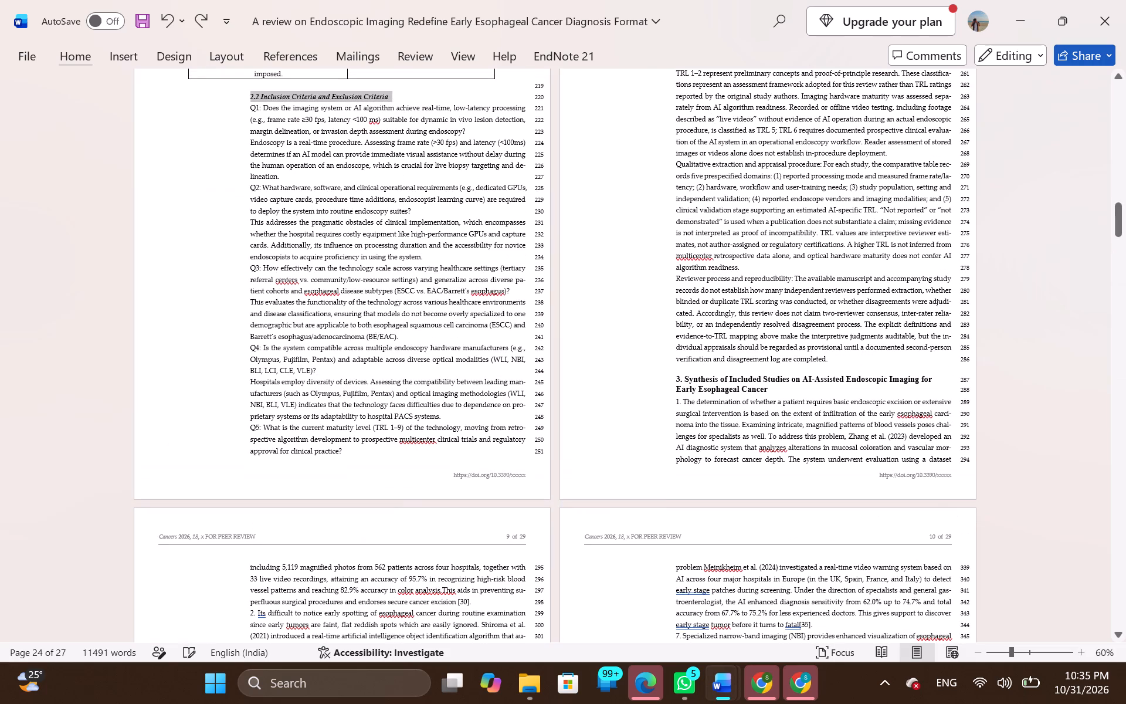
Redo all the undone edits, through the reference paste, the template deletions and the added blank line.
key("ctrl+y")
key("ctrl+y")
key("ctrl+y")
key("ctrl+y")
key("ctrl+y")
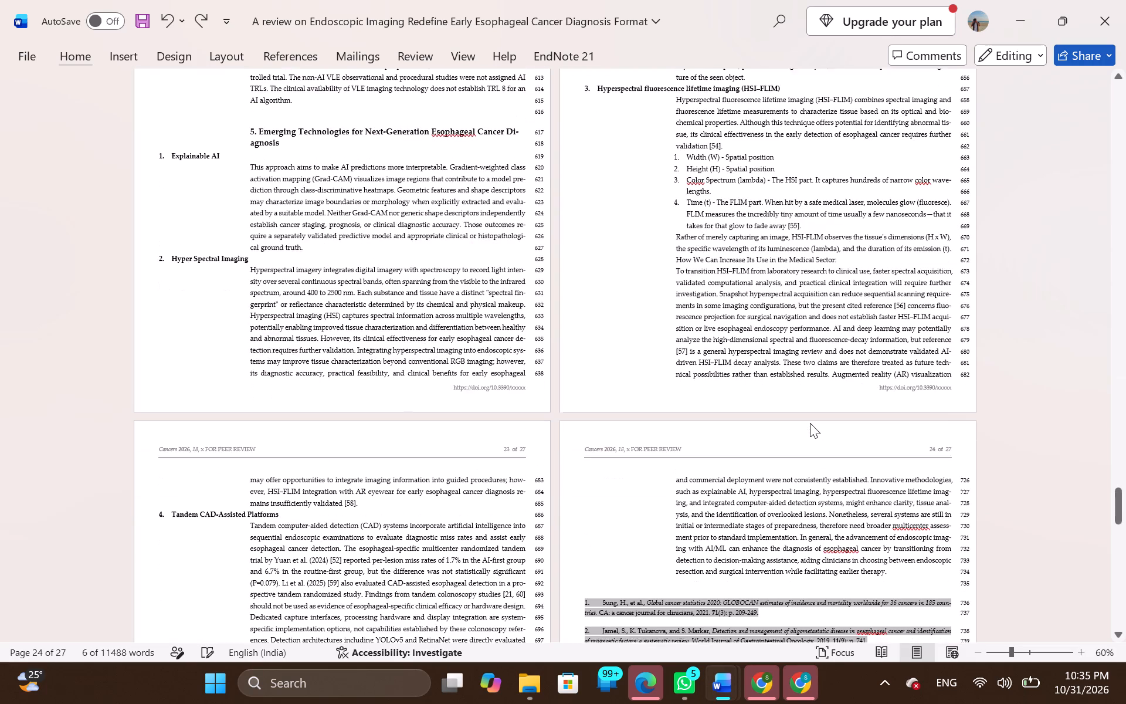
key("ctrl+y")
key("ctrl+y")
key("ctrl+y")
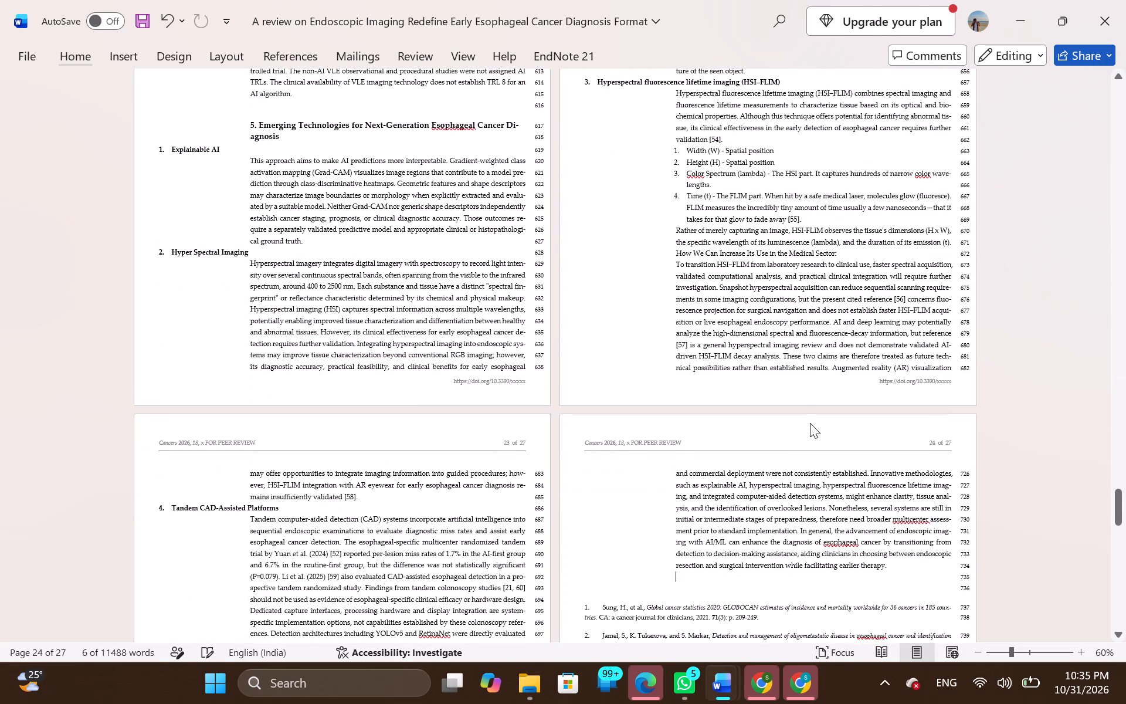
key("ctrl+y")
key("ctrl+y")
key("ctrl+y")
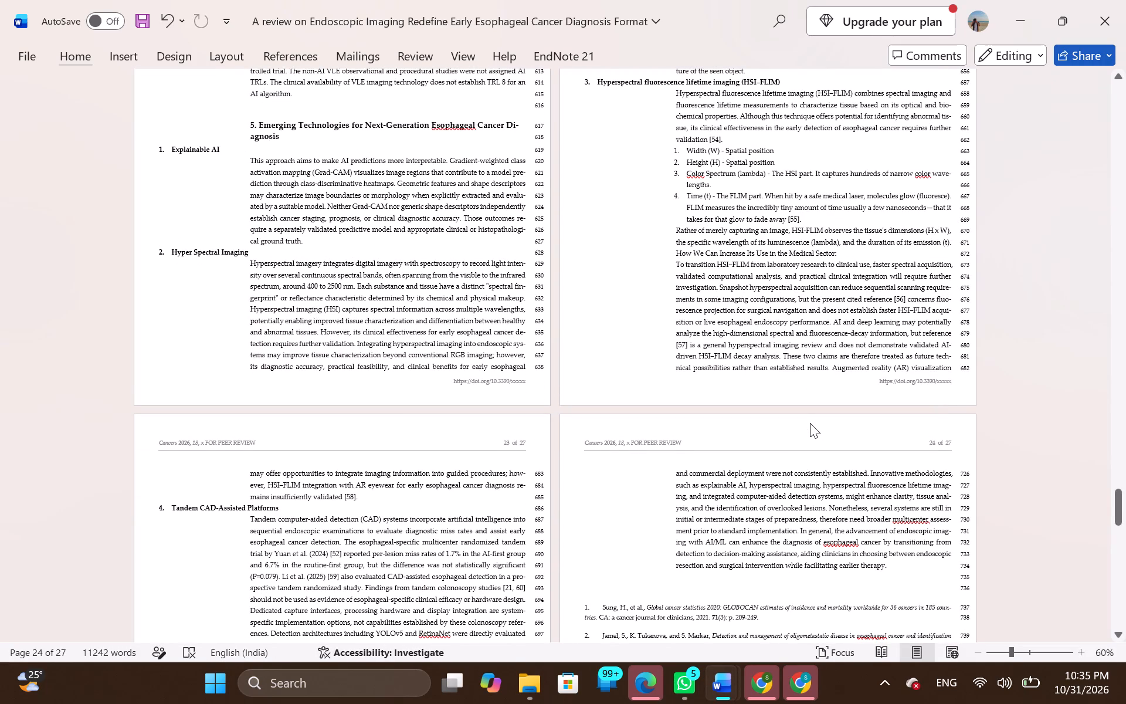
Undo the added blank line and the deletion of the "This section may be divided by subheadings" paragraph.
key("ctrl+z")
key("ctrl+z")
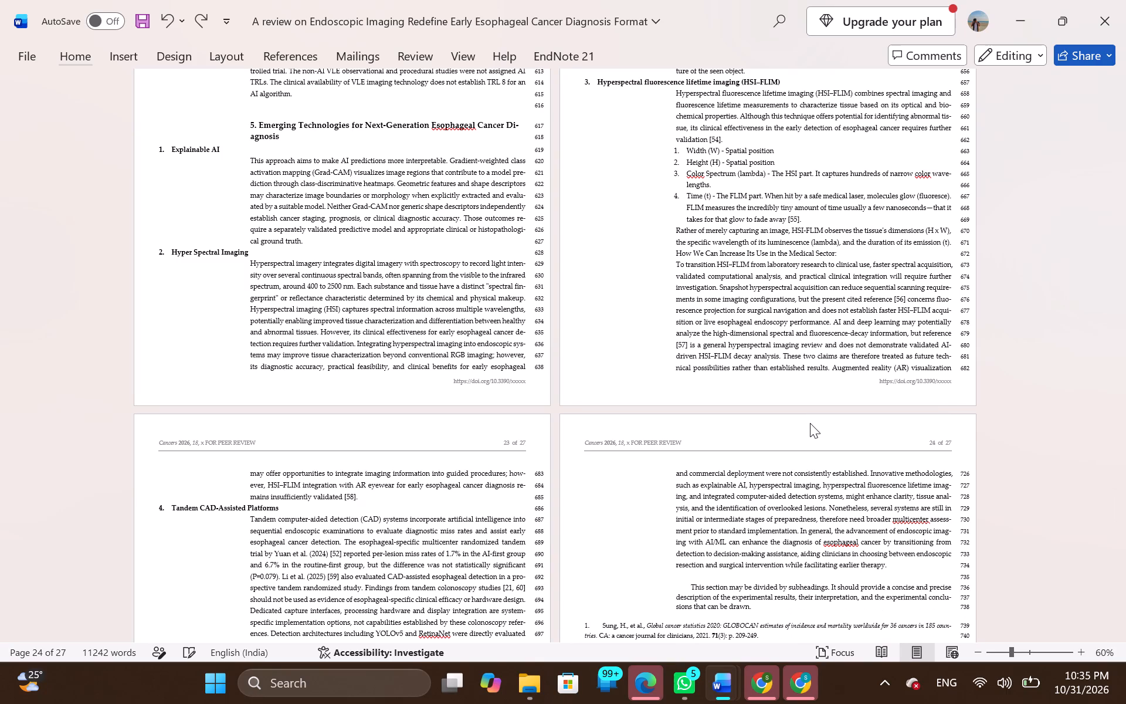
Undo the deletion of the template block running from "3.1. Subsection" through the appendices to the References heading.
scroll(810, 423, "down", 1)
key("ctrl+z")
scroll(810, 423, "down", 5)
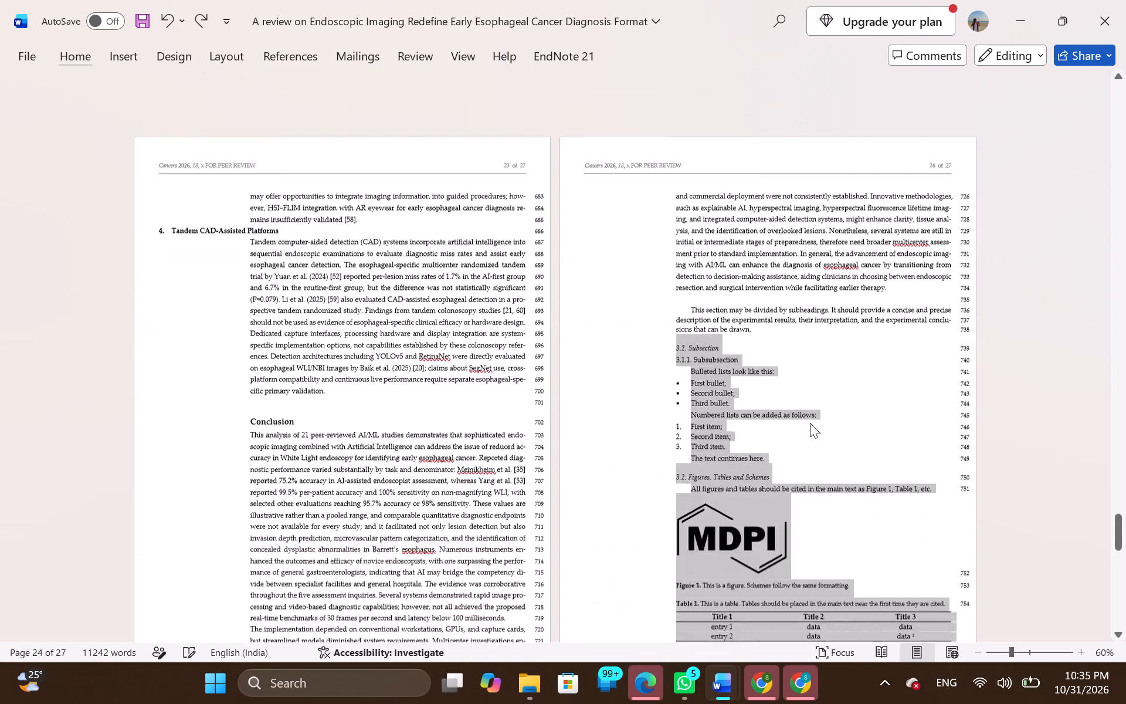
Delete the leftover template content from "This section may be divided by subheadings" through Appendix B, keeping the References heading.
scroll(810, 423, "down", 1)
left_click(686, 429)
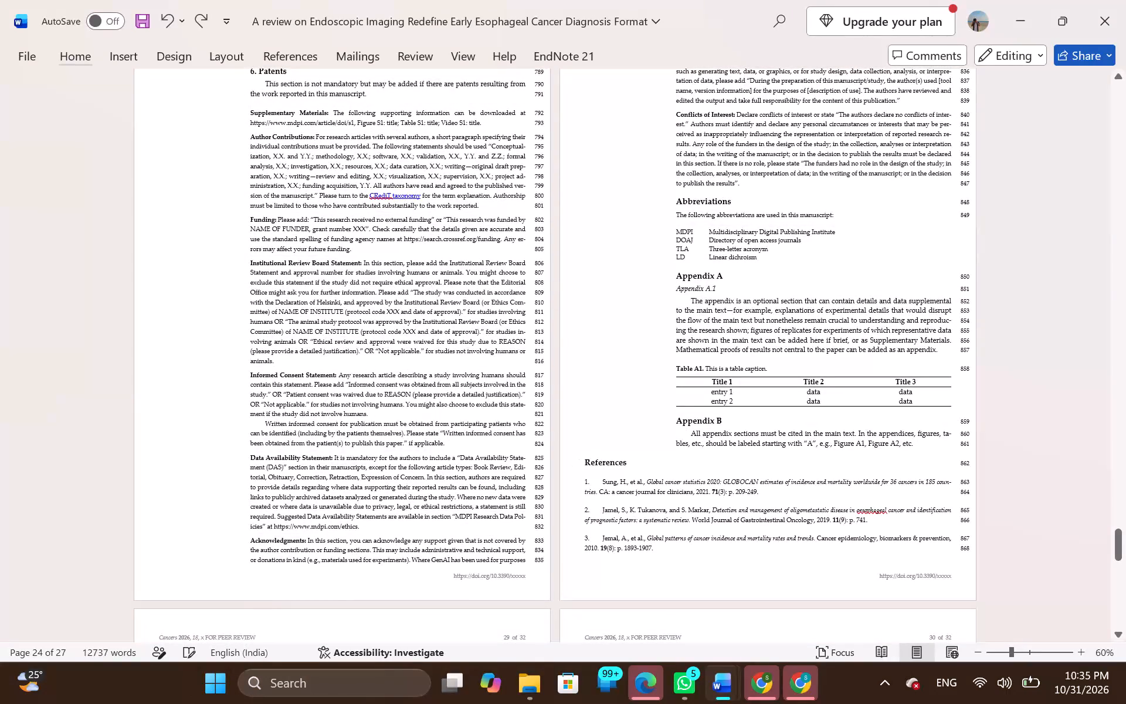
left_click_drag(923, 438, 655, 121)
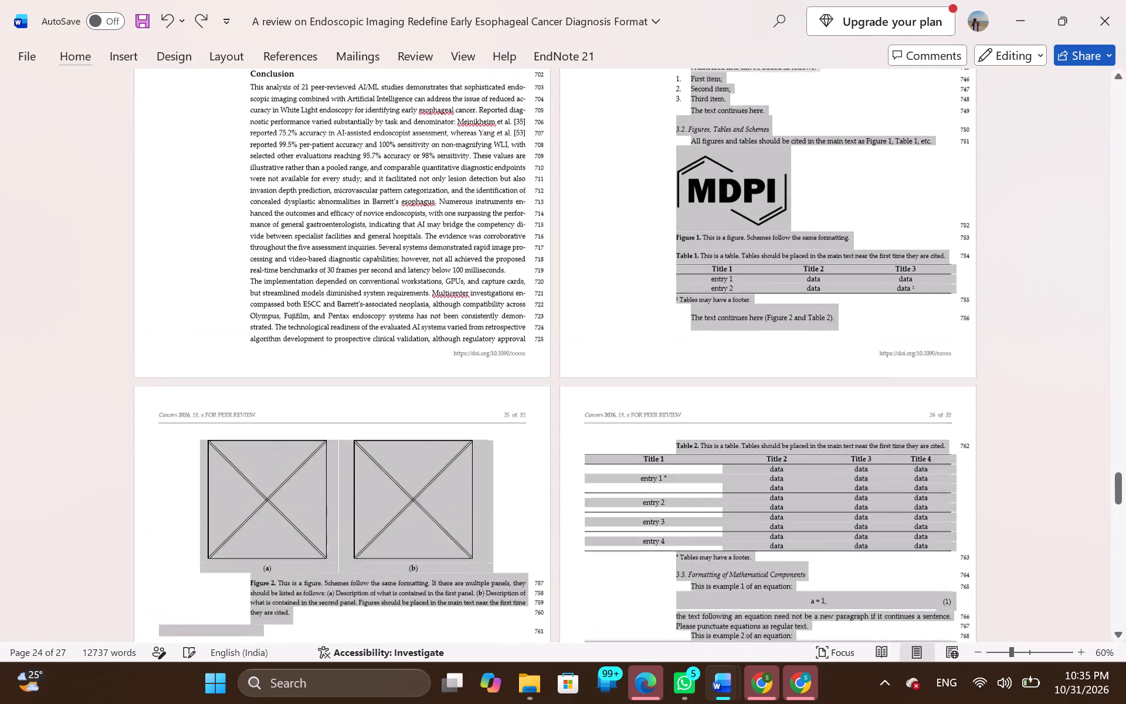
left_click_drag(655, 121, 654, 210)
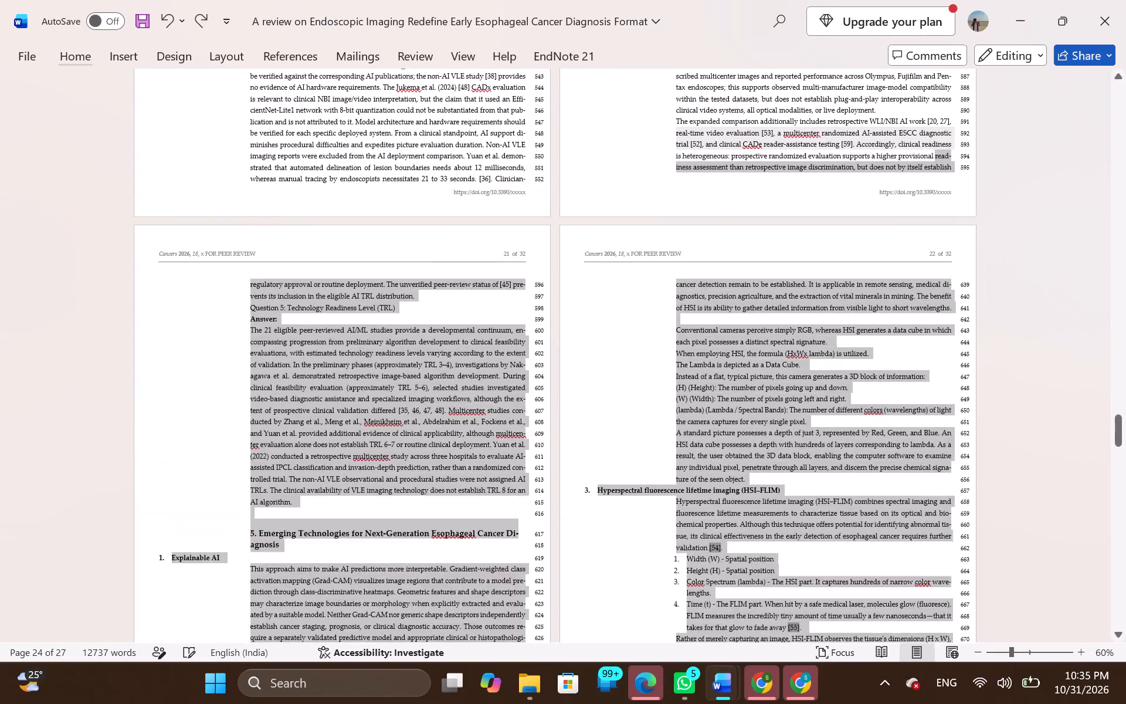
left_click_drag(654, 210, 659, 465)
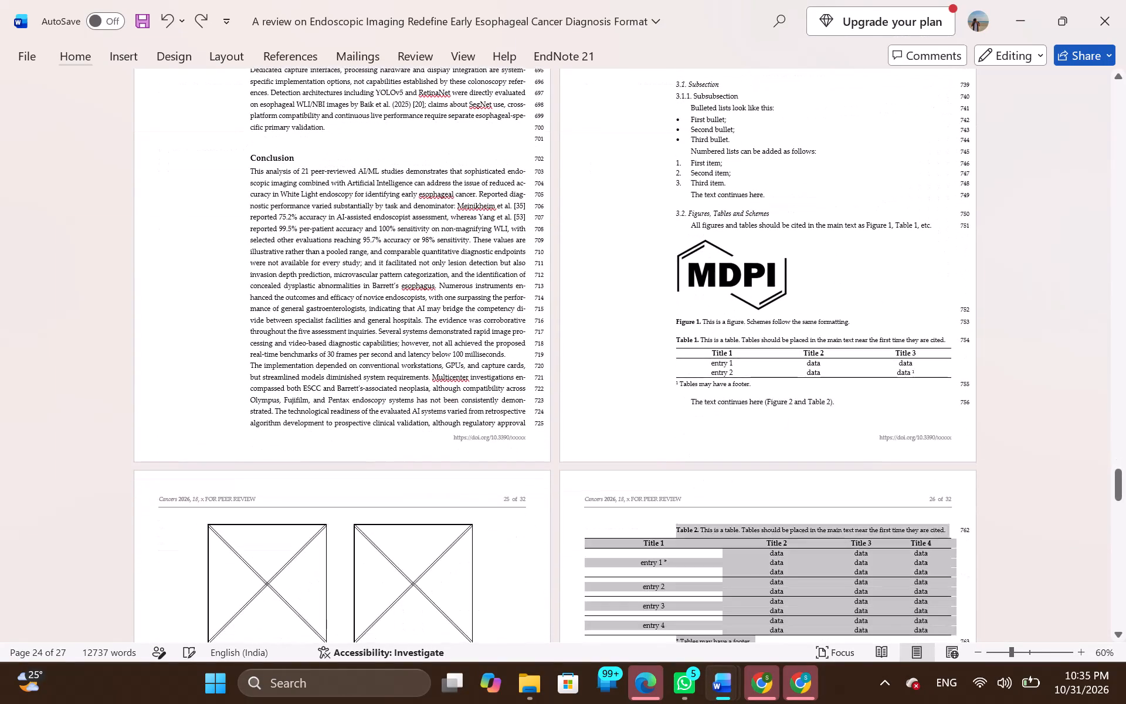
left_click_drag(659, 465, 679, 347)
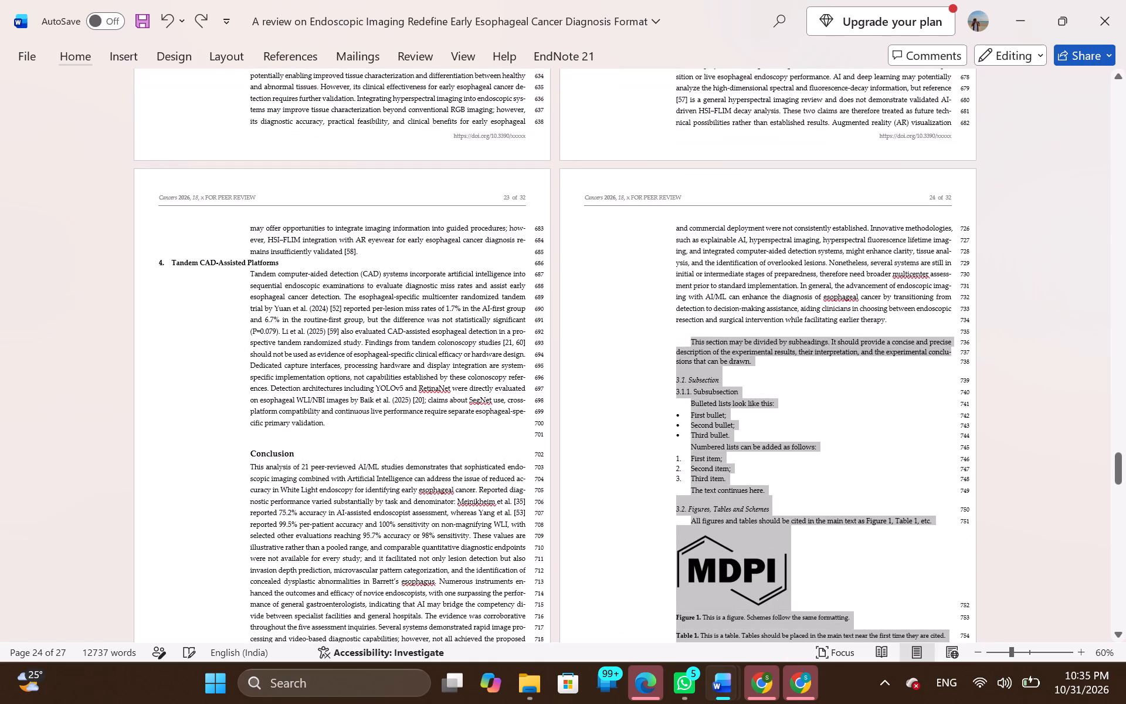
left_click_drag(679, 347, 683, 341)
key("BackSpace")
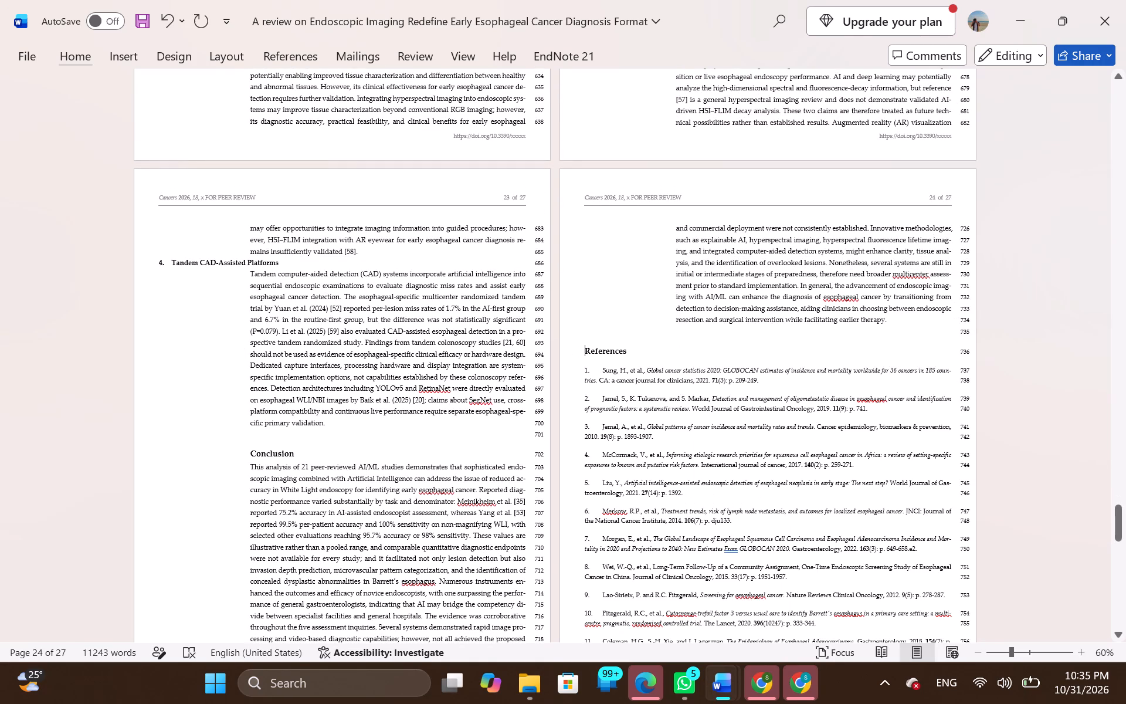
Look through the assembled document, from the reference list back to the title page and Introduction.
scroll(784, 362, "down", 4)
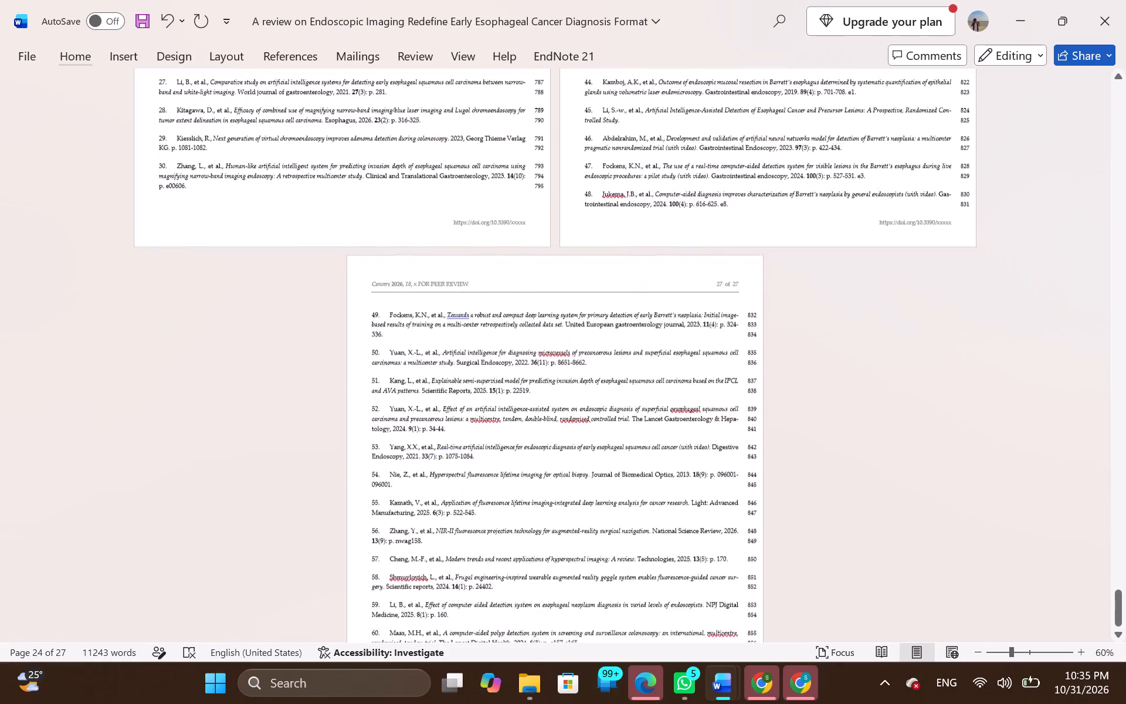
scroll(784, 362, "up", 14)
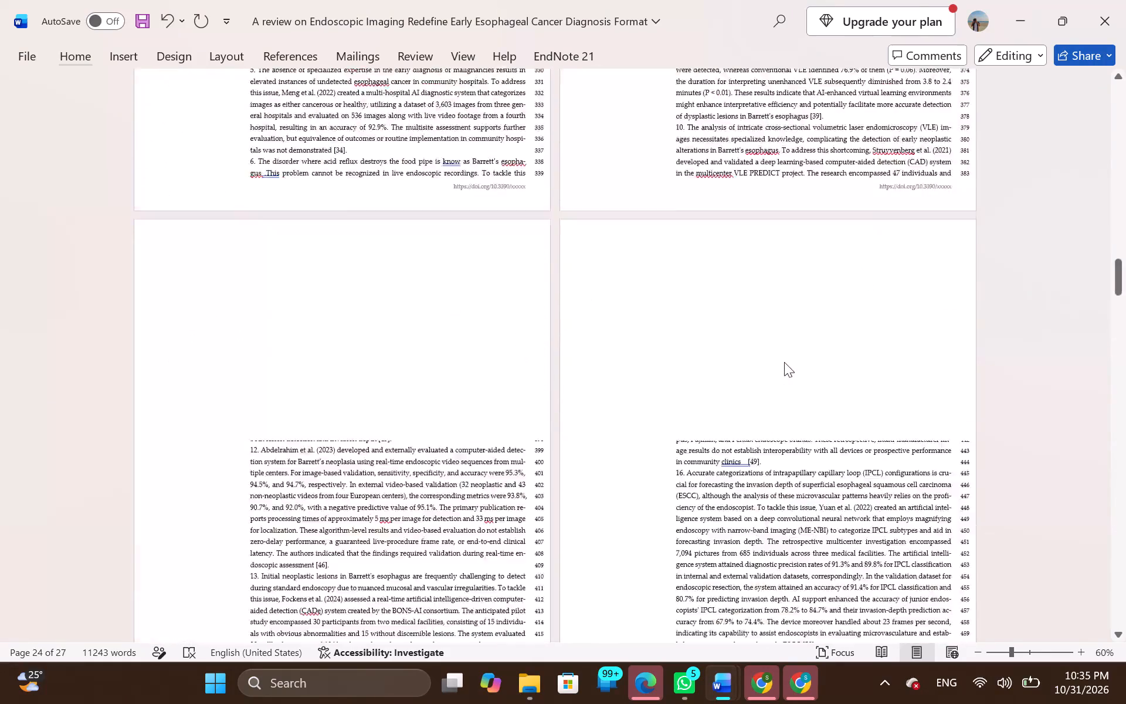
scroll(784, 362, "up", 20)
scroll(784, 362, "up", 13)
scroll(439, 489, "down", 2)
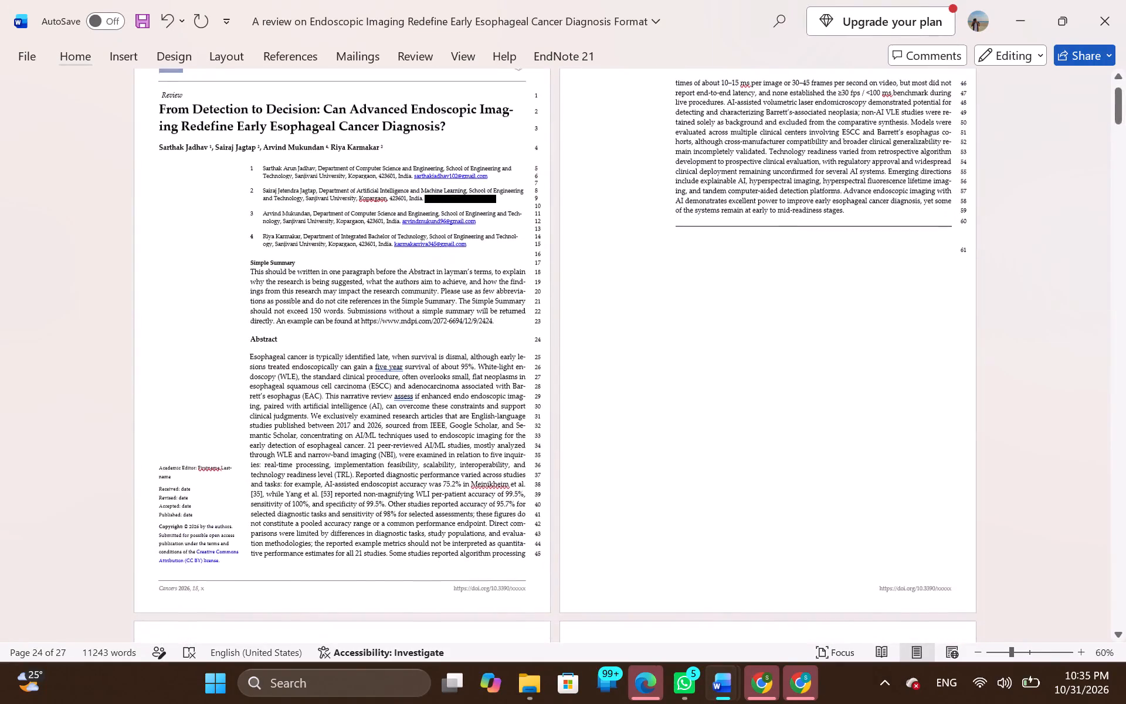
scroll(439, 489, "down", 2)
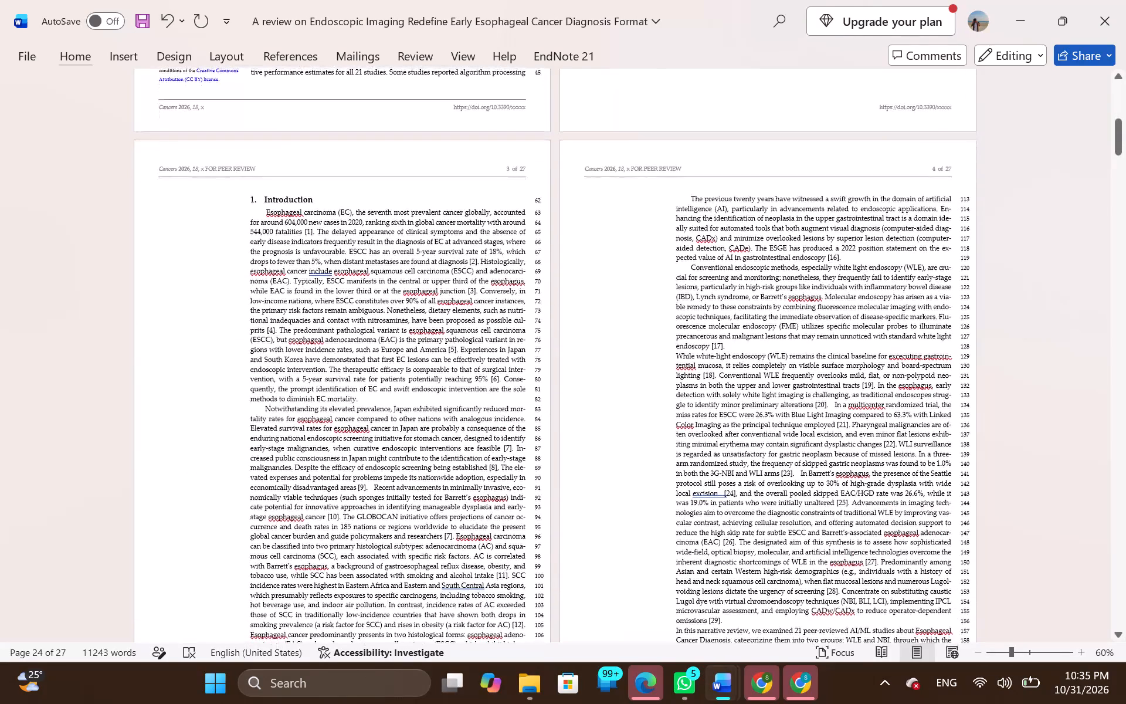
Check the in-text citation [8] in the second paragraph of the Introduction.
scroll(317, 401, "up", 1, "ctrl")
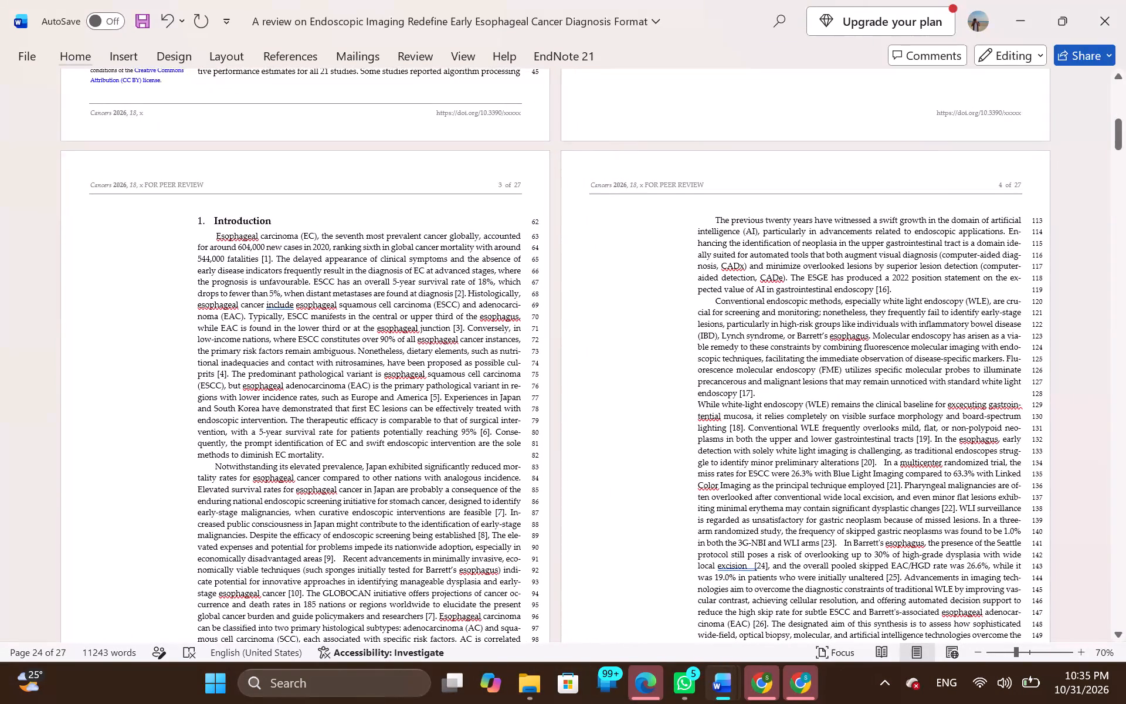
left_click(482, 537)
double_click(482, 537)
left_click(493, 536)
Save the document.
key("ctrl+s")
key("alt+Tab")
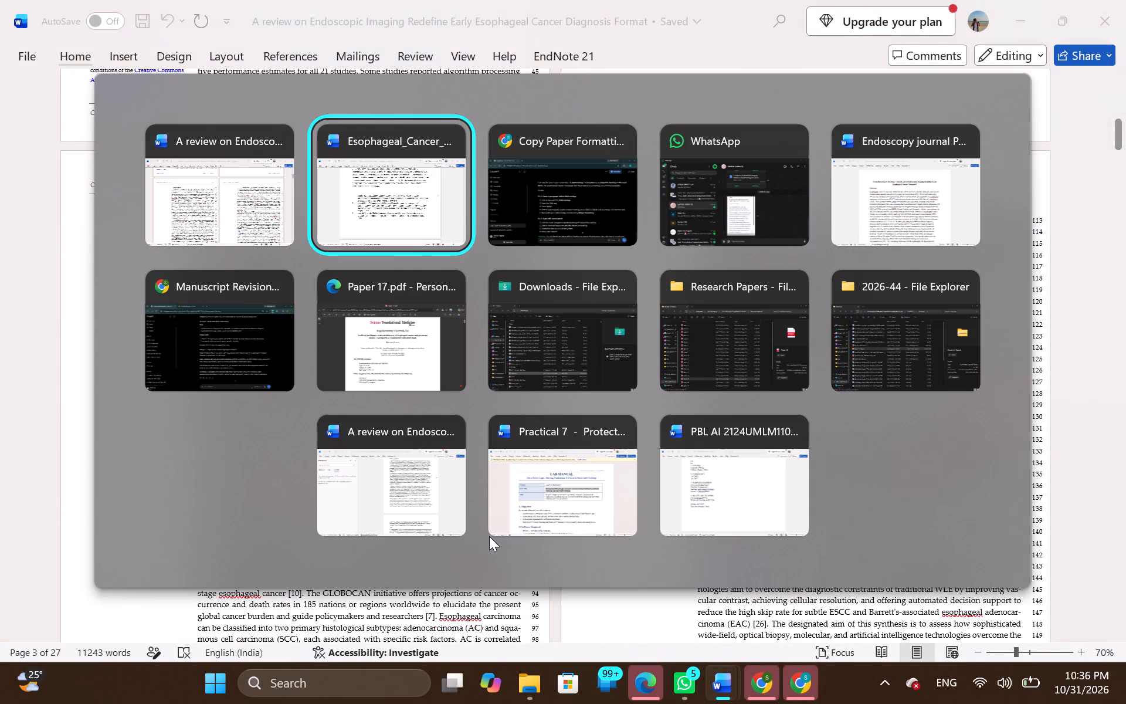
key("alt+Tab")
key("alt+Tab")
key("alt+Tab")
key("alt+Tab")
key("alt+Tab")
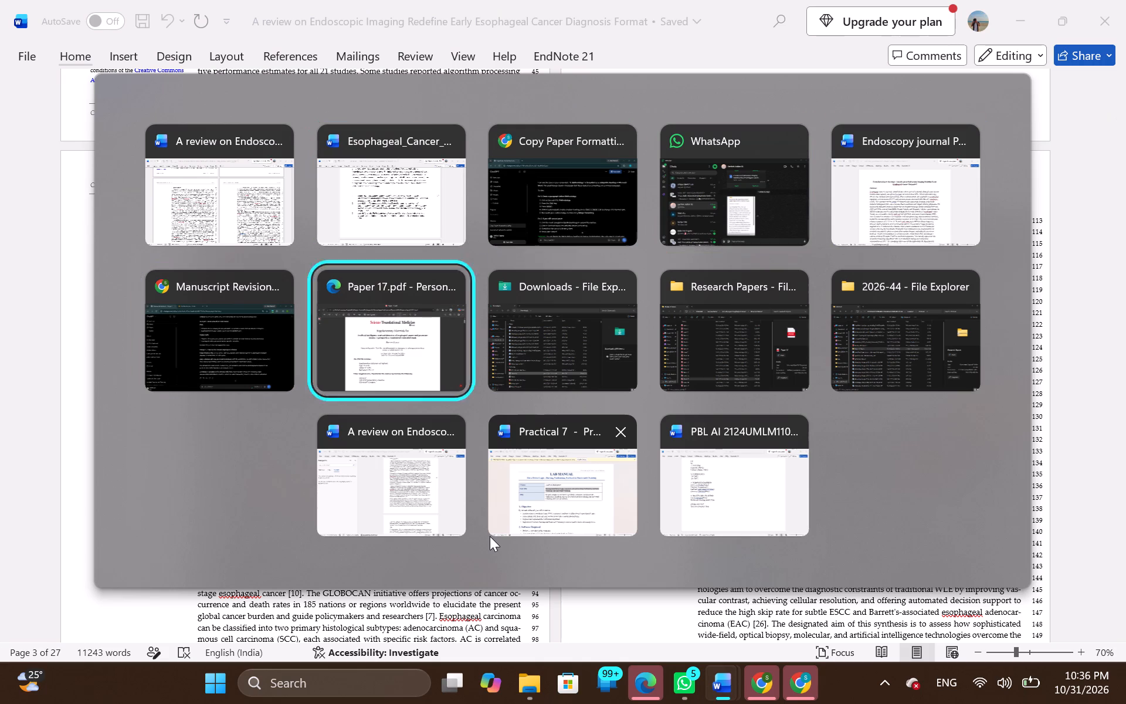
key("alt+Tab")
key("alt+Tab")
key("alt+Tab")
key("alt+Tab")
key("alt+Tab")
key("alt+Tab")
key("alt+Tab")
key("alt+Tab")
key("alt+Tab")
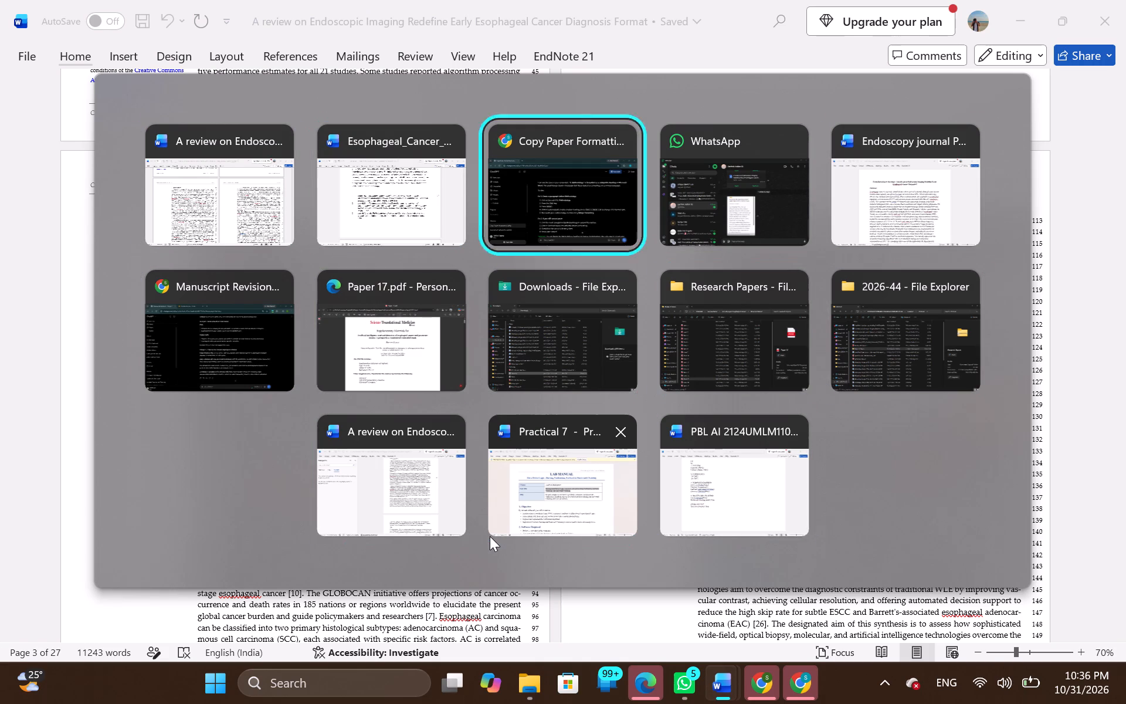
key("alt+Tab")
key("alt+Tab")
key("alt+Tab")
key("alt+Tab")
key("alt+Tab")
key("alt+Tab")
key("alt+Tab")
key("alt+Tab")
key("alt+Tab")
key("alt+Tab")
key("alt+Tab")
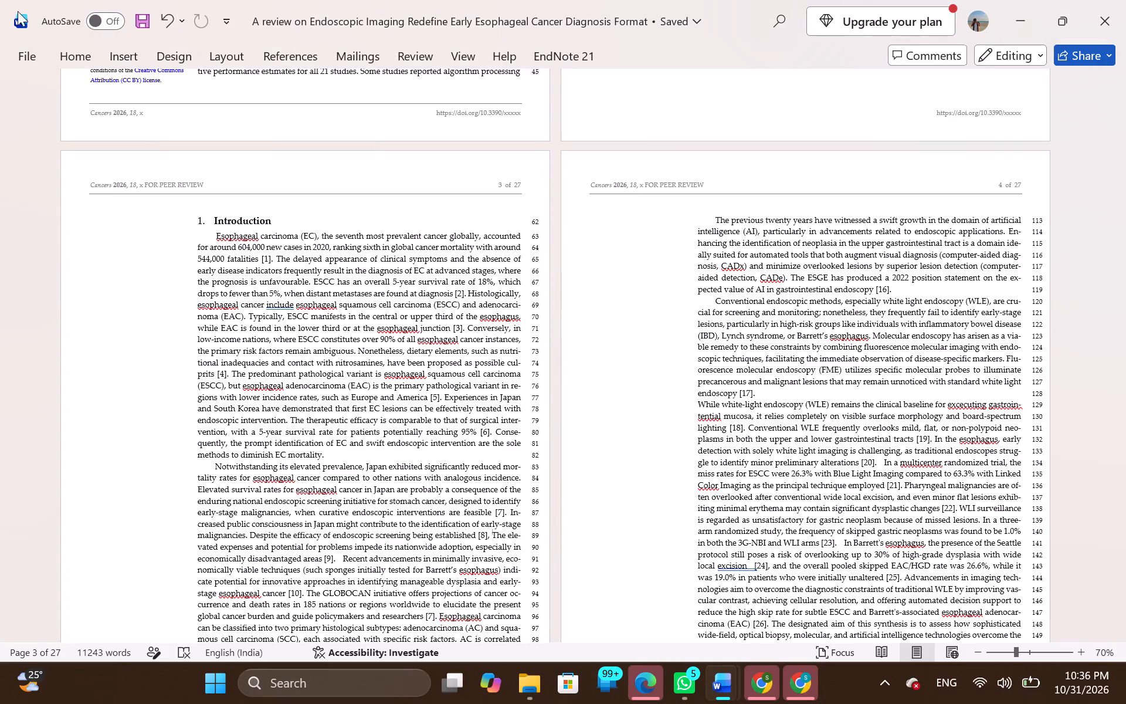
Save a copy of the document in the Downloads folder as a Word document named "Paper in format".
left_click(6, 55)
left_click(69, 335)
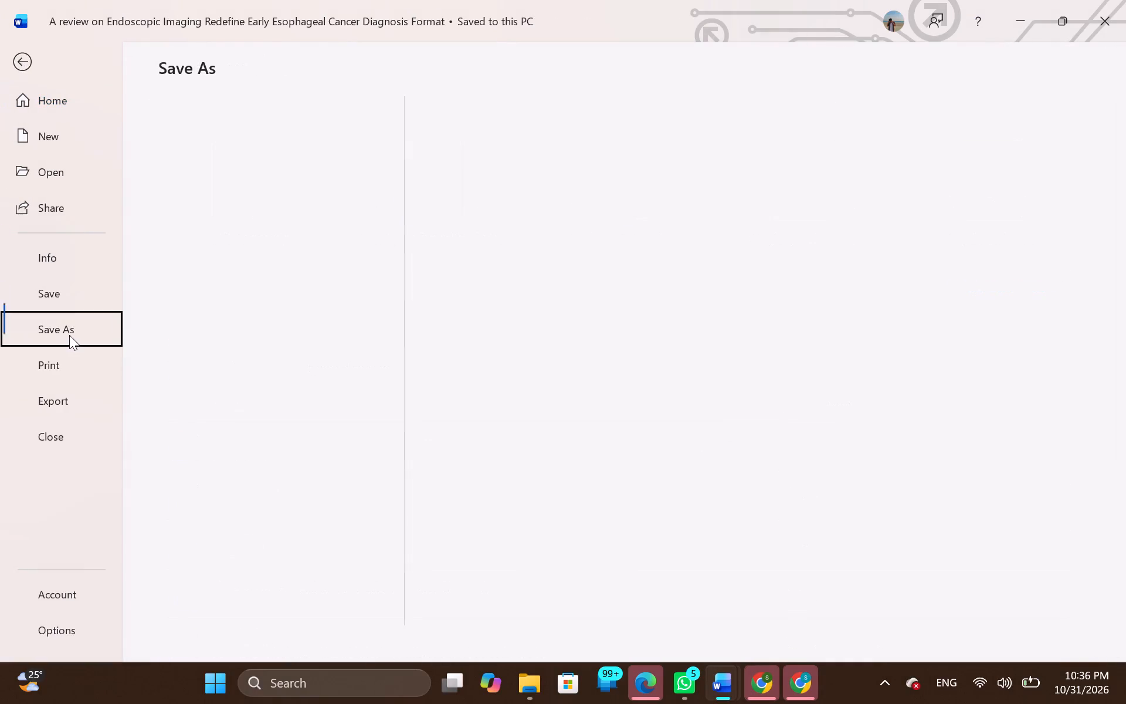
left_click(299, 423)
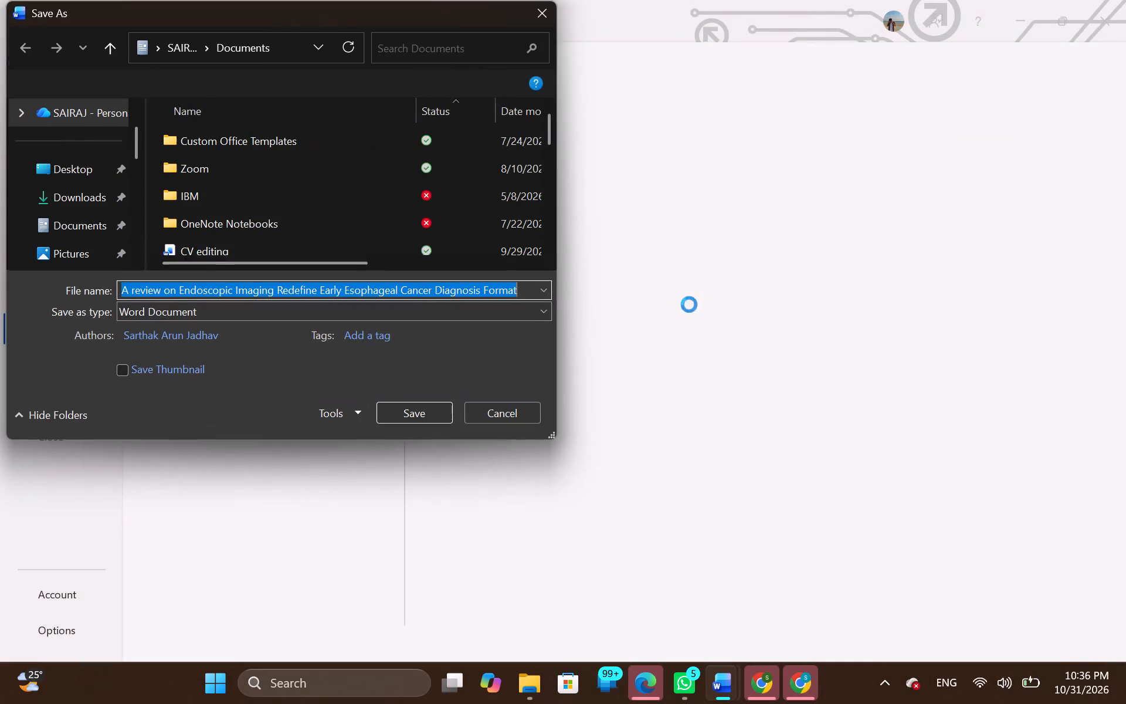
left_click(93, 202)
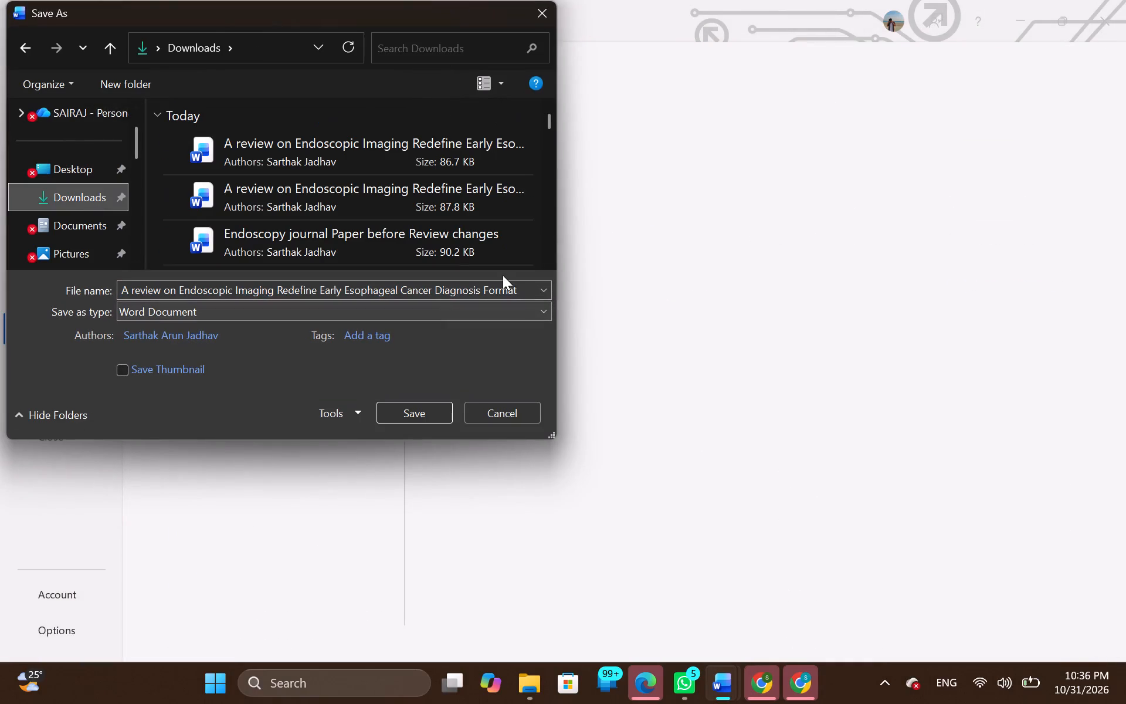
left_click(500, 280)
key("ctrl+a")
key("BackSpace")
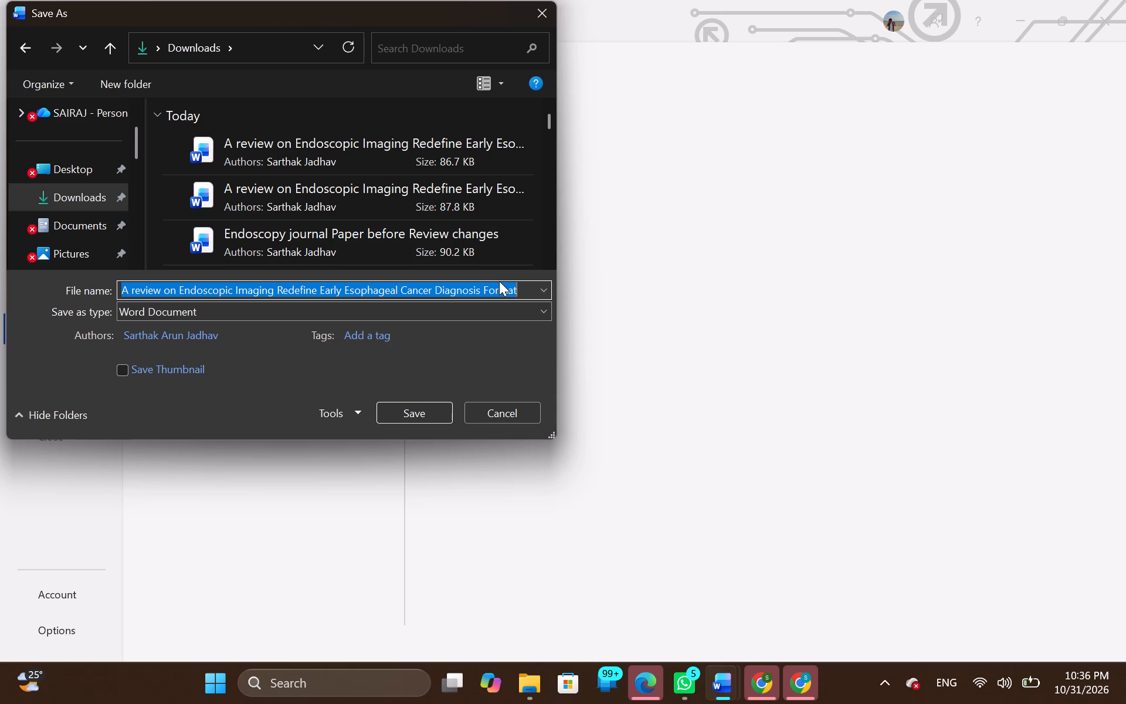
type("Paper in format")
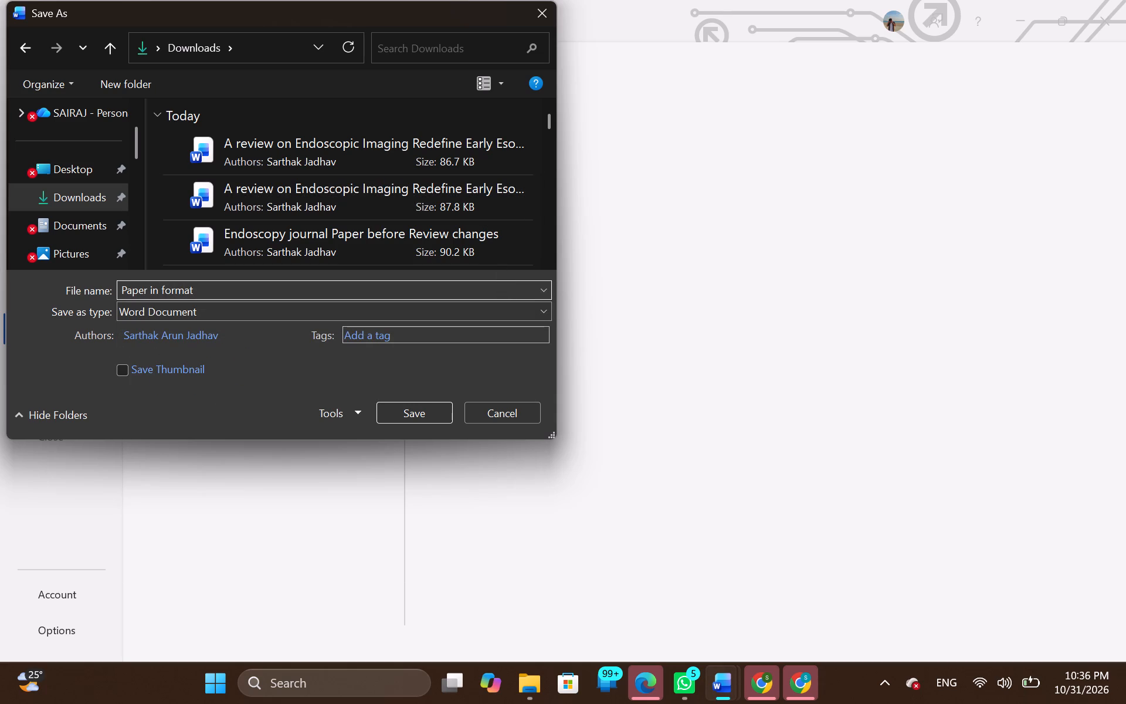
key("Return")
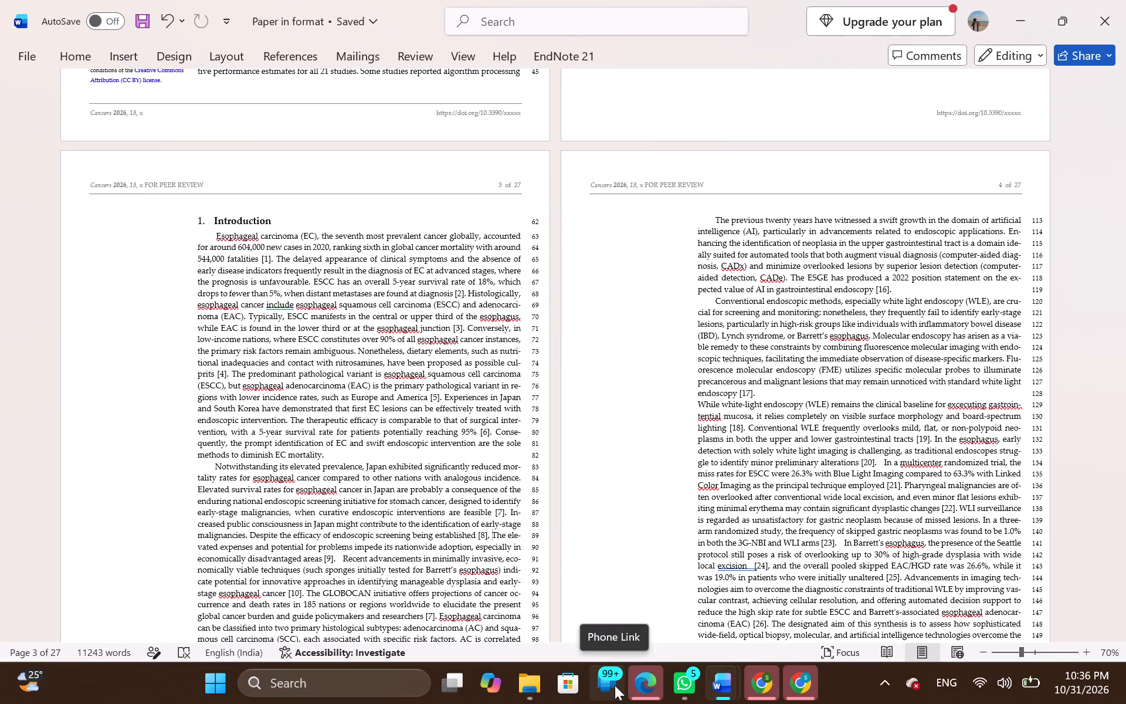
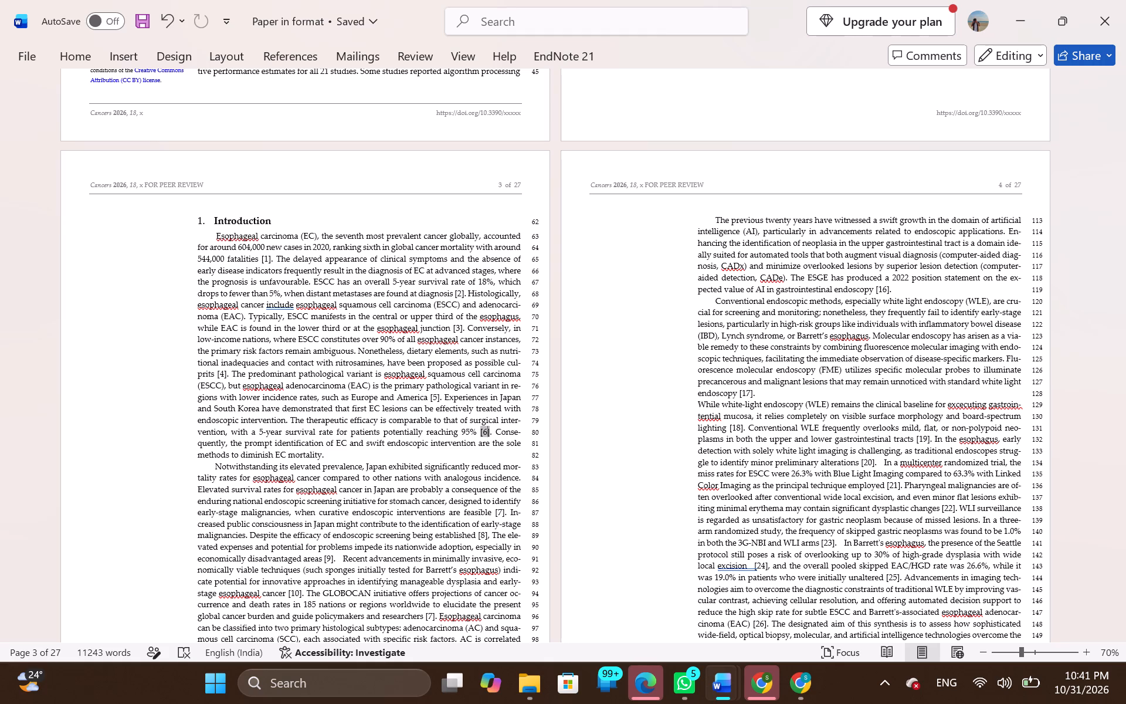
Examine the end of the paper, where the Conclusion text finishes and the numbered References list begins.
scroll(685, 388, "down", 7)
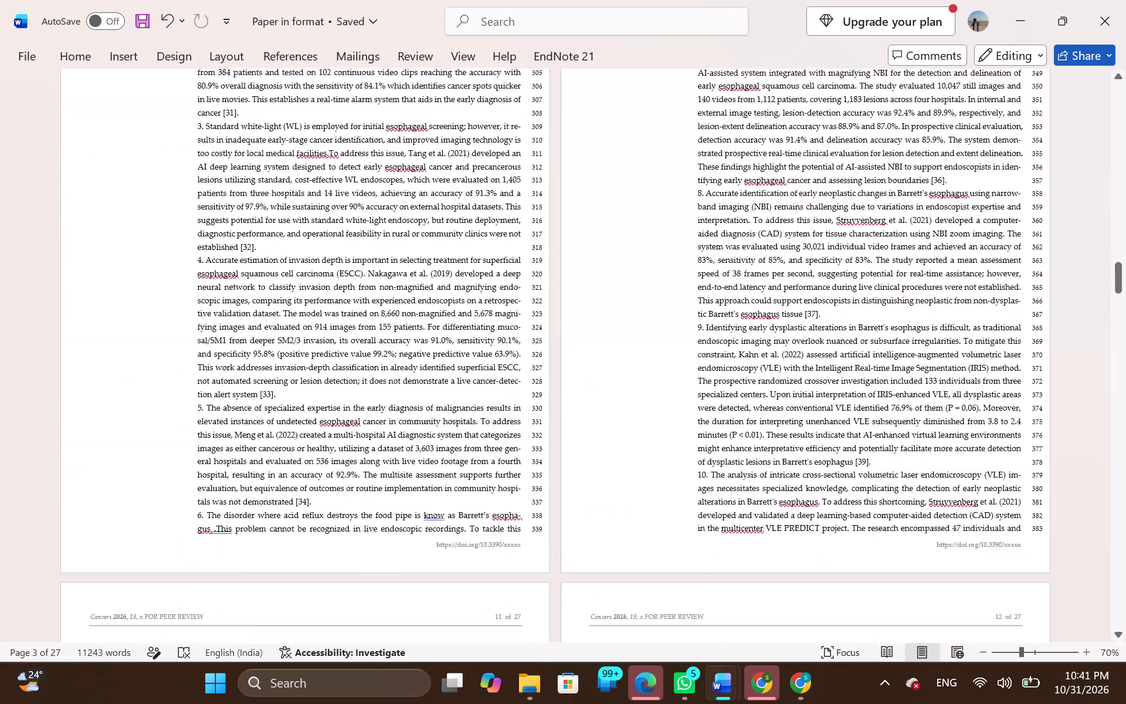
scroll(685, 388, "down", 20)
scroll(685, 388, "down", 11)
scroll(685, 374, "up", 1)
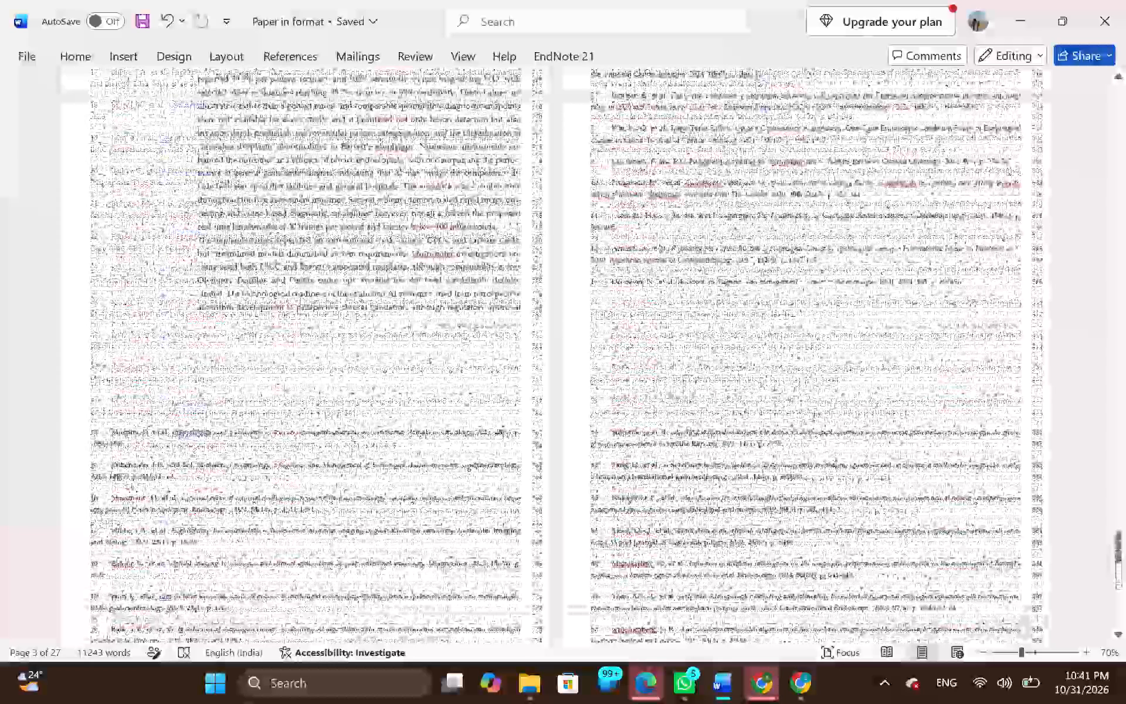
scroll(685, 374, "up", 2)
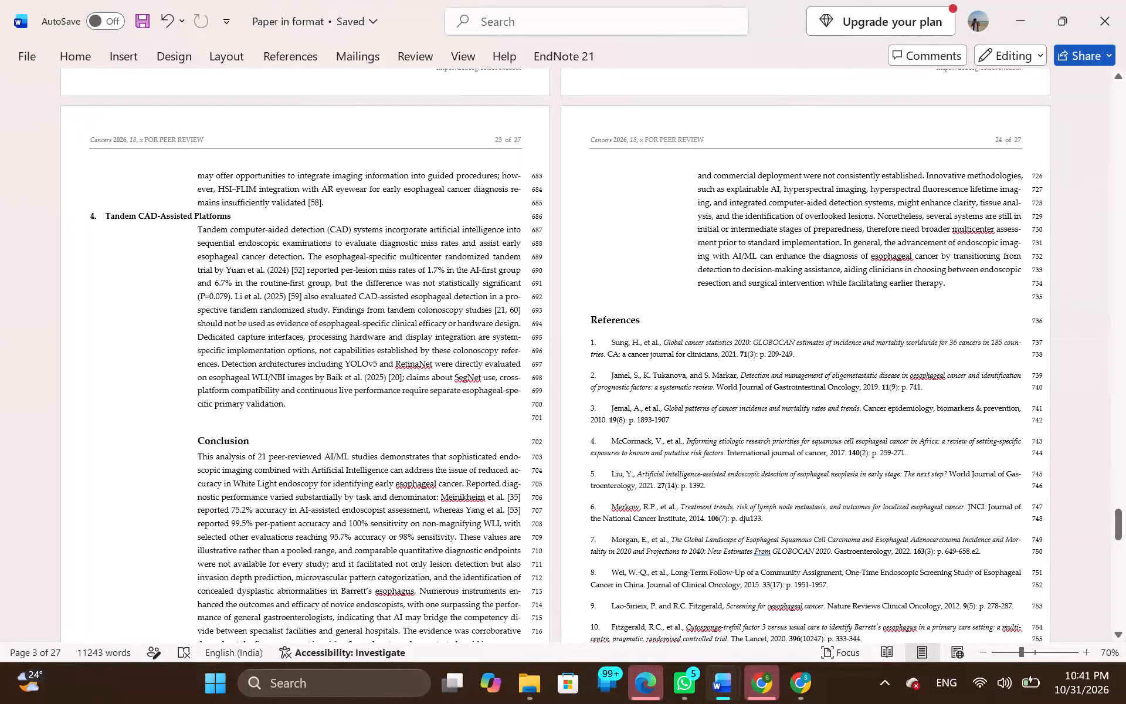
left_click_drag(803, 353, 671, 326)
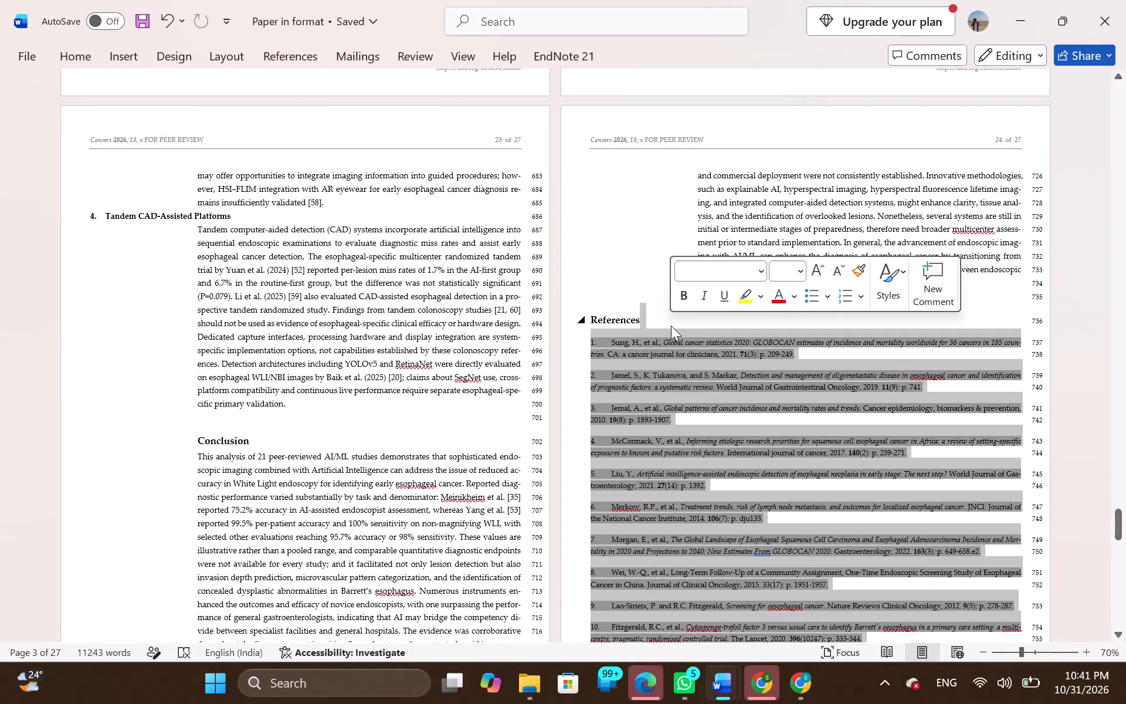
left_click(689, 348)
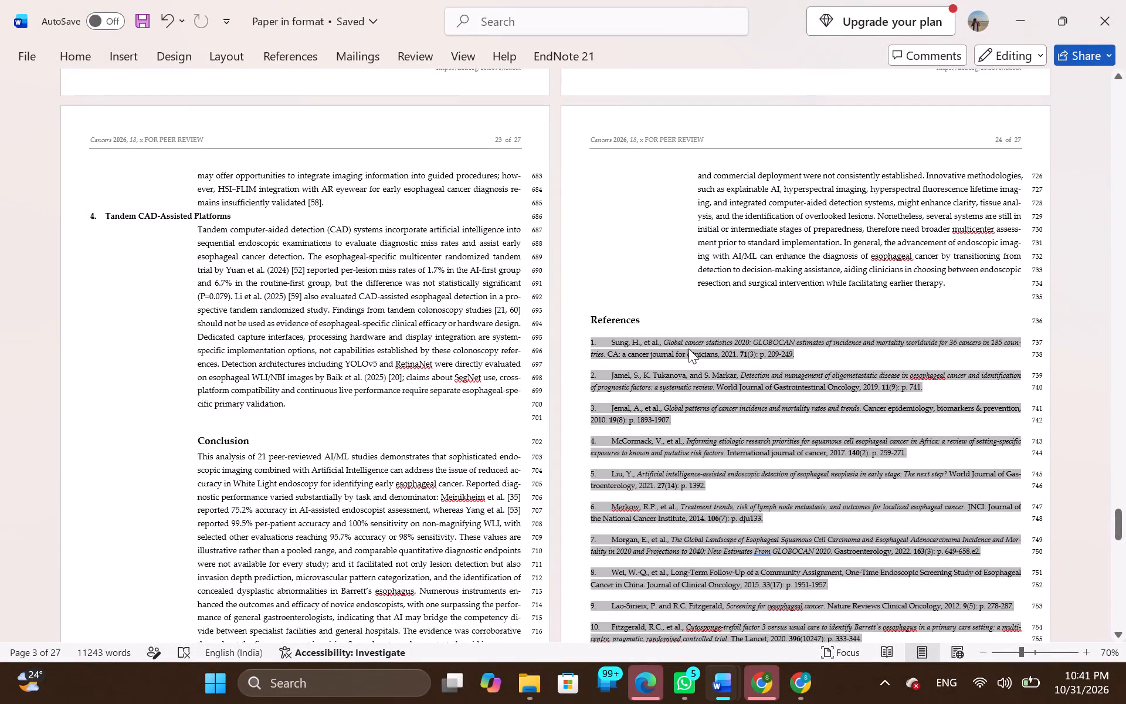
left_click(743, 367)
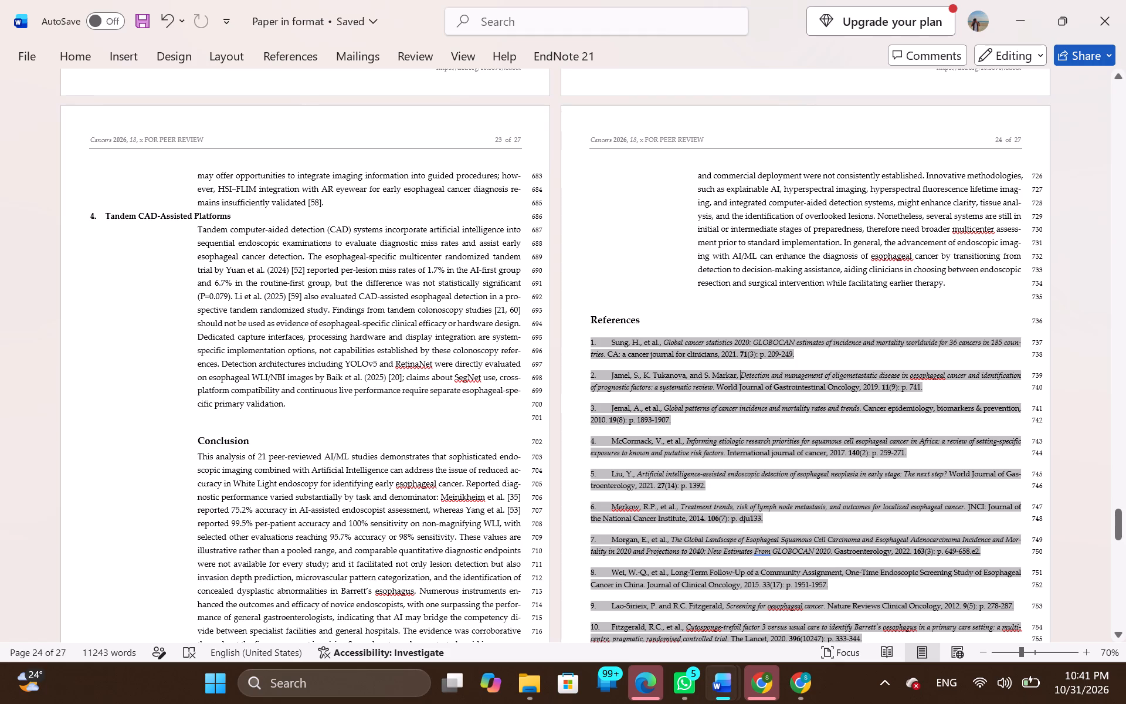
left_click(705, 326)
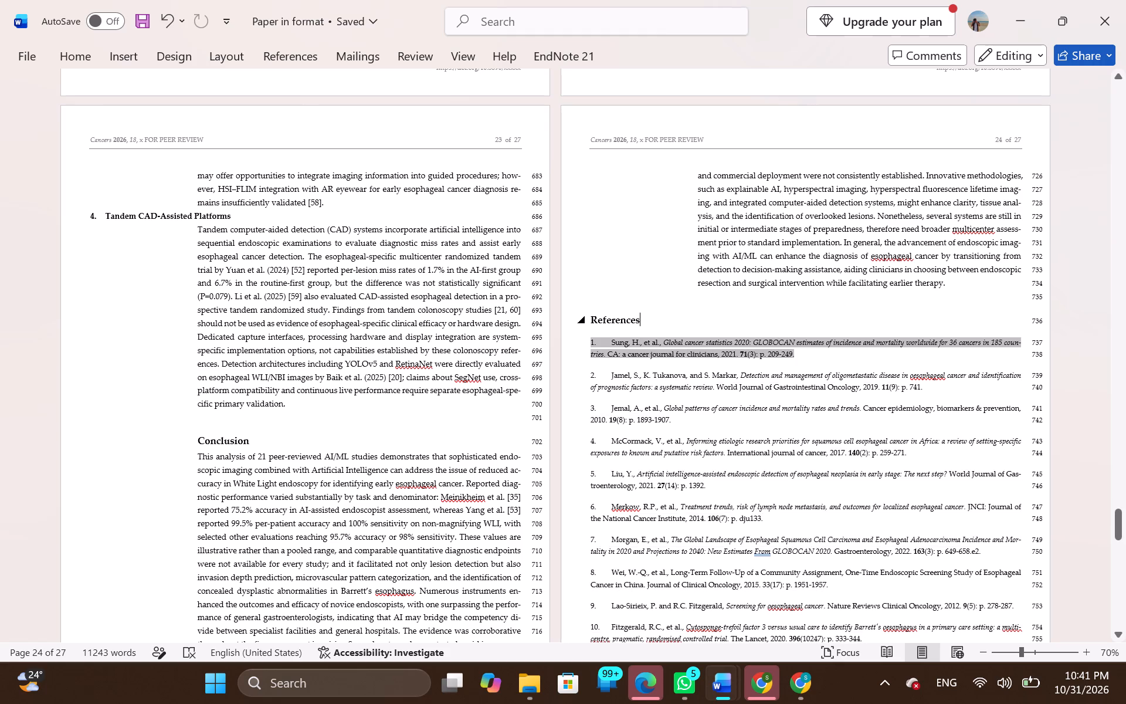
left_click(707, 305)
left_click(687, 273)
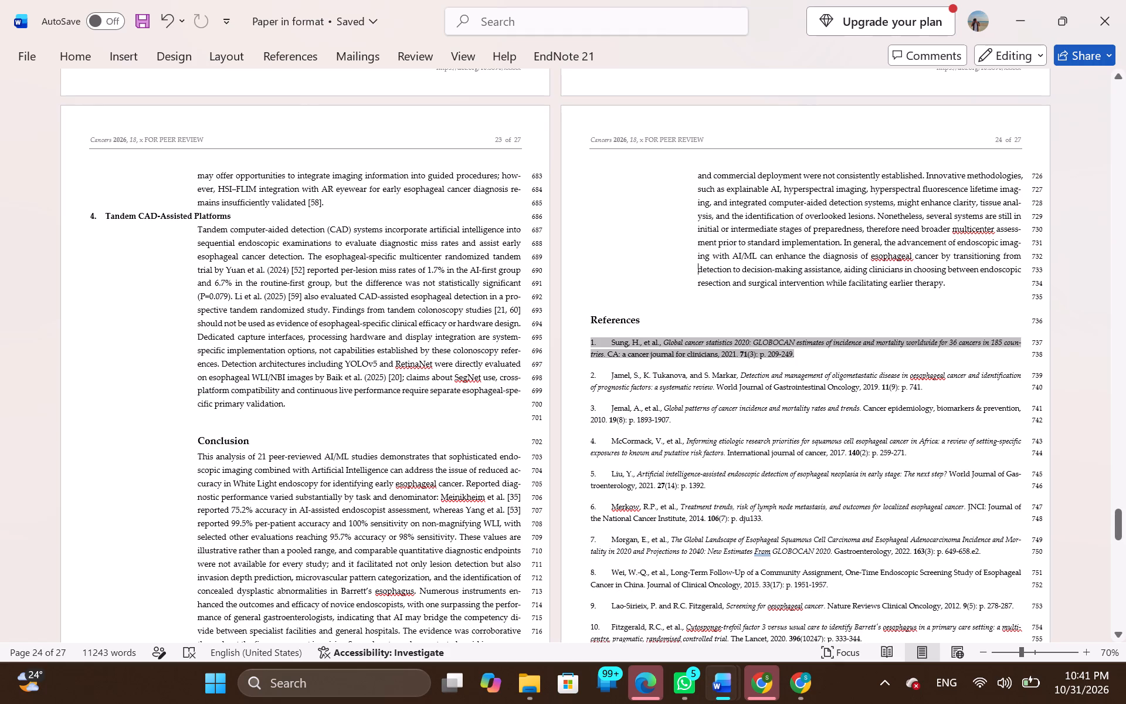
left_click(687, 273)
left_click(825, 286)
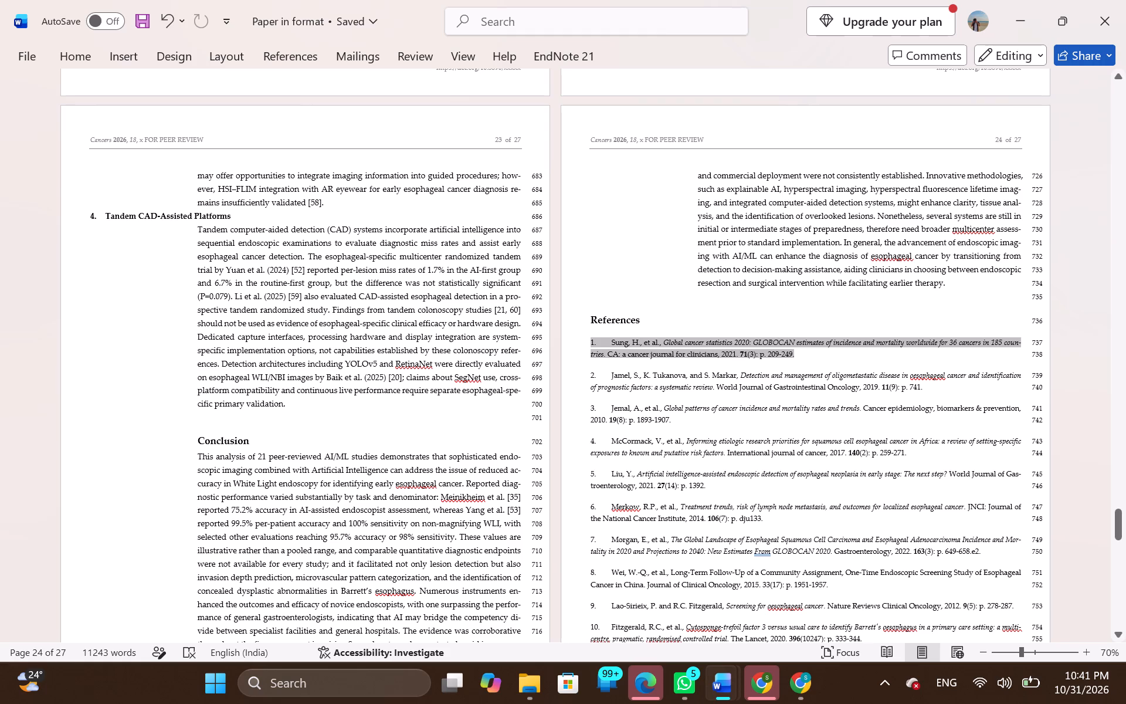
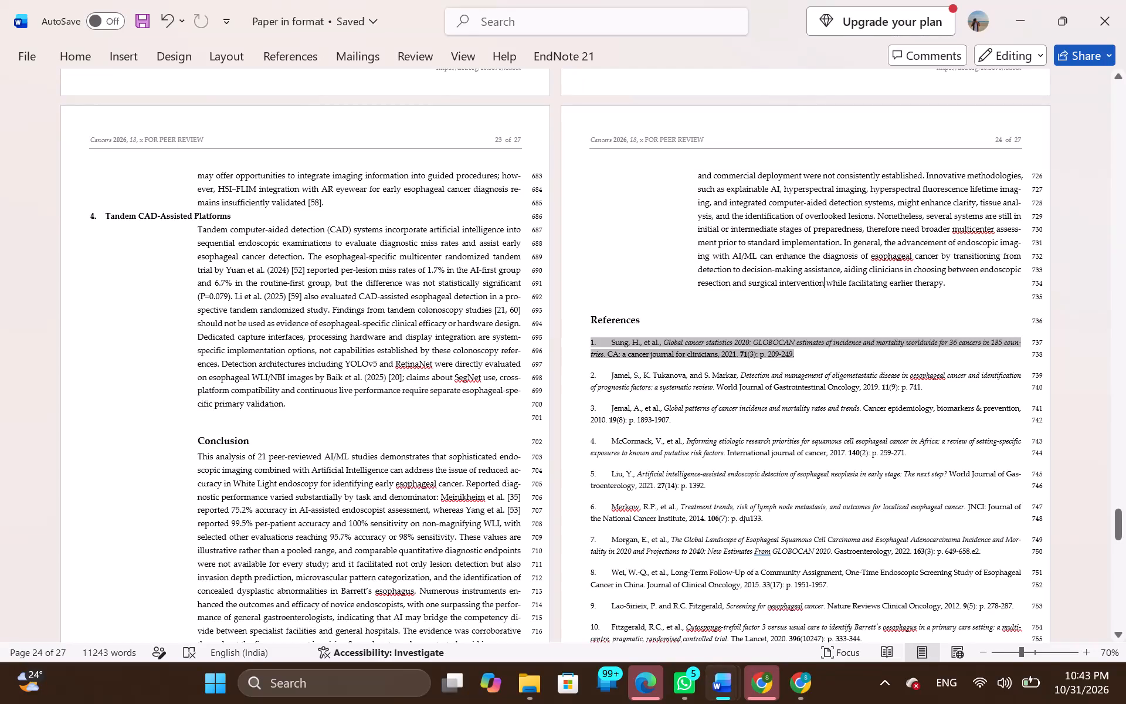
Examine the numbered References list through to its final entry, and return to where the Conclusion ends and the list begins.
scroll(750, 434, "down", 6)
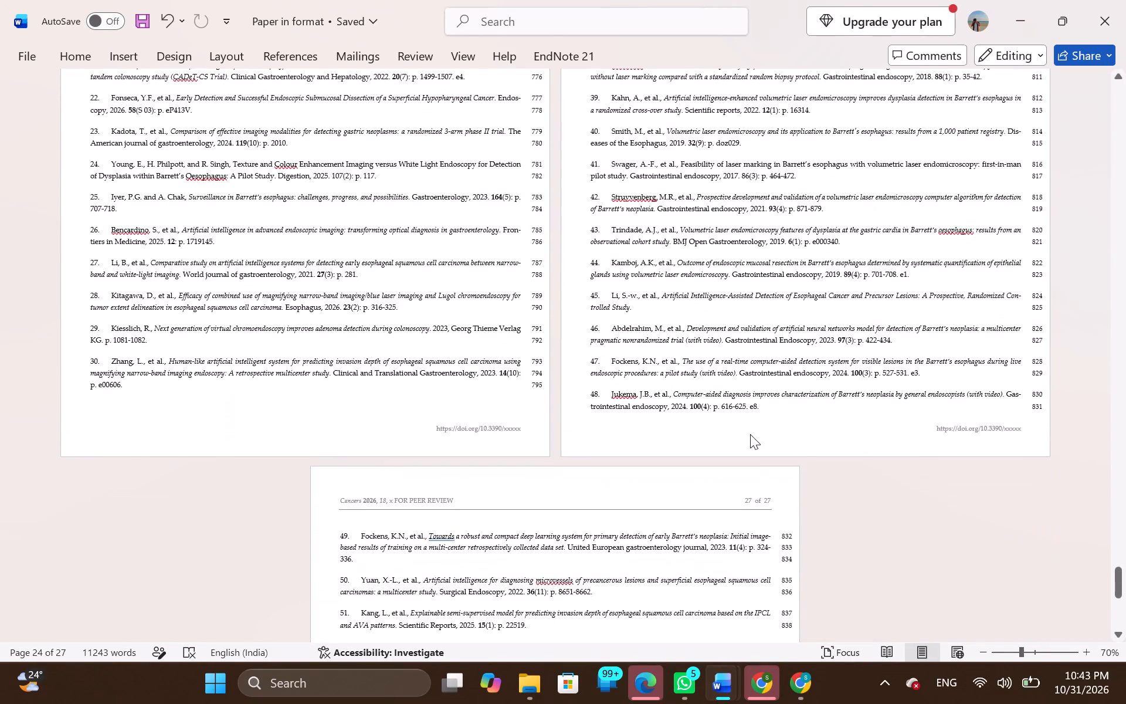
scroll(750, 434, "down", 2)
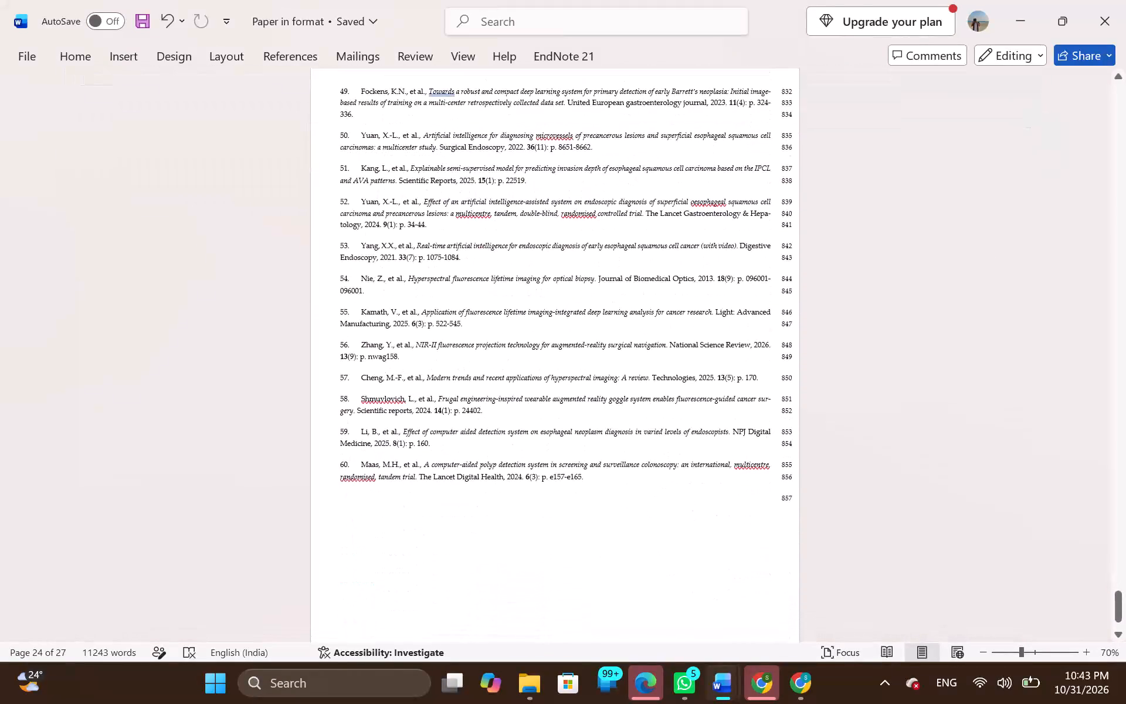
scroll(750, 434, "up", 6)
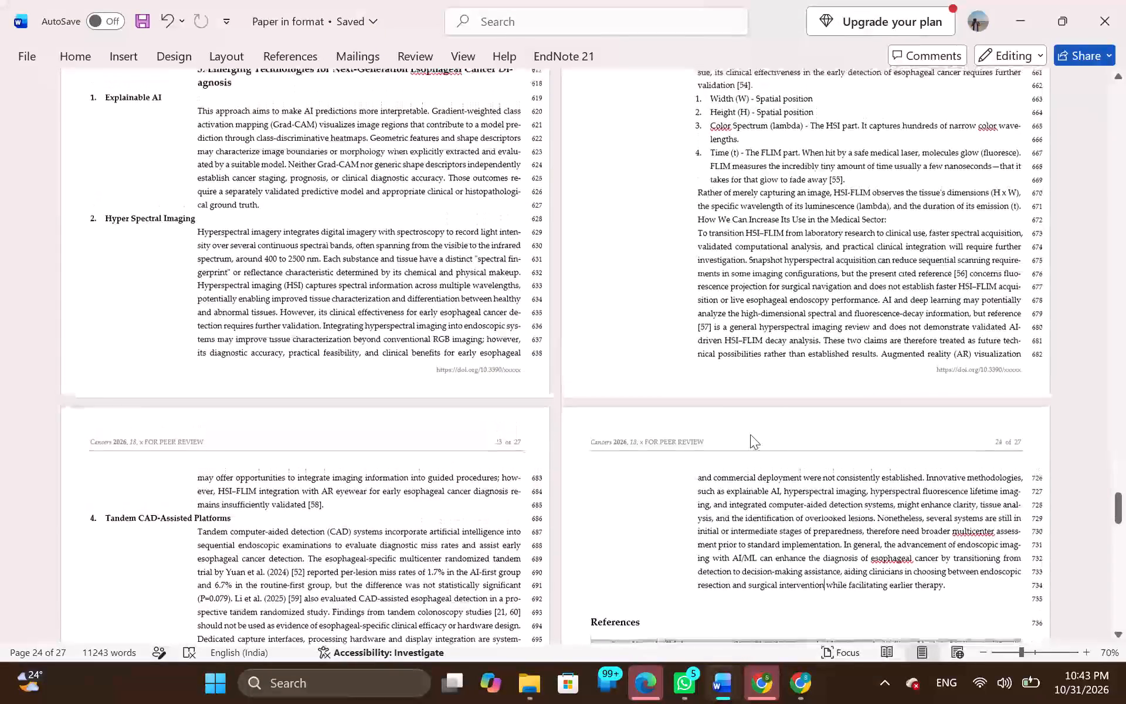
scroll(750, 434, "down", 1)
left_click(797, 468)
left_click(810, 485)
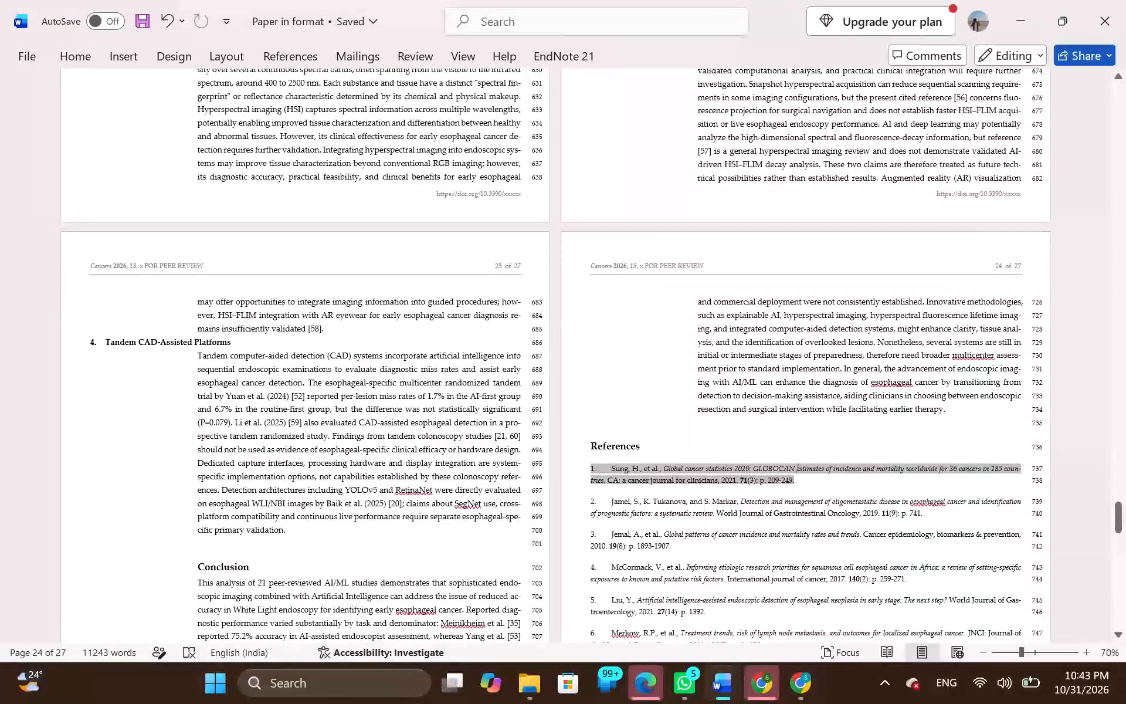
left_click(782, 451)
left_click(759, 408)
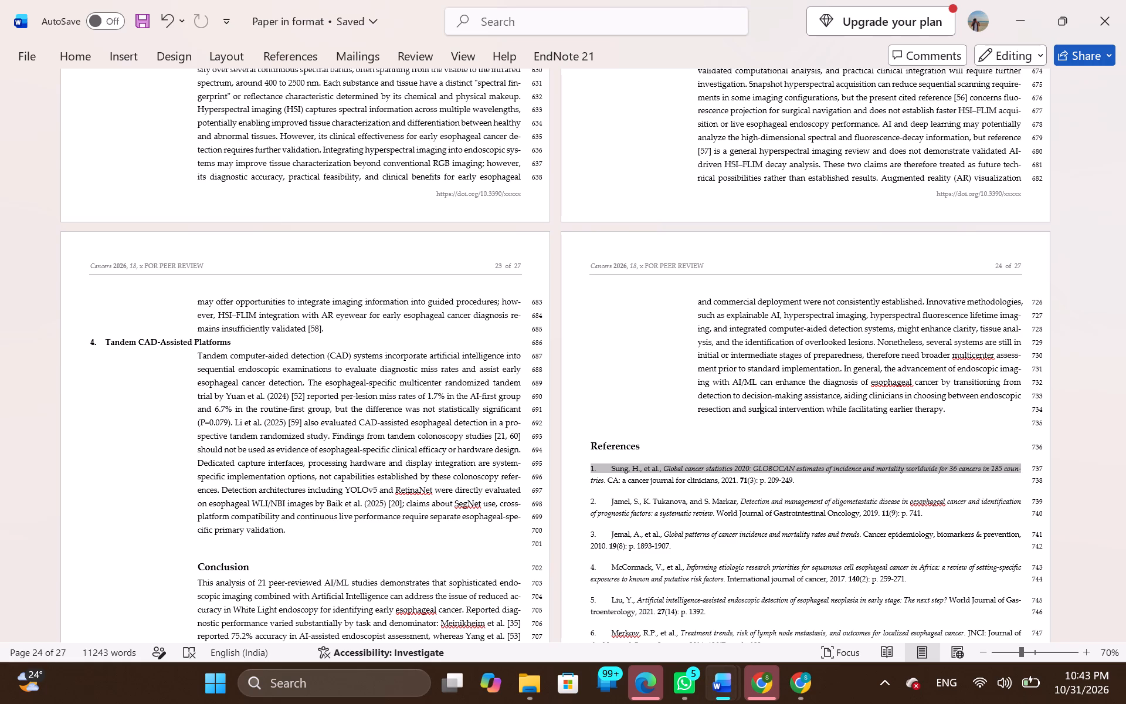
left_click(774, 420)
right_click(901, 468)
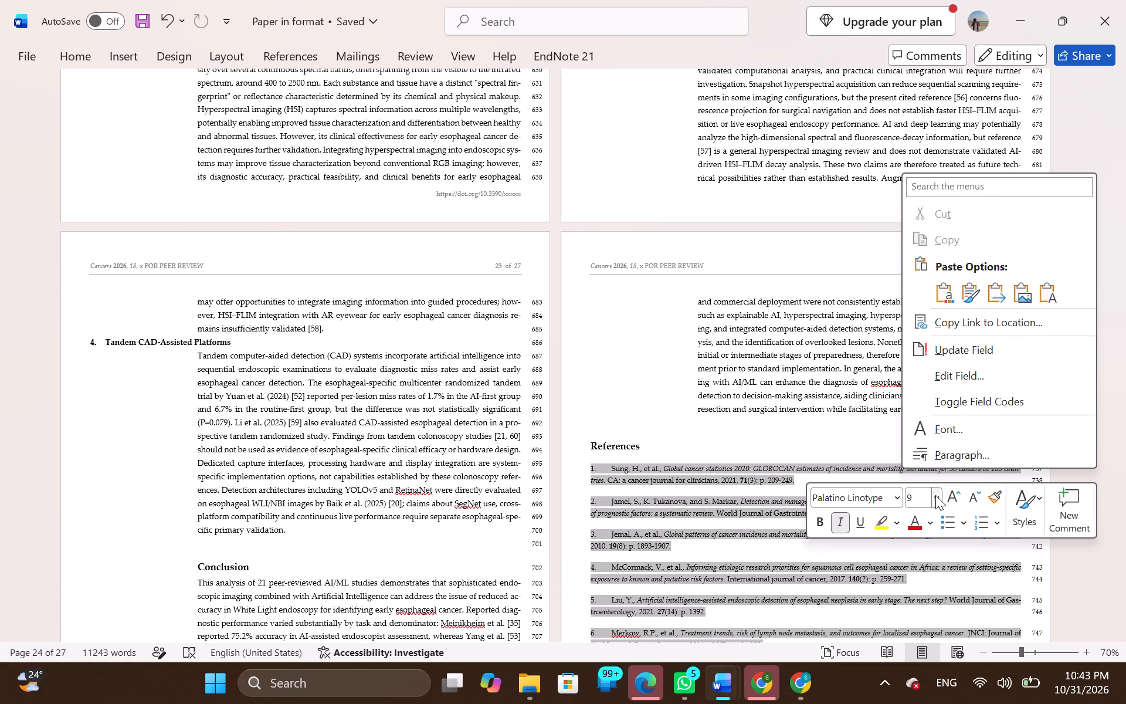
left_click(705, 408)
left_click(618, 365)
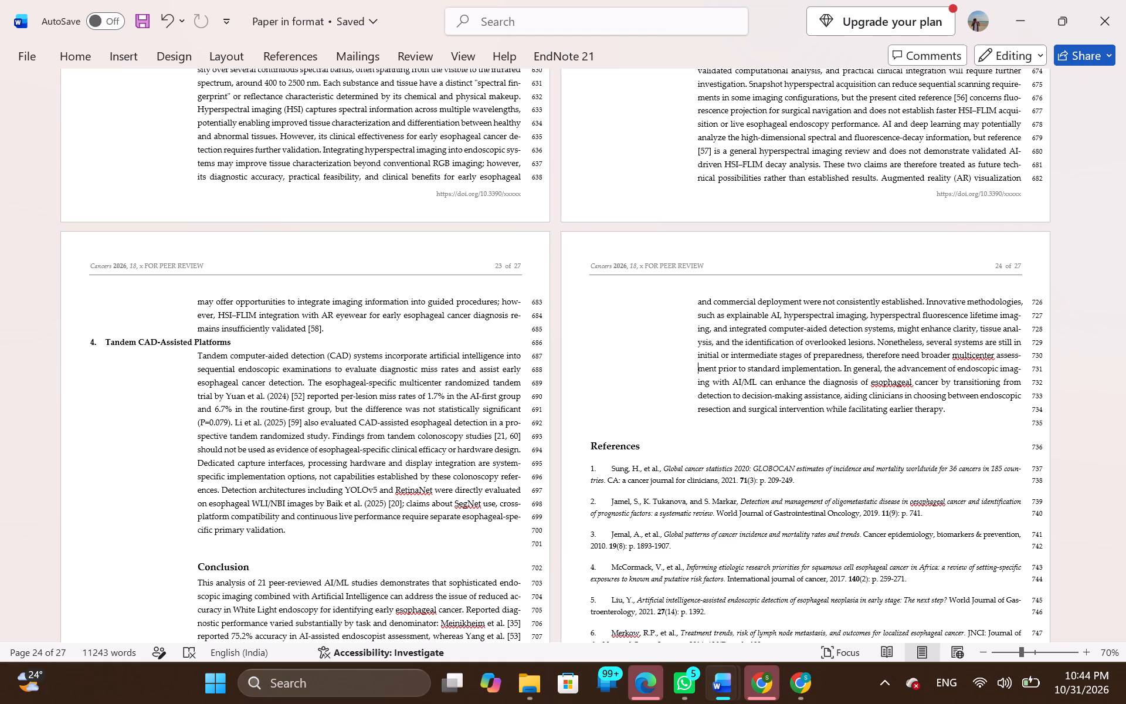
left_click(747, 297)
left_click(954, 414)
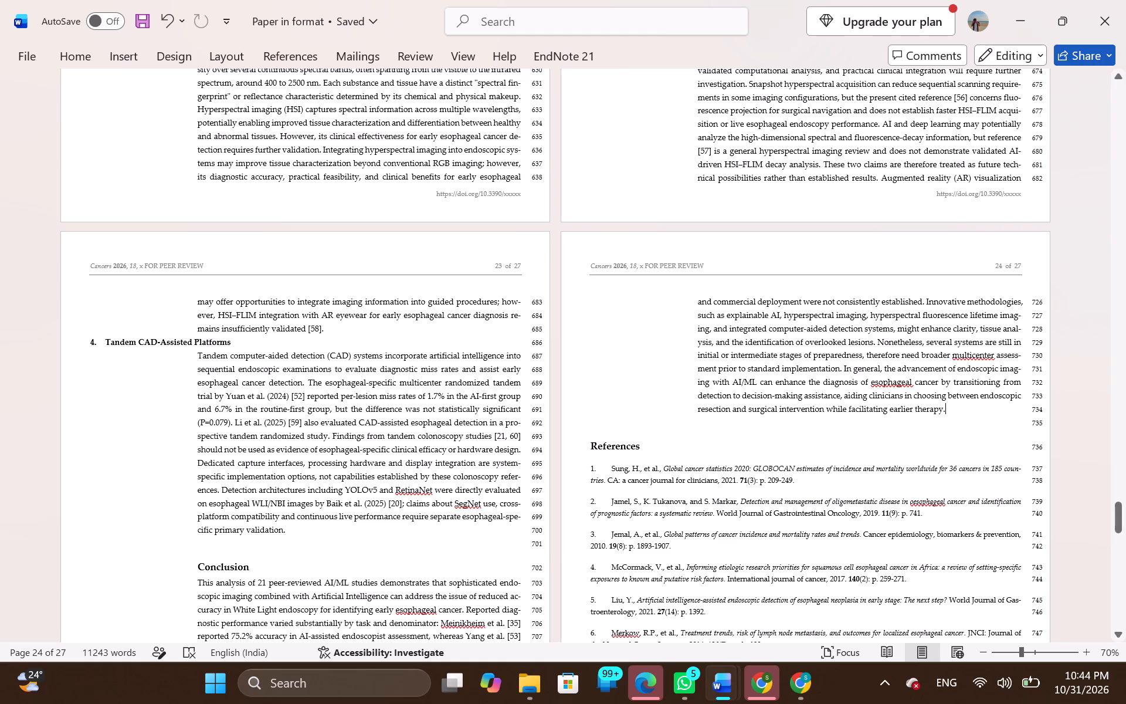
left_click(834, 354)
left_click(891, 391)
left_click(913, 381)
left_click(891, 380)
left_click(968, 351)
Examine the pages of Table 2 with the clinical translation appraisal of the AI/ML studies, and the numbered References list towards its end.
scroll(830, 110, "up", 6)
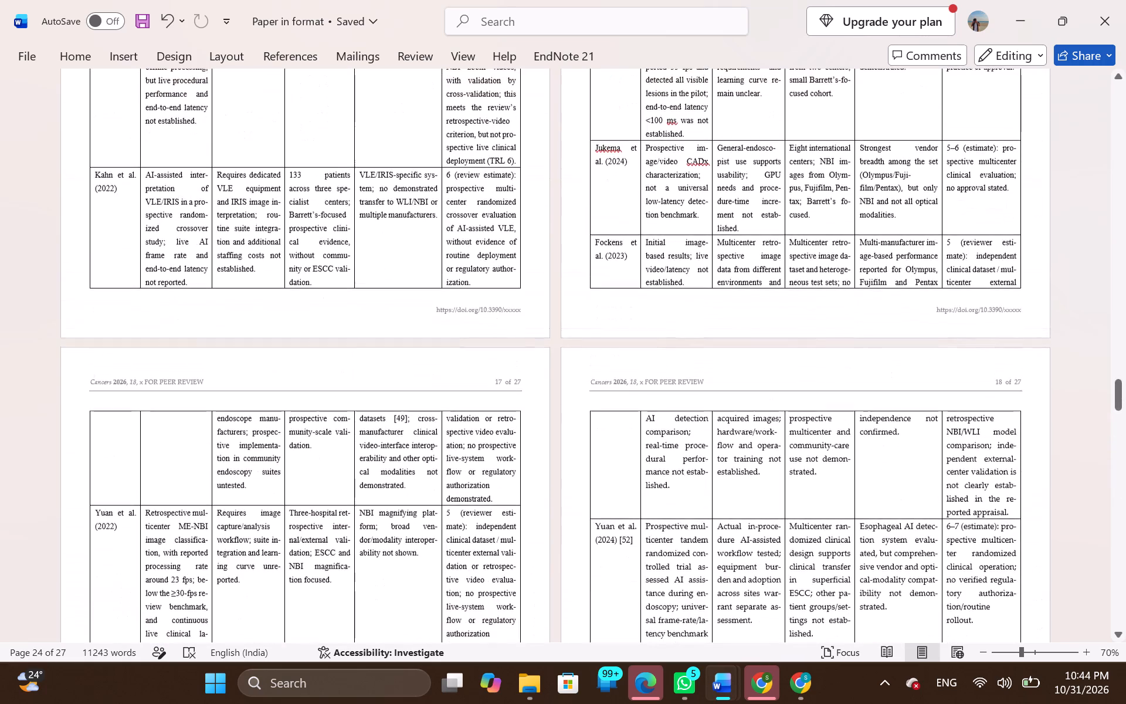
scroll(830, 110, "up", 3)
scroll(798, 331, "down", 2)
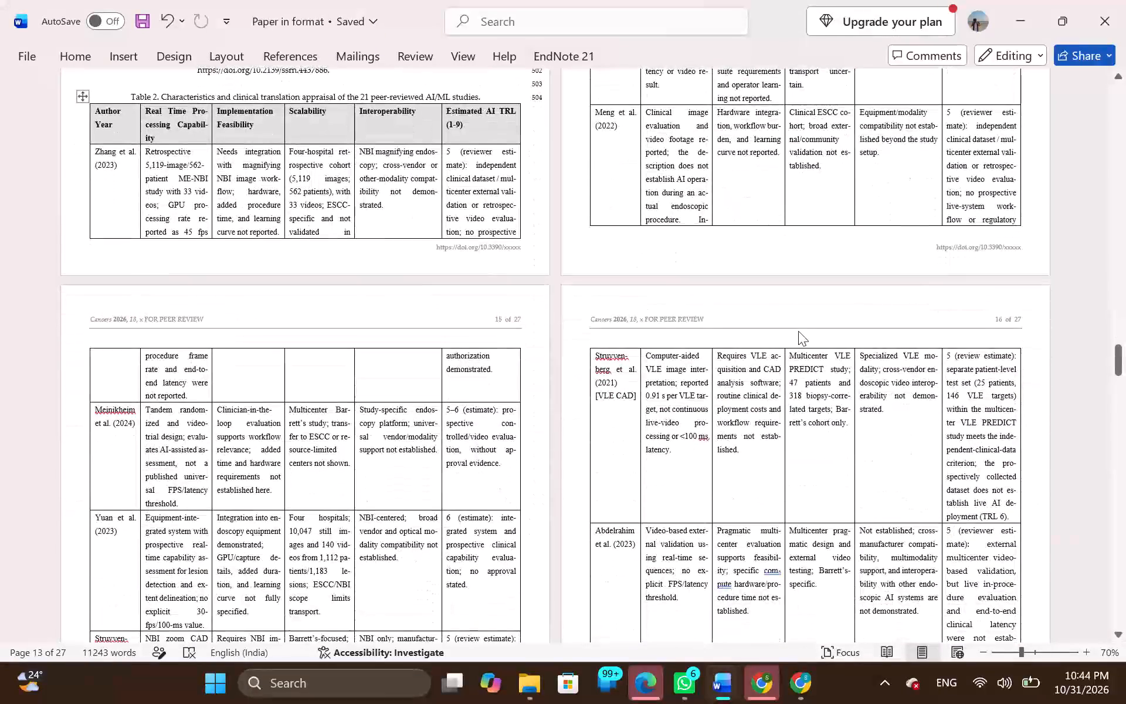
scroll(594, 376, "down", 4)
scroll(636, 398, "down", 2)
scroll(743, 467, "down", 2)
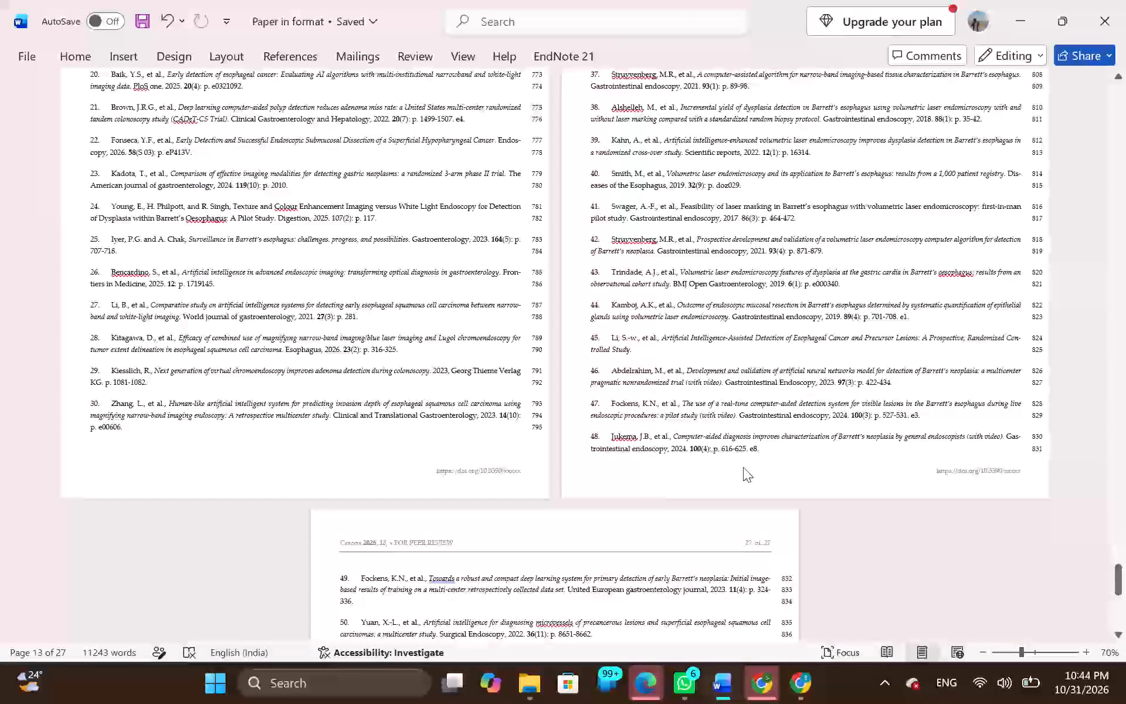
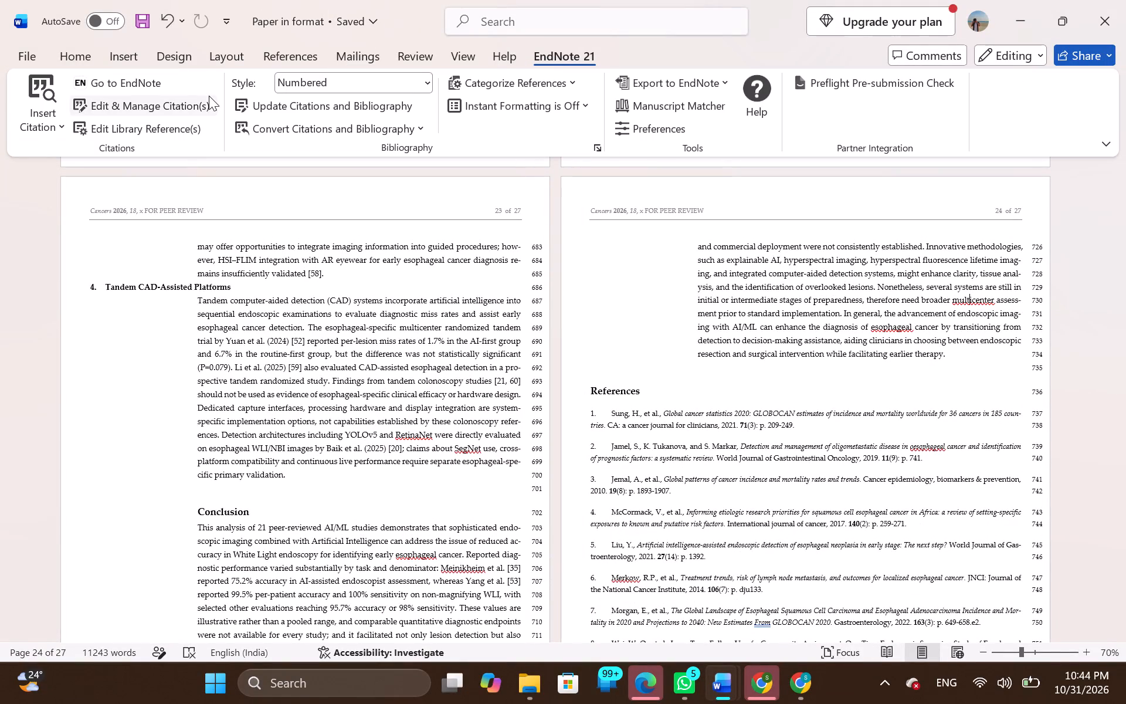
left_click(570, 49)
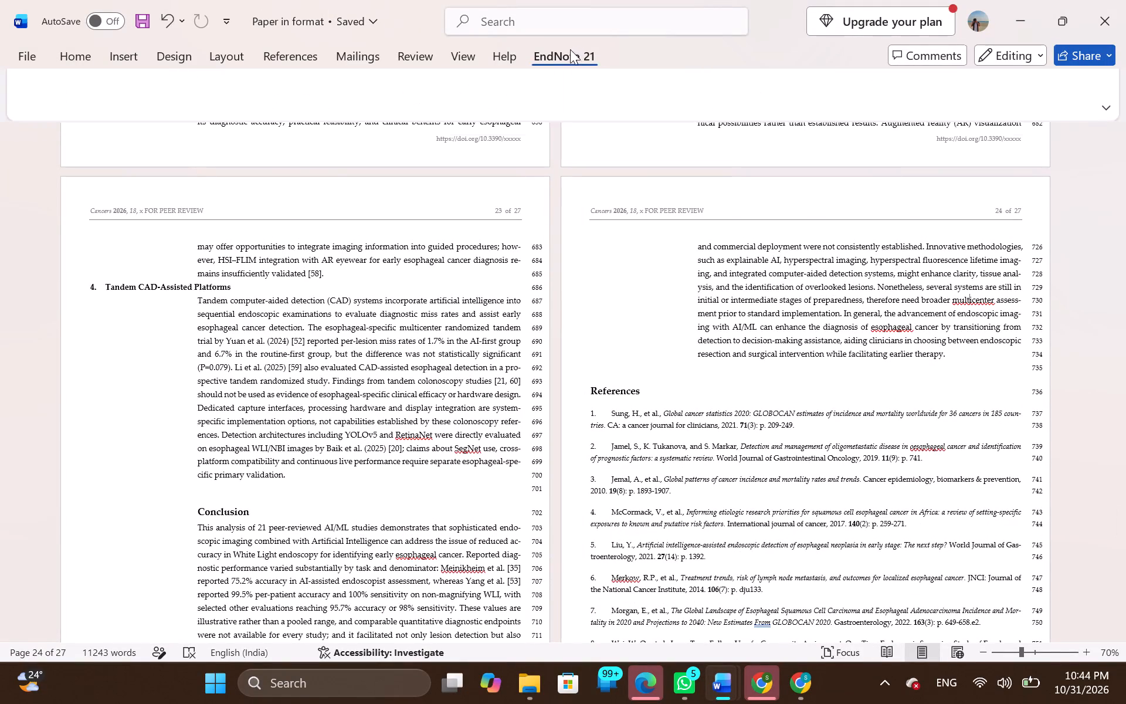
Delete citation [1] after "544,000 fatalities" in the first paragraph of the Introduction.
scroll(453, 295, "up", 14)
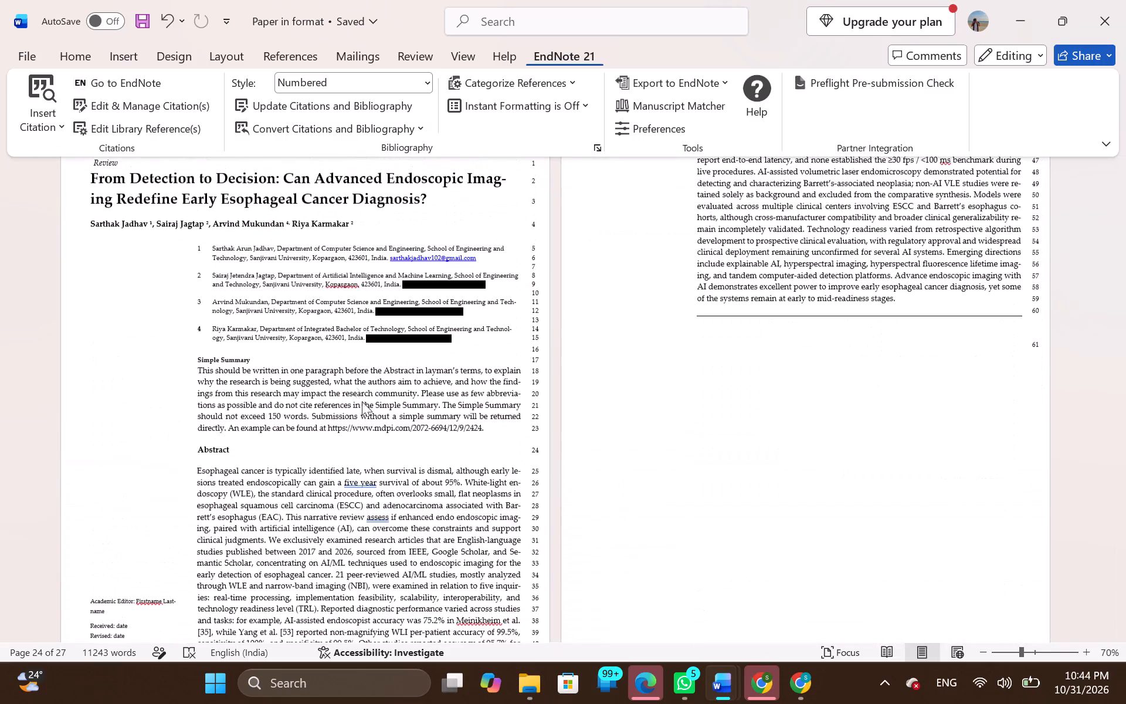
scroll(453, 483, "down", 2)
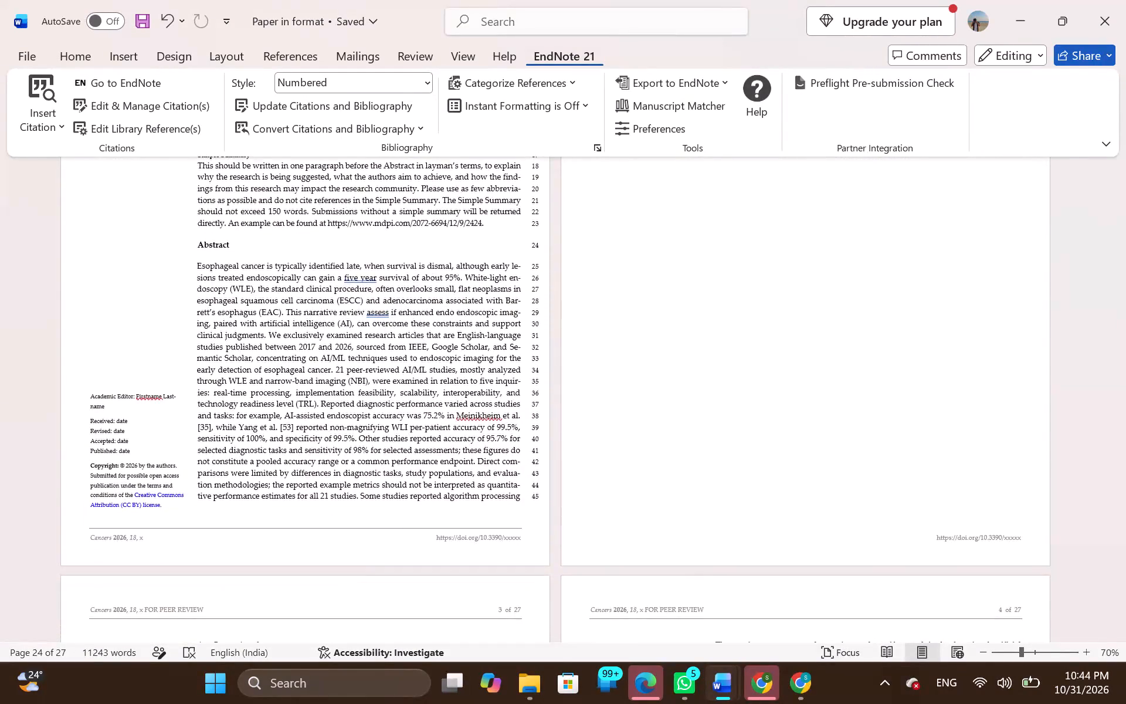
scroll(385, 517, "down", 2)
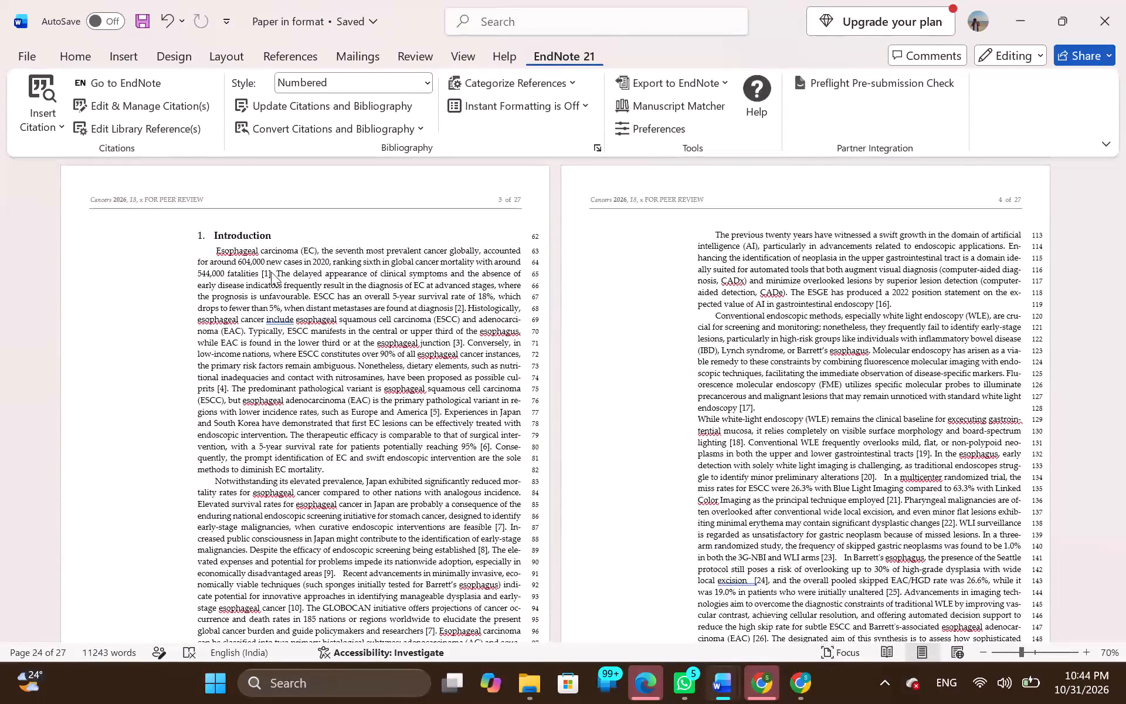
left_click(270, 270)
left_click(270, 276)
key("BackSpace")
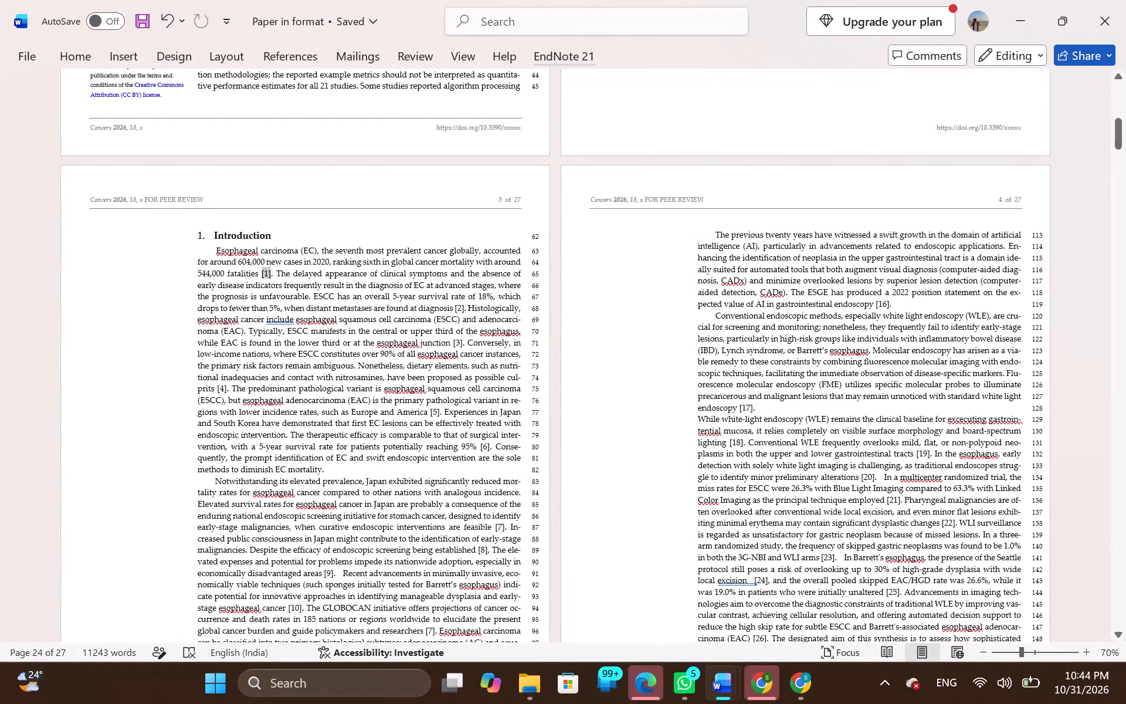
key("BackSpace")
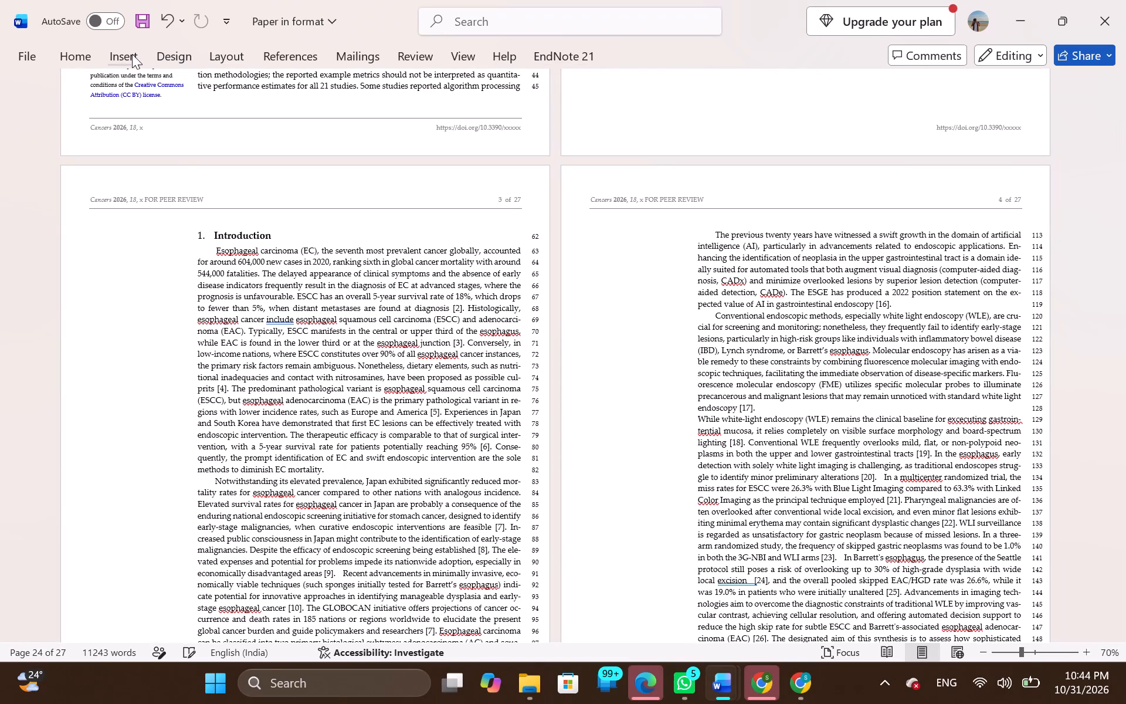
Start an EndNote citation after "544,000 fatalities", opening the "A Review On Endoscopic Imaging Redefine Early Eso..." reference library from Downloads.
left_click(552, 48)
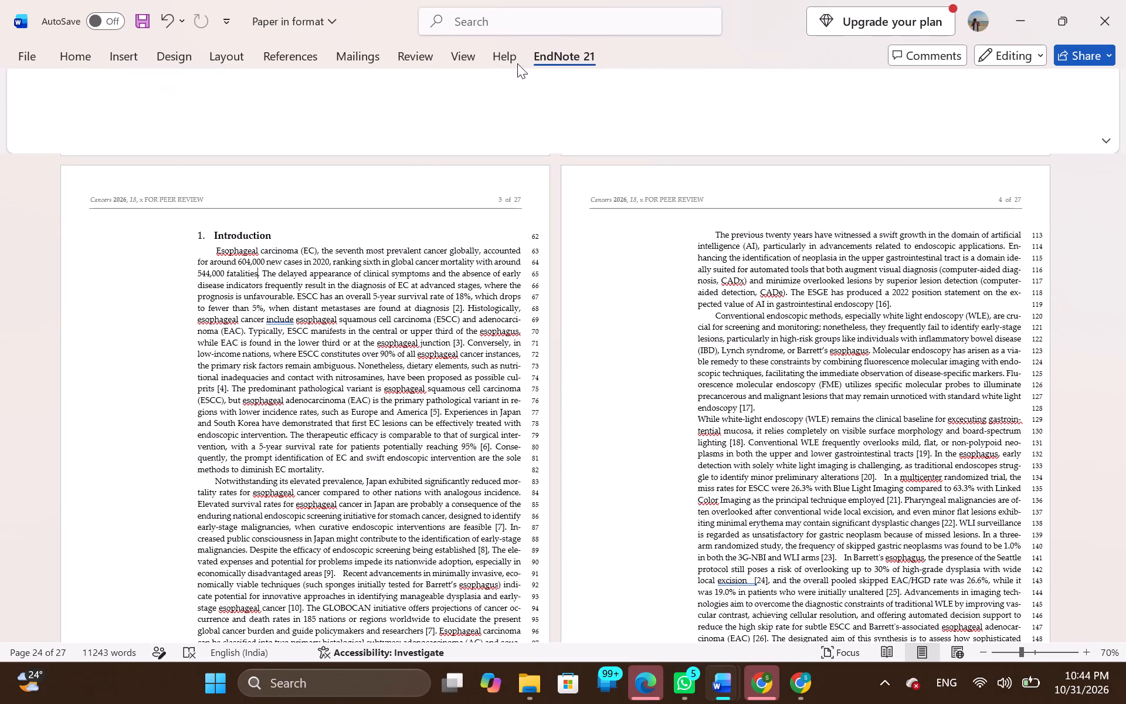
left_click(39, 84)
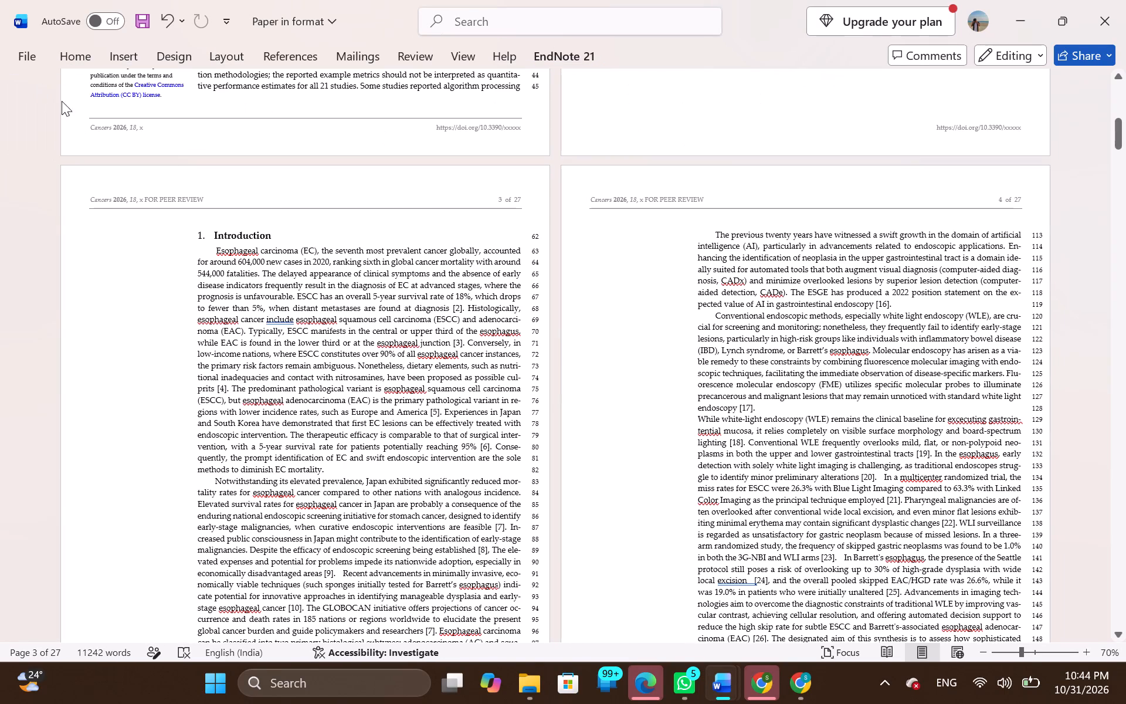
left_click(574, 54)
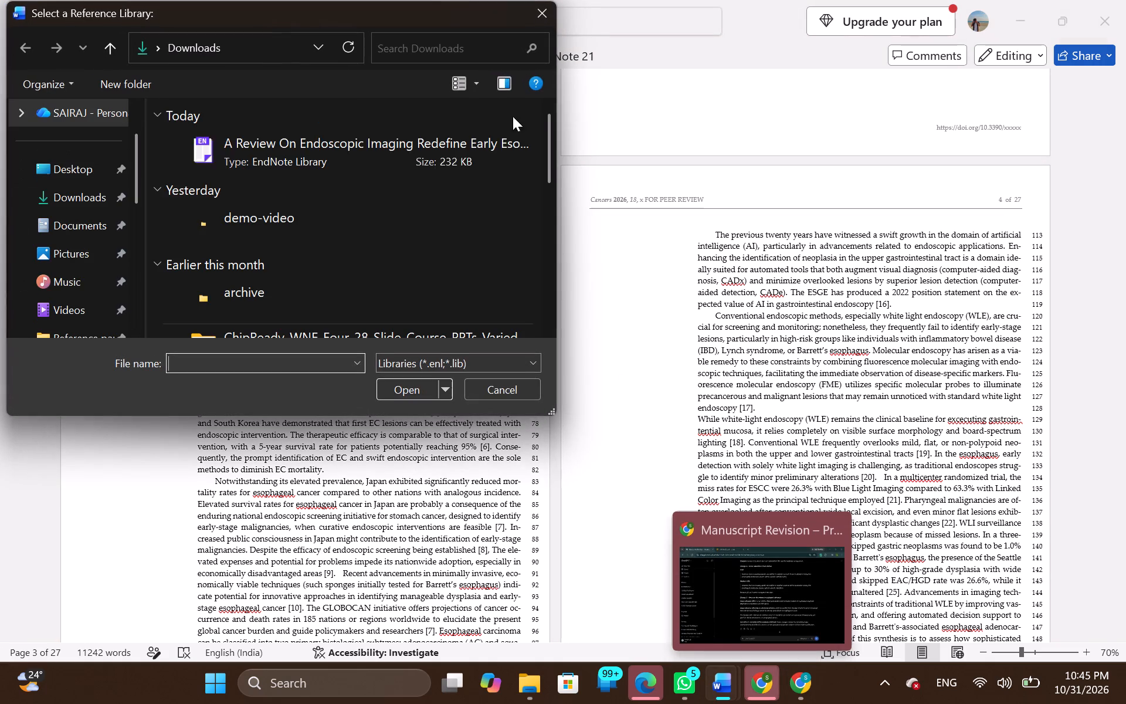
left_click(341, 168)
left_click(418, 392)
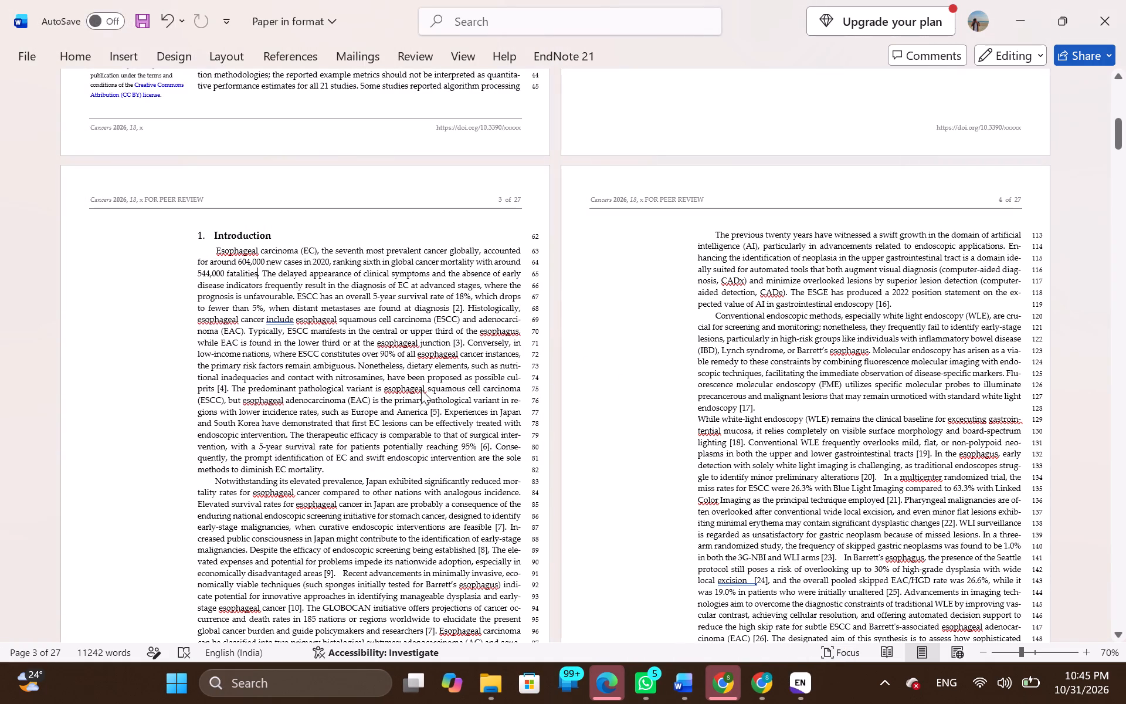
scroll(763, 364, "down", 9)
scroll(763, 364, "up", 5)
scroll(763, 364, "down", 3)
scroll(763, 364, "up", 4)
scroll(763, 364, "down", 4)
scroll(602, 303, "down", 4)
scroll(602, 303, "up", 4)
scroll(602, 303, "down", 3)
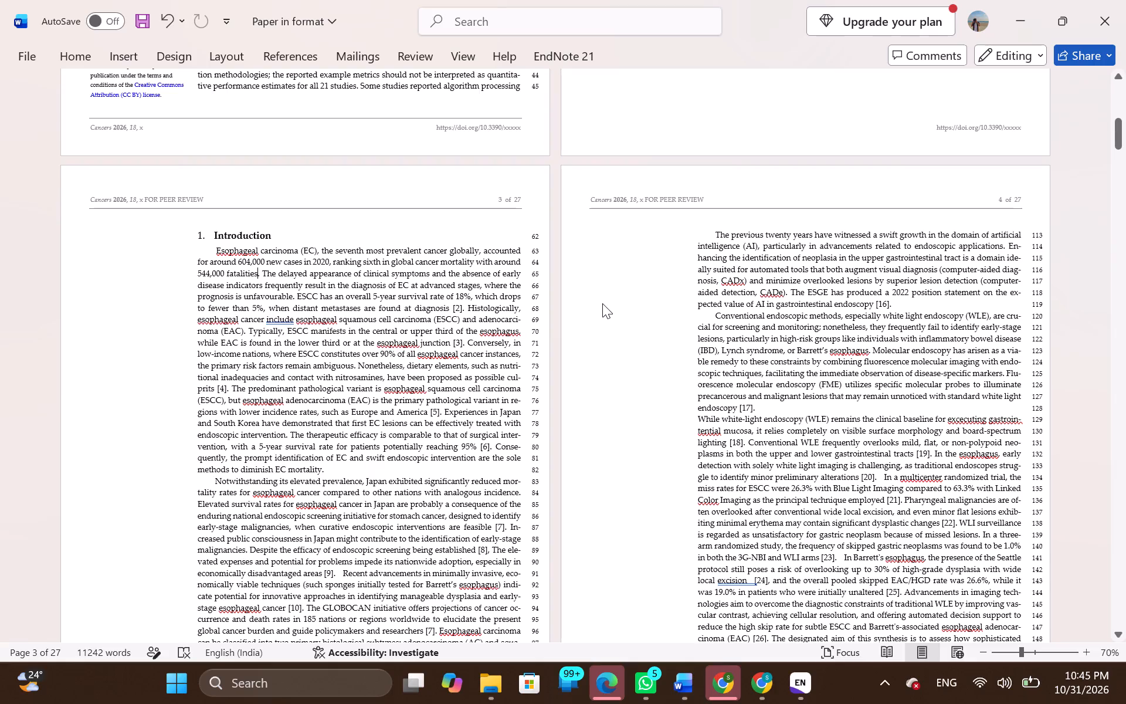
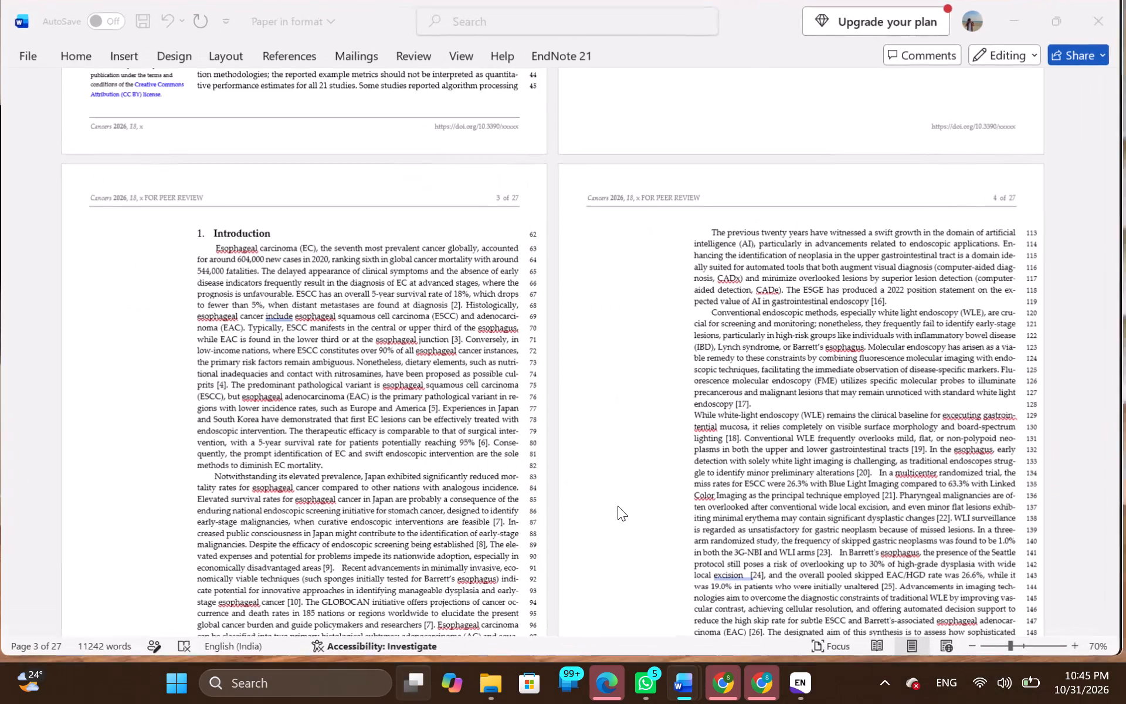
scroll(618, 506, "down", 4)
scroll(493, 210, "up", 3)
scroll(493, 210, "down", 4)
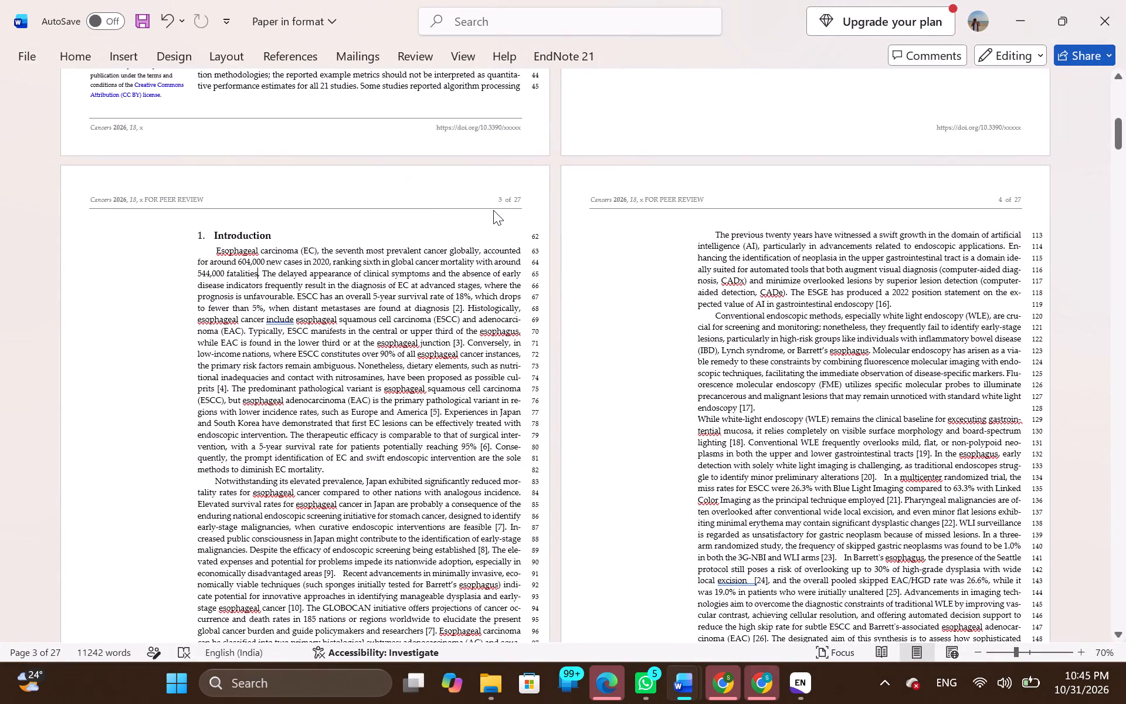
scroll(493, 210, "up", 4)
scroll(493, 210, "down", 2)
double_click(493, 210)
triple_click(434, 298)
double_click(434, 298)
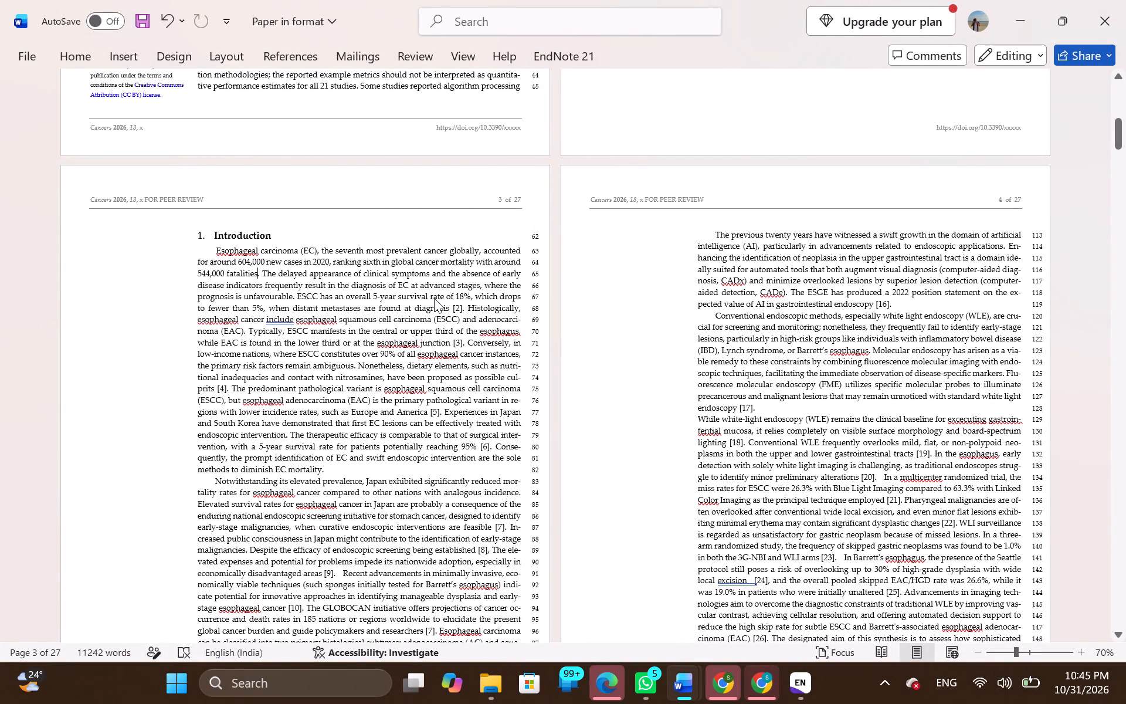
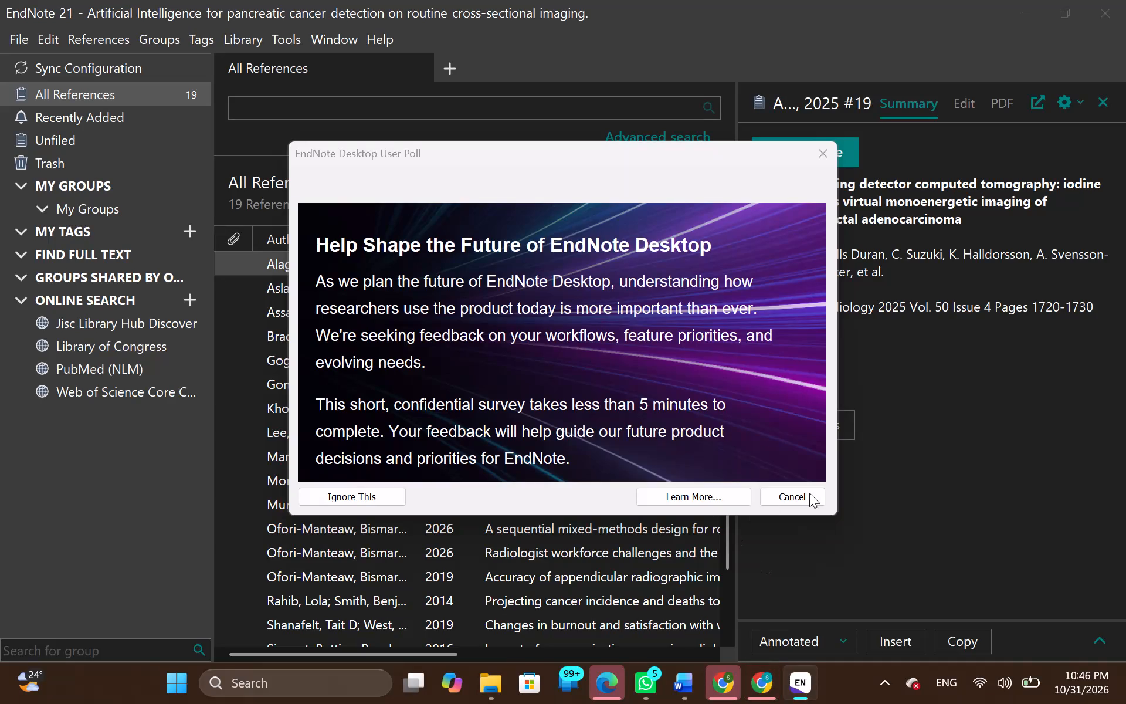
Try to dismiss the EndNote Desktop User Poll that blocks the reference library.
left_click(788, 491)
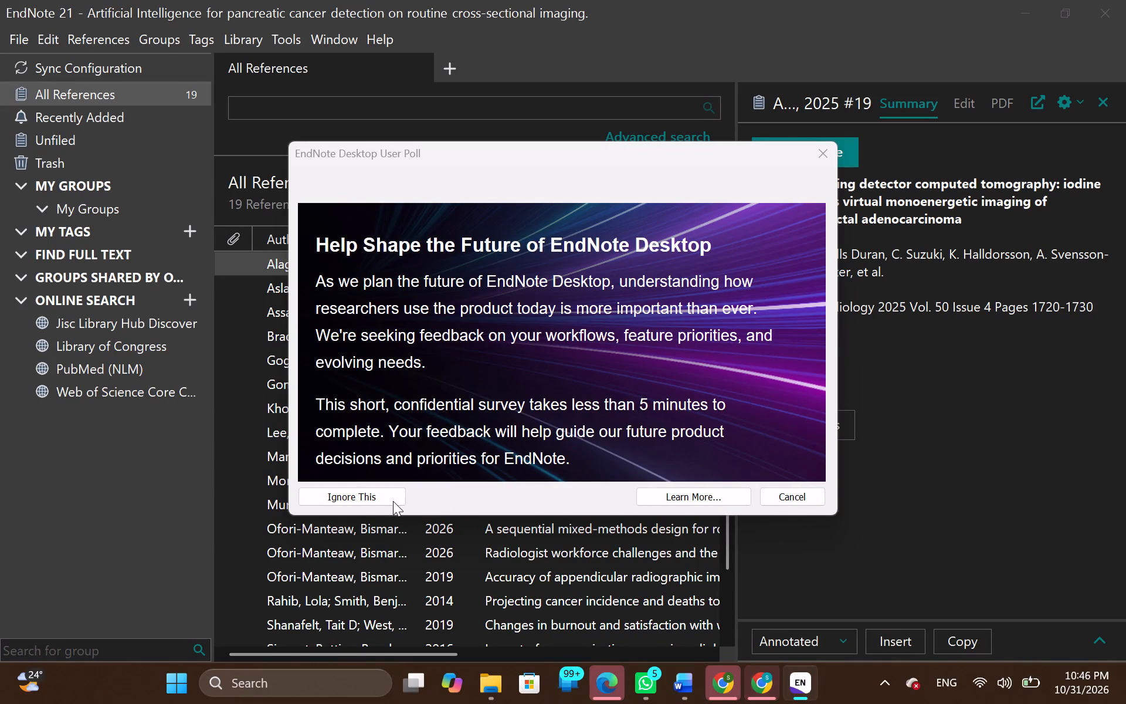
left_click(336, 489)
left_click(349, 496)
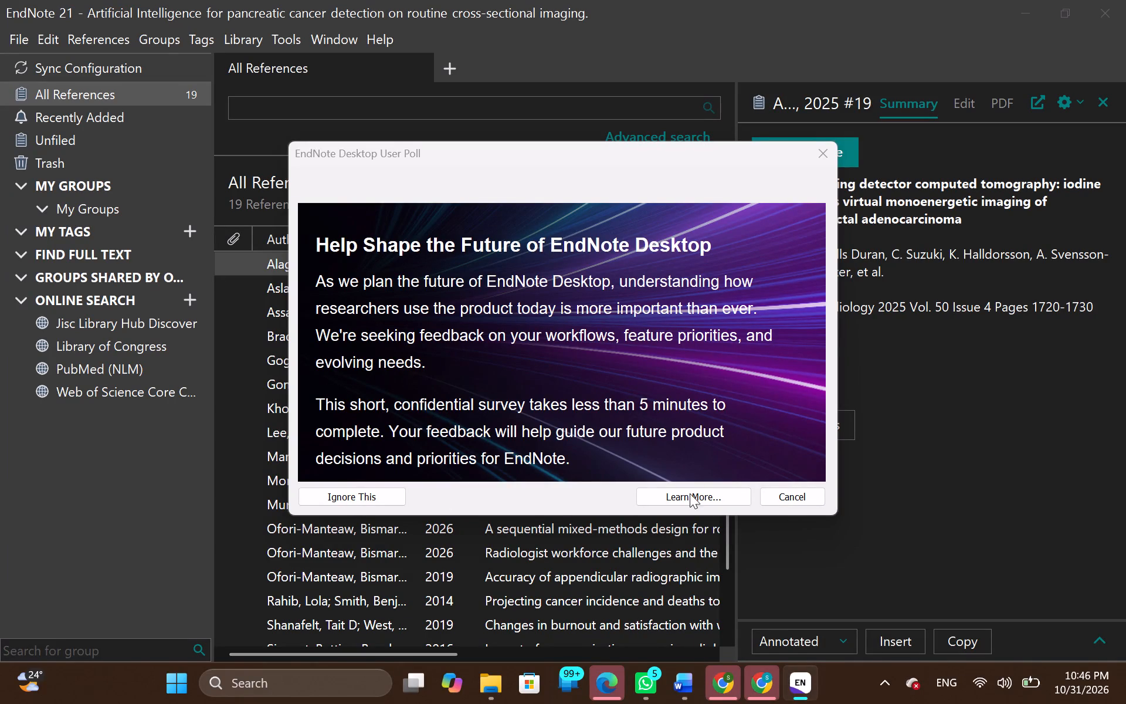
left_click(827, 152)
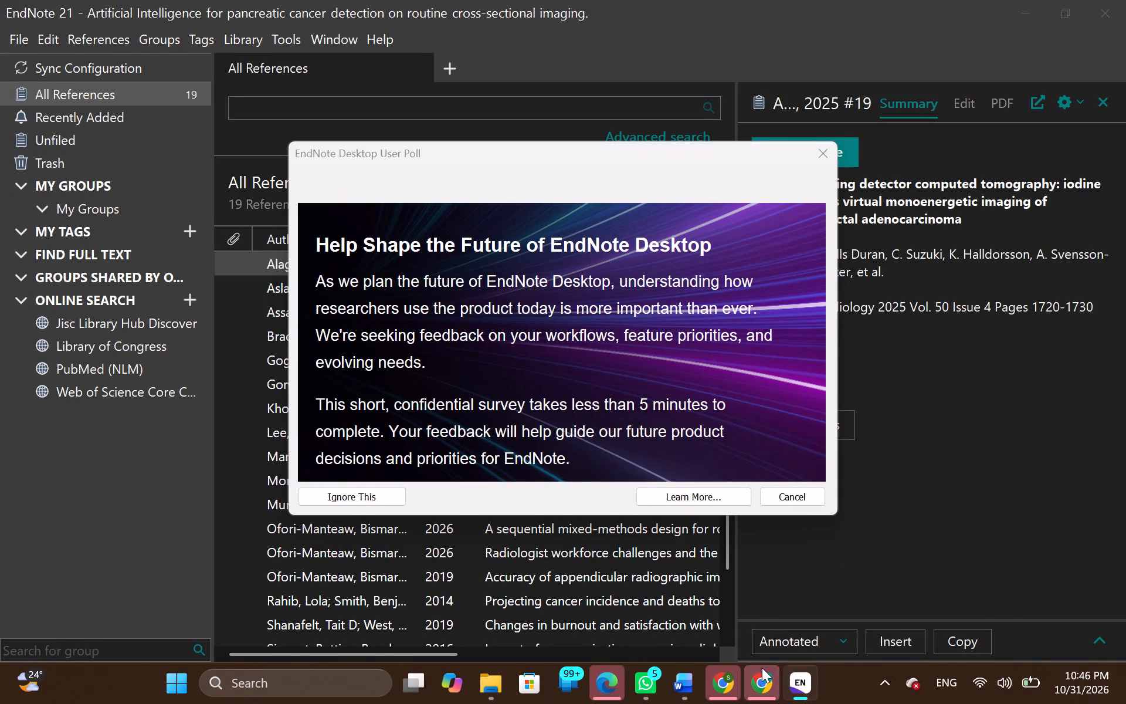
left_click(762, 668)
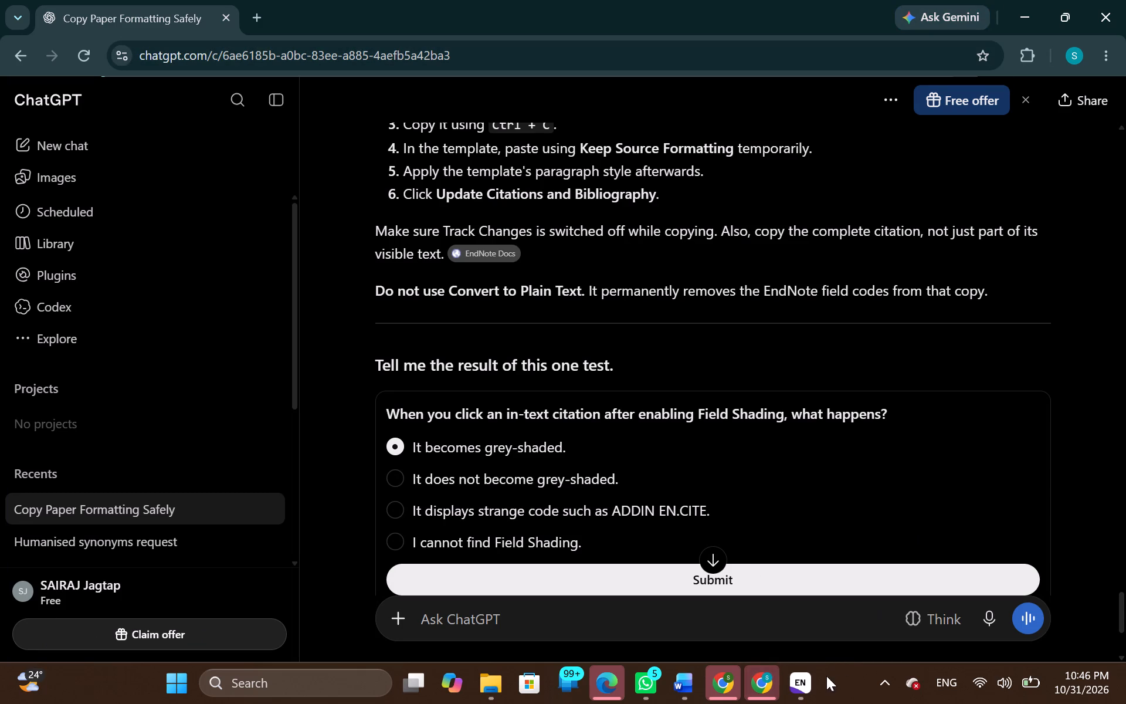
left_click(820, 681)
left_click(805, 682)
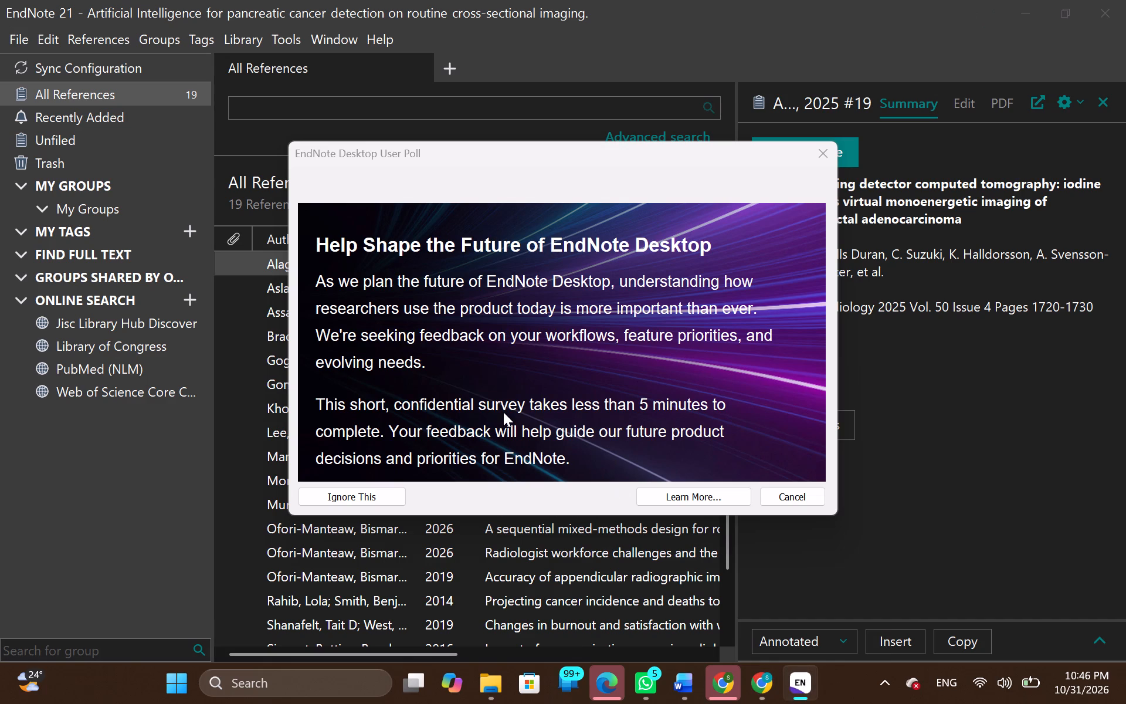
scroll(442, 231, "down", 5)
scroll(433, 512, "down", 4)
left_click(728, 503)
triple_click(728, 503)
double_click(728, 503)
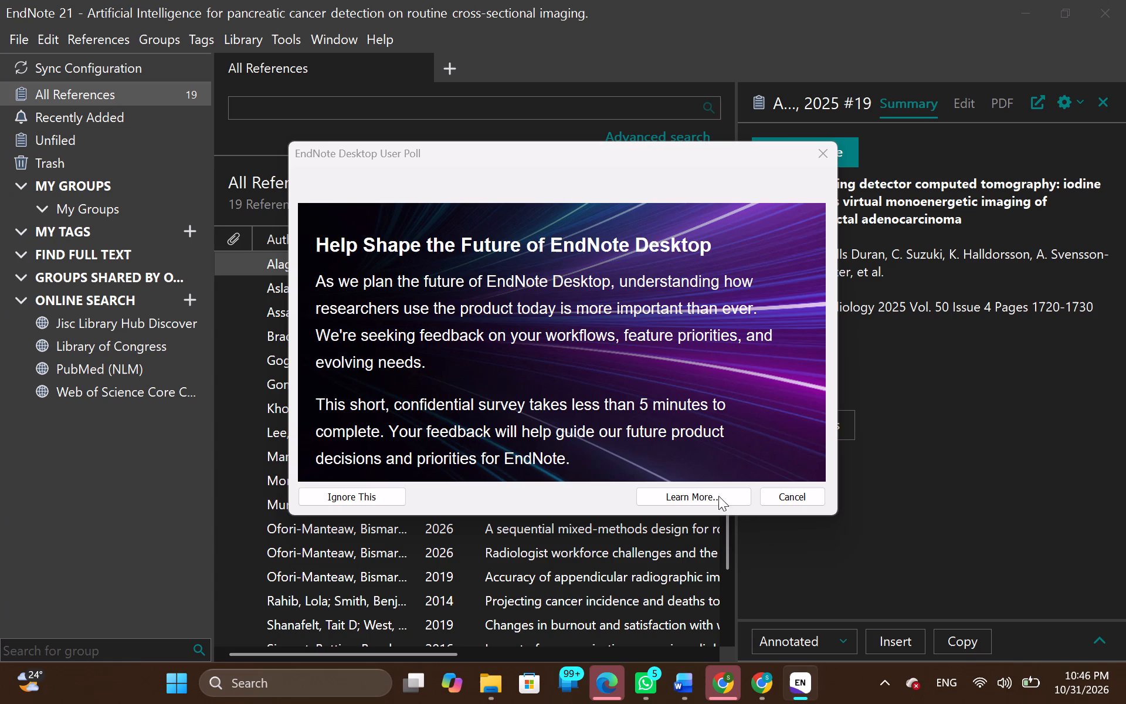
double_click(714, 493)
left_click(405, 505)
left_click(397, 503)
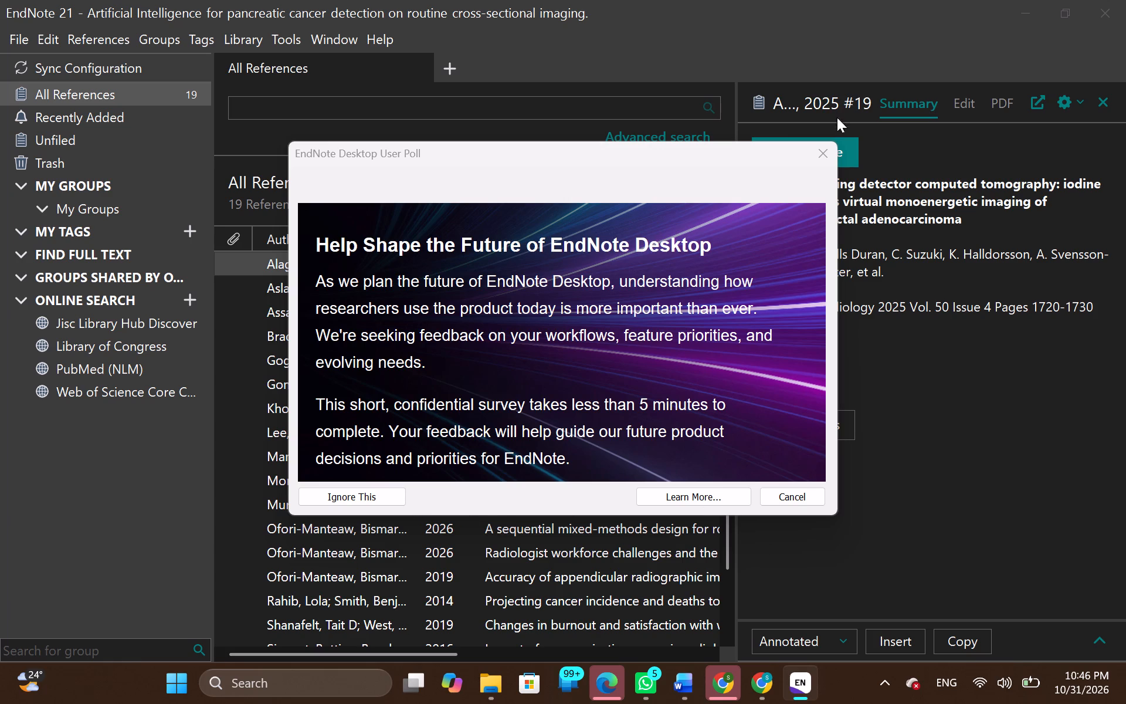
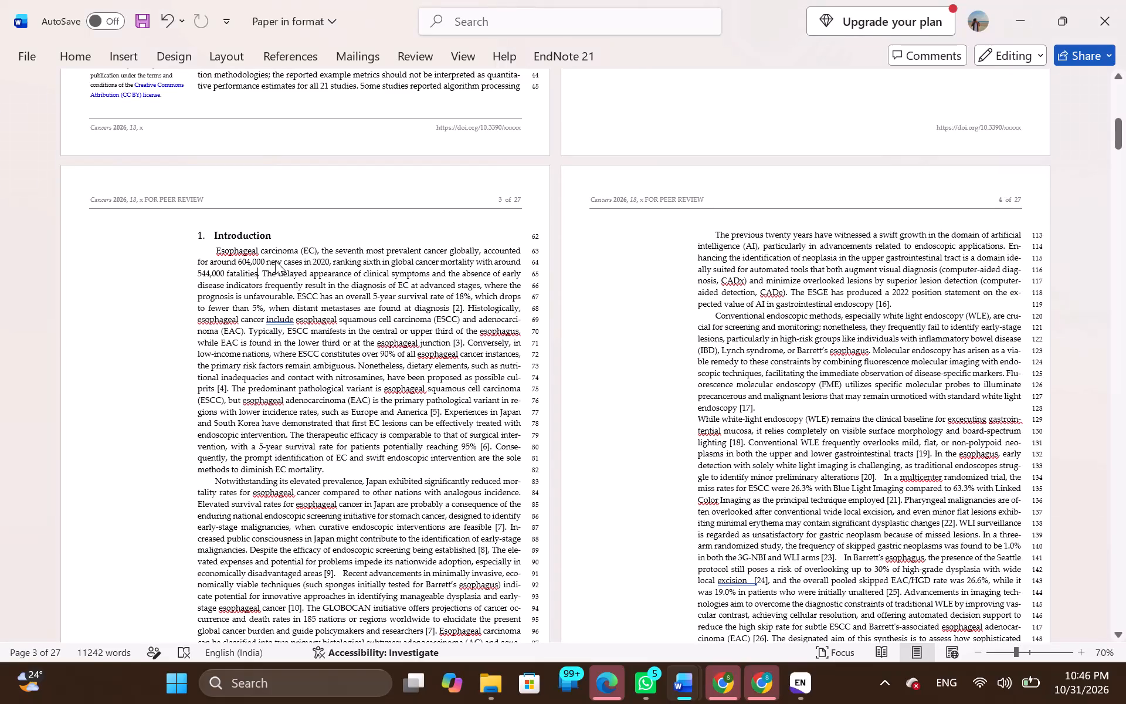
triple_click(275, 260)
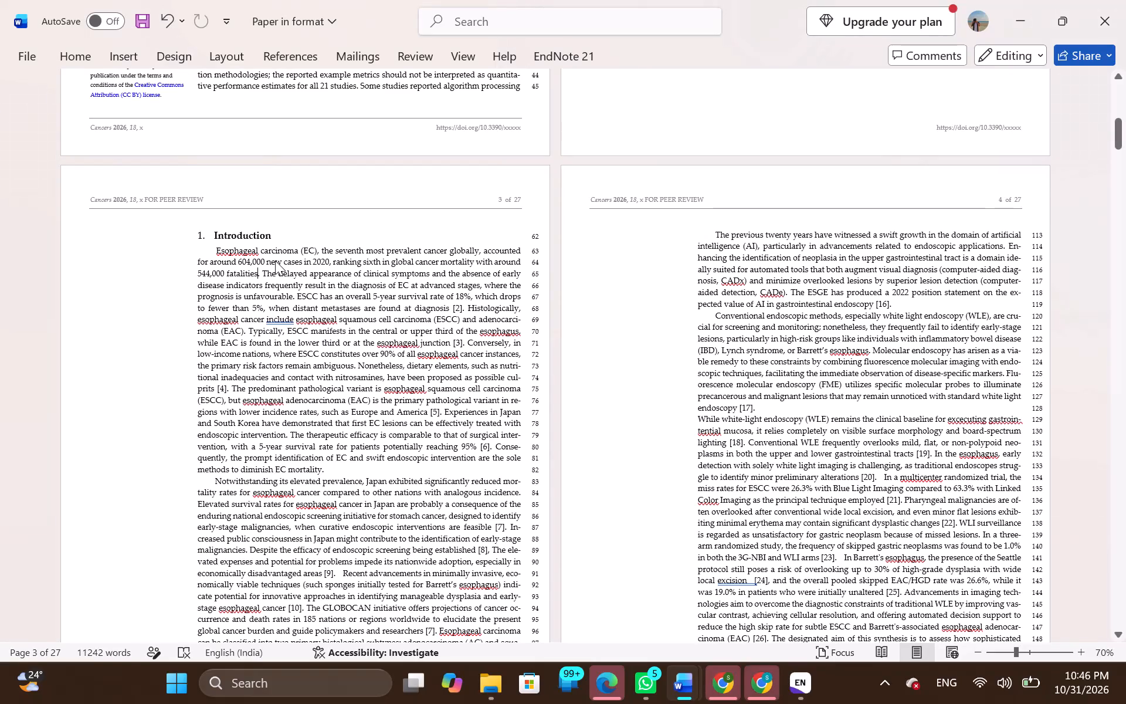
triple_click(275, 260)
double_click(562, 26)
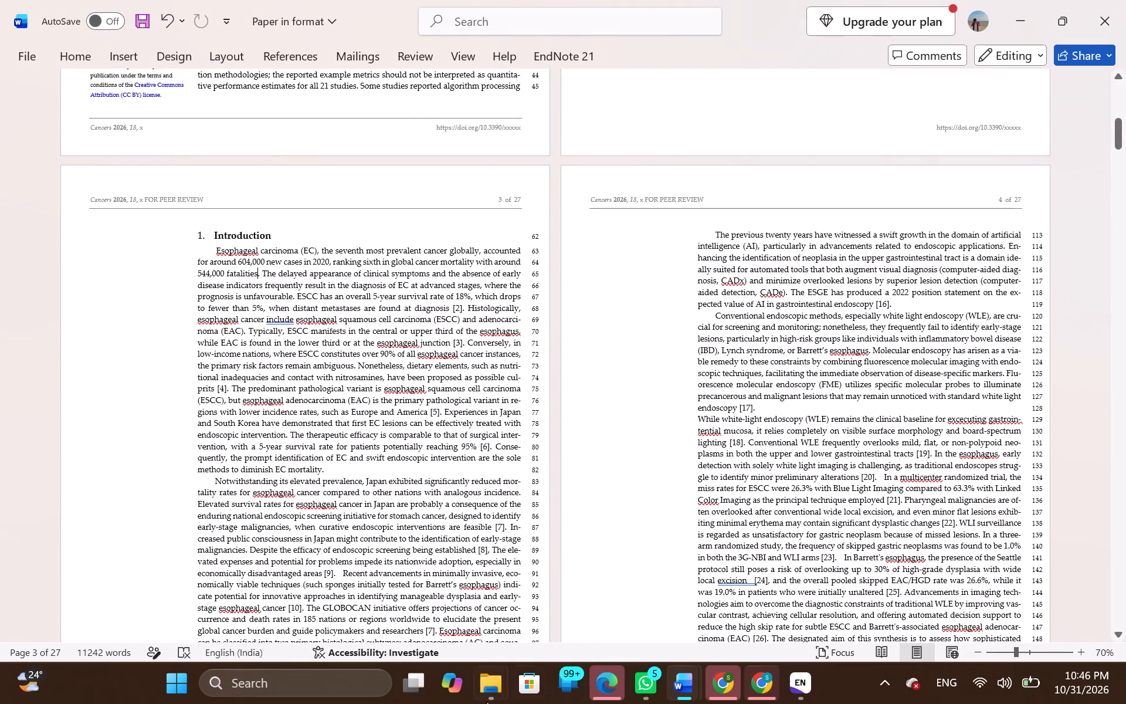
Switch to the Downloads folder in File Explorer and copy the "Paper in format" Word document.
left_click(473, 703)
left_click(348, 548)
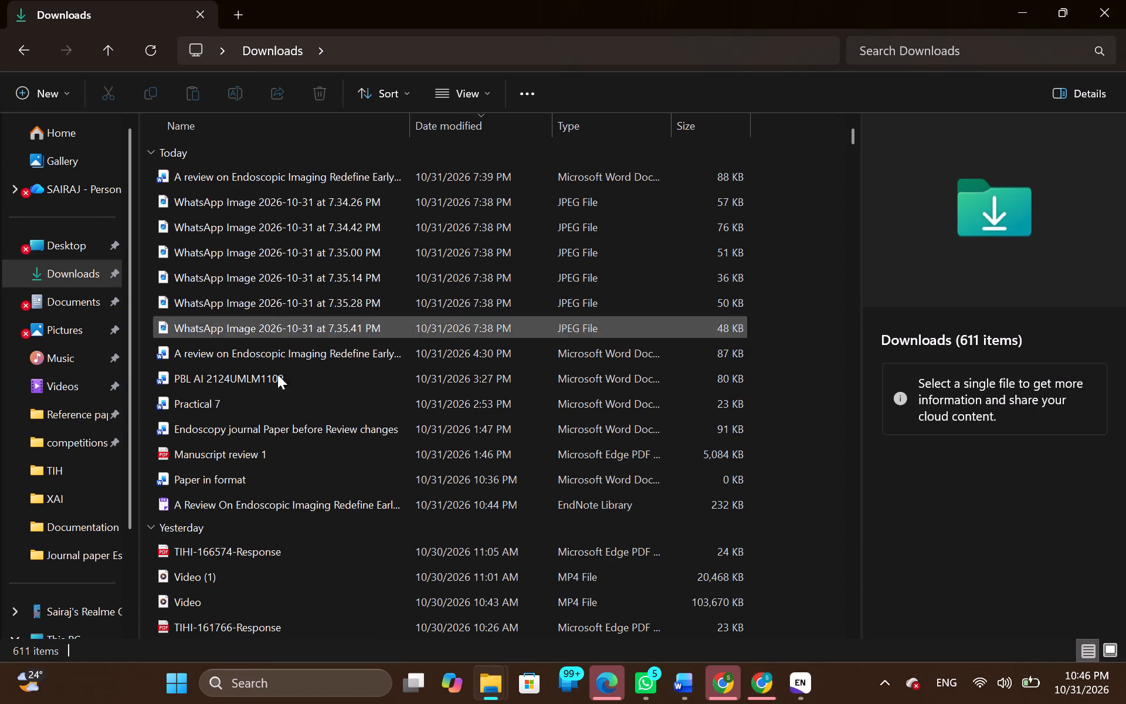
left_click(311, 476)
key("ctrl+c")
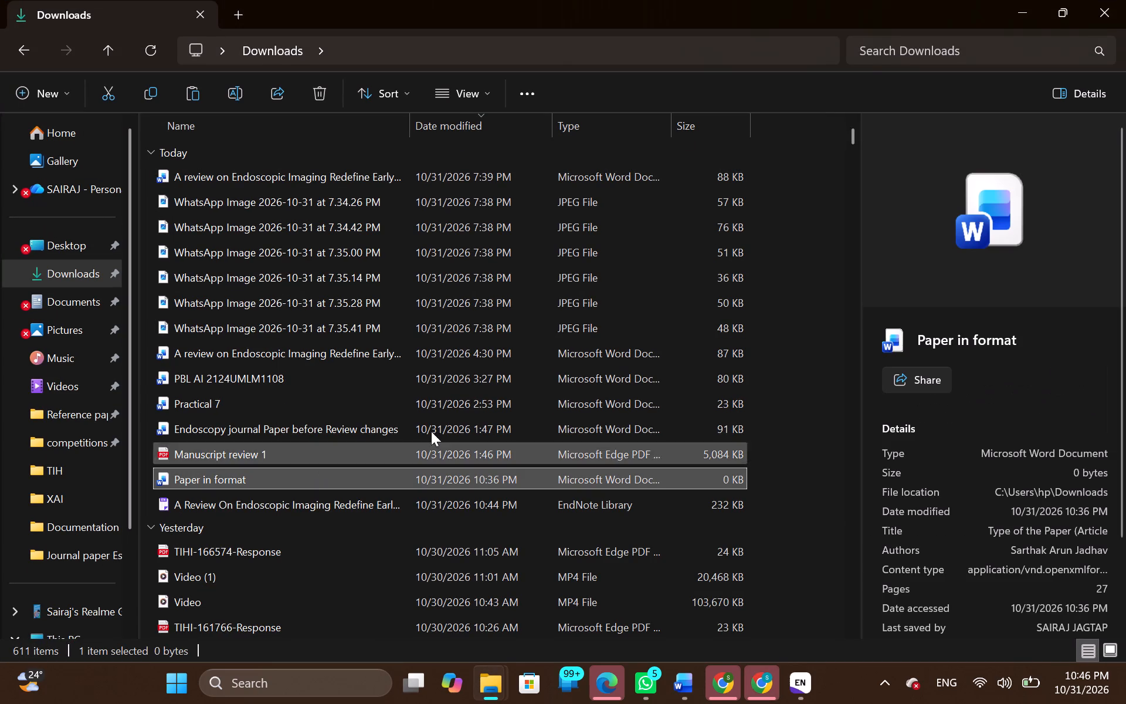
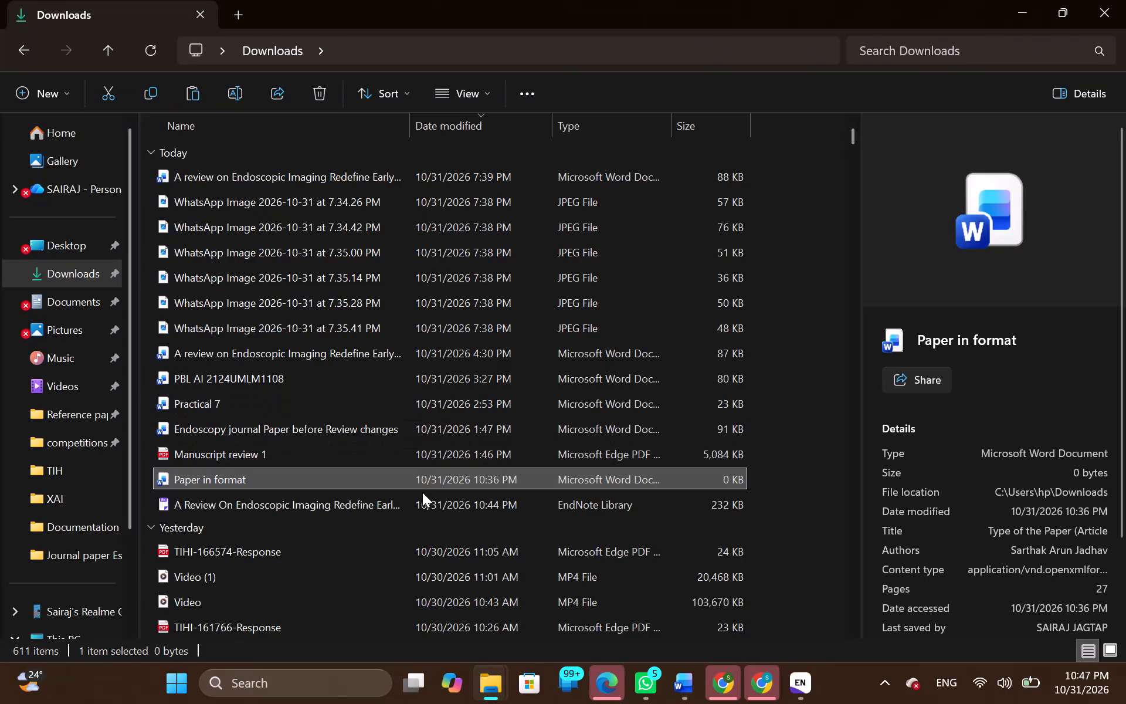
Copy both the "Paper in format" Word document and the "A Review On Endoscopic Imaging Redefine Earl..." EndNote library.
left_click(422, 492, "ctrl")
left_click(422, 502, "ctrl")
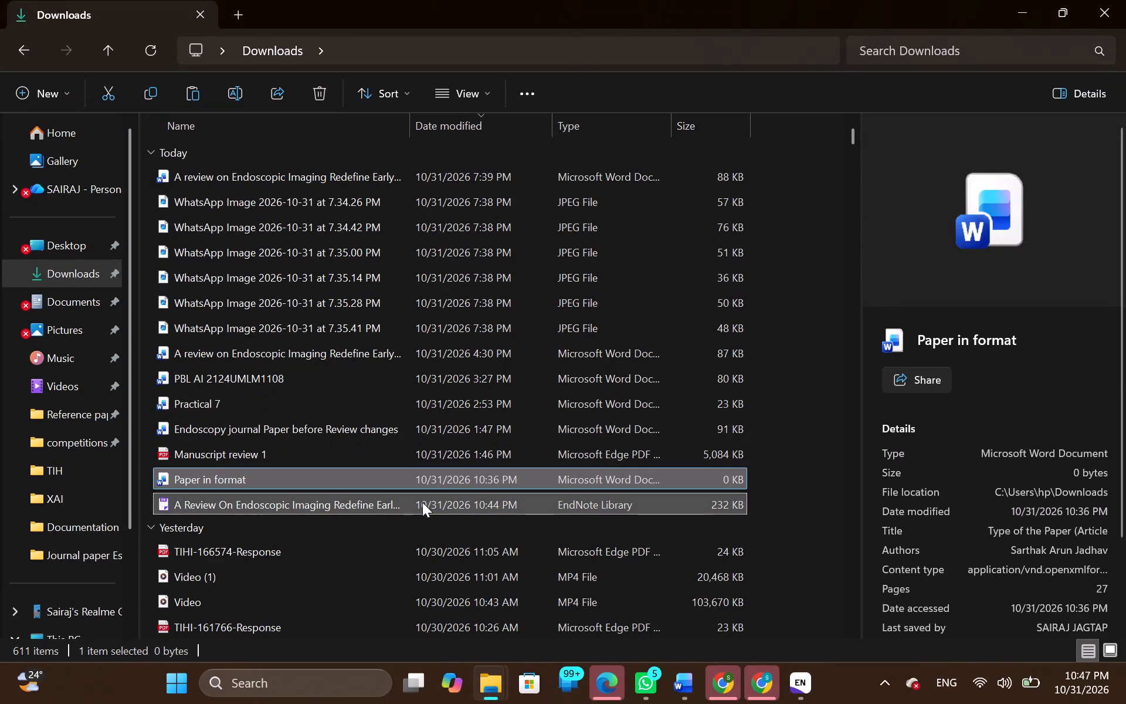
key("ctrl+c")
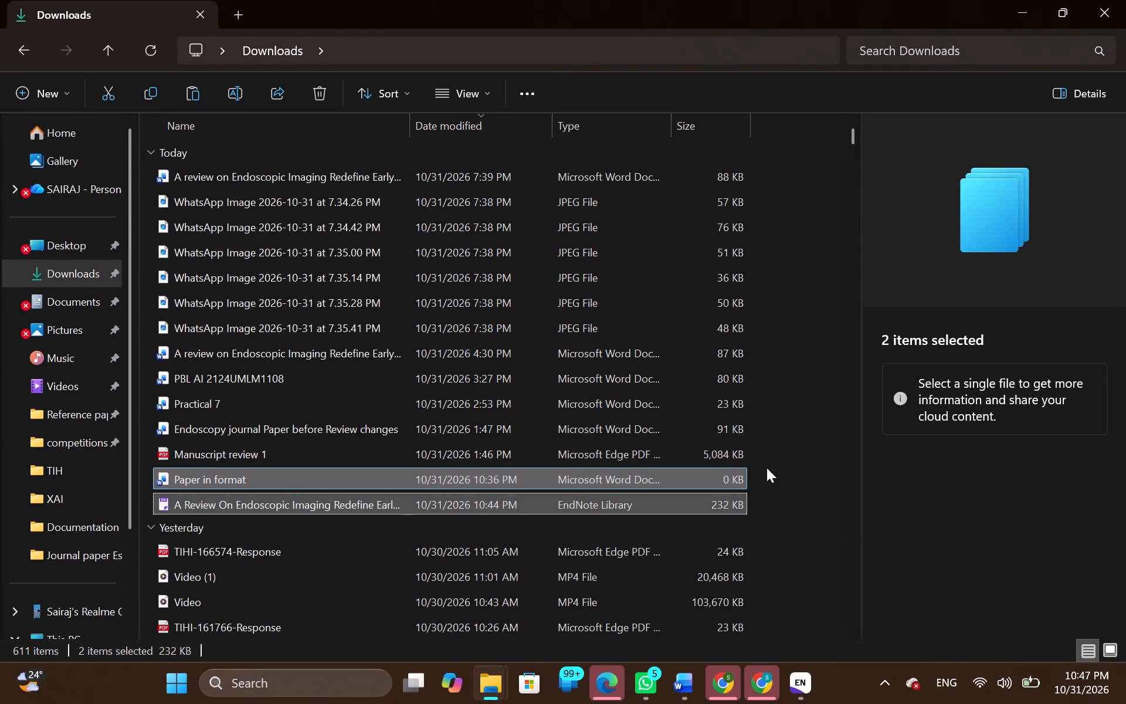
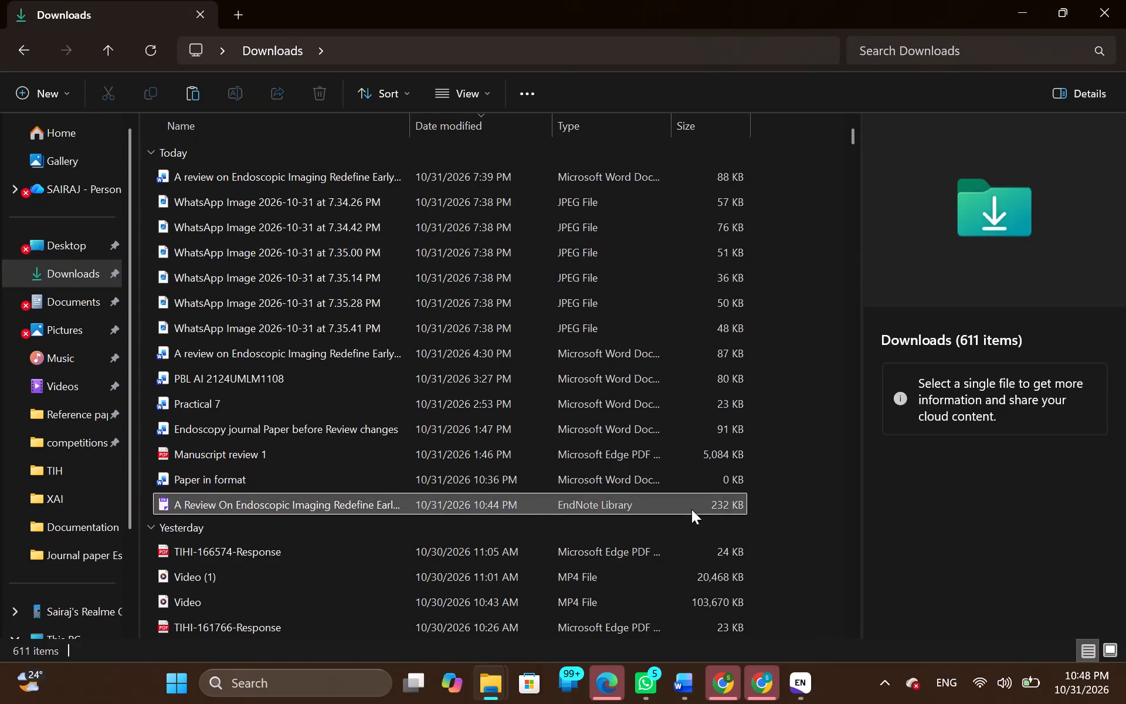
Open the "Paper in format" Word document from the Downloads folder.
double_click(697, 474)
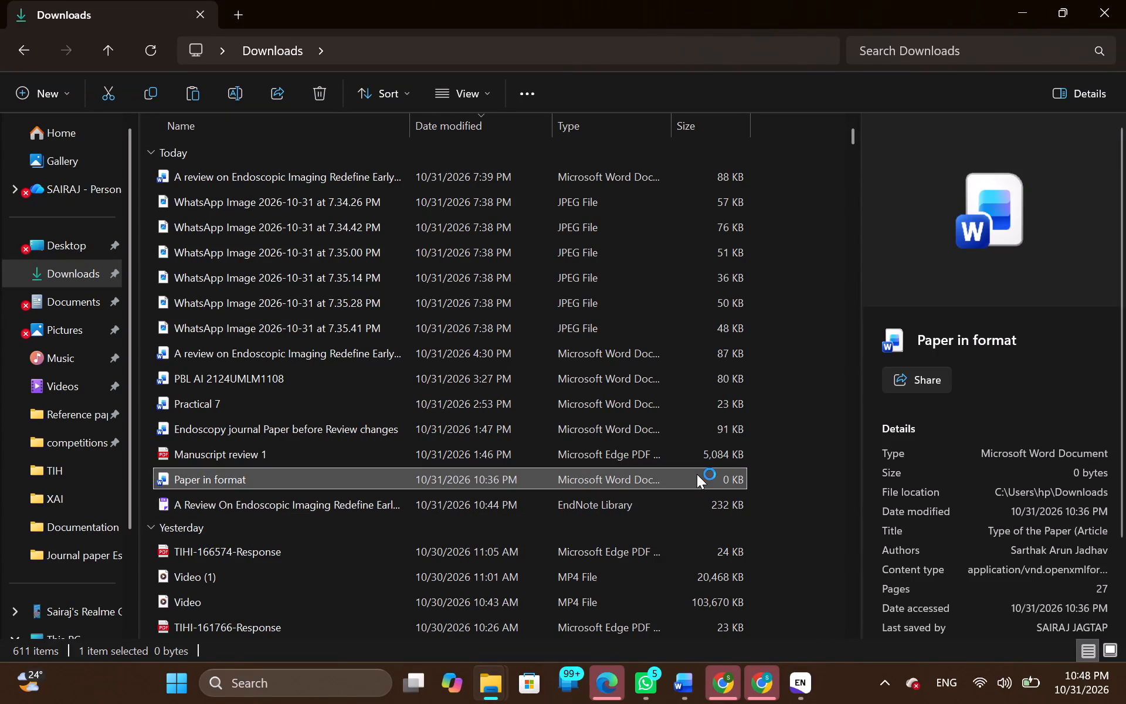
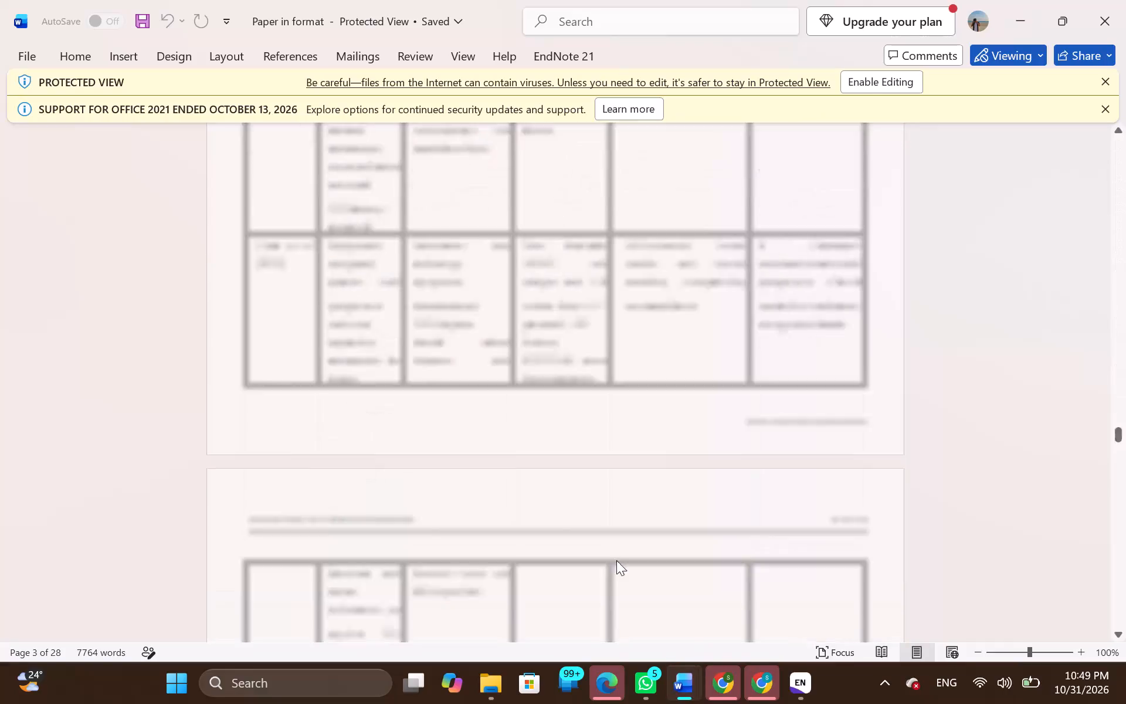
Check the reference list at the end of the "Paper in format" document and close the document.
scroll(616, 560, "down", 2)
scroll(616, 560, "up", 3)
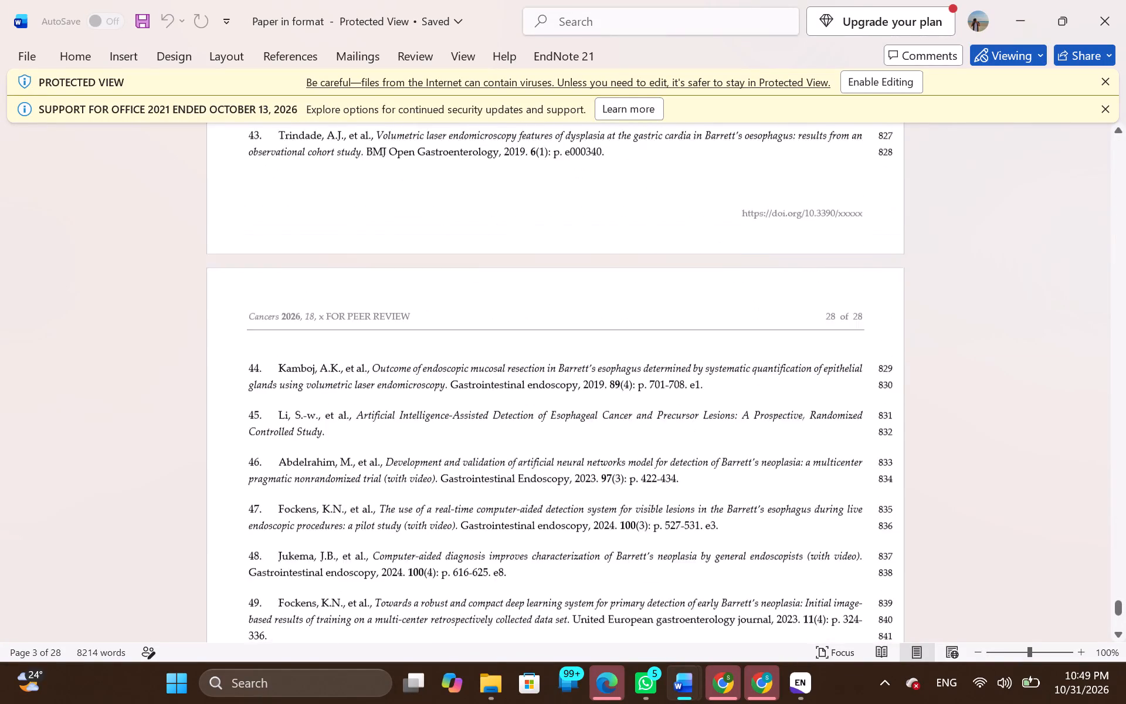
scroll(616, 560, "up", 2)
left_click(1124, 0)
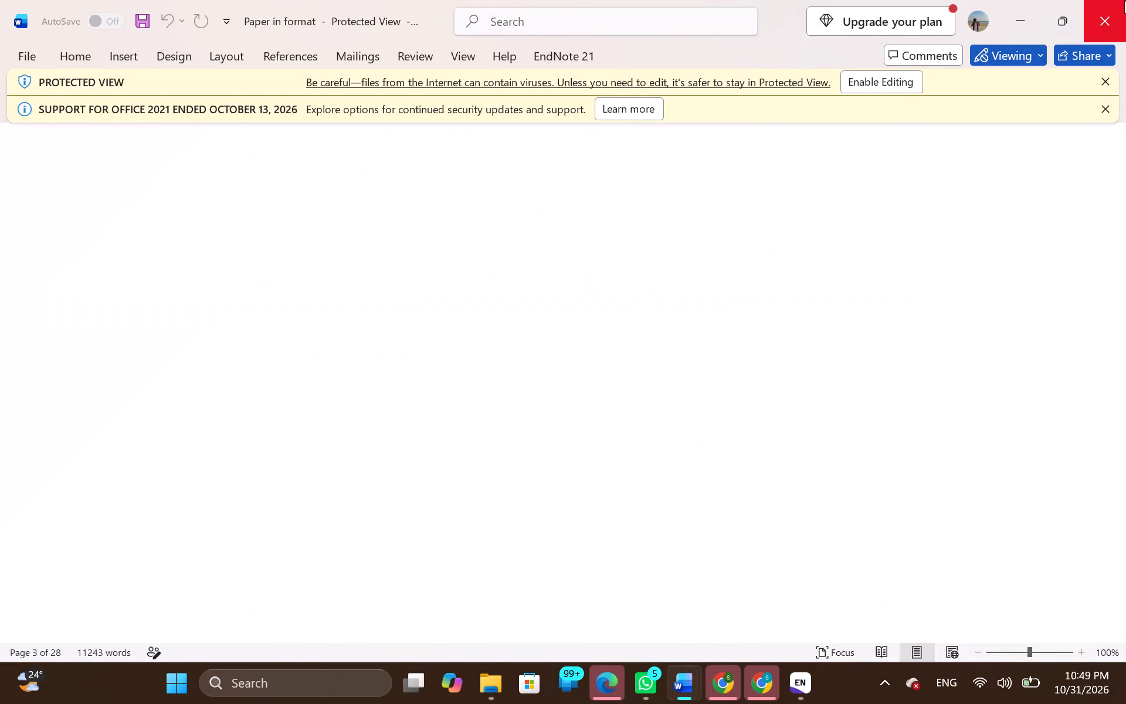
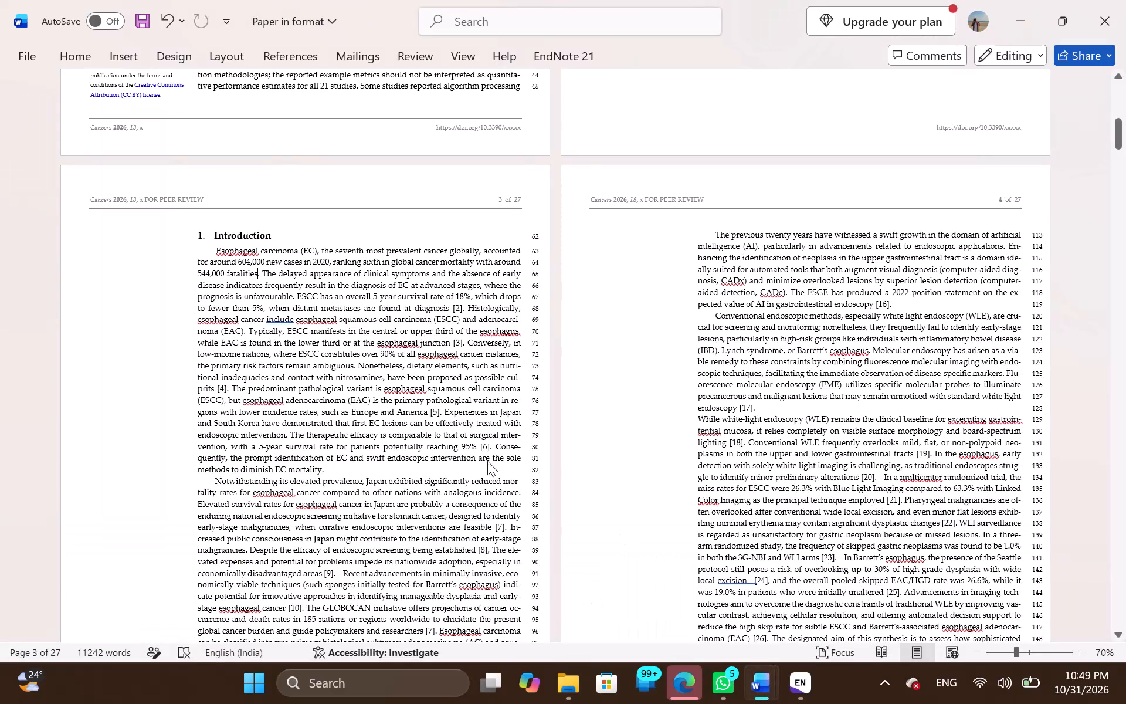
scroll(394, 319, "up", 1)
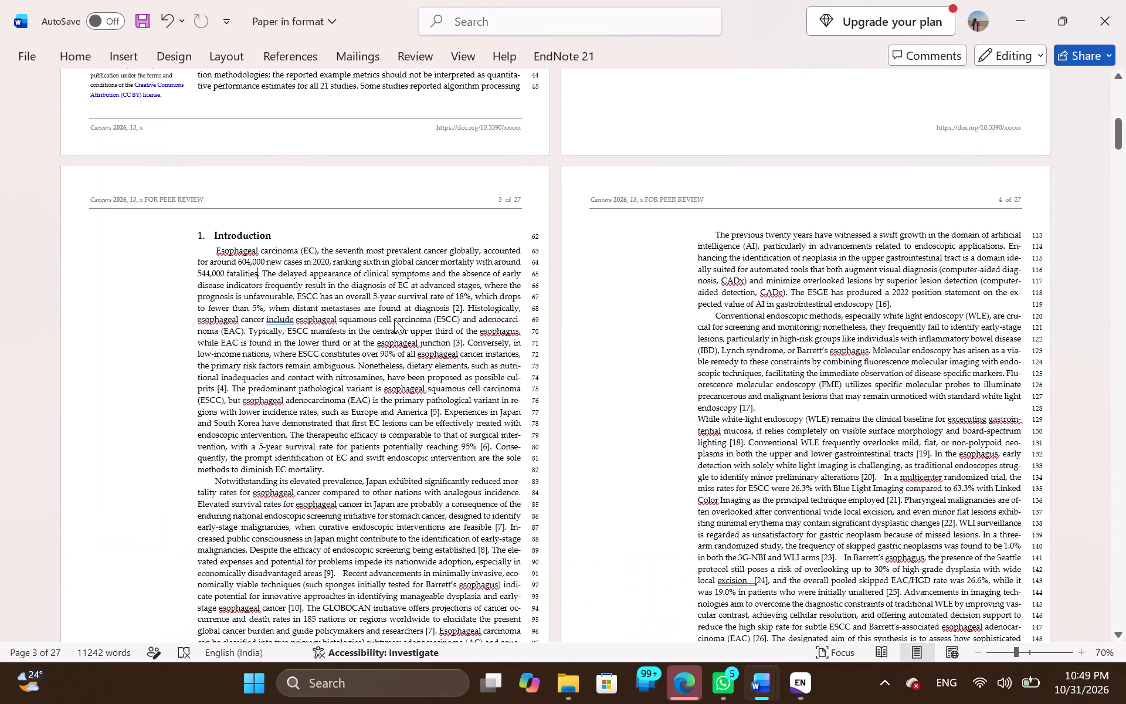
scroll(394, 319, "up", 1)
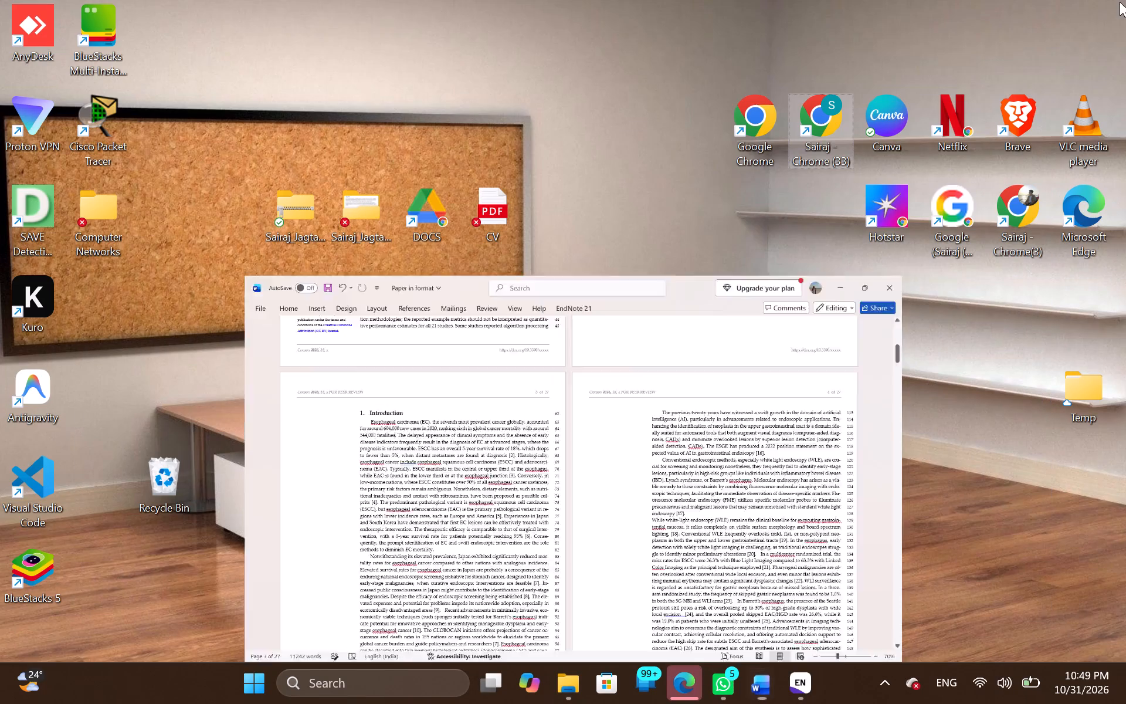
Close all open Word windows, cancelling the pending opening of the locked "Paper in format" document.
right_click(752, 687)
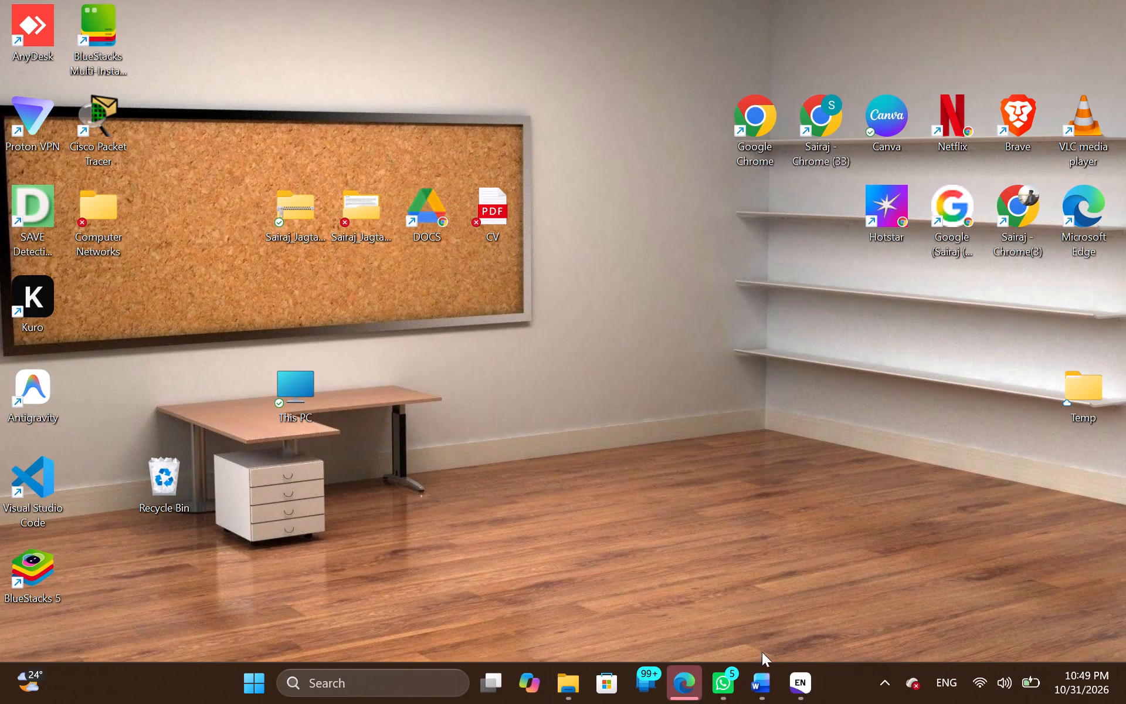
left_click(752, 626)
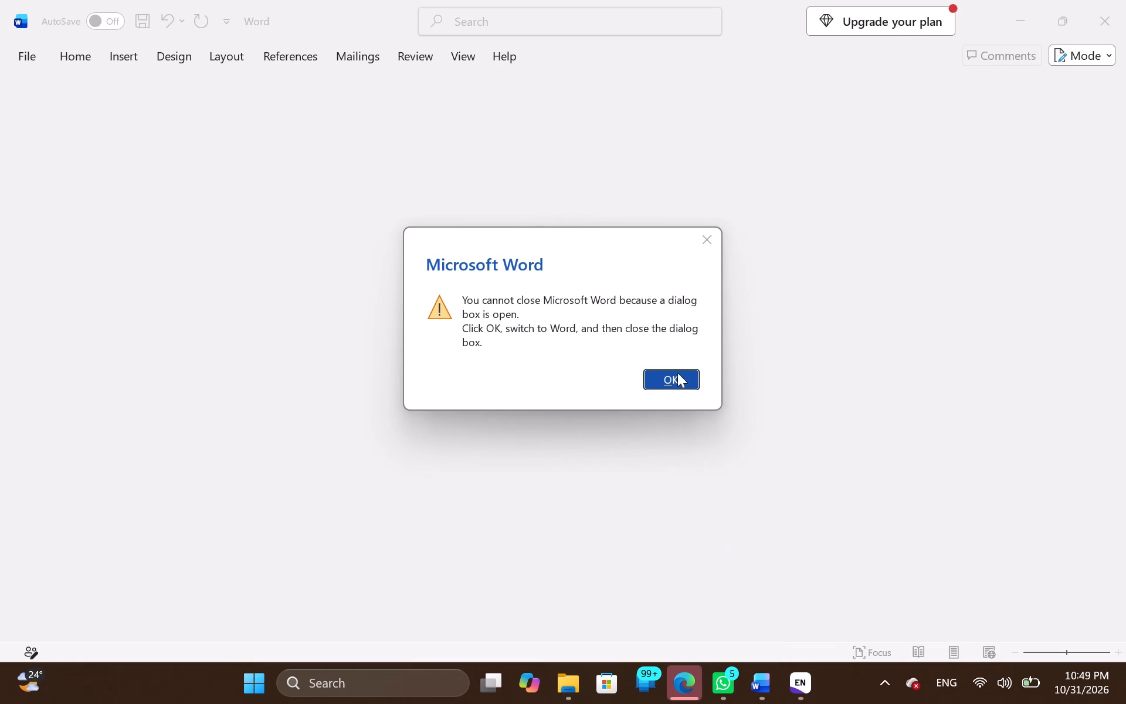
left_click(704, 244)
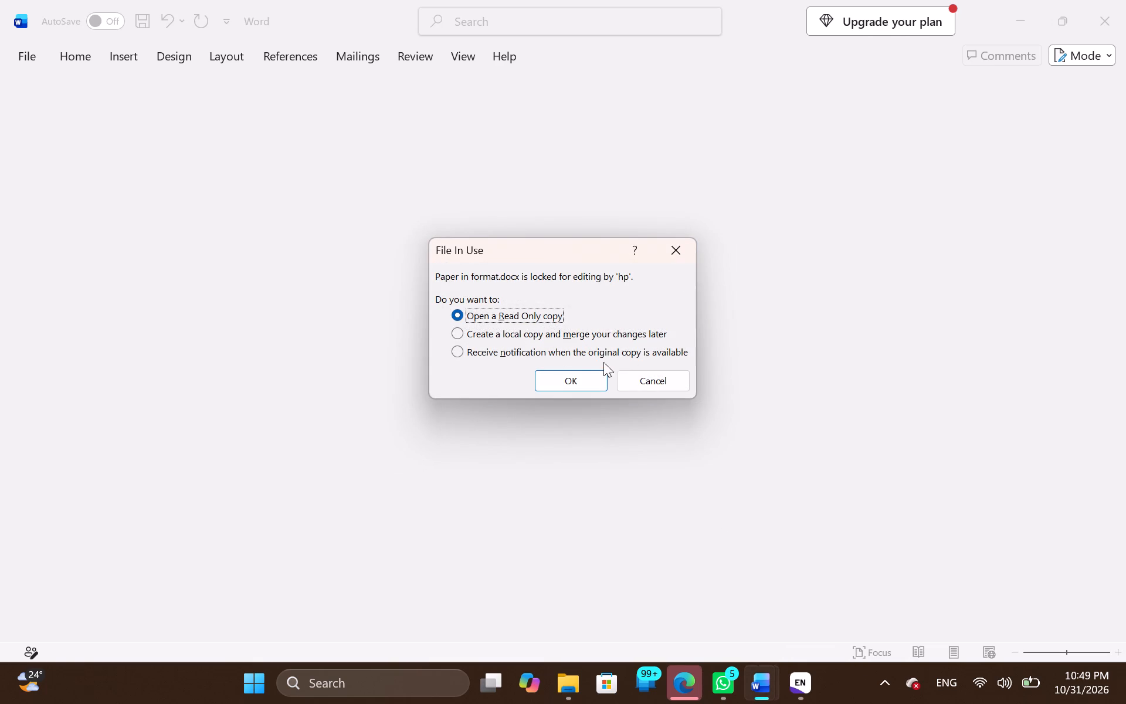
left_click(645, 374)
right_click(767, 692)
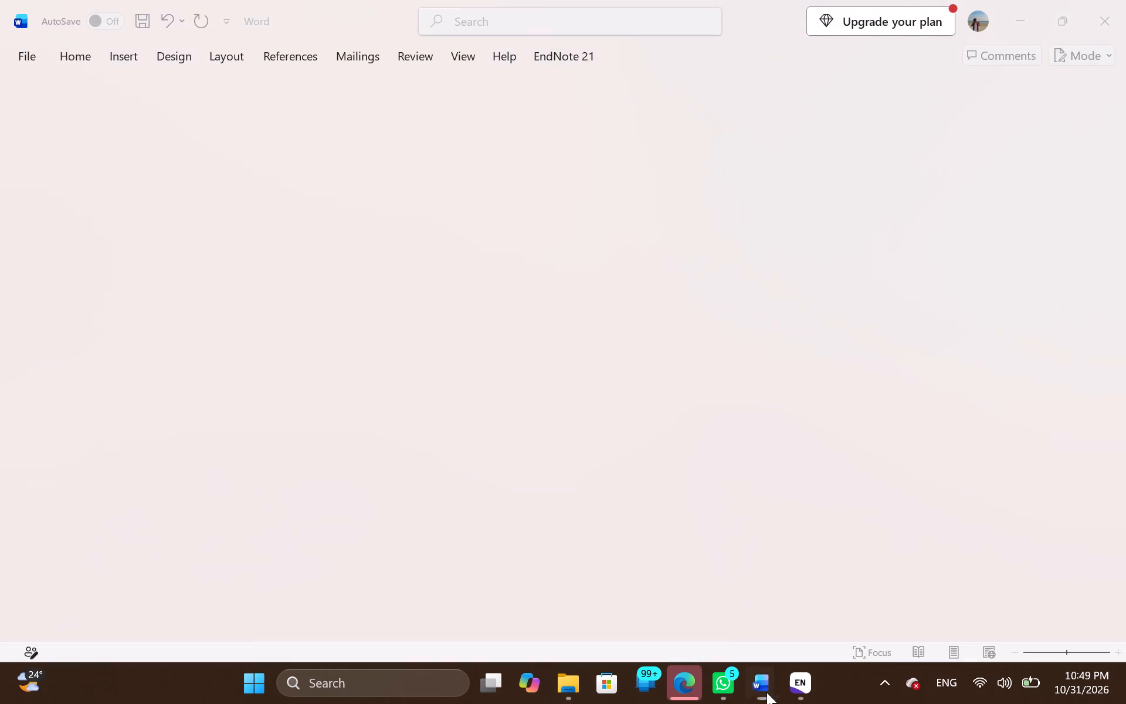
left_click(770, 651)
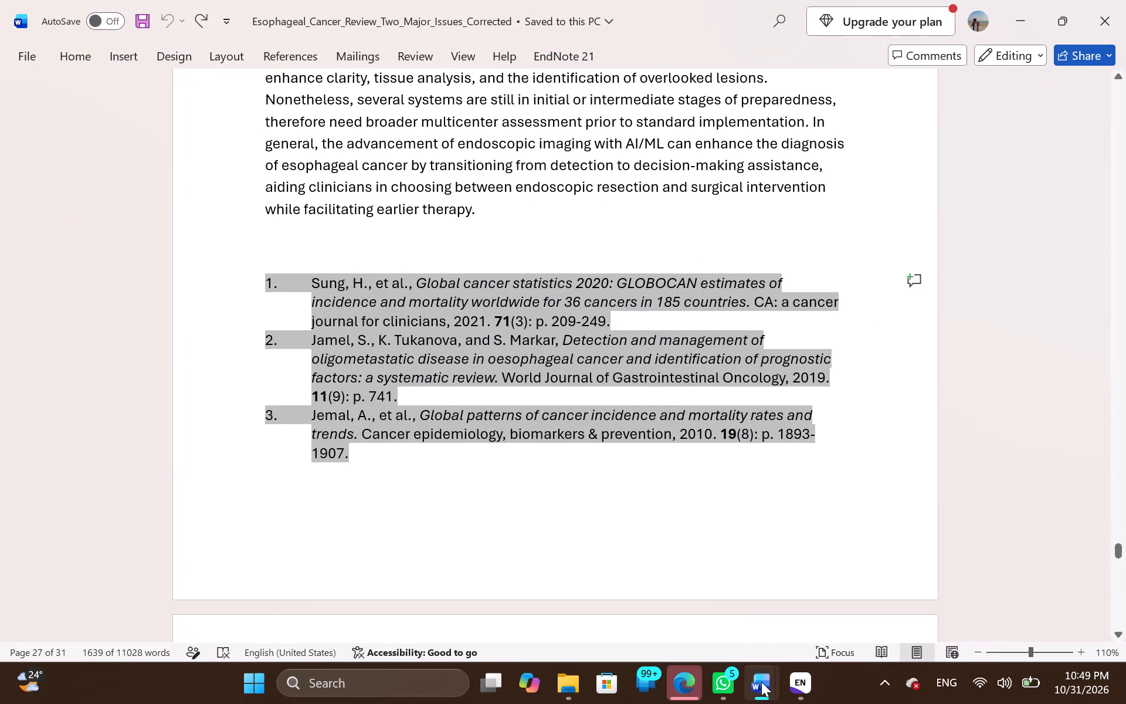
right_click(761, 682)
left_click(769, 634)
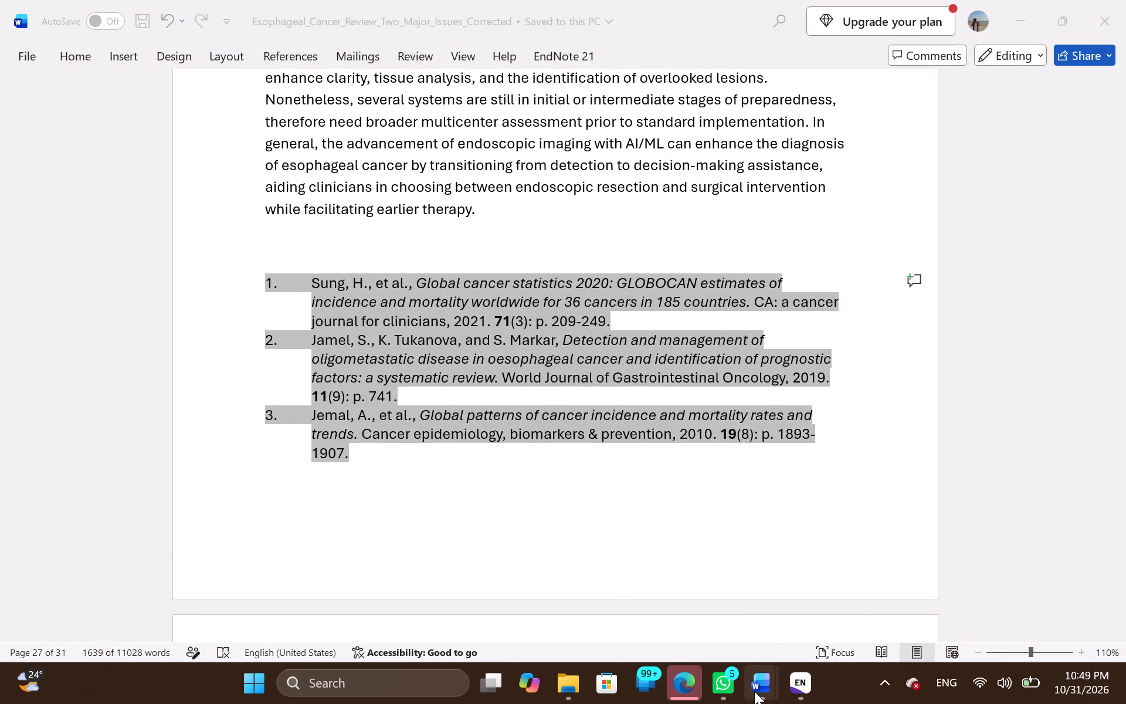
right_click(754, 691)
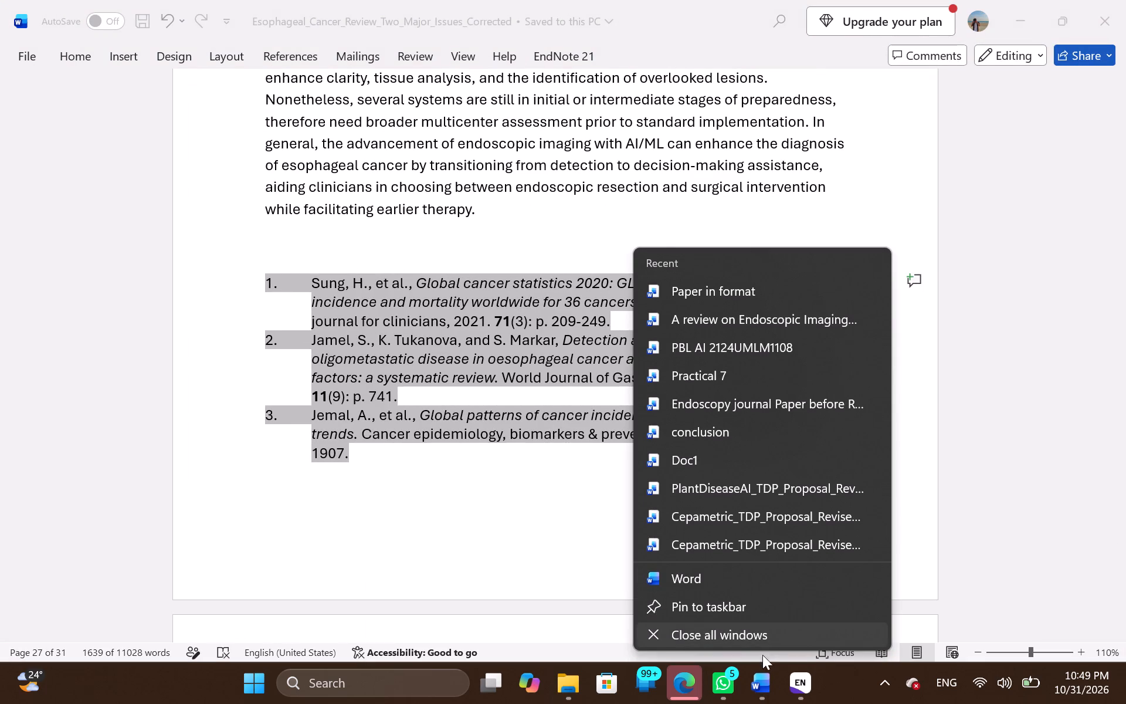
left_click(765, 640)
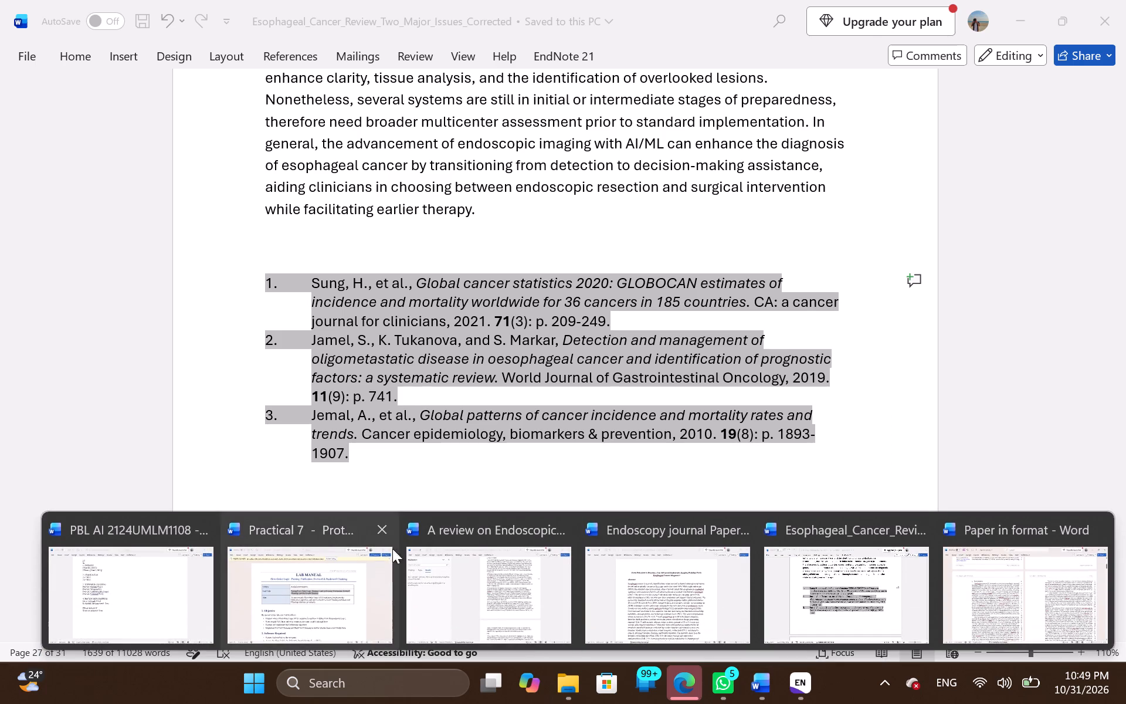
left_click(1119, 13)
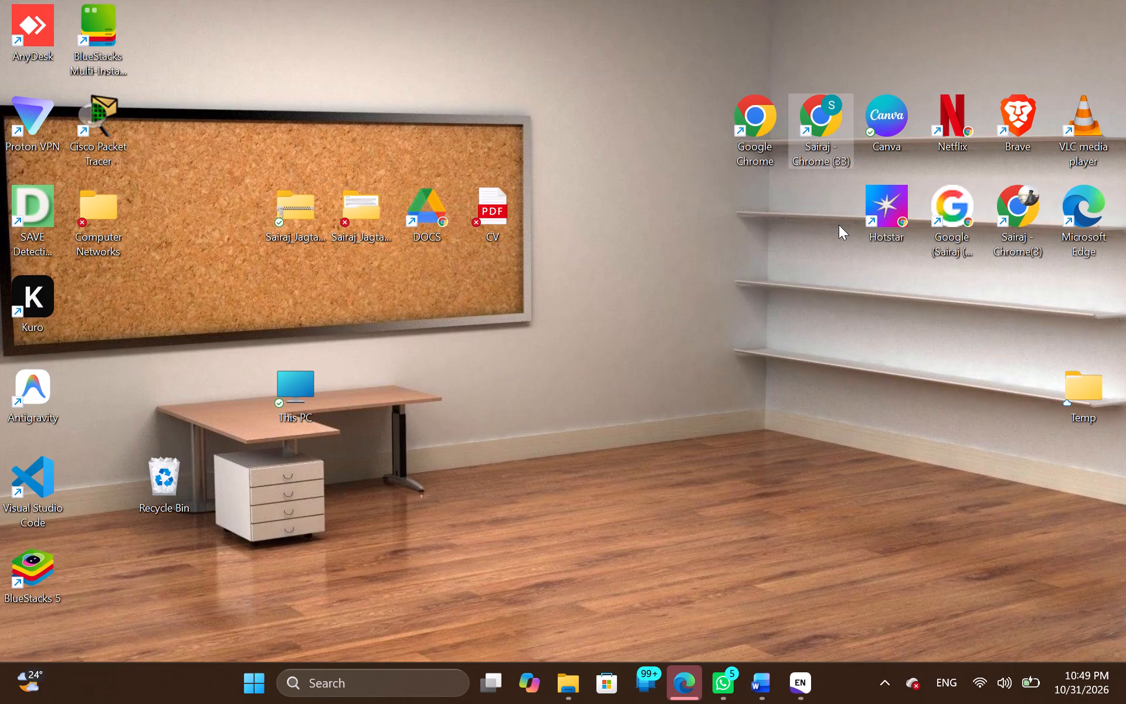
Open the Shut Down Windows dialog from the desktop.
key("alt+F4")
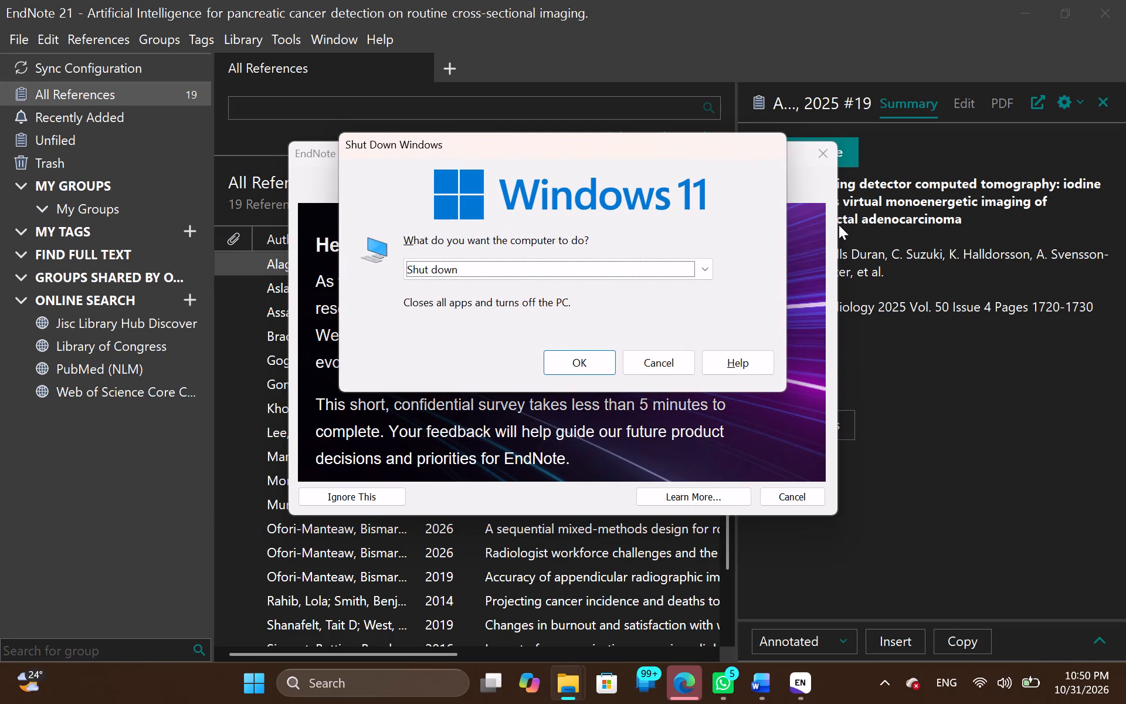